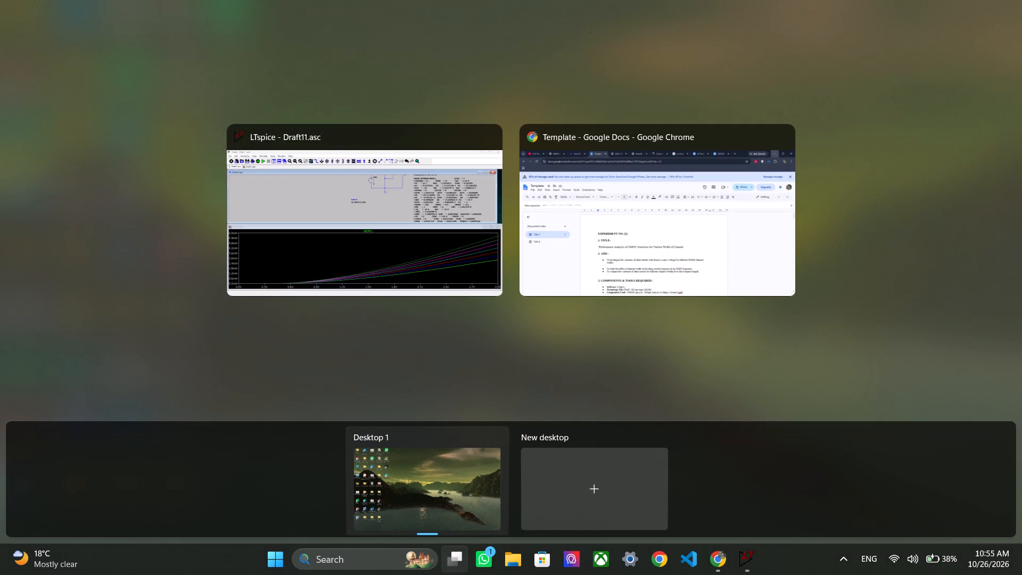
Switch to the Template document in Google Docs and review the NMOS experiment report, including its schematic, specifications and result graphs.
{"action": "left_click", "coordinate": [718, 228]}
{"action": "scroll", "coordinate": [515, 490], "scroll_direction": "down", "scroll_amount": 17}
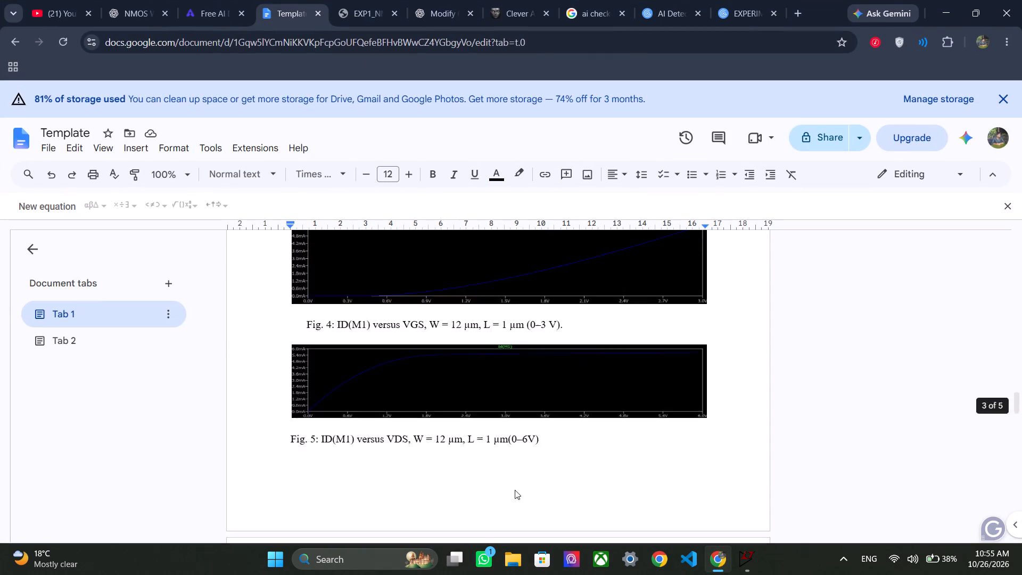
{"action": "scroll", "coordinate": [515, 490], "scroll_direction": "down", "scroll_amount": 5}
{"action": "scroll", "coordinate": [515, 490], "scroll_direction": "up", "scroll_amount": 11}
{"action": "scroll", "coordinate": [515, 490], "scroll_direction": "up", "scroll_amount": 11}
{"action": "scroll", "coordinate": [515, 490], "scroll_direction": "up", "scroll_amount": 10}
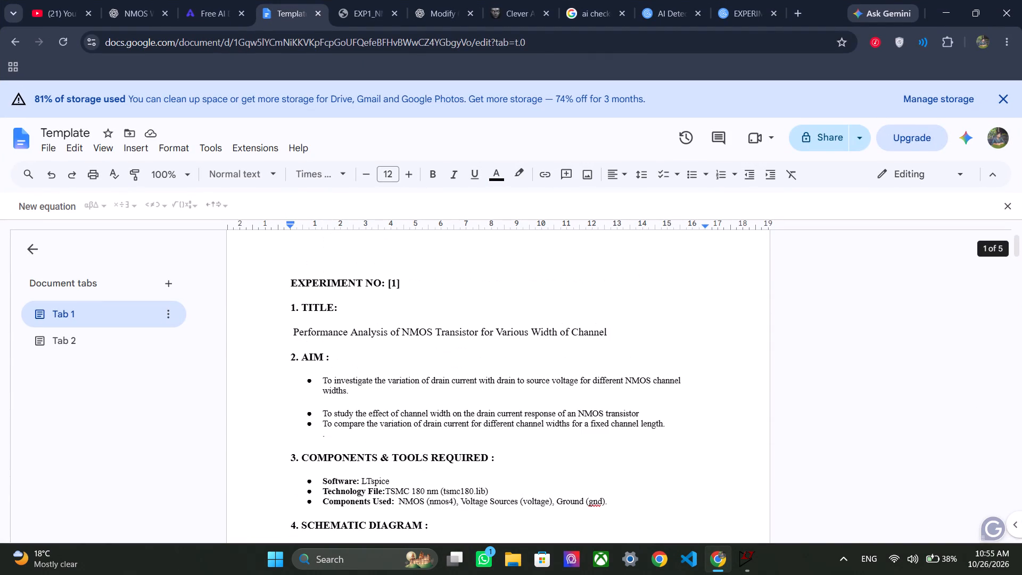
{"action": "scroll", "coordinate": [463, 478], "scroll_direction": "down", "scroll_amount": 3}
{"action": "scroll", "coordinate": [463, 478], "scroll_direction": "up", "scroll_amount": 1}
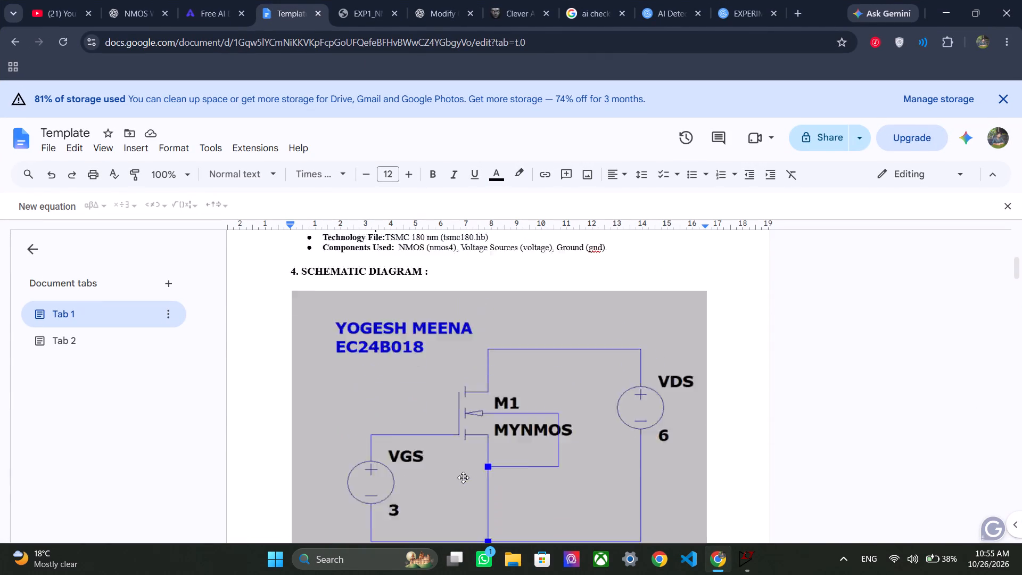
{"action": "scroll", "coordinate": [463, 478], "scroll_direction": "up", "scroll_amount": 1}
{"action": "scroll", "coordinate": [463, 478], "scroll_direction": "down", "scroll_amount": 2}
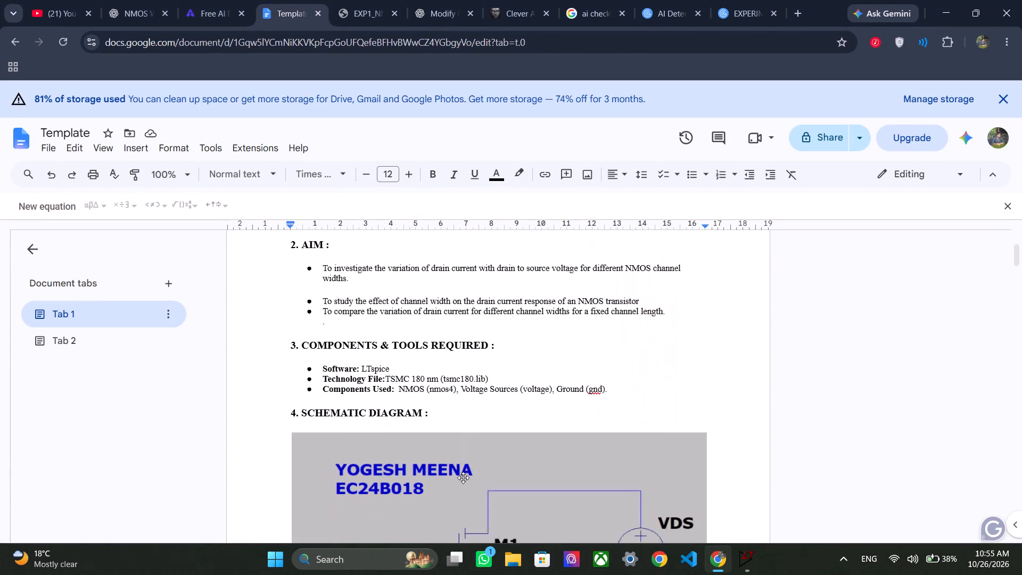
{"action": "scroll", "coordinate": [463, 478], "scroll_direction": "down", "scroll_amount": 6}
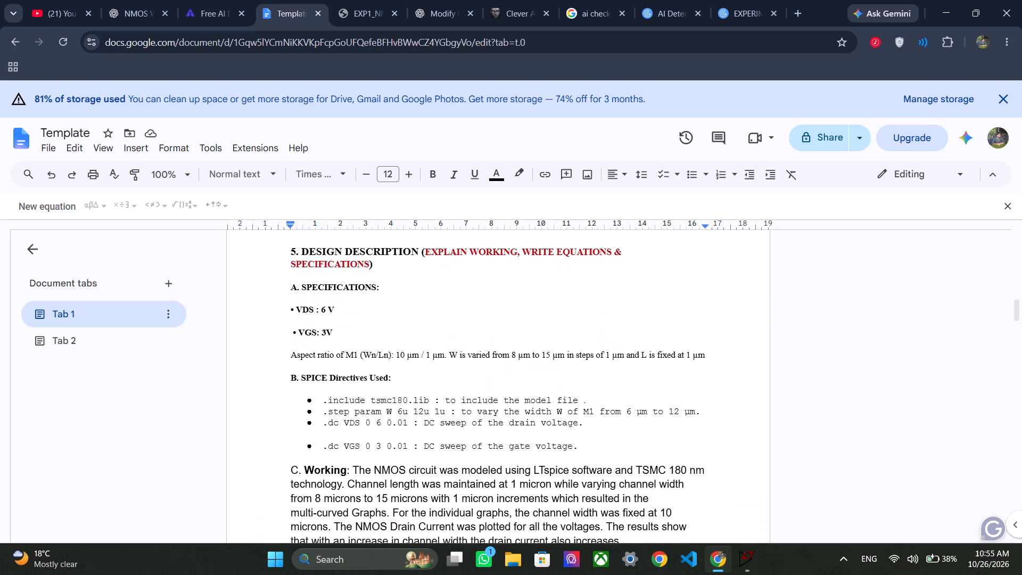
{"action": "scroll", "coordinate": [463, 478], "scroll_direction": "down", "scroll_amount": 1}
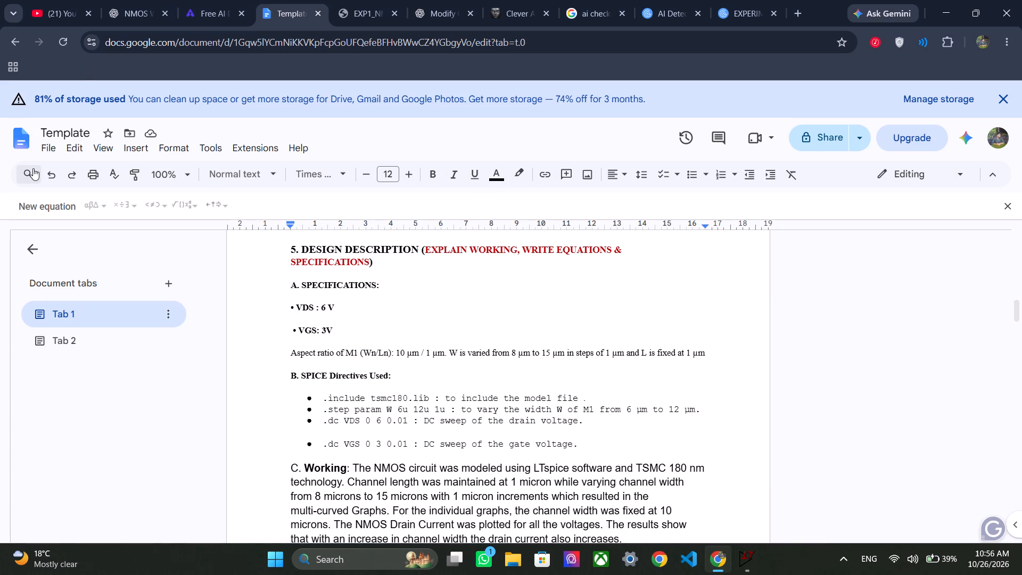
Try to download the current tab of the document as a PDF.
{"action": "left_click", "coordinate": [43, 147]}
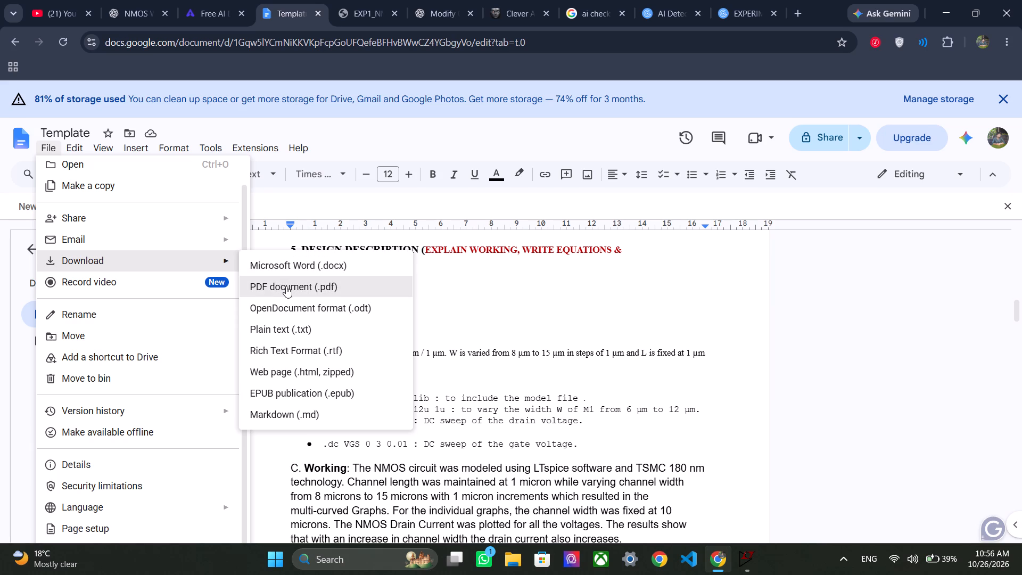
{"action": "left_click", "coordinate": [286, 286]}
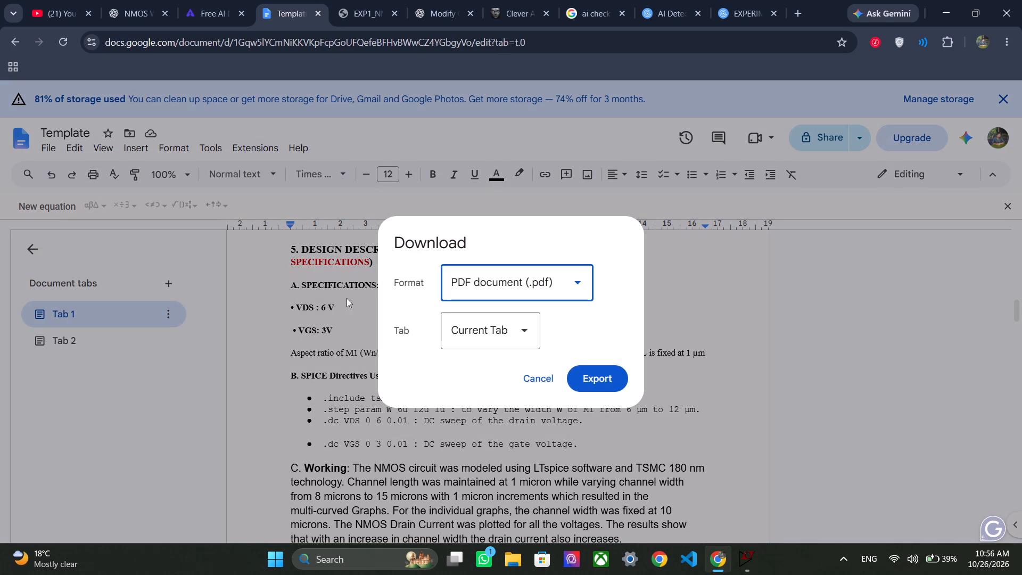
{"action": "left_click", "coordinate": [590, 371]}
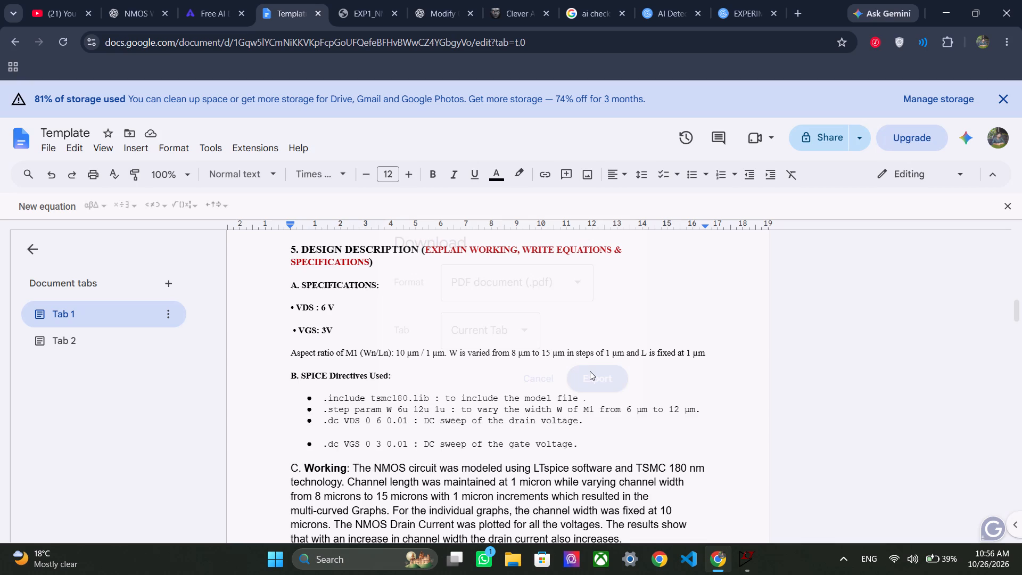
Check the browser's download history for the exported PDF, and close the history page.
{"action": "scroll", "coordinate": [521, 332], "scroll_direction": "left", "scroll_amount": 1}
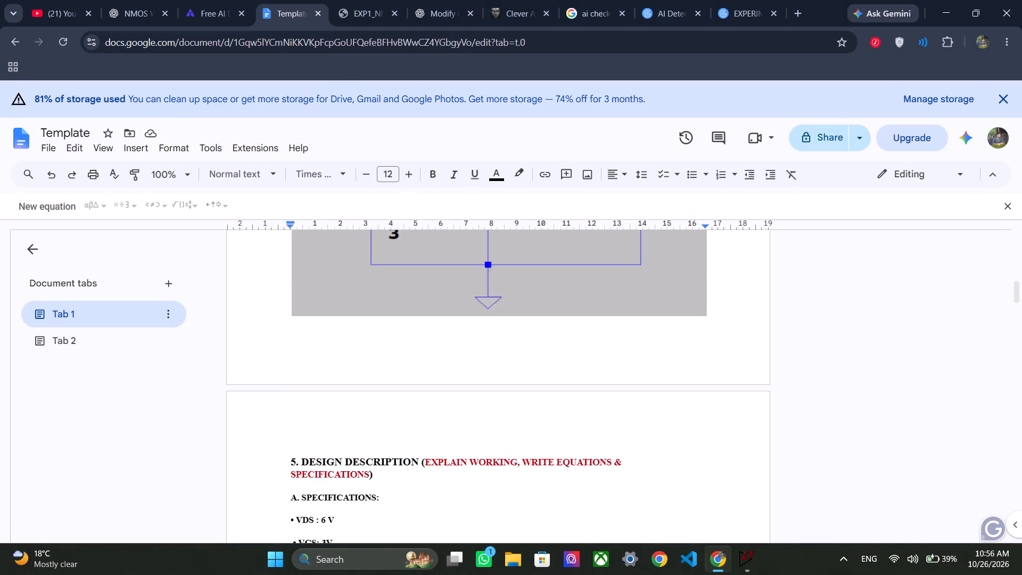
{"action": "left_click", "coordinate": [1015, 39]}
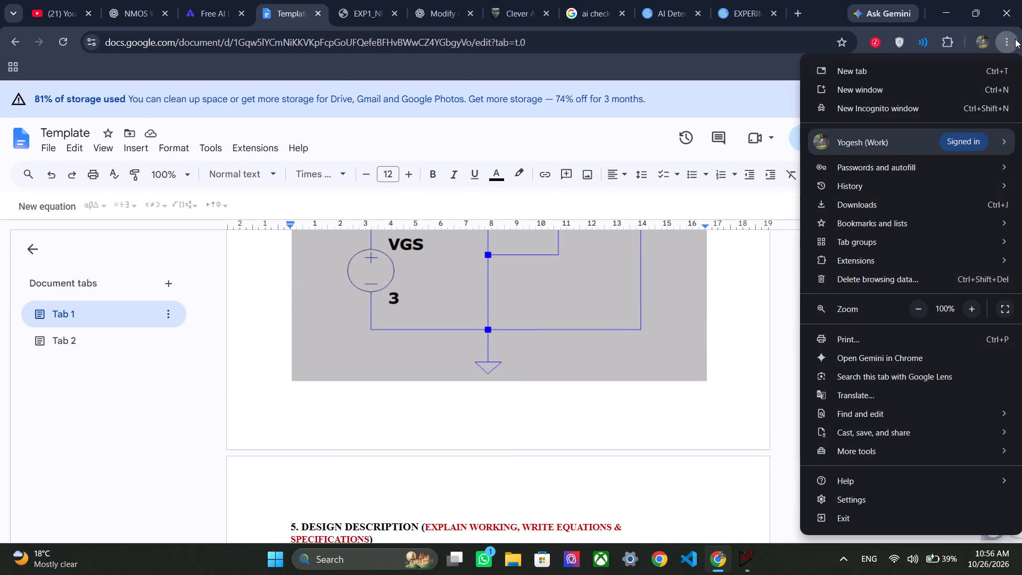
{"action": "left_click", "coordinate": [879, 203]}
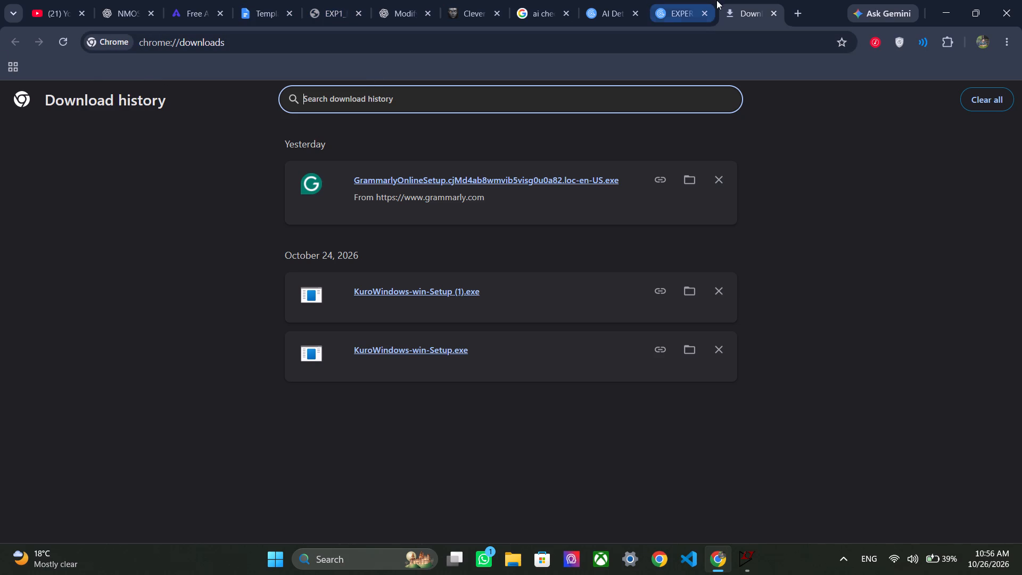
{"action": "left_click", "coordinate": [773, 12]}
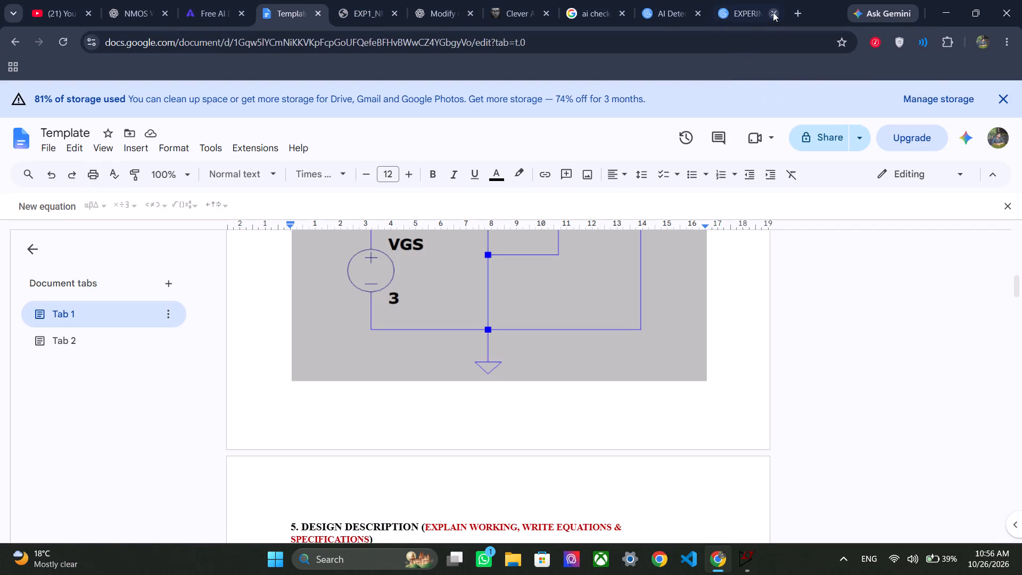
Export the document again as a PDF, with only the current tab included.
{"action": "left_click", "coordinate": [50, 147]}
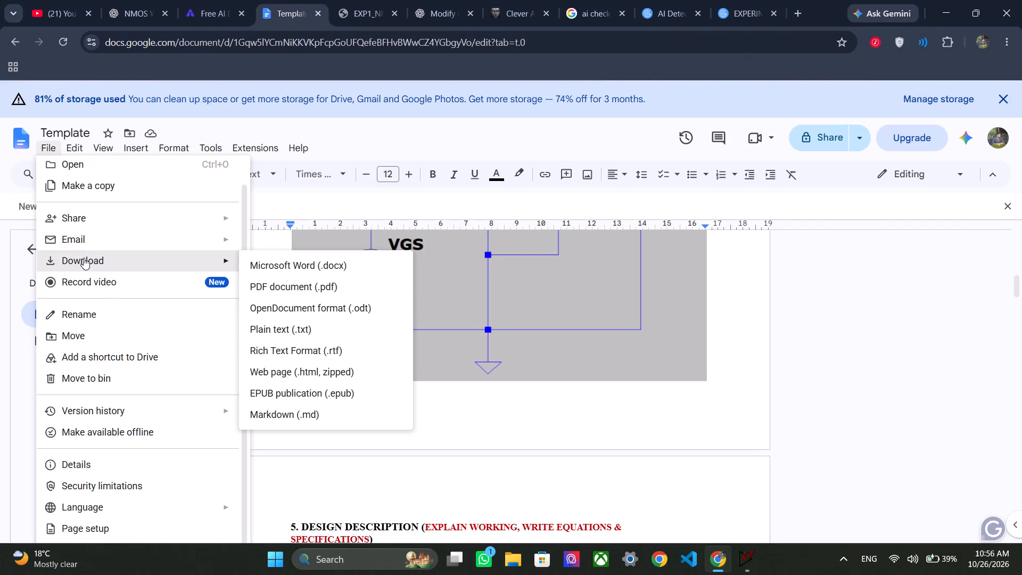
{"action": "left_click", "coordinate": [298, 289]}
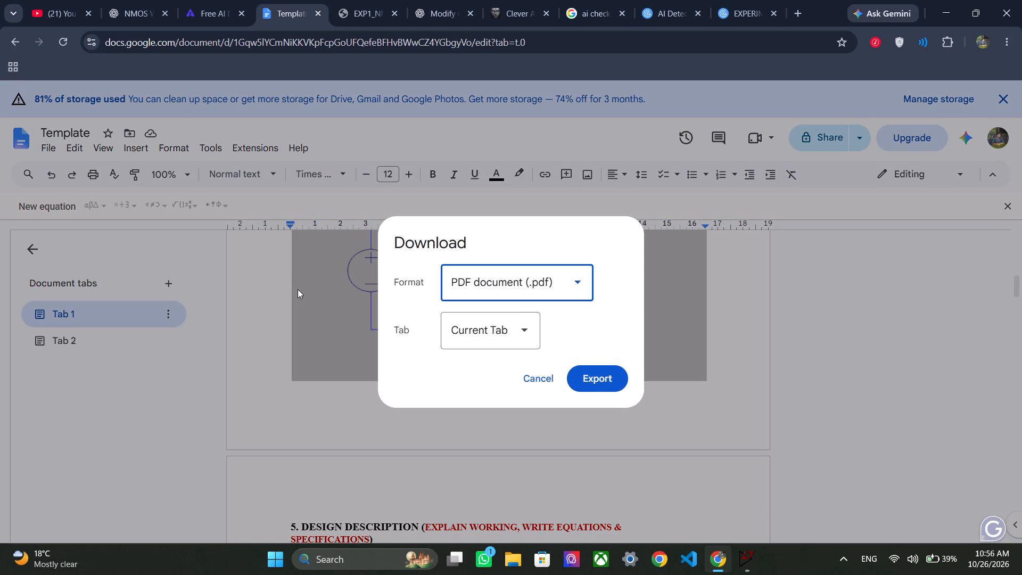
{"action": "left_click", "coordinate": [517, 286]}
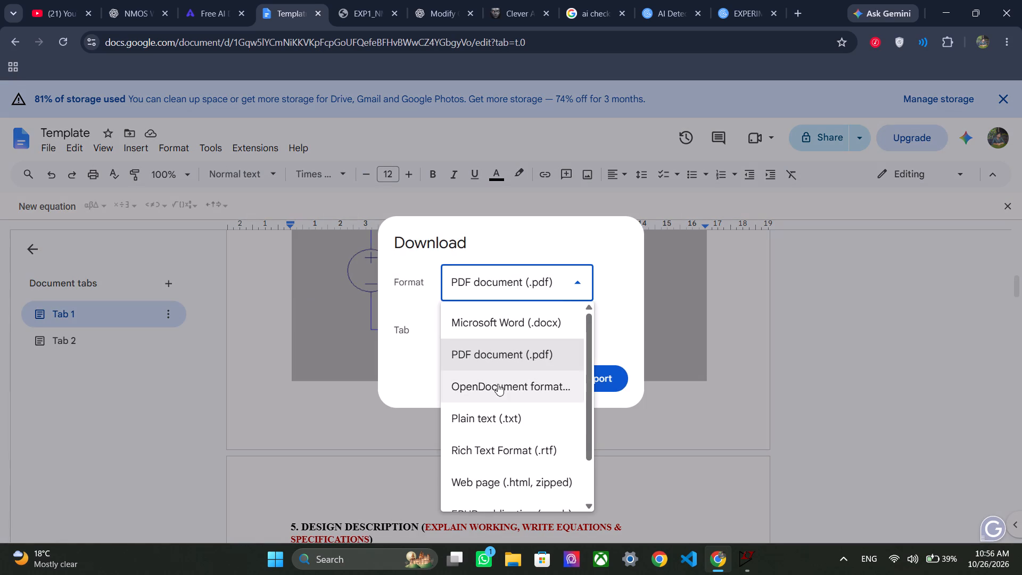
{"action": "left_click", "coordinate": [493, 349]}
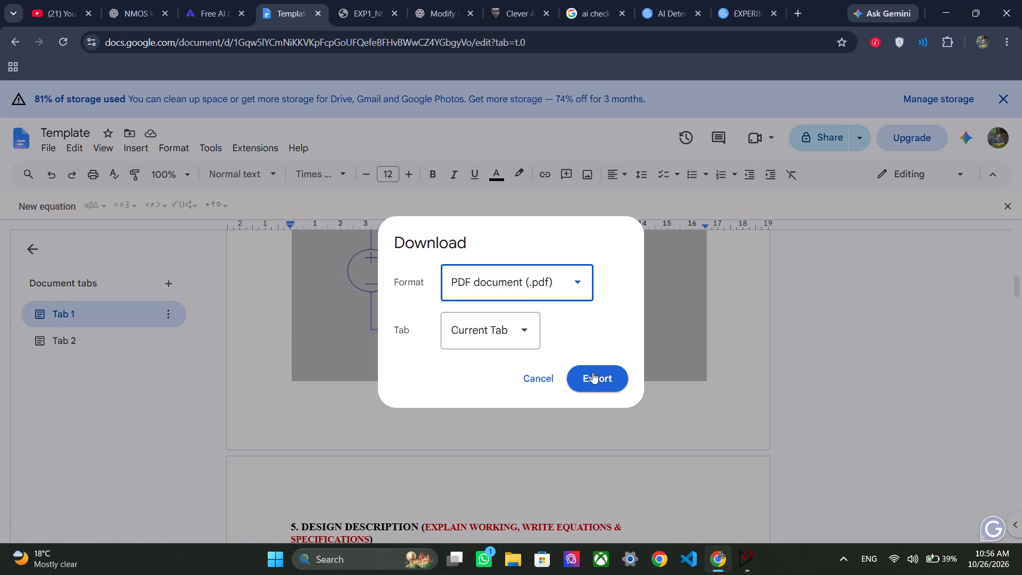
{"action": "left_click", "coordinate": [592, 372]}
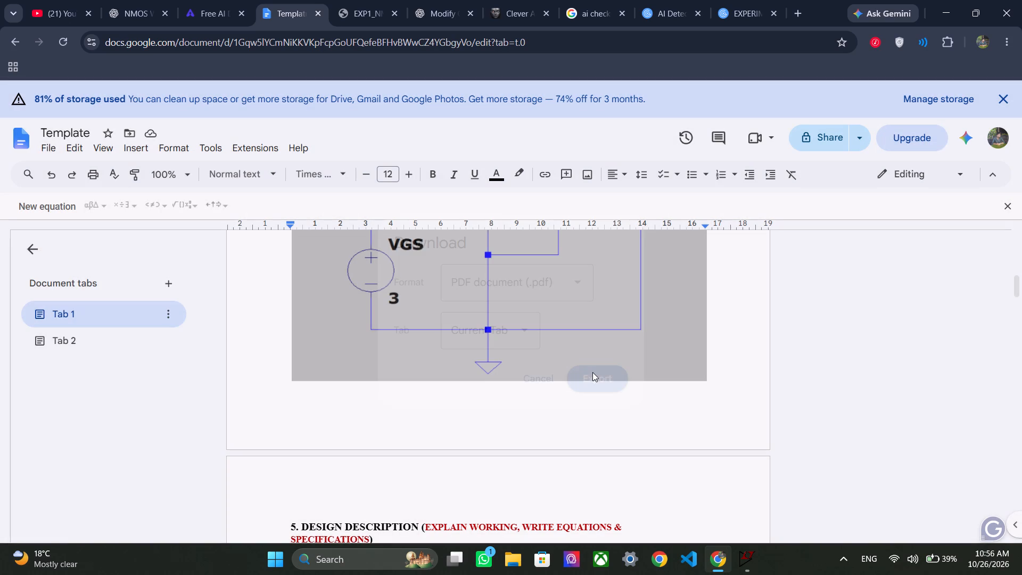
{"action": "left_click", "coordinate": [51, 145]}
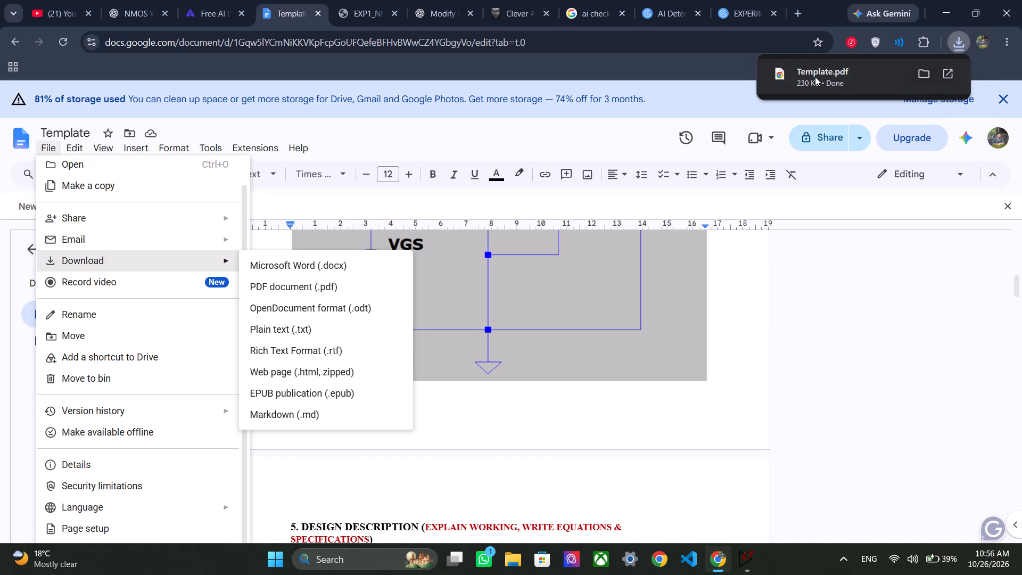
Open the downloaded Template.pdf and look over its first page.
{"action": "left_click", "coordinate": [815, 77]}
{"action": "right_click", "coordinate": [423, 221]}
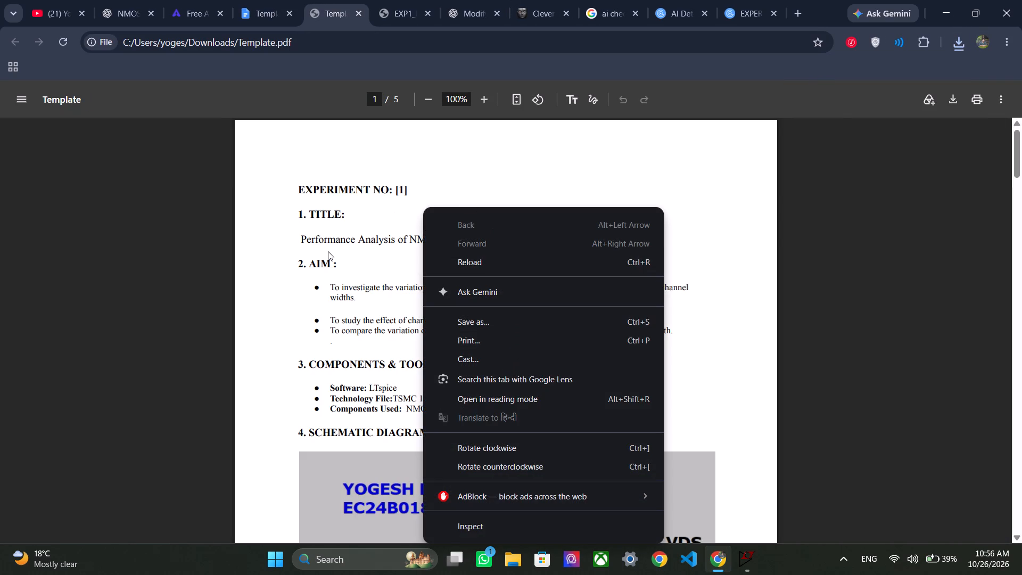
{"action": "right_click", "coordinate": [328, 251]}
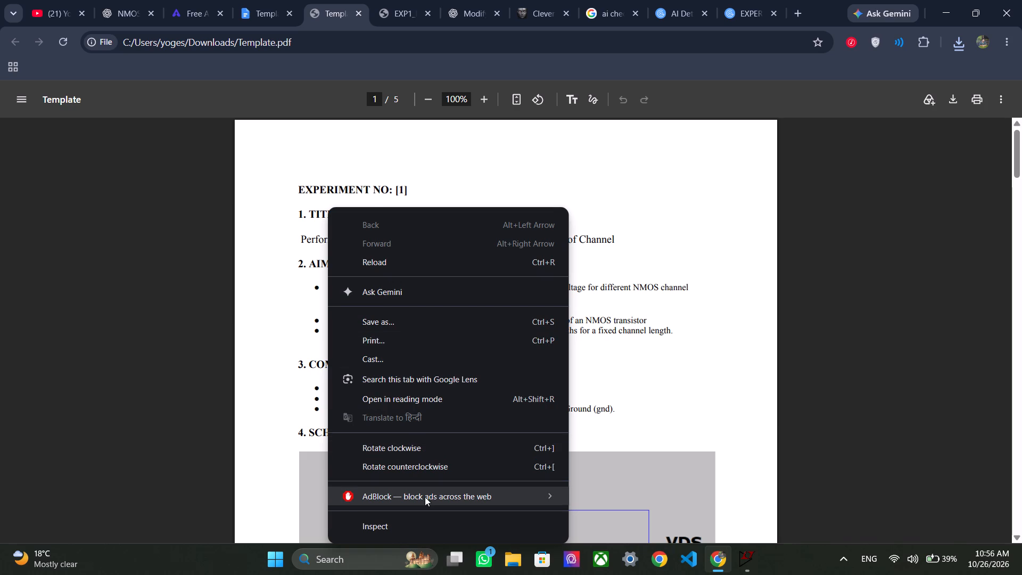
{"action": "scroll", "coordinate": [425, 497], "scroll_direction": "down", "scroll_amount": 3}
{"action": "triple_click", "coordinate": [789, 279]}
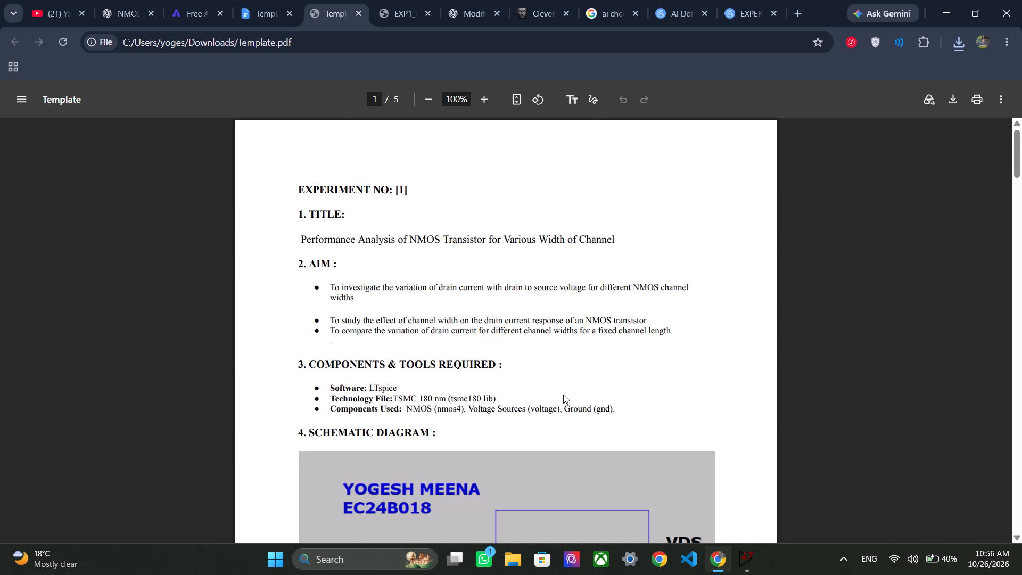
{"action": "scroll", "coordinate": [563, 395], "scroll_direction": "down", "scroll_amount": 1}
Open the full download history and bring up the available actions for Template.pdf.
{"action": "left_click", "coordinate": [958, 54]}
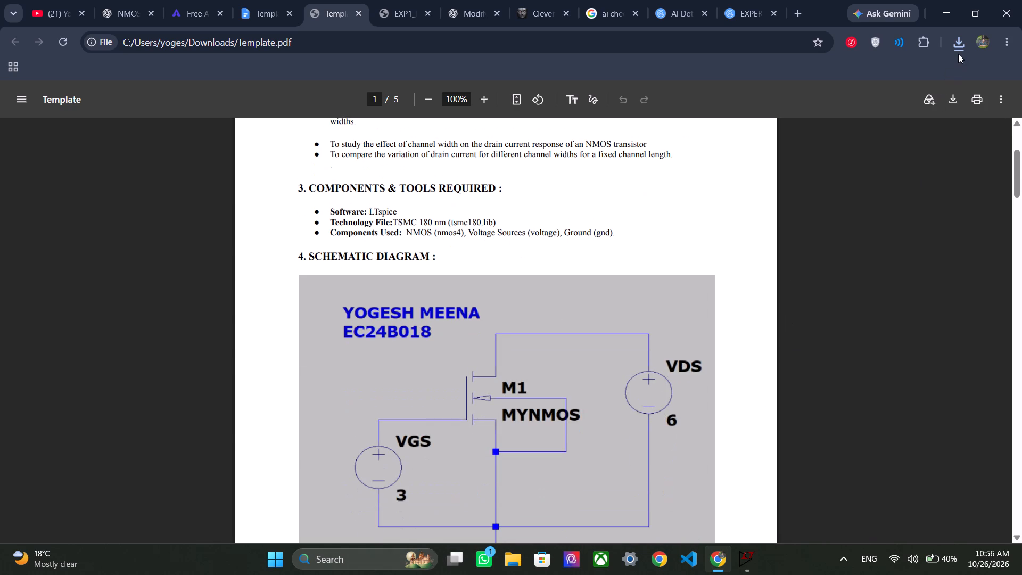
{"action": "left_click", "coordinate": [960, 50]}
{"action": "left_click", "coordinate": [794, 186]}
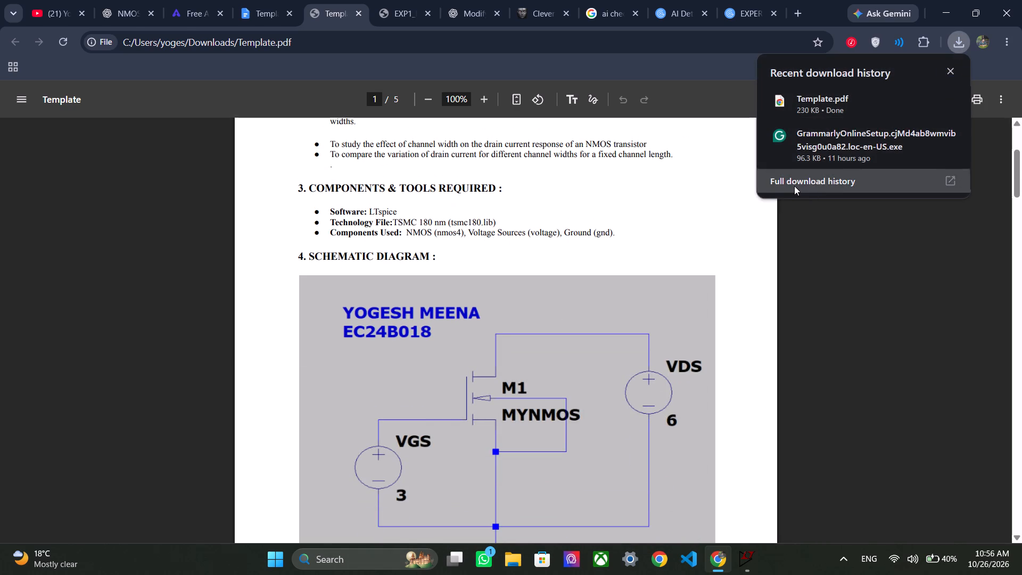
{"action": "right_click", "coordinate": [391, 179]}
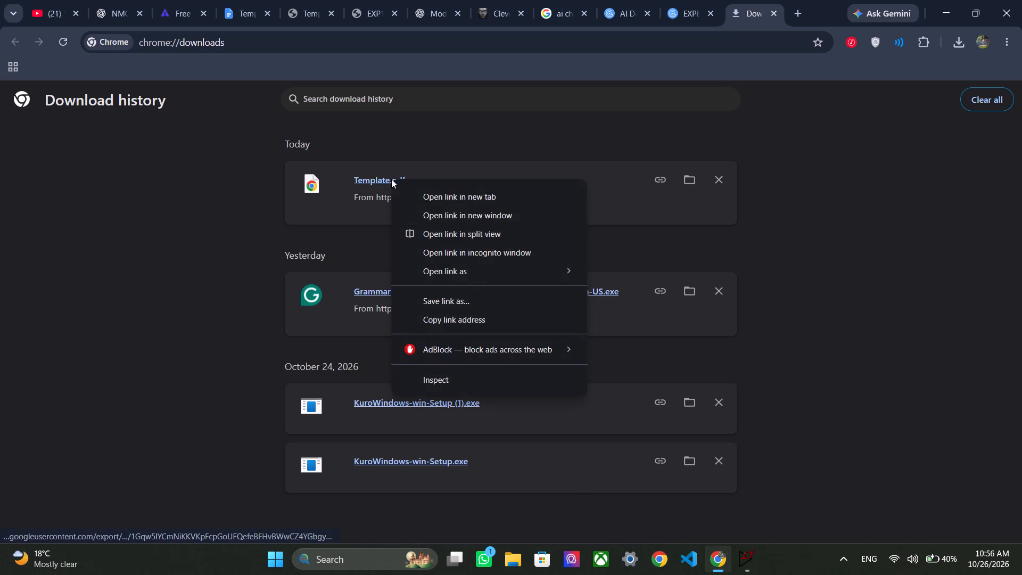
Show the downloaded Template.pdf in its folder in File Explorer and copy the file.
{"action": "left_click", "coordinate": [340, 201]}
{"action": "left_click", "coordinate": [693, 182]}
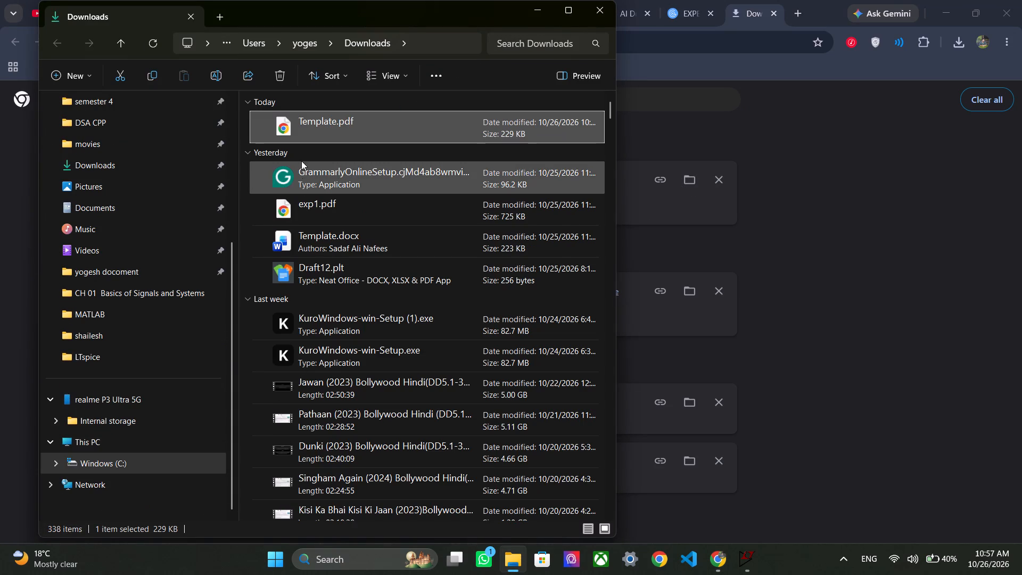
{"action": "right_click", "coordinate": [328, 139]}
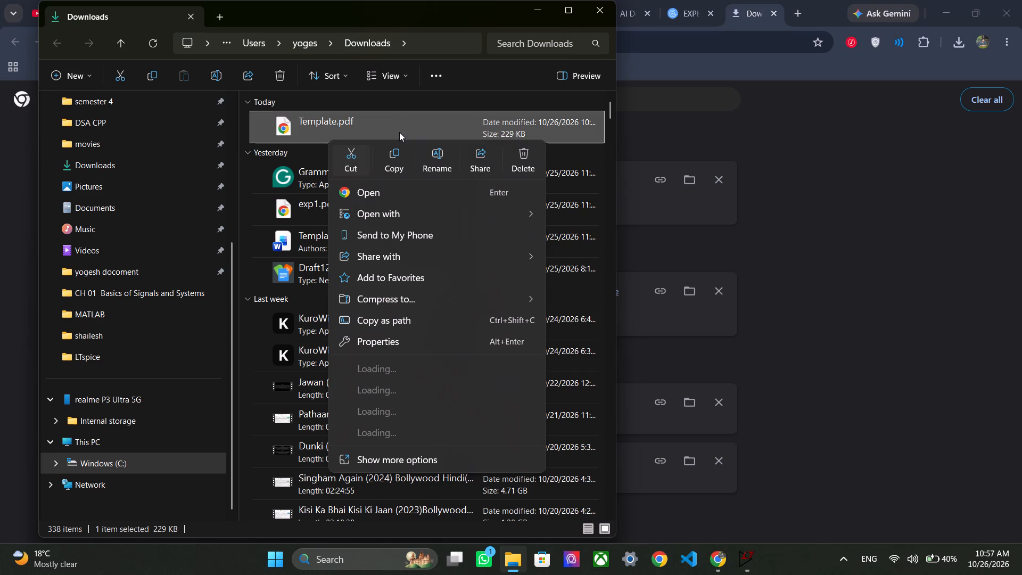
{"action": "left_click", "coordinate": [393, 162]}
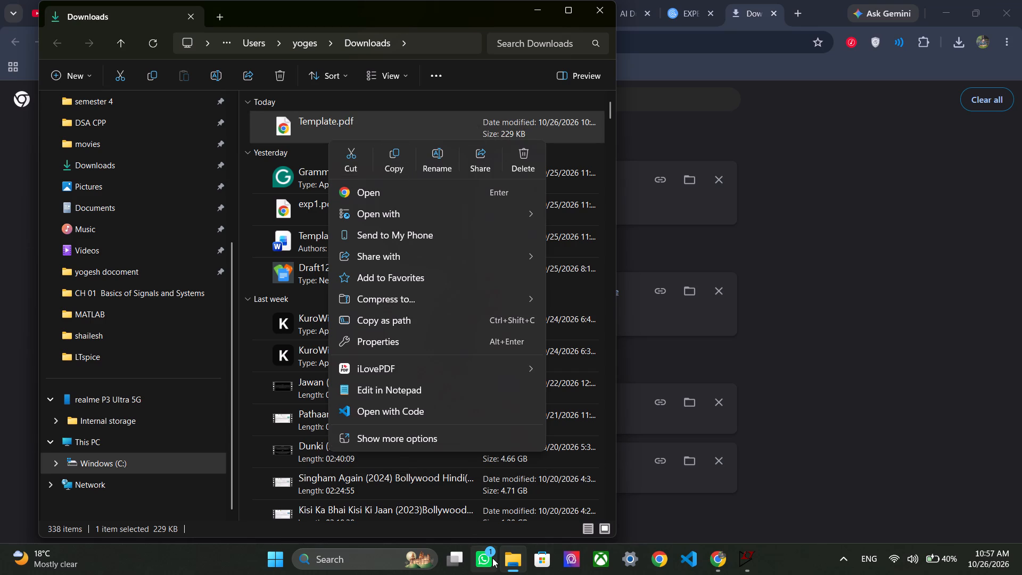
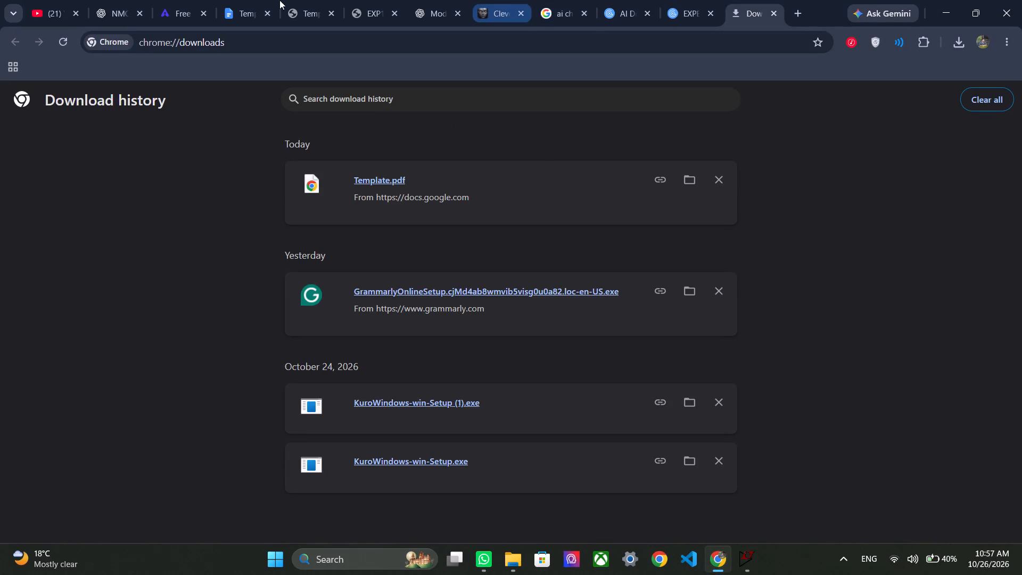
Return to the Template document and open the downloaded Template.pdf from the recent downloads.
{"action": "left_click", "coordinate": [241, 0]}
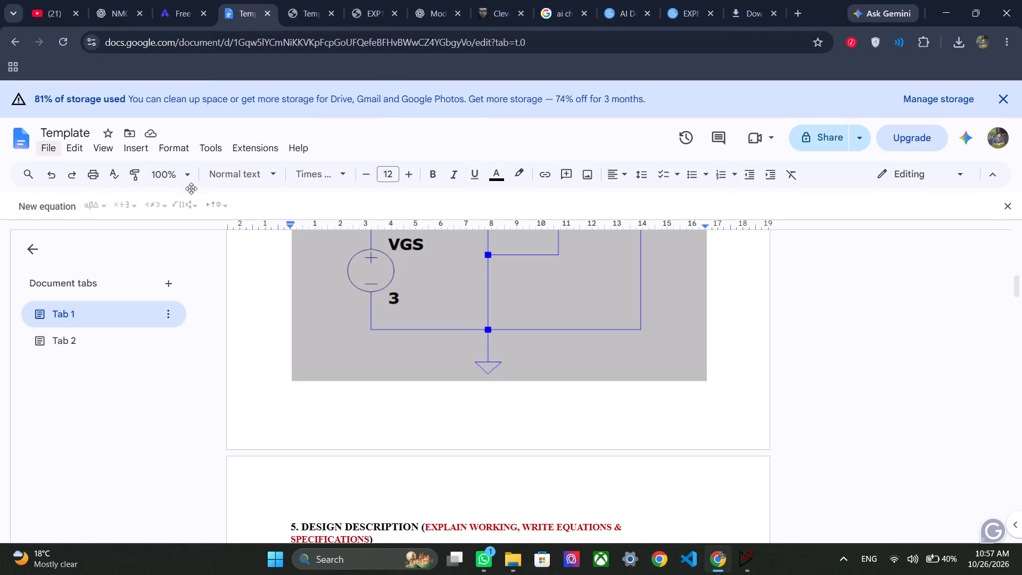
{"action": "left_click", "coordinate": [51, 152]}
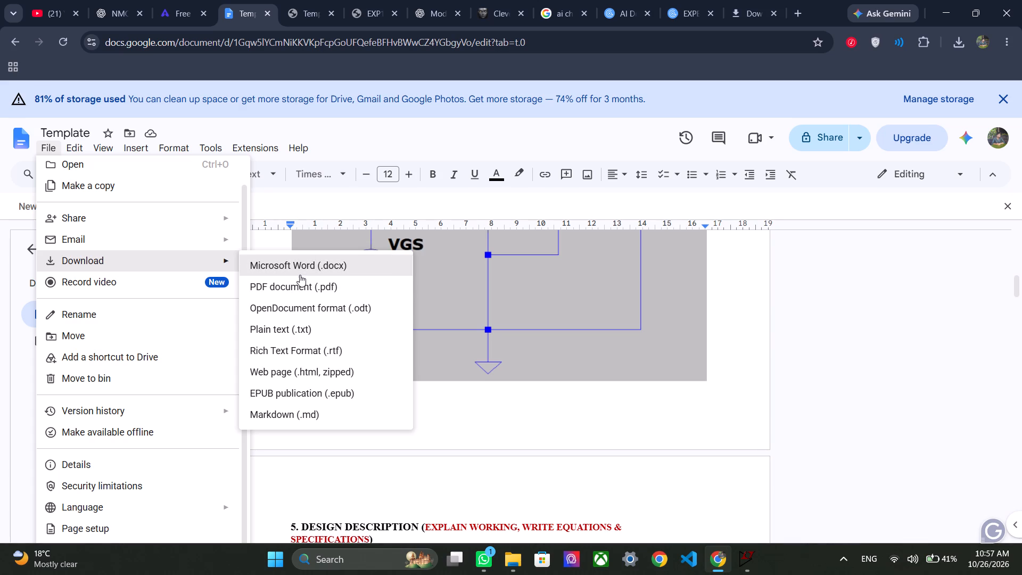
{"action": "left_click", "coordinate": [967, 47]}
{"action": "double_click", "coordinate": [791, 98]}
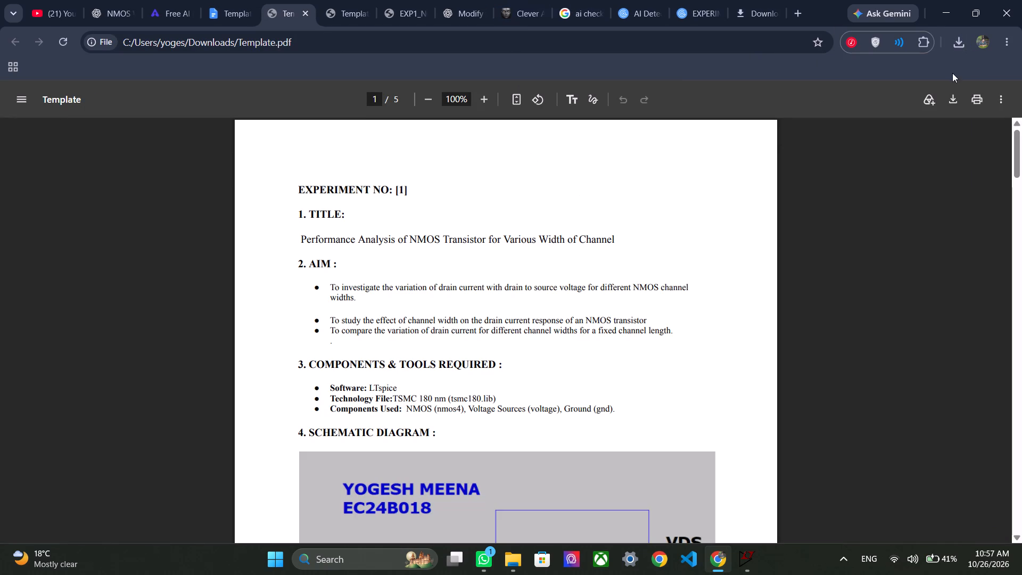
Try to download the opened Template PDF from the viewer and check the recent download history.
{"action": "left_click", "coordinate": [954, 96]}
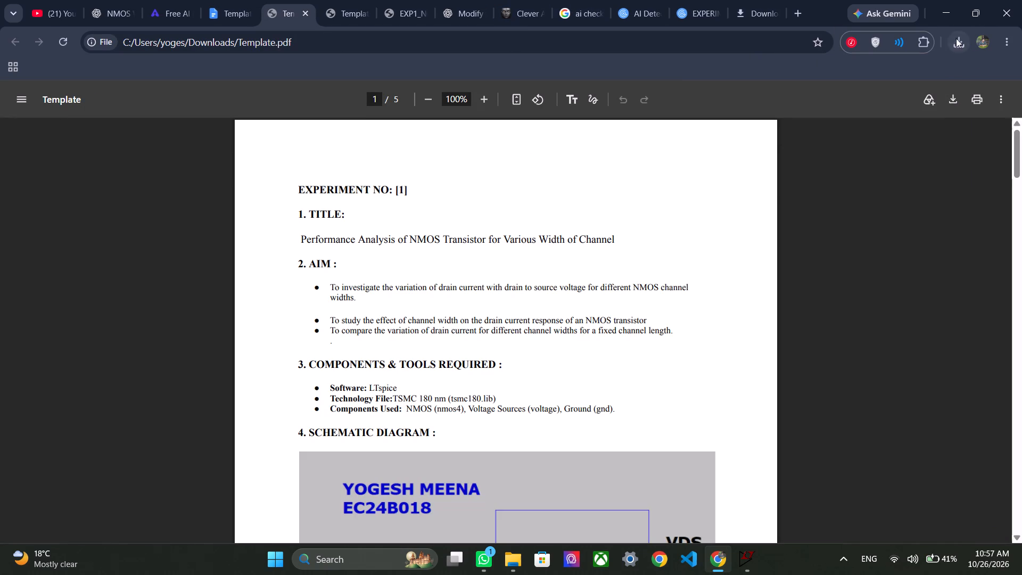
{"action": "left_click", "coordinate": [956, 40]}
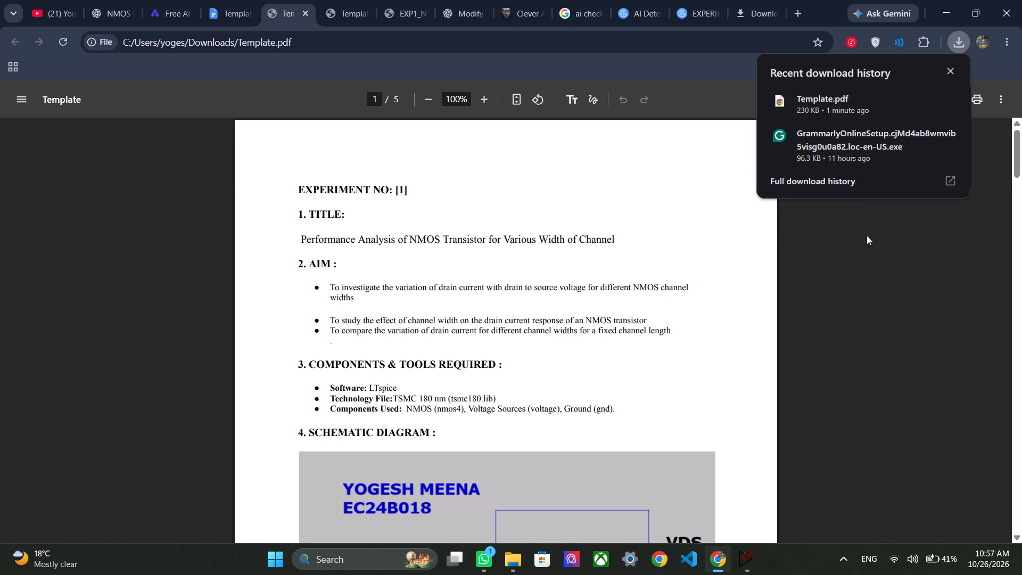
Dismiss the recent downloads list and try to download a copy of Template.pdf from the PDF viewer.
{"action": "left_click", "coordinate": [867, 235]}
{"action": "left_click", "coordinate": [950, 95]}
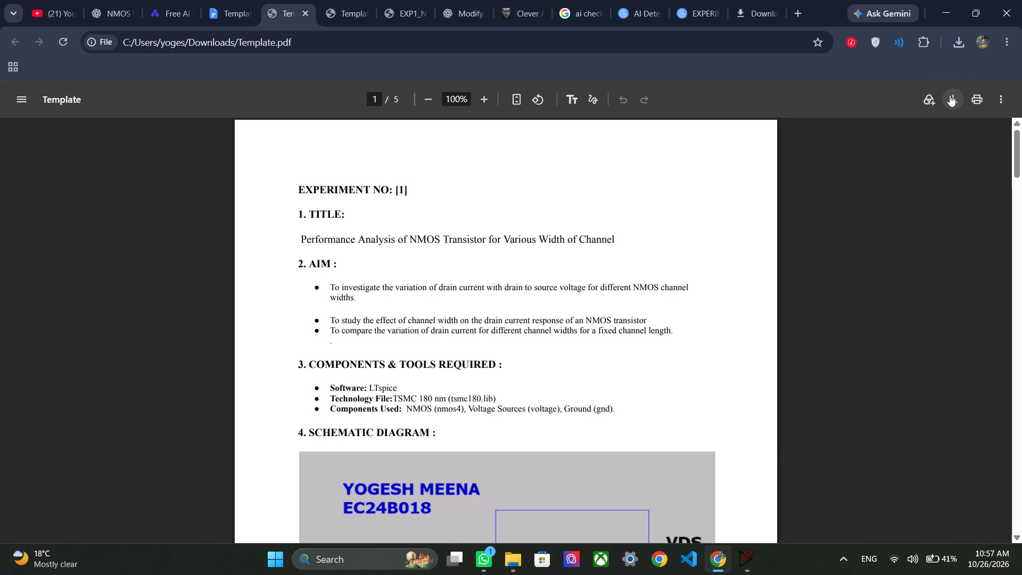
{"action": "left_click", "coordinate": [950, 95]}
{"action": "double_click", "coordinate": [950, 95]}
Look through Template.pdf from the schematic diagram to the conclusion on the last page, and return to the first page.
{"action": "scroll", "coordinate": [781, 200], "scroll_direction": "down", "scroll_amount": 8}
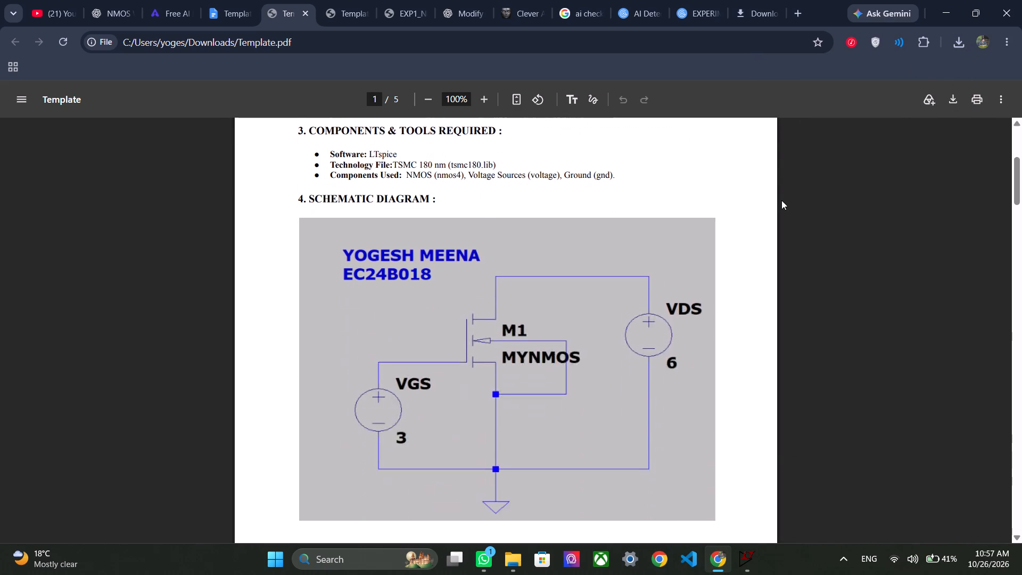
{"action": "scroll", "coordinate": [781, 200], "scroll_direction": "down", "scroll_amount": 13}
{"action": "scroll", "coordinate": [781, 200], "scroll_direction": "up", "scroll_amount": 14}
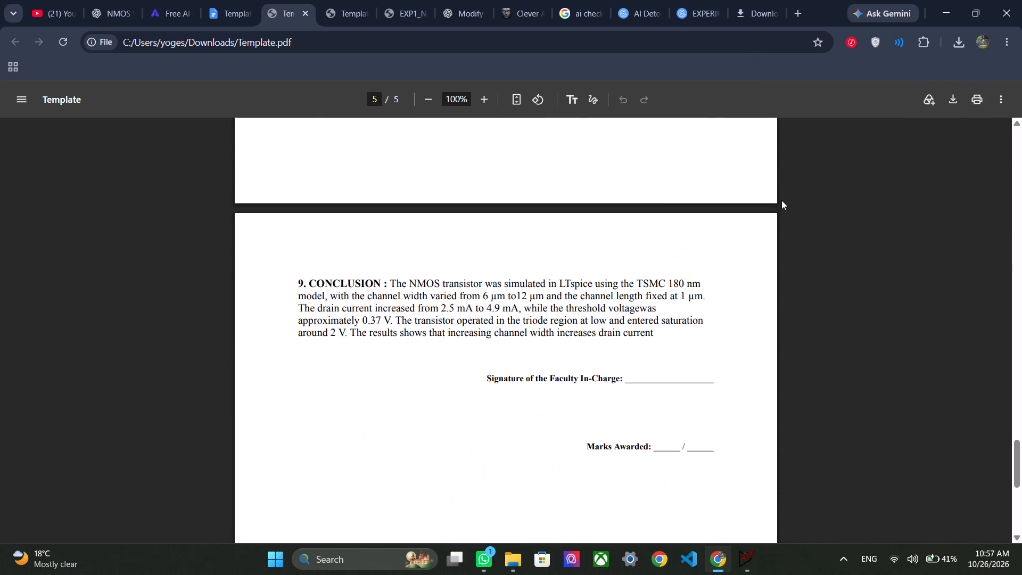
{"action": "scroll", "coordinate": [781, 200], "scroll_direction": "up", "scroll_amount": 16}
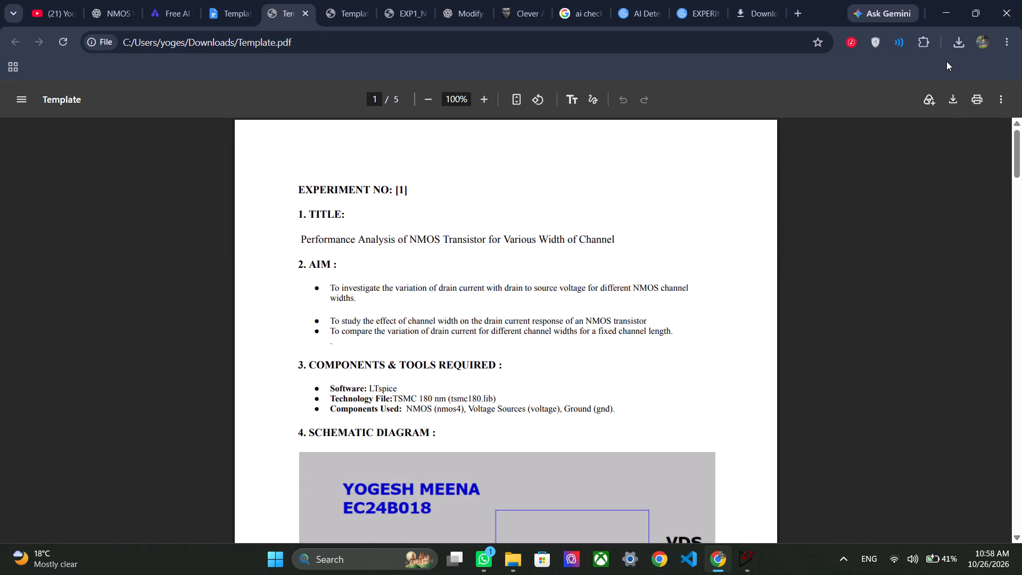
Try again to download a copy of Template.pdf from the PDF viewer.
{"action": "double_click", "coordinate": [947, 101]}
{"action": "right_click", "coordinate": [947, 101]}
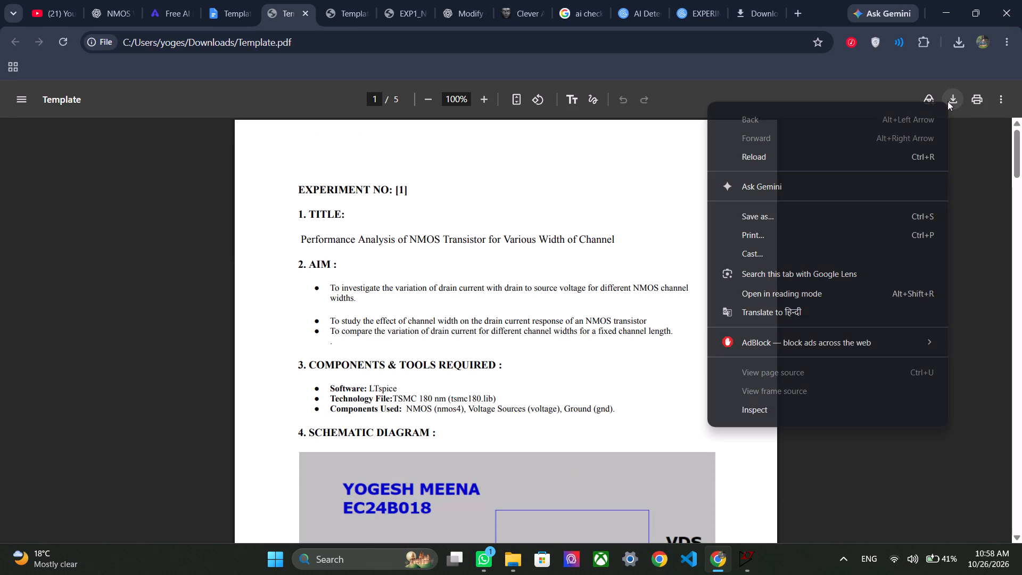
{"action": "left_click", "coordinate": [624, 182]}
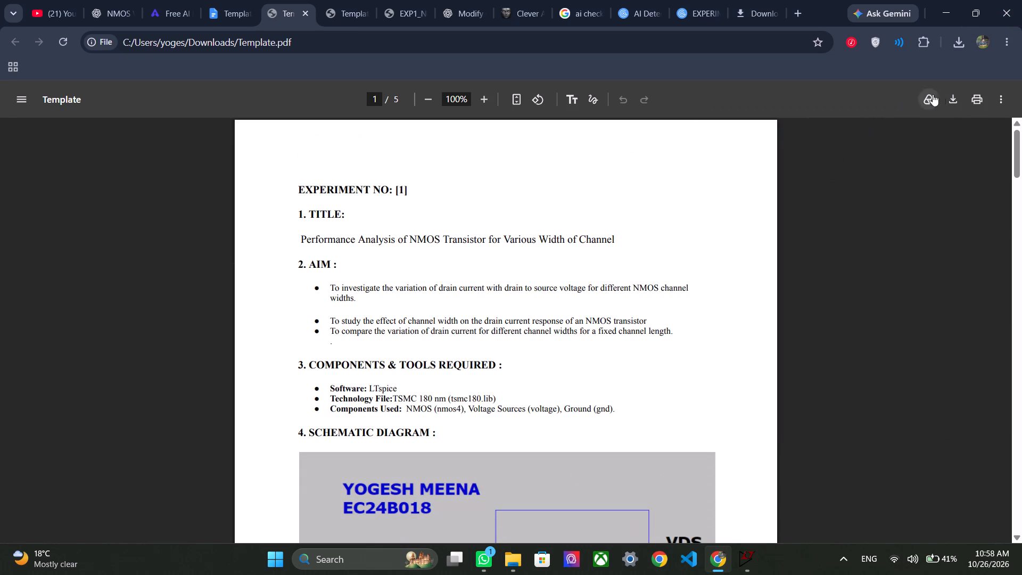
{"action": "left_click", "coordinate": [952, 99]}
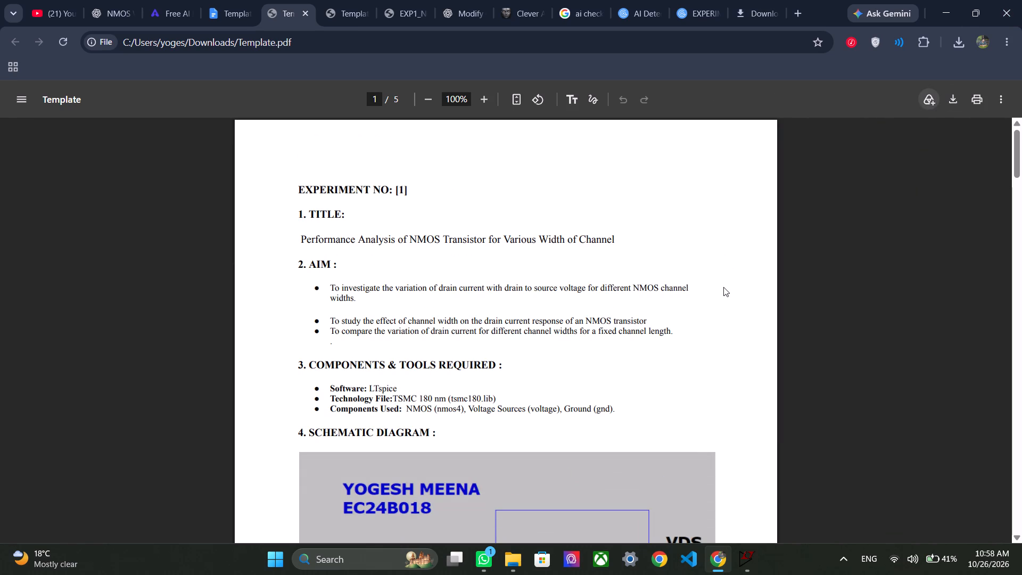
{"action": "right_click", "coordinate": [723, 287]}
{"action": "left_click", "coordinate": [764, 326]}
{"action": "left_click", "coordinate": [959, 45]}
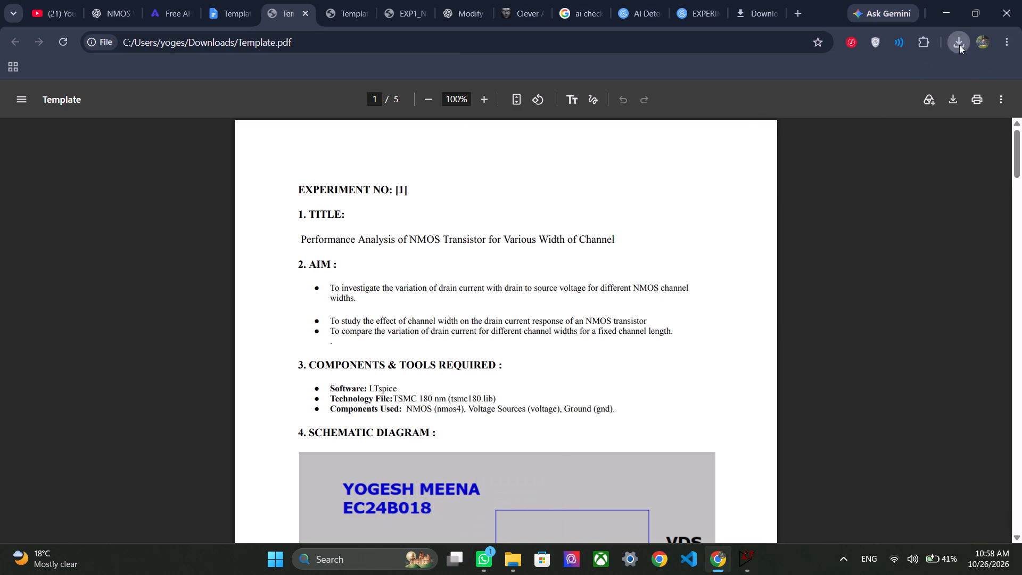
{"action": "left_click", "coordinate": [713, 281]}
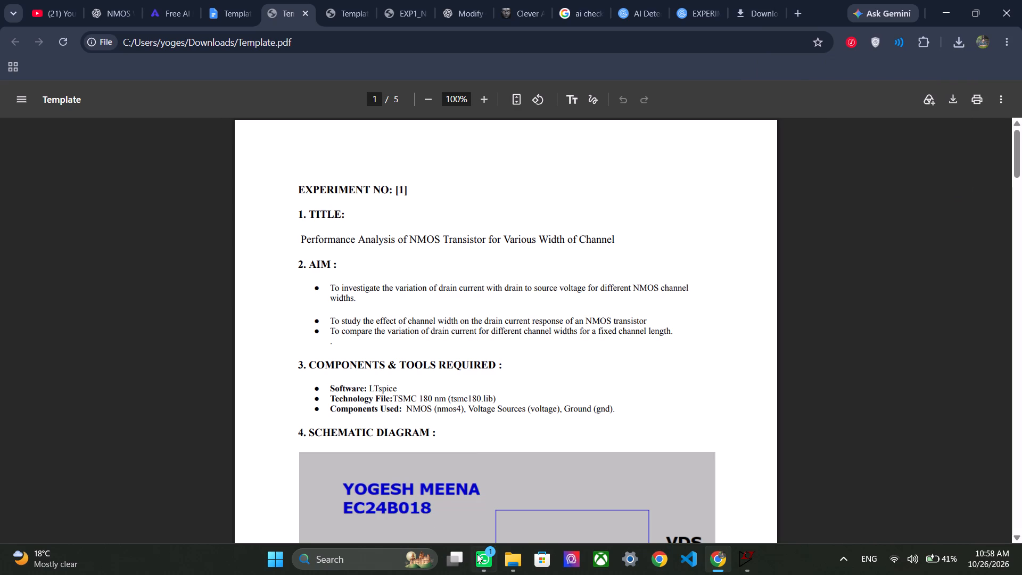
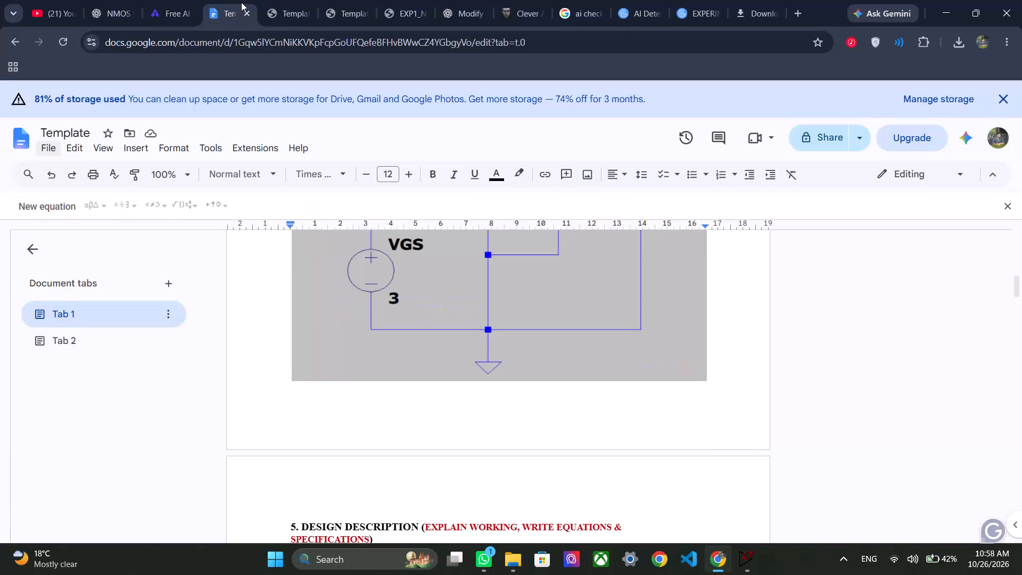
Look through the Template document from the components section and schematic diagram to its last page.
{"action": "scroll", "coordinate": [473, 414], "scroll_direction": "up", "scroll_amount": 3}
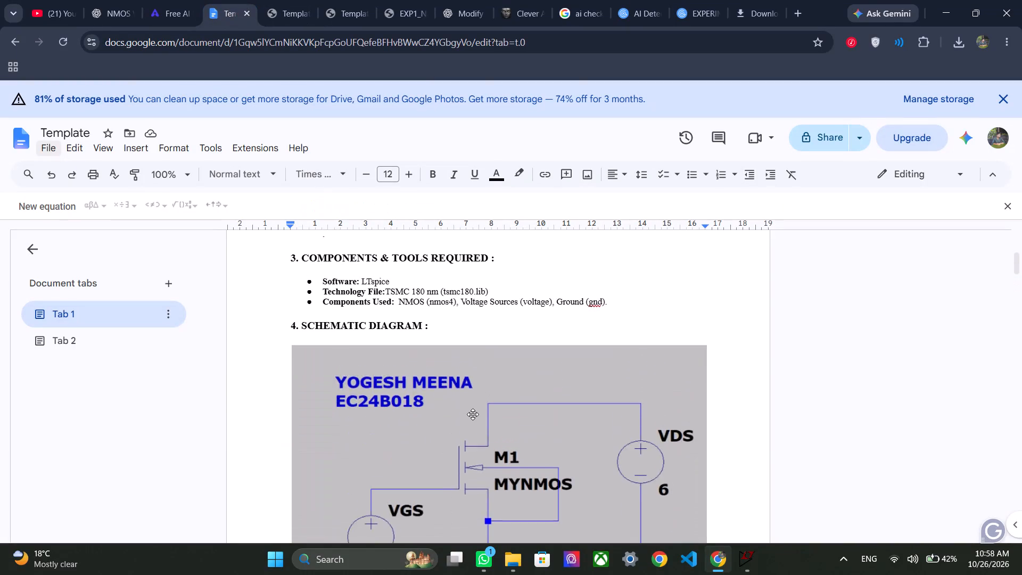
{"action": "scroll", "coordinate": [473, 414], "scroll_direction": "up", "scroll_amount": 6}
{"action": "scroll", "coordinate": [473, 414], "scroll_direction": "down", "scroll_amount": 10}
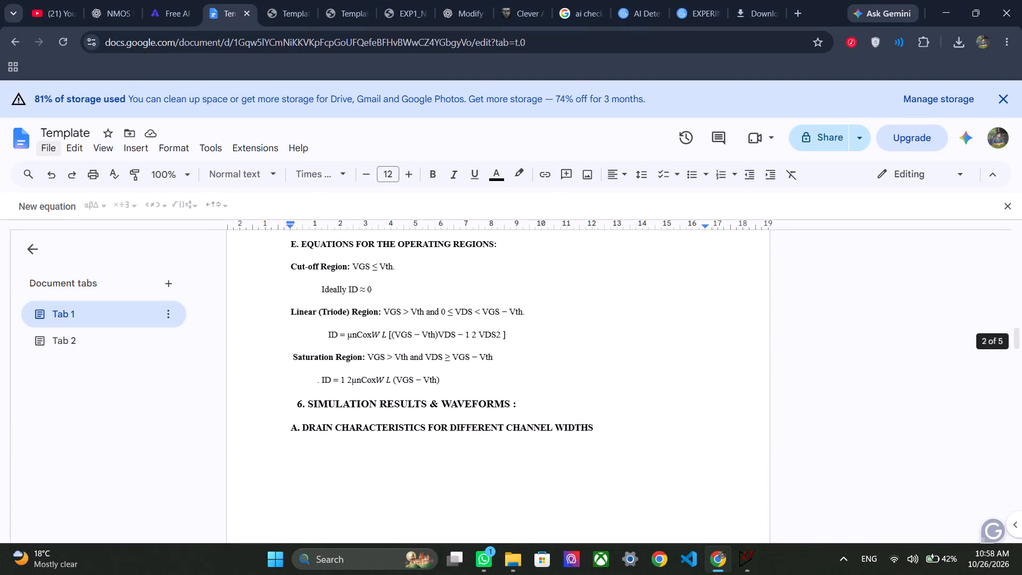
{"action": "scroll", "coordinate": [473, 414], "scroll_direction": "down", "scroll_amount": 8}
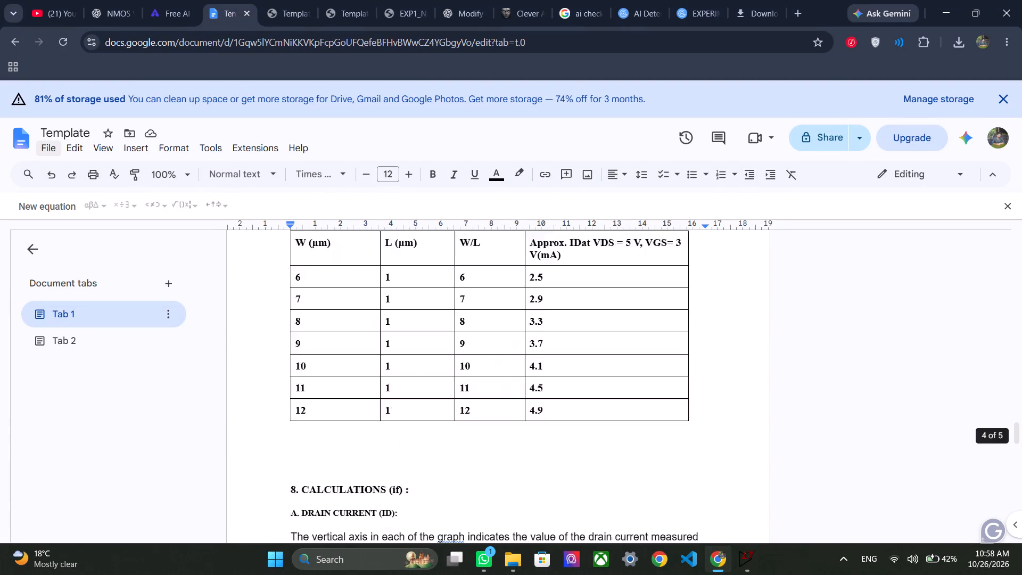
{"action": "scroll", "coordinate": [473, 414], "scroll_direction": "down", "scroll_amount": 6}
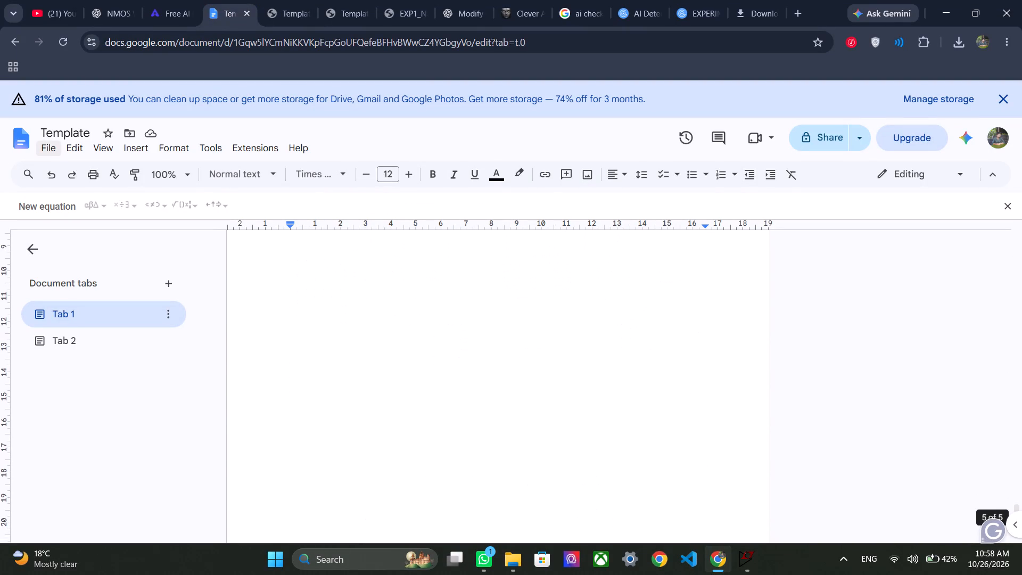
Switch to LTspice and close the Draft11.raw waveform window.
{"action": "left_click", "coordinate": [750, 552]}
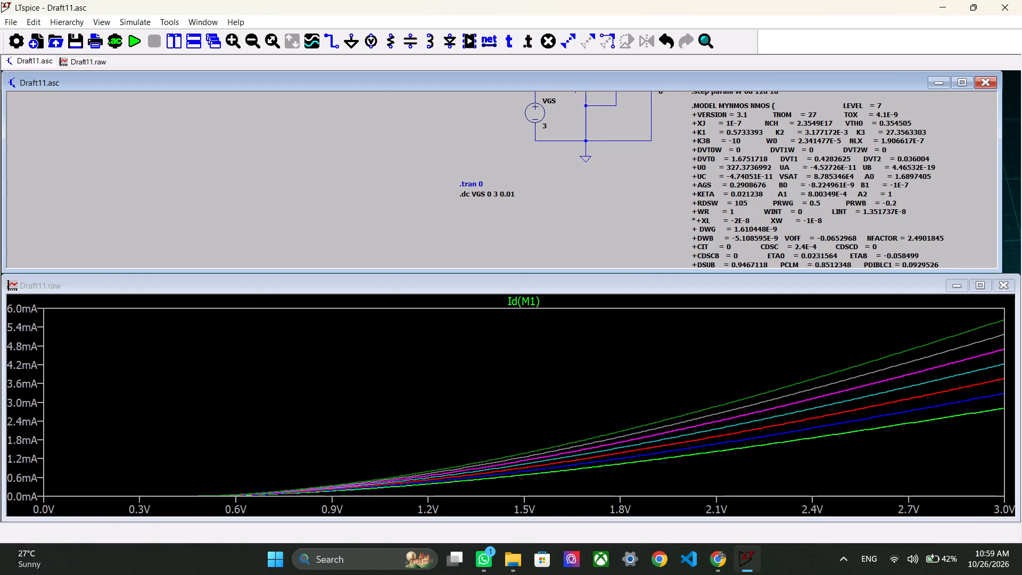
{"action": "left_click", "coordinate": [1005, 286]}
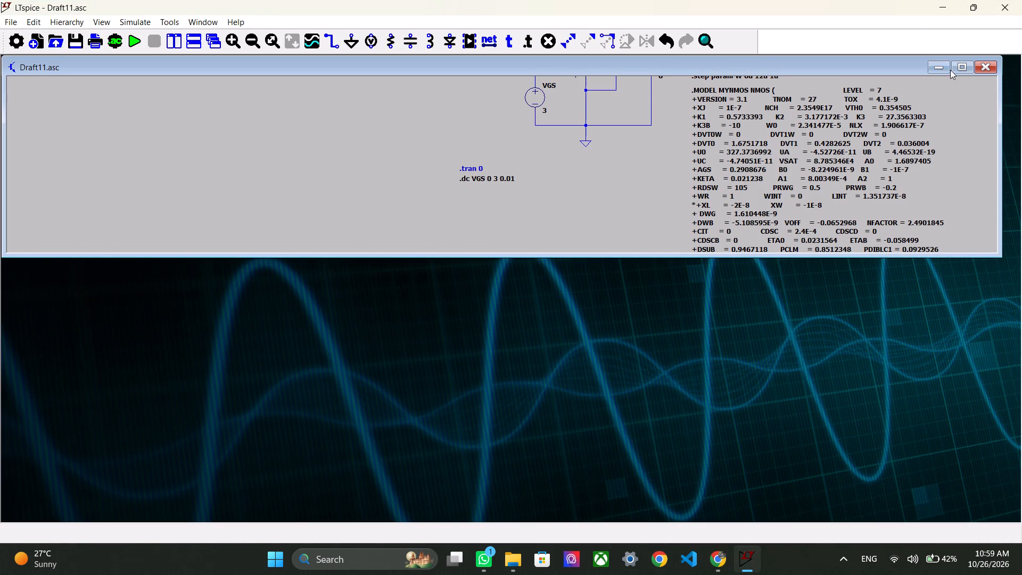
Set the width of transistor M1 to 12 in its MOSFET properties.
{"action": "scroll", "coordinate": [839, 135], "scroll_direction": "up", "scroll_amount": 1}
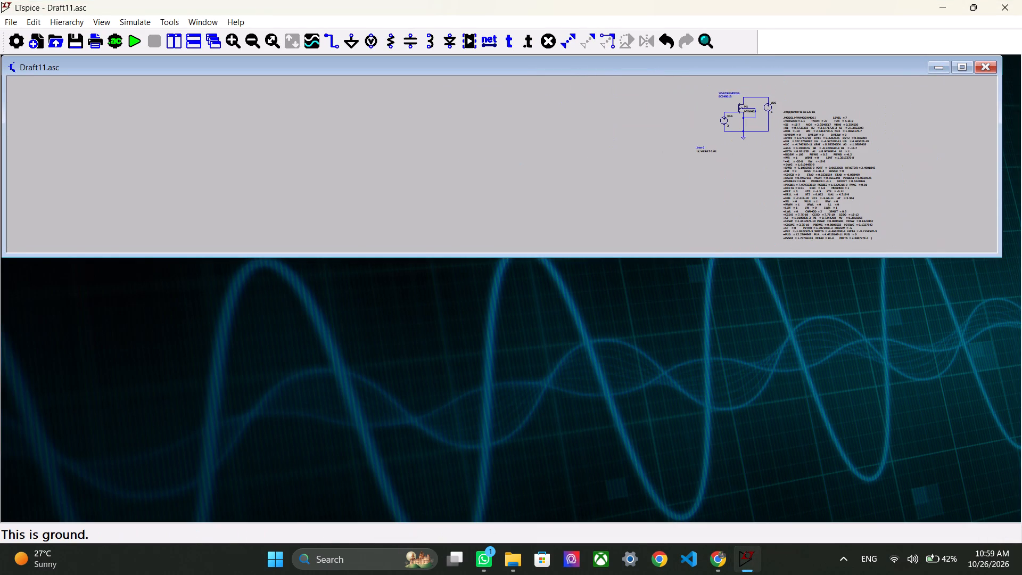
{"action": "scroll", "coordinate": [764, 132], "scroll_direction": "up", "scroll_amount": 7, "text": "ctrl"}
{"action": "scroll", "coordinate": [764, 132], "scroll_direction": "down", "scroll_amount": 16, "text": "ctrl"}
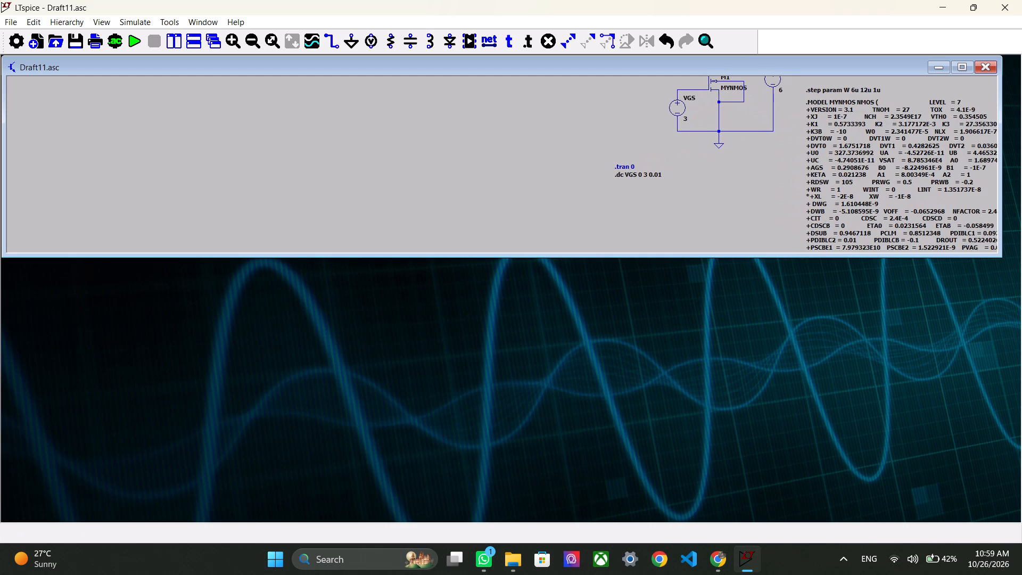
{"action": "left_click_drag", "start_coordinate": [756, 146], "coordinate": [654, 228]}
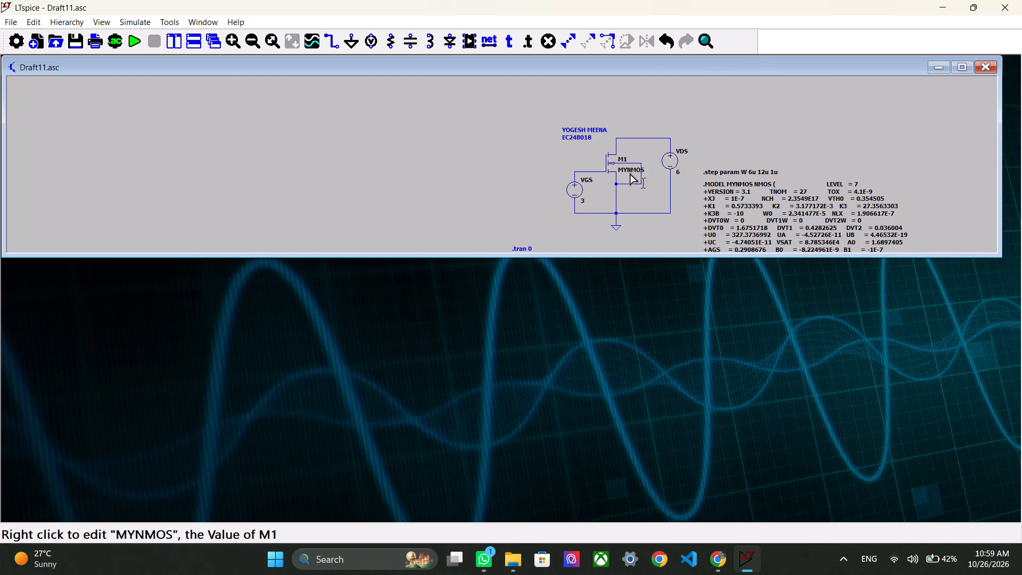
{"action": "right_click", "coordinate": [609, 161]}
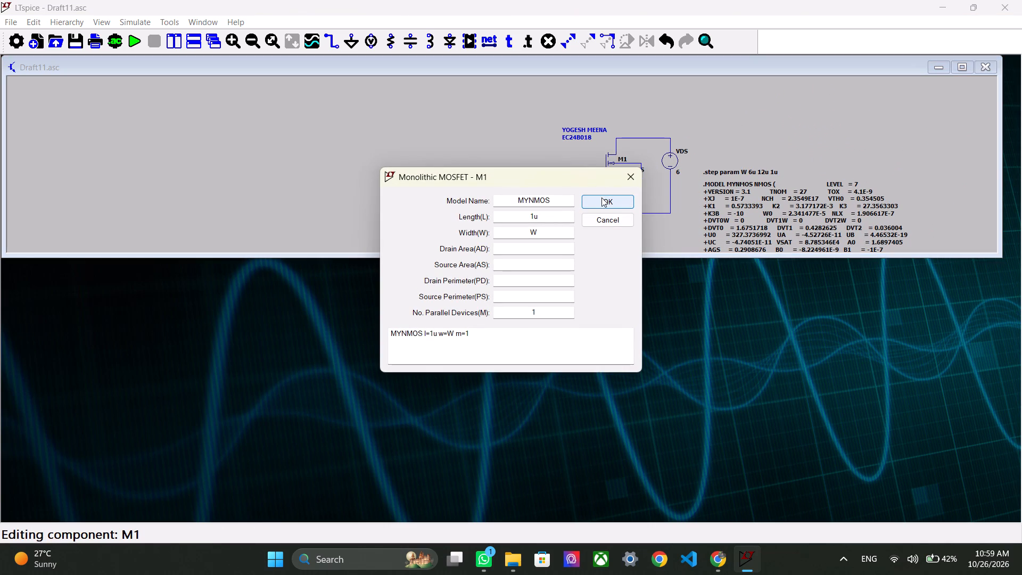
{"action": "left_click", "coordinate": [540, 232]}
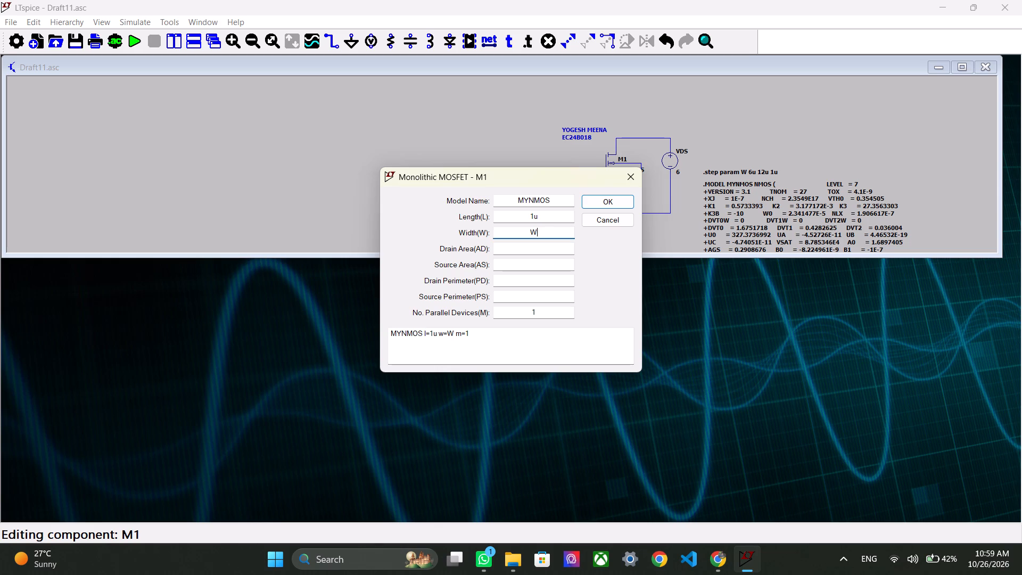
{"action": "key", "text": "BackSpace"}
{"action": "type", "text": "12"}
{"action": "key", "text": "Return"}
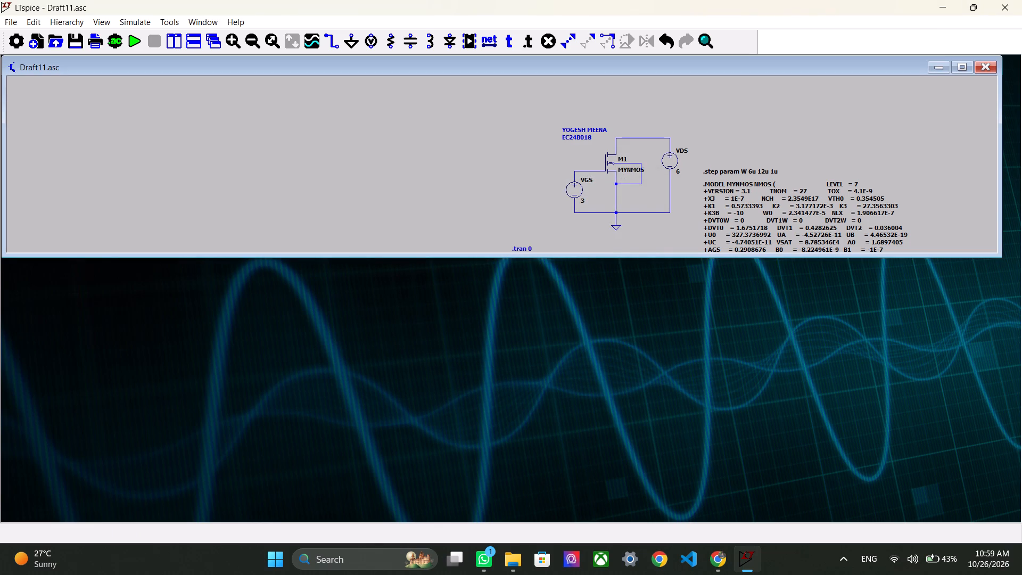
Run the simulation of the Draft11 schematic.
{"action": "right_click", "coordinate": [447, 174]}
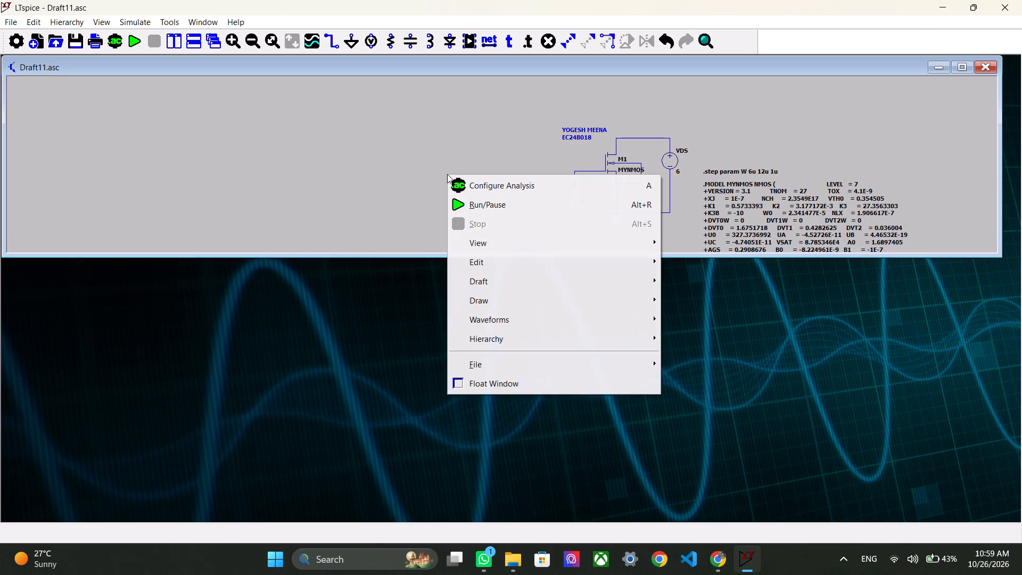
{"action": "left_click", "coordinate": [474, 211]}
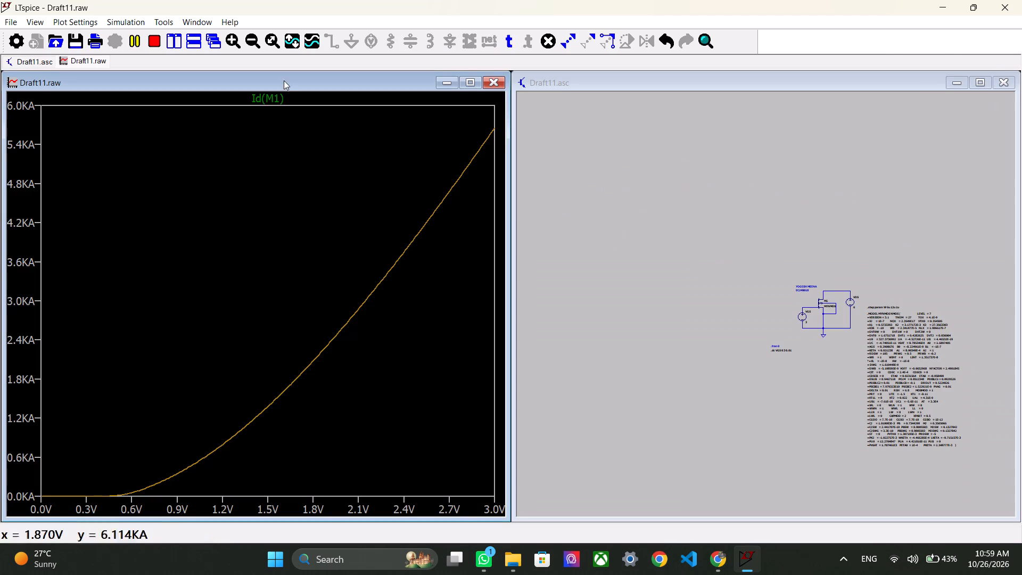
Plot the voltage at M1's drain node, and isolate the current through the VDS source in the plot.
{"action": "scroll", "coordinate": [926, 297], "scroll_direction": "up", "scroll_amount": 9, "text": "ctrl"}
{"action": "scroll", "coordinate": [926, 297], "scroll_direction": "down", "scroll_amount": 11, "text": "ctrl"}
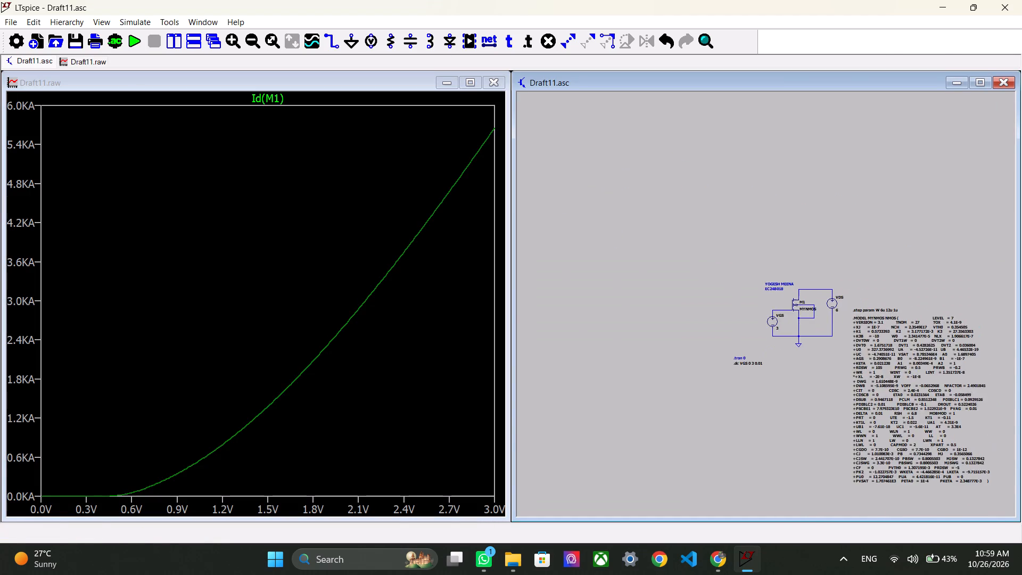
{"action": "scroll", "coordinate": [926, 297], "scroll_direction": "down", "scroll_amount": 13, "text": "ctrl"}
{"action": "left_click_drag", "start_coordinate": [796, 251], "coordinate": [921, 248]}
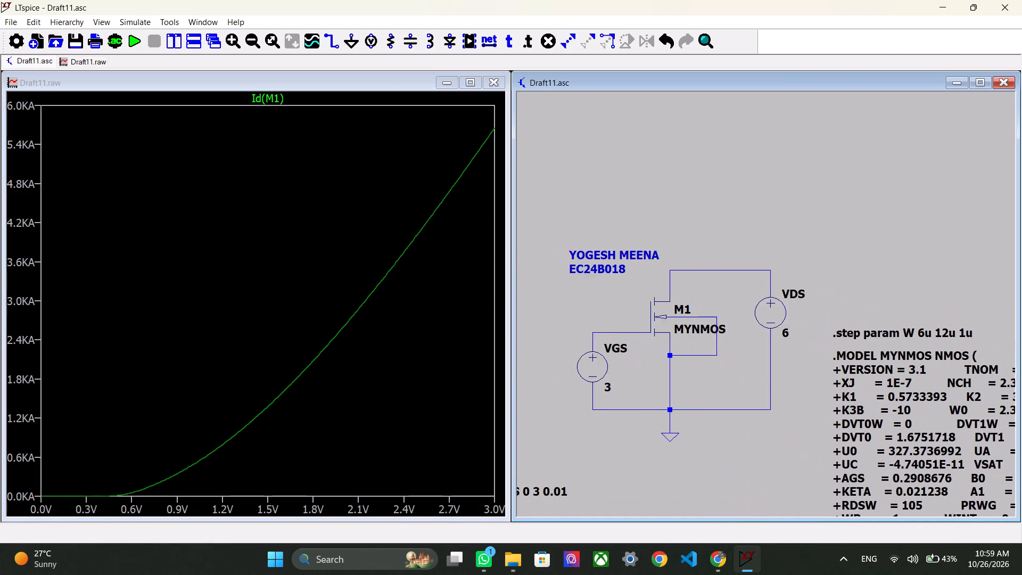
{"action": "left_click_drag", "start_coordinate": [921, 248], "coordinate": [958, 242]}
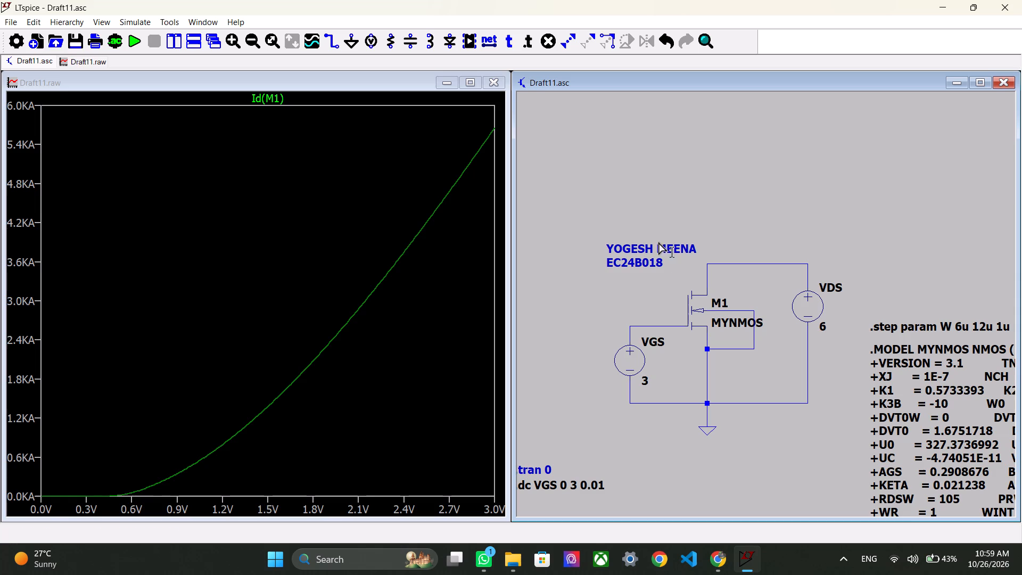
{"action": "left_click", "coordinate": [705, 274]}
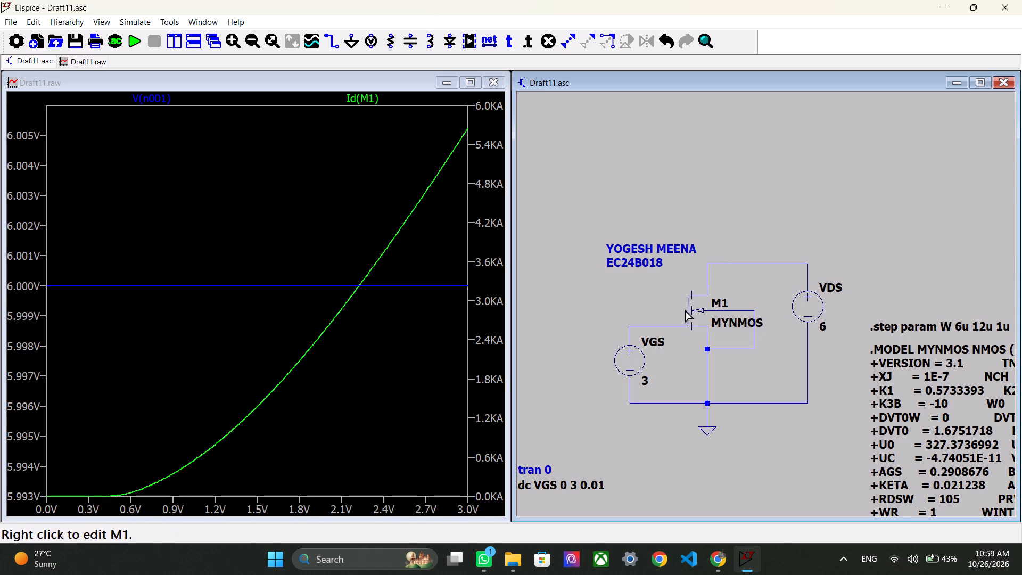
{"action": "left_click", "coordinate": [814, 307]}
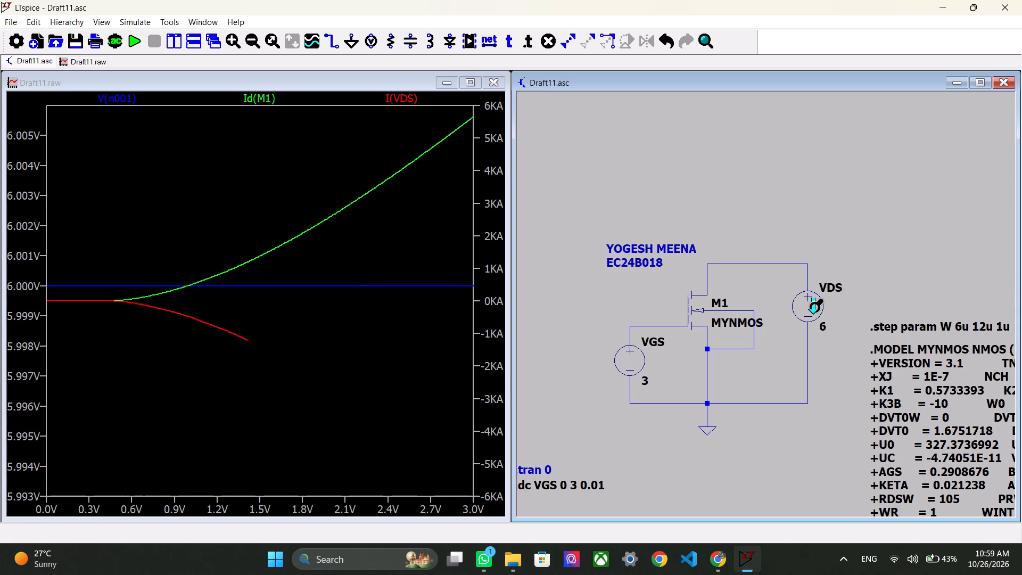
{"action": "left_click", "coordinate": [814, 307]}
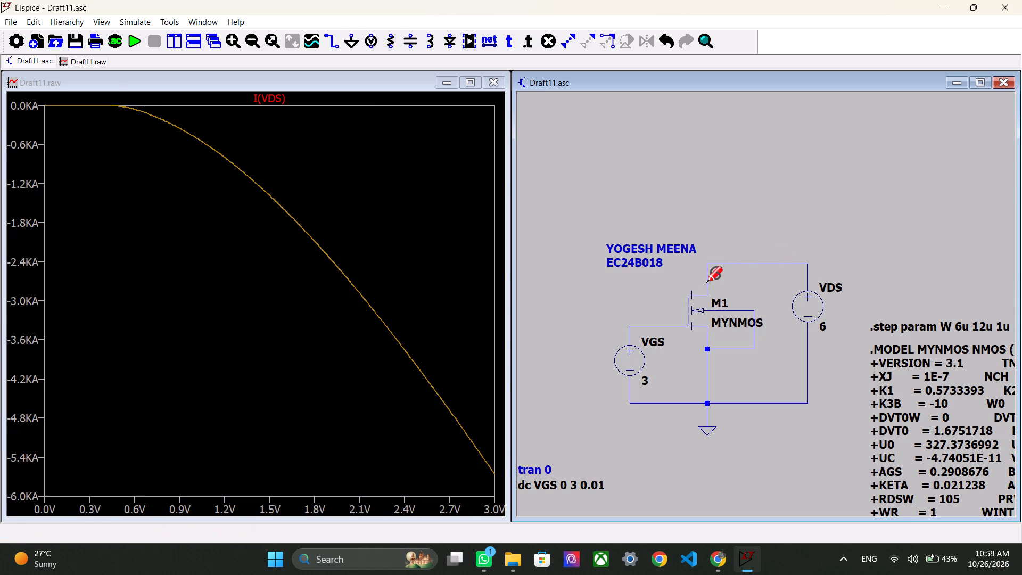
Show only M1's drain current, Id(M1), in the waveform plot.
{"action": "left_click", "coordinate": [707, 284]}
{"action": "left_click", "coordinate": [707, 284]}
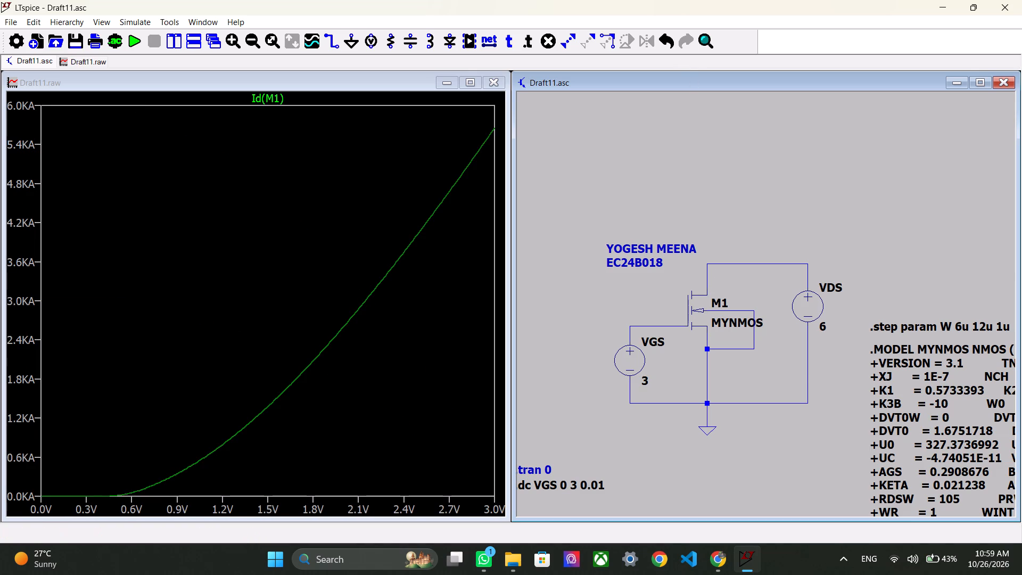
{"action": "right_click", "coordinate": [309, 265]}
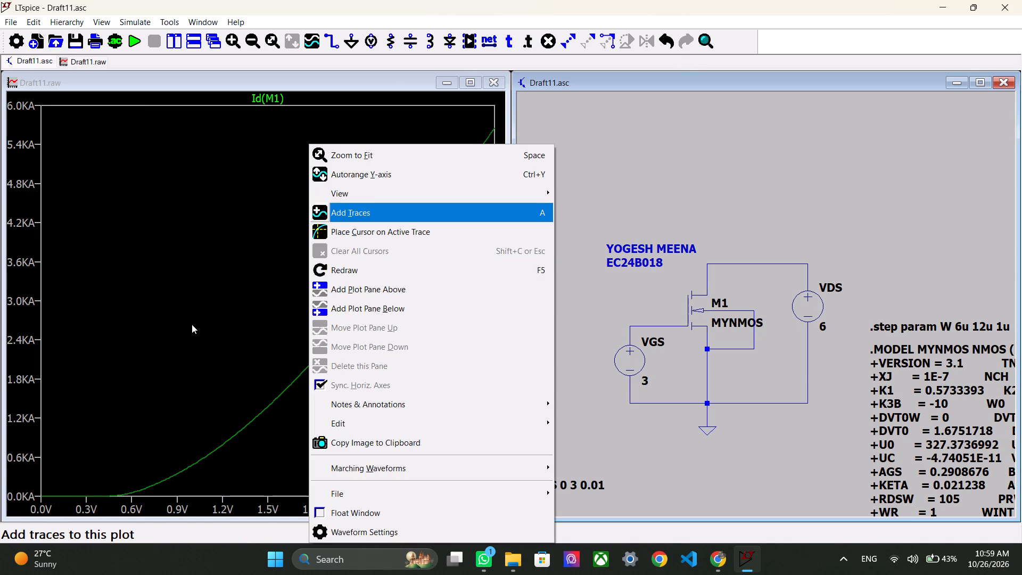
{"action": "left_click", "coordinate": [192, 324]}
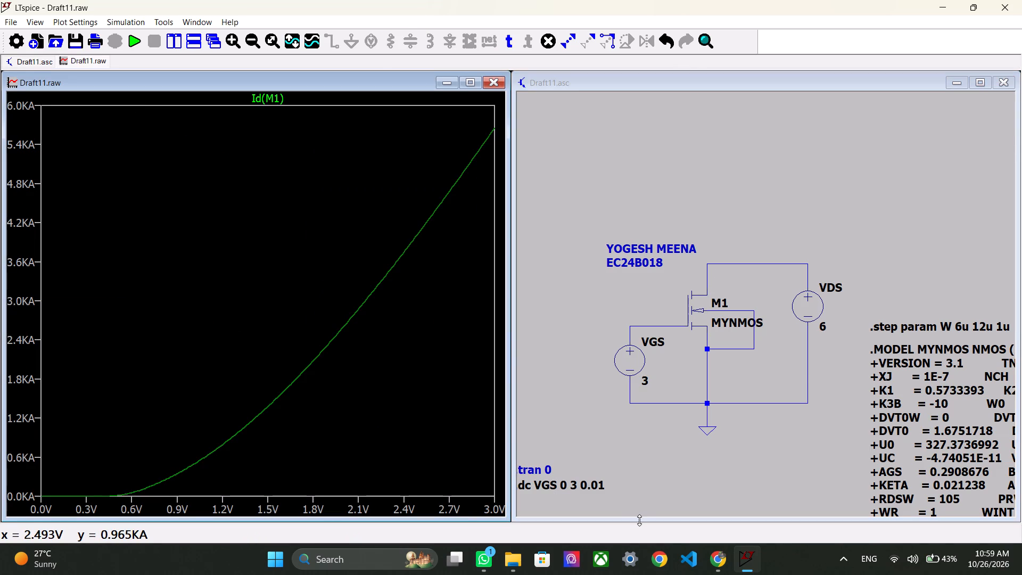
Resize the two windows so the schematic sits above the waveform plot, each spanning nearly the full workspace width.
{"action": "left_click_drag", "start_coordinate": [638, 520], "coordinate": [605, 253]}
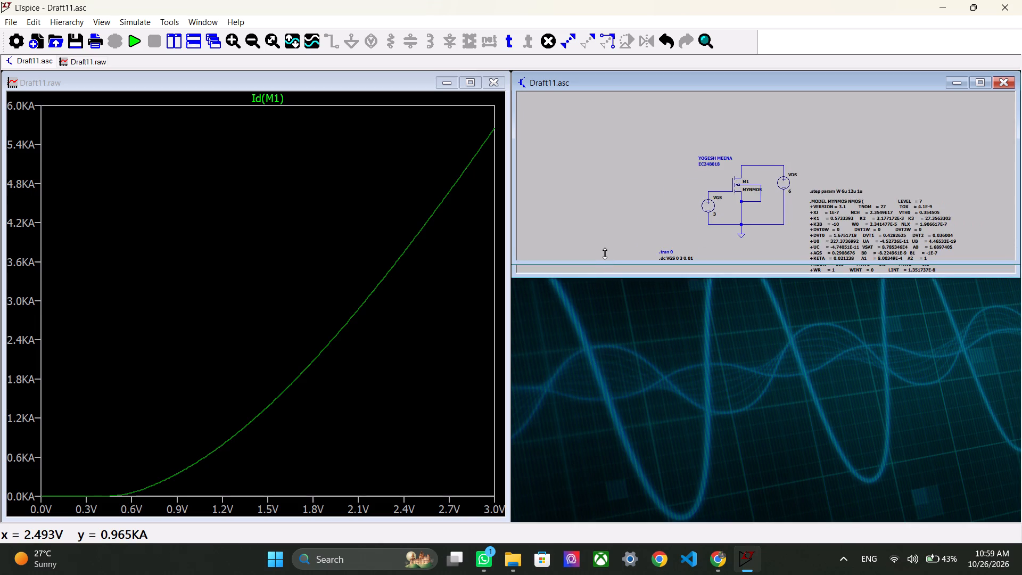
{"action": "left_click_drag", "start_coordinate": [605, 253], "coordinate": [603, 249]}
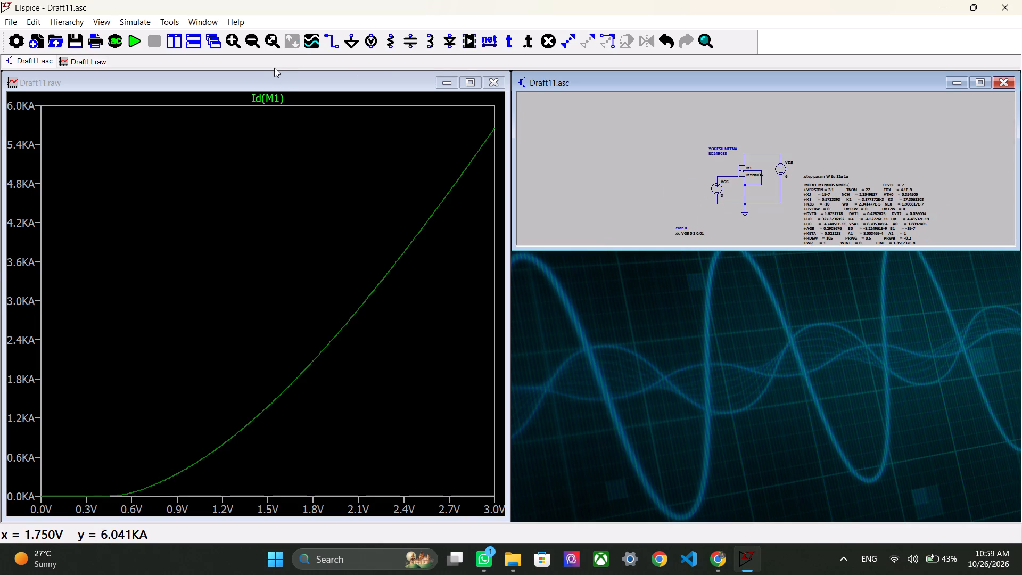
{"action": "left_click", "coordinate": [276, 70]}
{"action": "left_click_drag", "start_coordinate": [274, 72], "coordinate": [295, 225]}
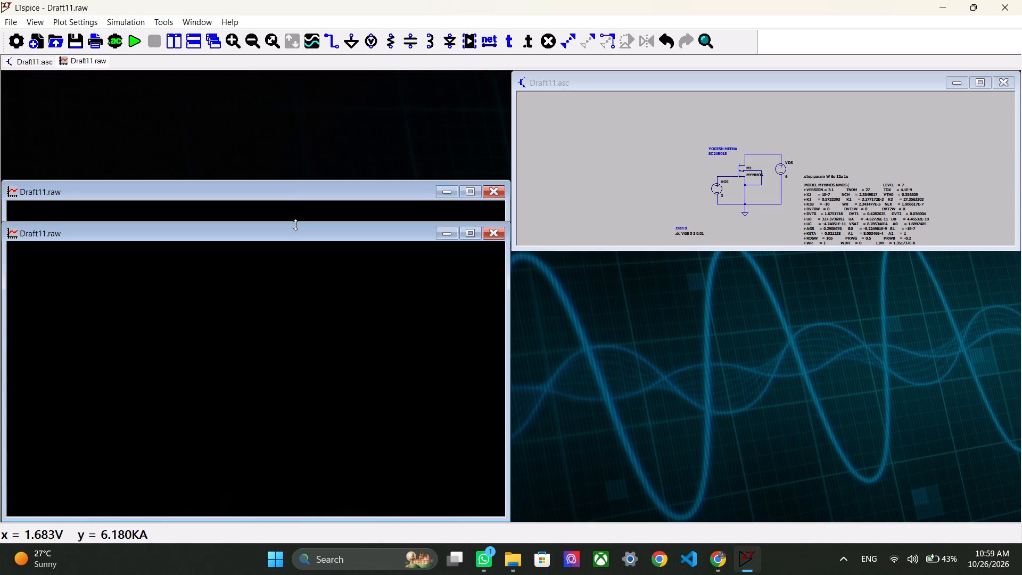
{"action": "left_click_drag", "start_coordinate": [295, 225], "coordinate": [293, 250]}
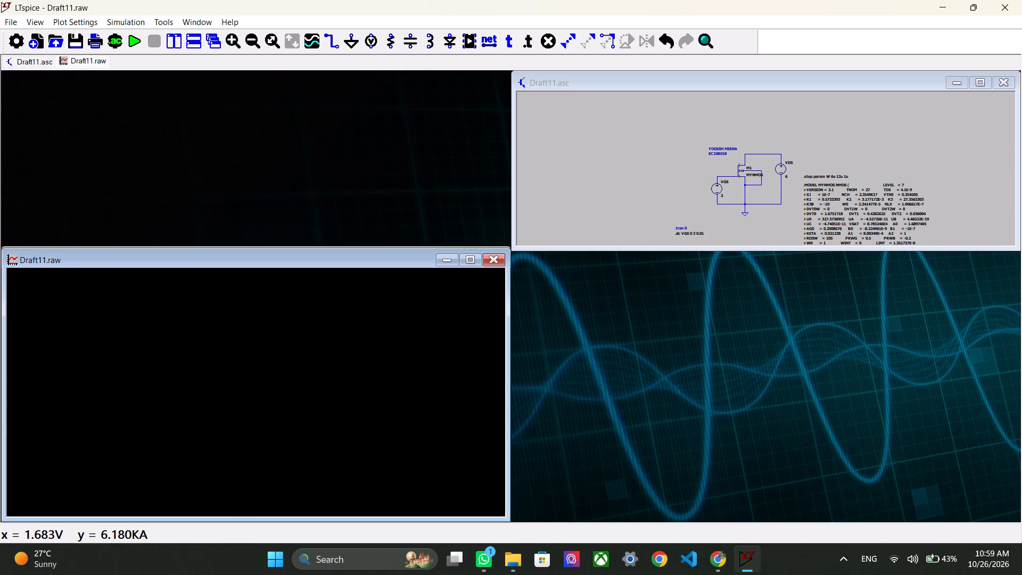
{"action": "left_click_drag", "start_coordinate": [293, 250], "coordinate": [293, 247]}
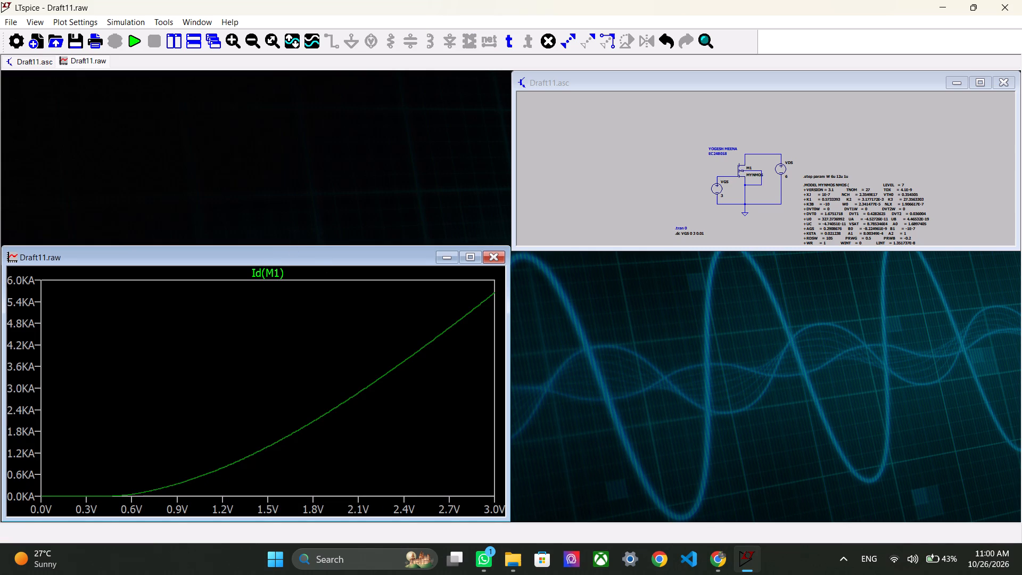
{"action": "left_click_drag", "start_coordinate": [509, 345], "coordinate": [851, 373]}
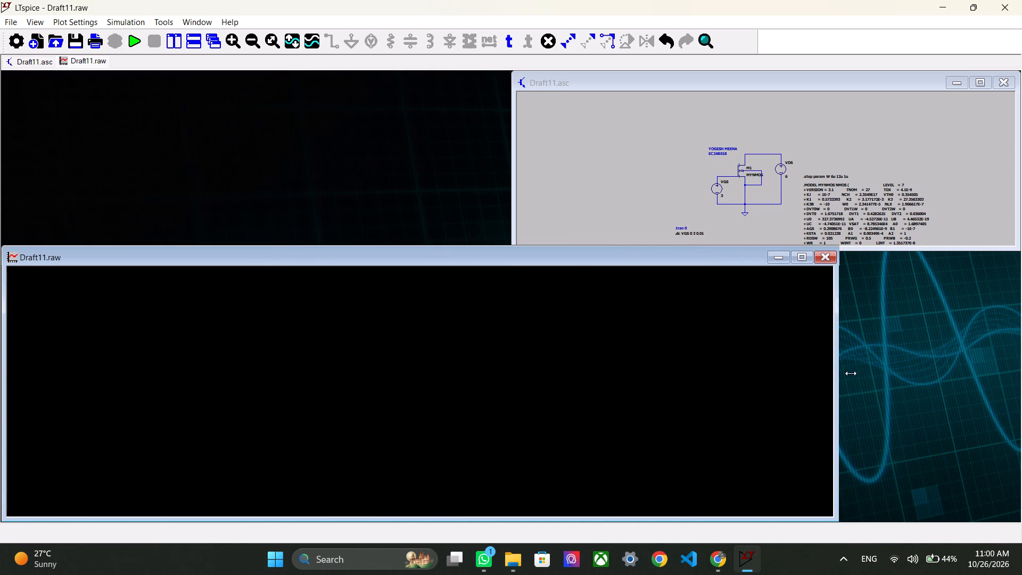
{"action": "left_click_drag", "start_coordinate": [851, 373], "coordinate": [1020, 373]}
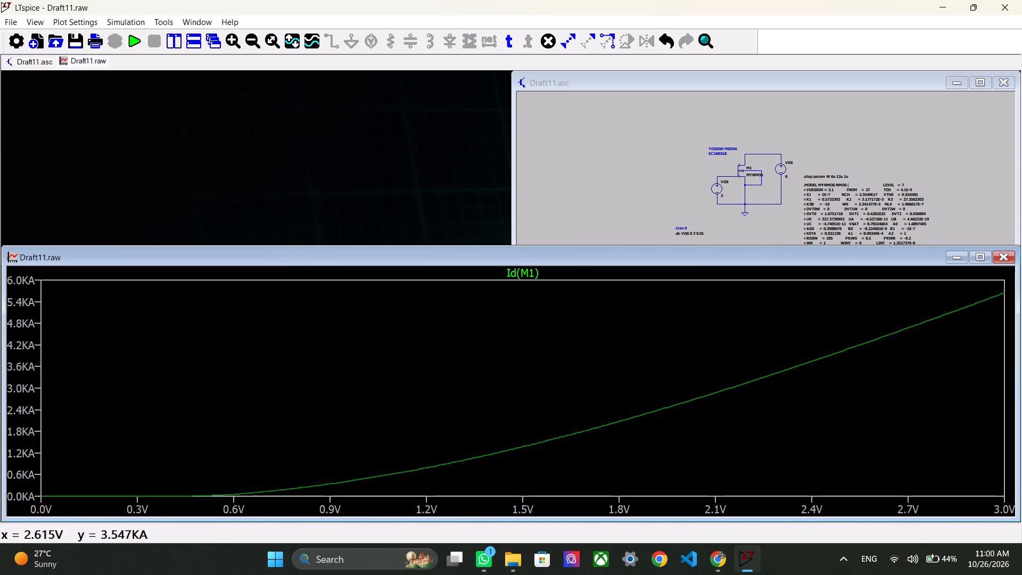
{"action": "left_click_drag", "start_coordinate": [512, 170], "coordinate": [35, 152]}
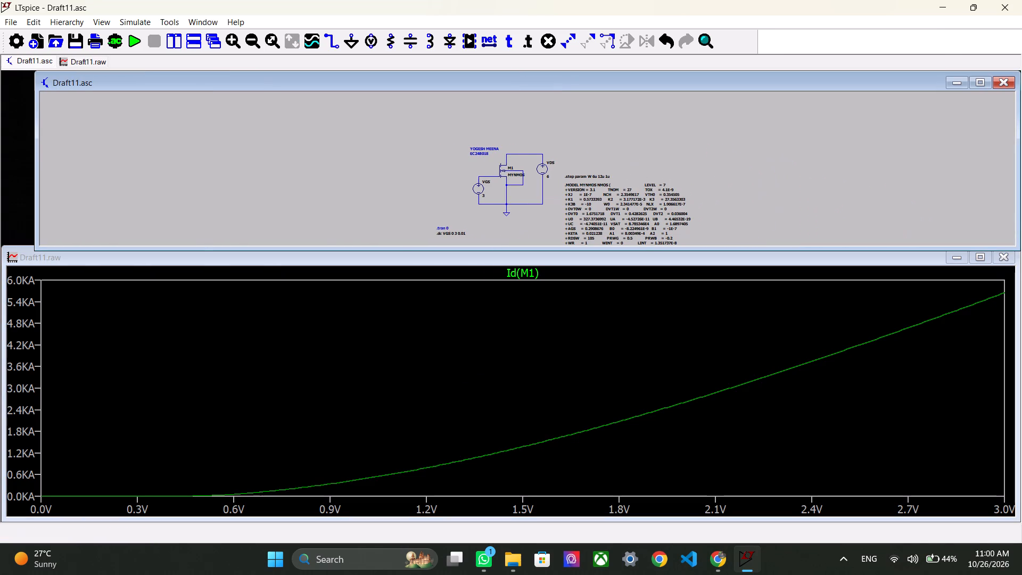
Show only M1's body terminal current, Ib(M1), in the waveform plot.
{"action": "left_click", "coordinate": [421, 134]}
{"action": "scroll", "coordinate": [474, 160], "scroll_direction": "up", "scroll_amount": 7, "text": "ctrl"}
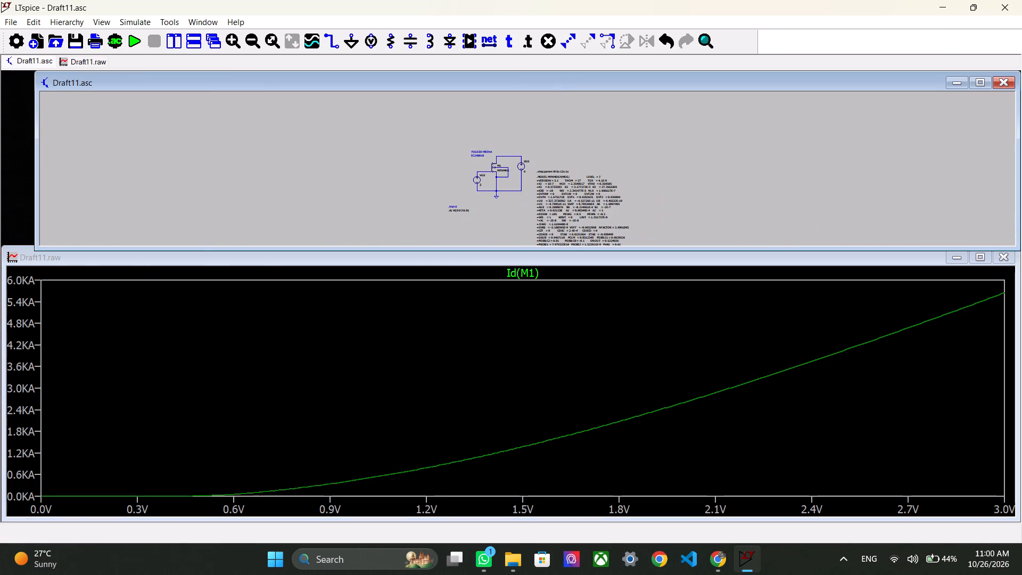
{"action": "scroll", "coordinate": [474, 160], "scroll_direction": "down", "scroll_amount": 16, "text": "ctrl"}
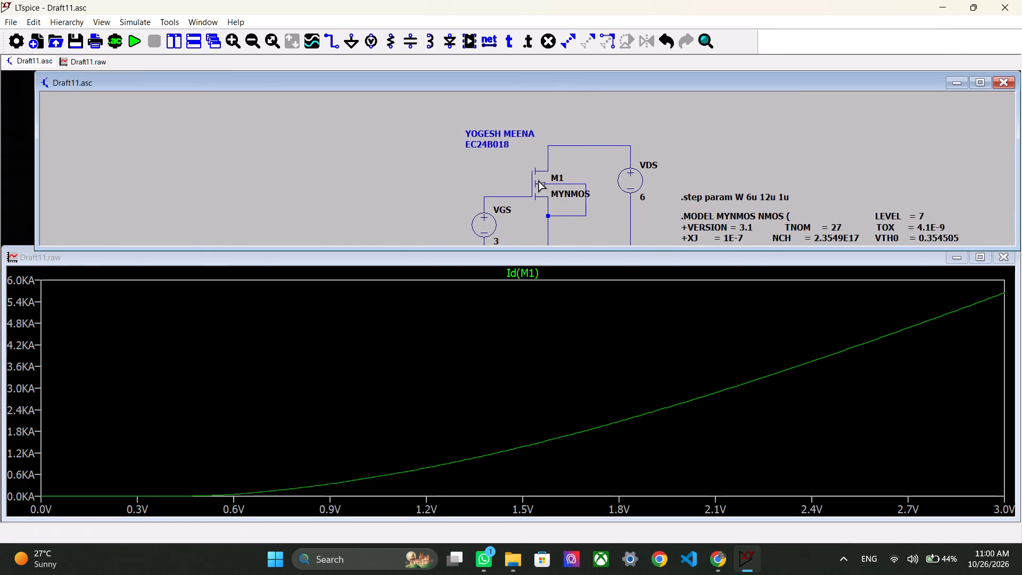
{"action": "left_click", "coordinate": [549, 184]}
{"action": "left_click", "coordinate": [549, 184]}
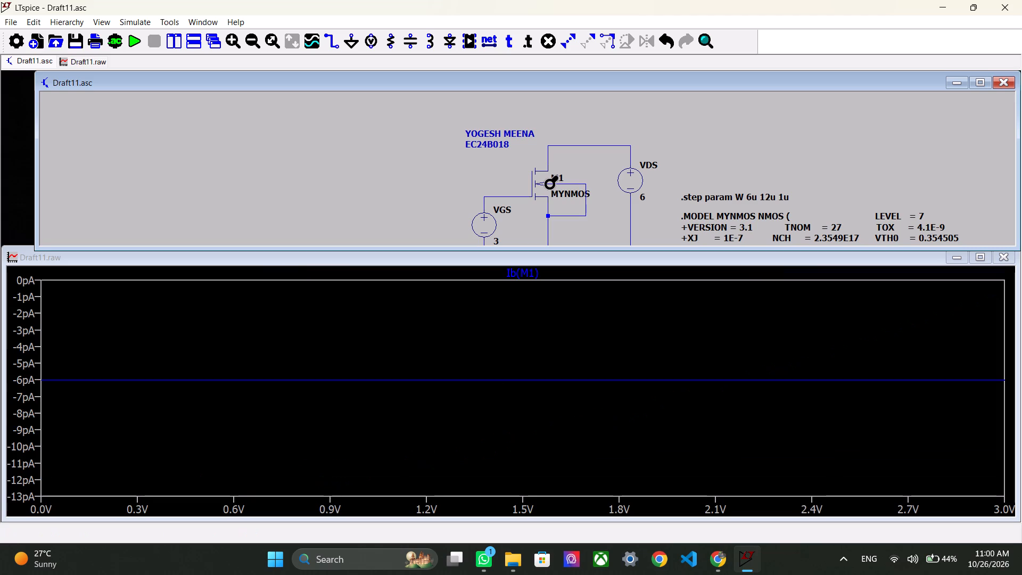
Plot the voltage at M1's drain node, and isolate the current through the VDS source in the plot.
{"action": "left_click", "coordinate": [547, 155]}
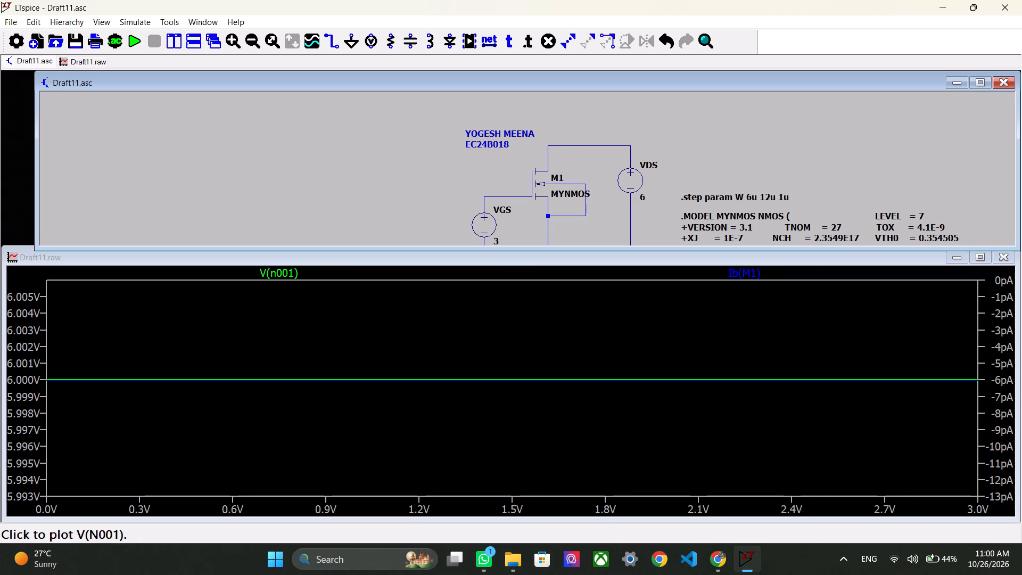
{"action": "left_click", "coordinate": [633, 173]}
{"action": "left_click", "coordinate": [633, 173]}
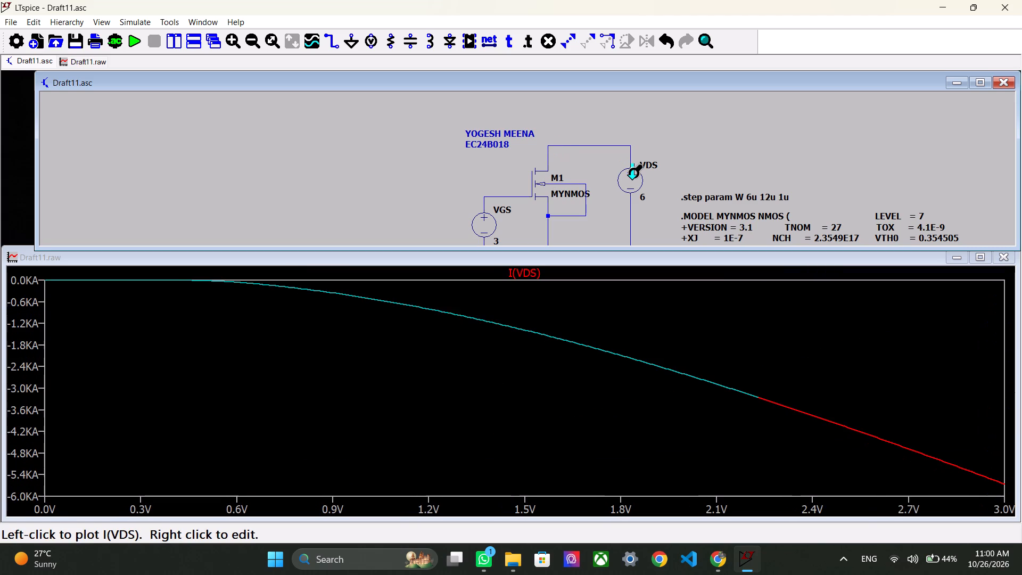
Show only M1's drain current, Id(M1), in the waveform plot and copy the plot image to the clipboard.
{"action": "left_click", "coordinate": [545, 163]}
{"action": "left_click", "coordinate": [545, 163]}
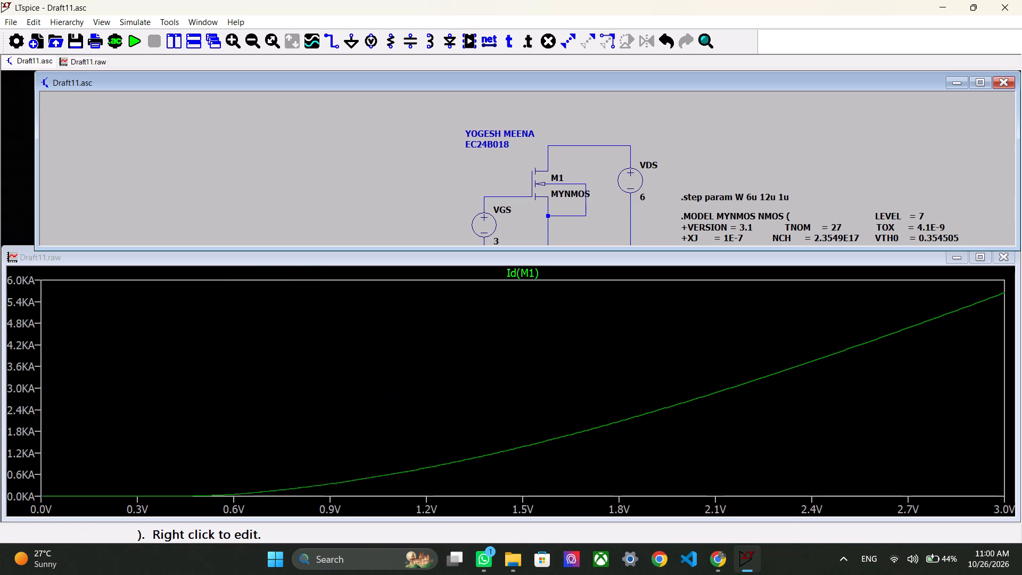
{"action": "right_click", "coordinate": [545, 333]}
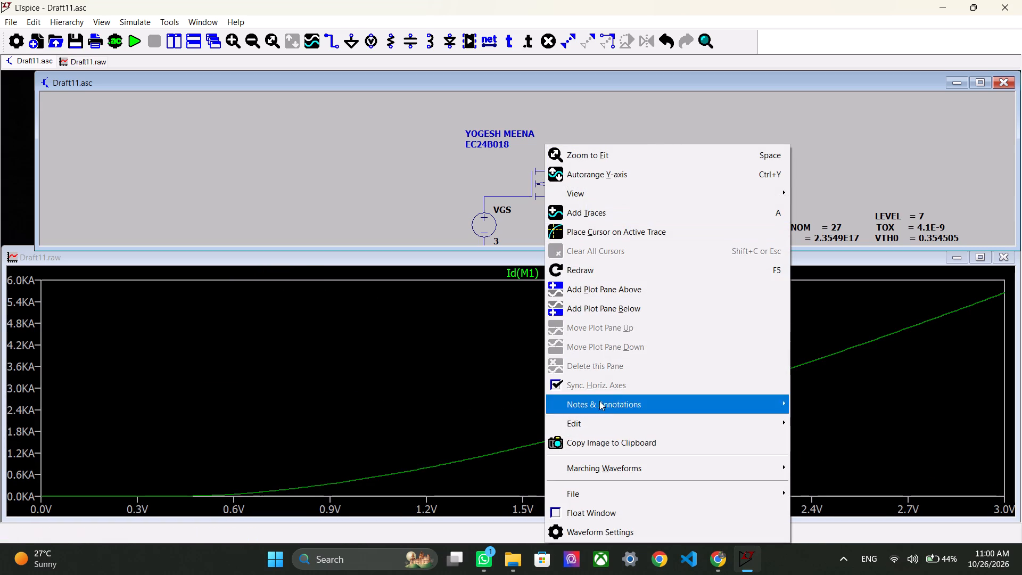
{"action": "left_click", "coordinate": [612, 436]}
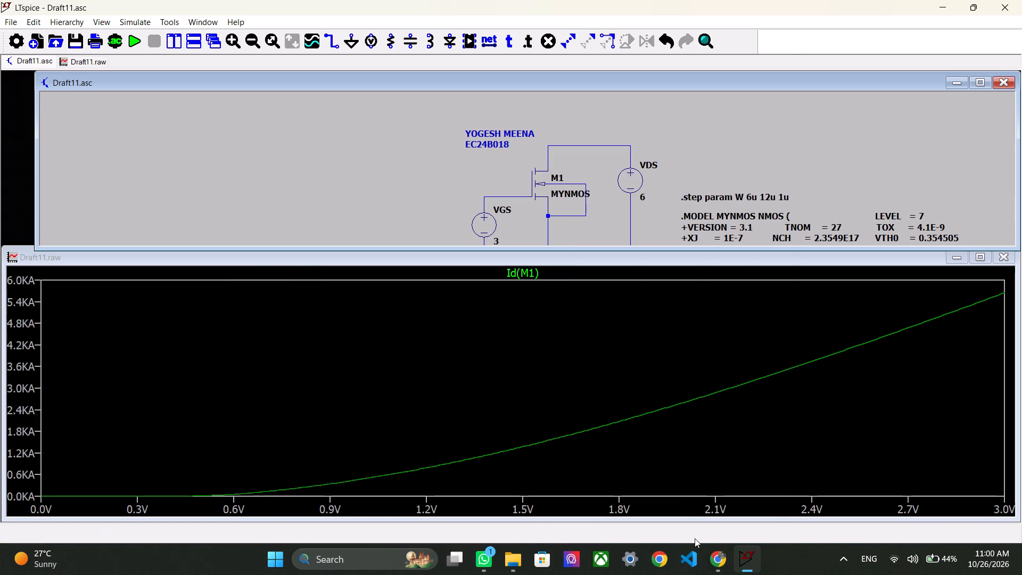
{"action": "left_click", "coordinate": [715, 556]}
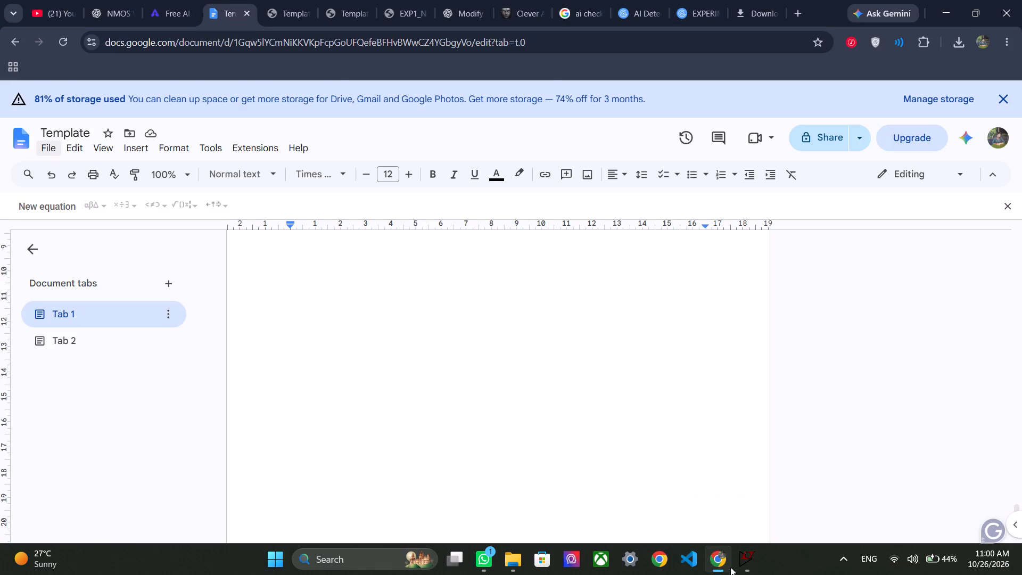
{"action": "left_click", "coordinate": [739, 558]}
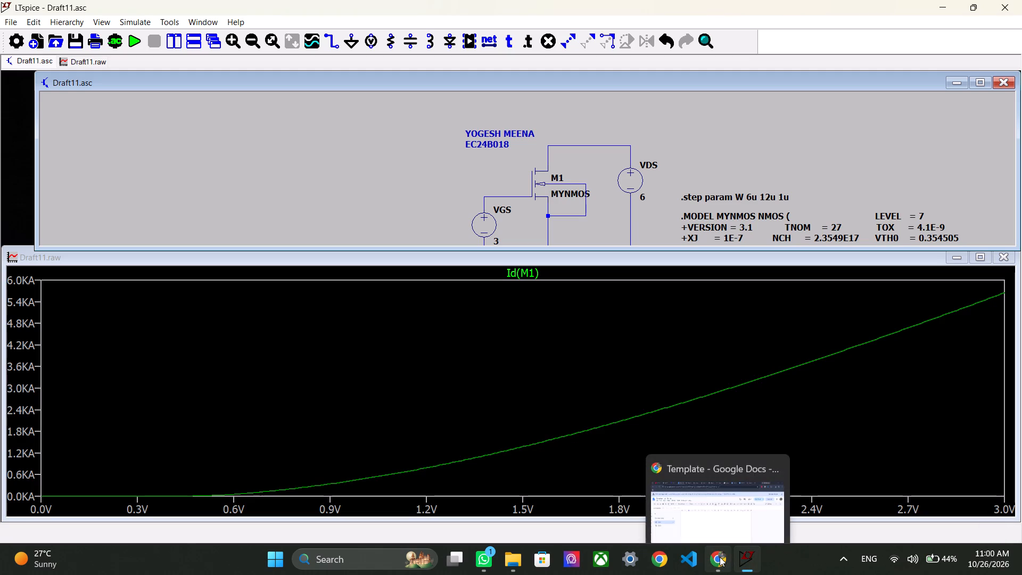
{"action": "left_click", "coordinate": [720, 557]}
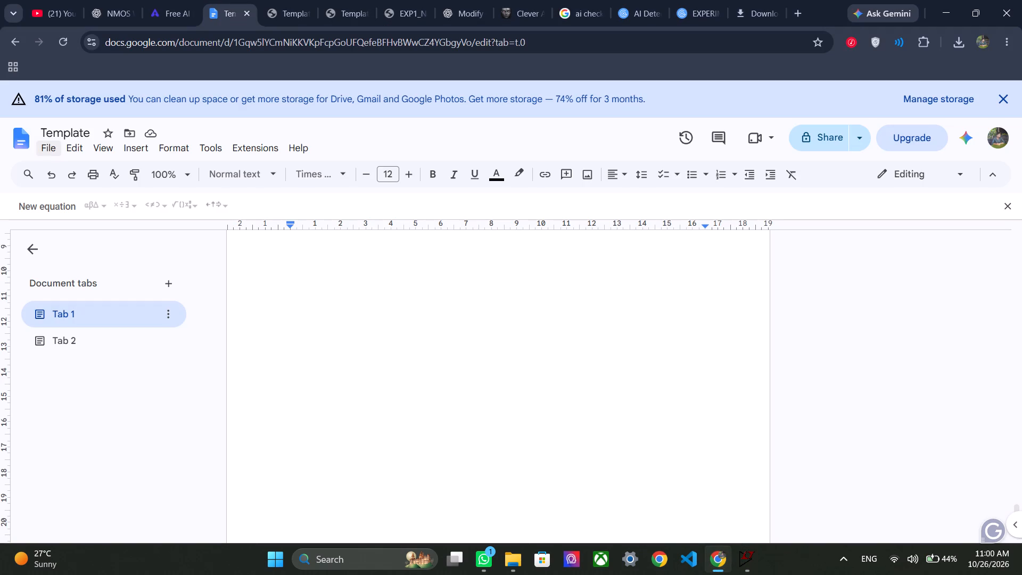
{"action": "scroll", "coordinate": [441, 343], "scroll_direction": "up", "scroll_amount": 12}
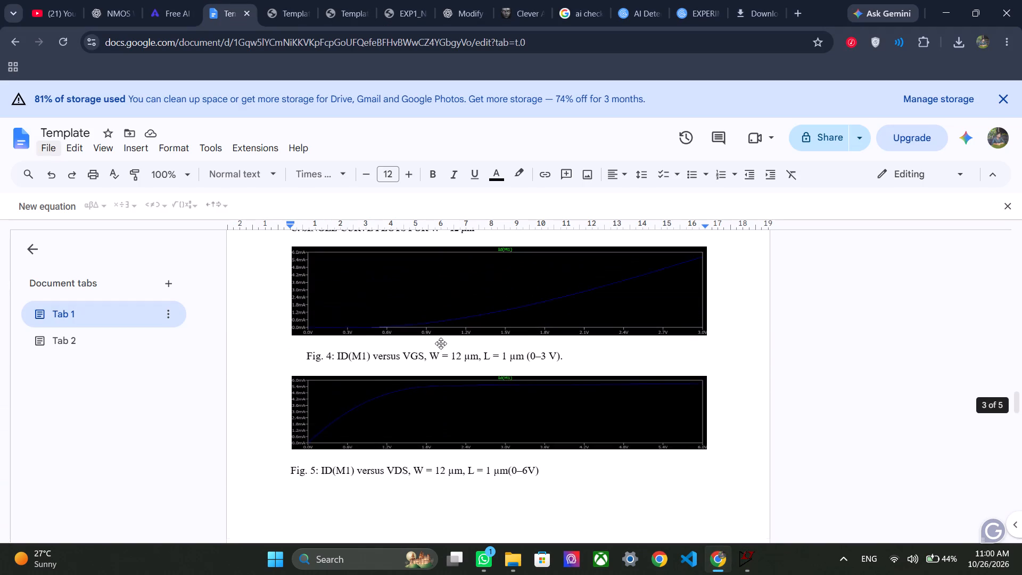
{"action": "scroll", "coordinate": [441, 343], "scroll_direction": "up", "scroll_amount": 1}
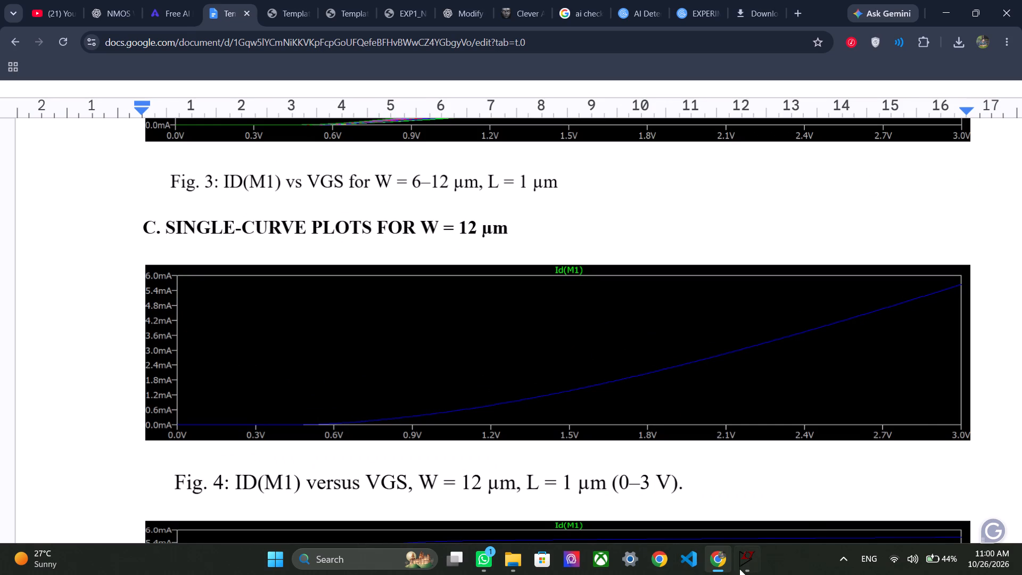
{"action": "left_click", "coordinate": [743, 565]}
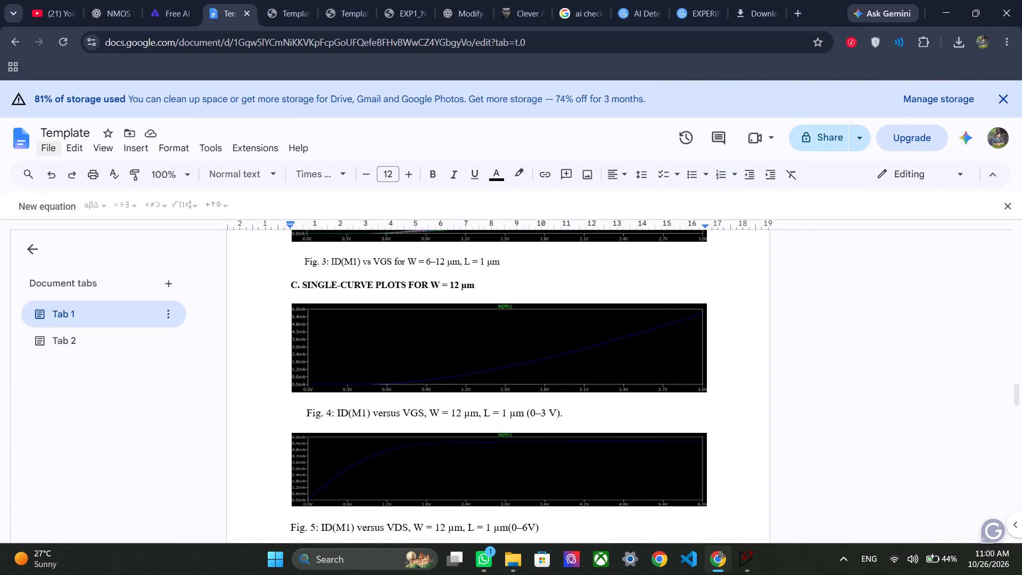
Review the report from its title and aim through the specifications, SPICE directives, working description and simulation result figures.
{"action": "scroll", "coordinate": [303, 285], "scroll_direction": "up", "scroll_amount": 14}
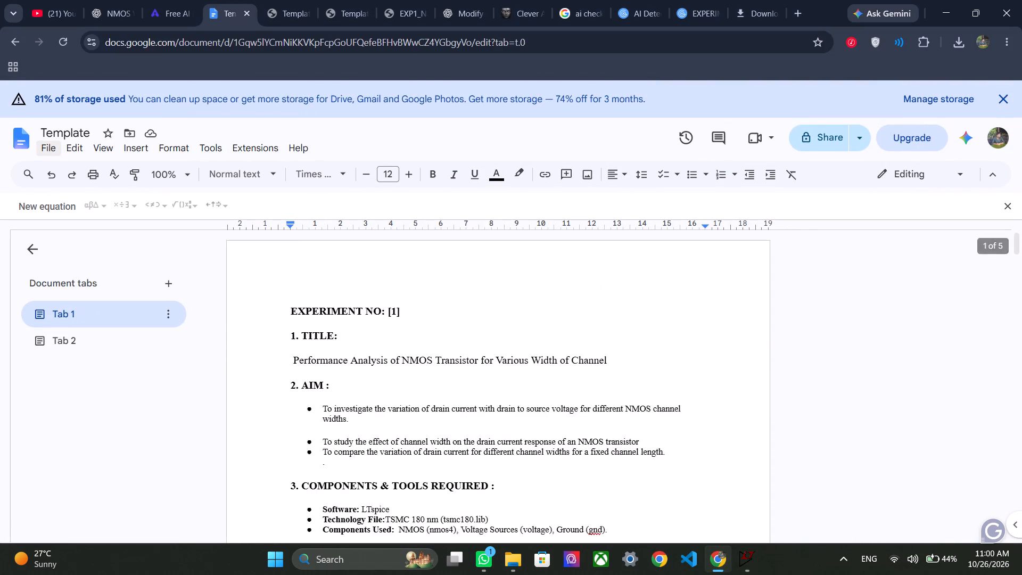
{"action": "scroll", "coordinate": [498, 349], "scroll_direction": "down", "scroll_amount": 7}
{"action": "scroll", "coordinate": [498, 349], "scroll_direction": "up", "scroll_amount": 6}
{"action": "scroll", "coordinate": [498, 349], "scroll_direction": "down", "scroll_amount": 6}
{"action": "scroll", "coordinate": [498, 349], "scroll_direction": "up", "scroll_amount": 6}
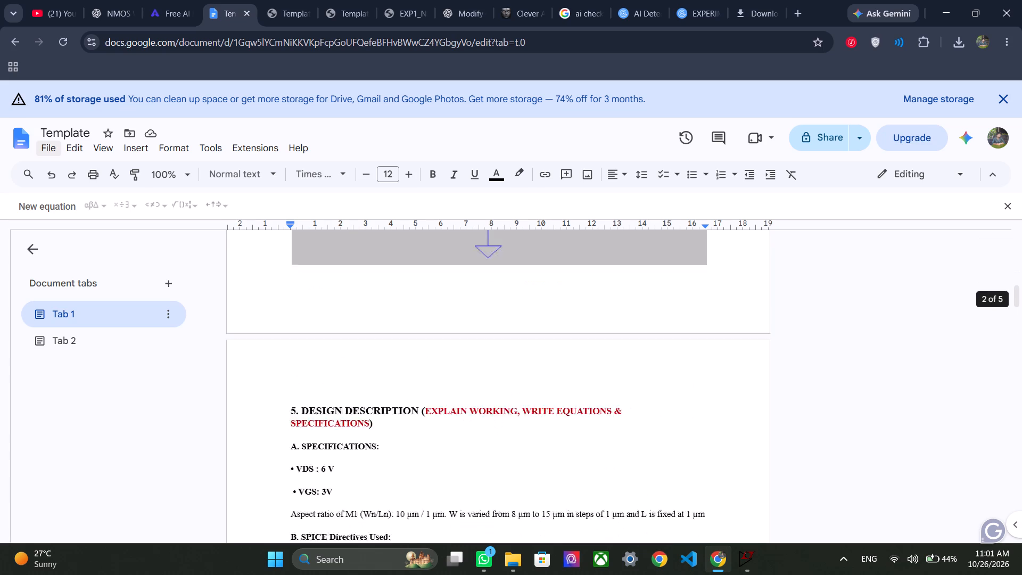
{"action": "scroll", "coordinate": [498, 349], "scroll_direction": "up", "scroll_amount": 2}
{"action": "scroll", "coordinate": [498, 349], "scroll_direction": "down", "scroll_amount": 3}
{"action": "scroll", "coordinate": [498, 349], "scroll_direction": "up", "scroll_amount": 7}
{"action": "scroll", "coordinate": [498, 349], "scroll_direction": "down", "scroll_amount": 1}
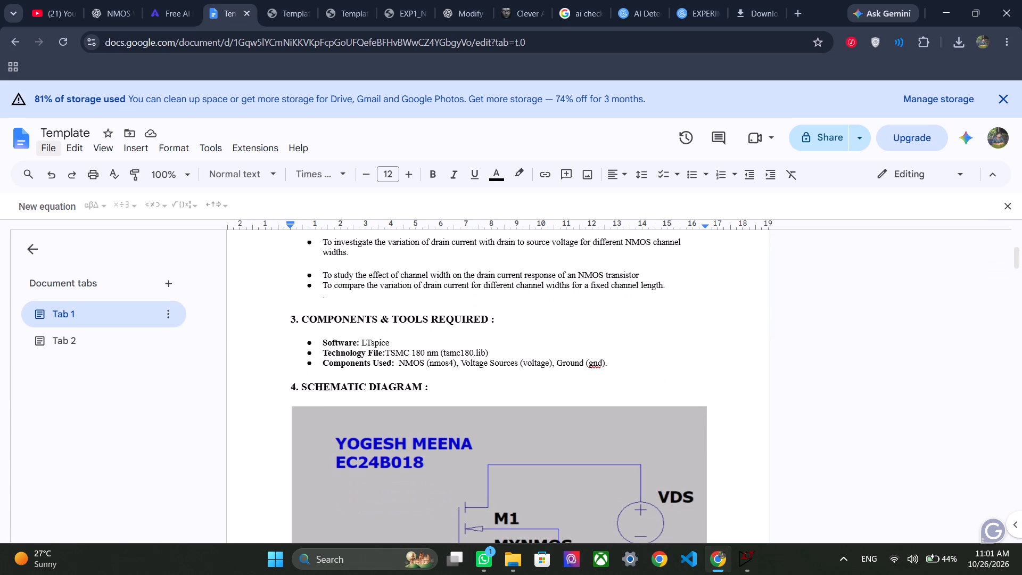
{"action": "scroll", "coordinate": [498, 349], "scroll_direction": "down", "scroll_amount": 7}
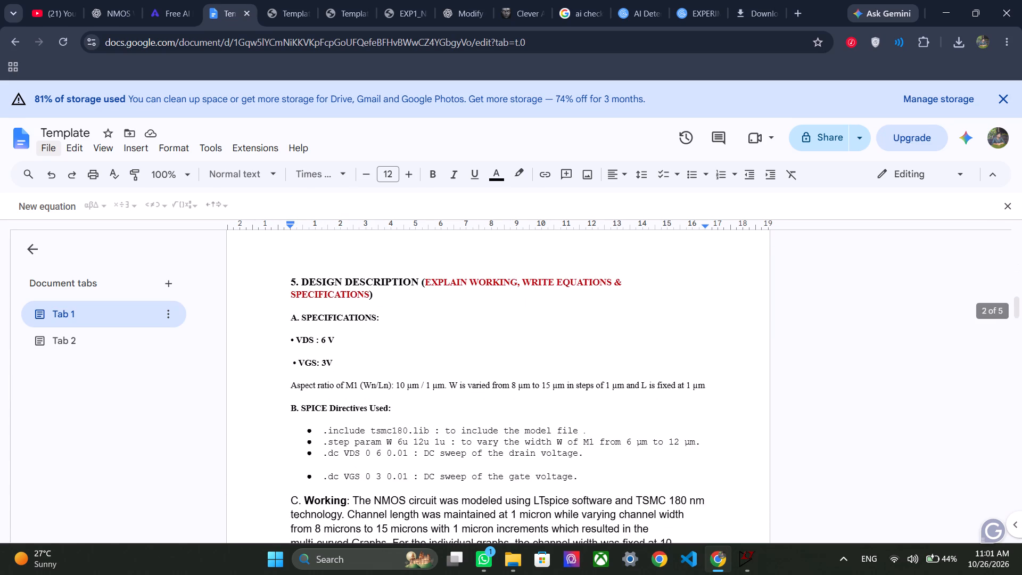
{"action": "scroll", "coordinate": [498, 349], "scroll_direction": "down", "scroll_amount": 2}
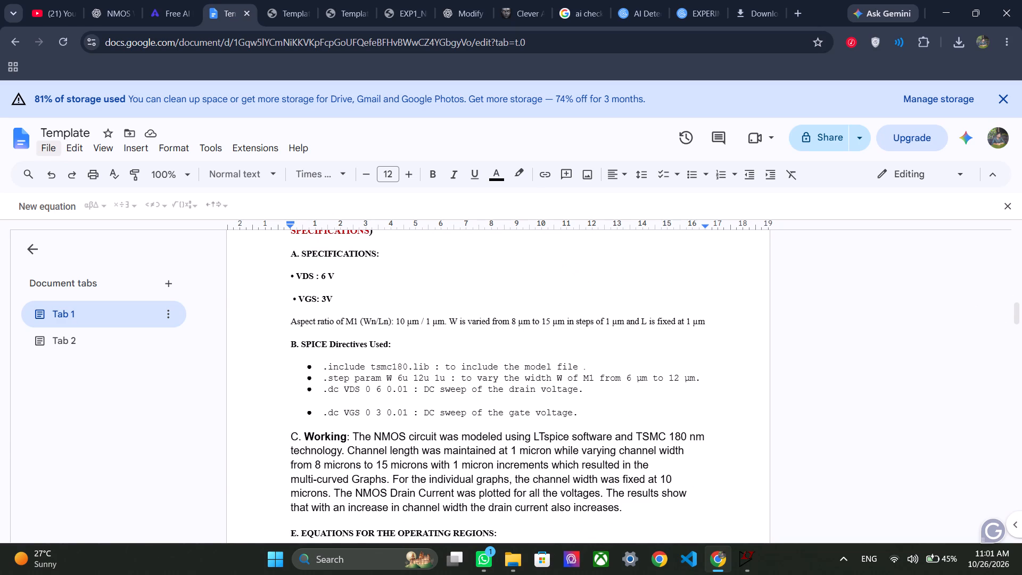
{"action": "scroll", "coordinate": [626, 288], "scroll_direction": "down", "scroll_amount": 4}
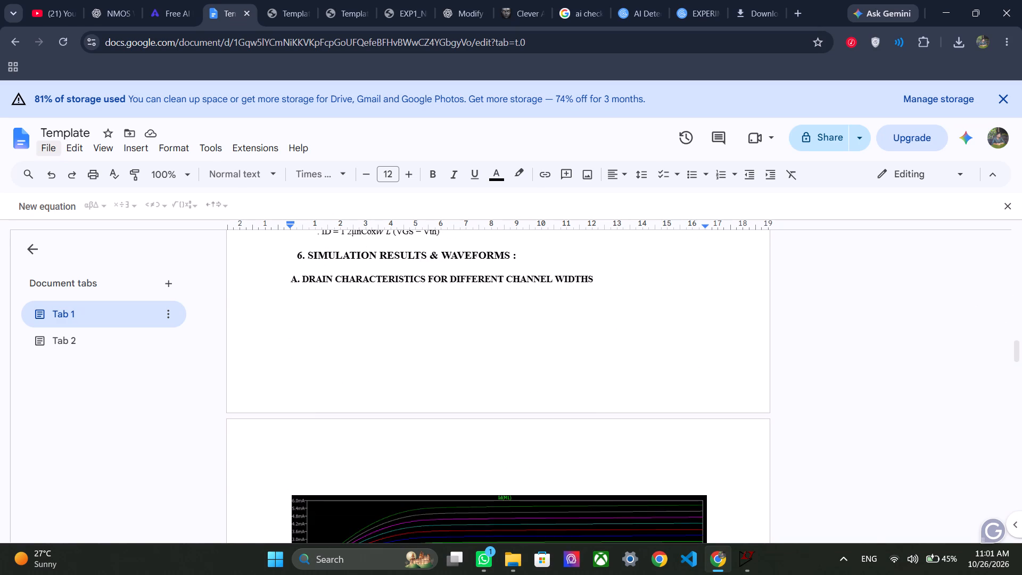
{"action": "scroll", "coordinate": [626, 288], "scroll_direction": "down", "scroll_amount": 2}
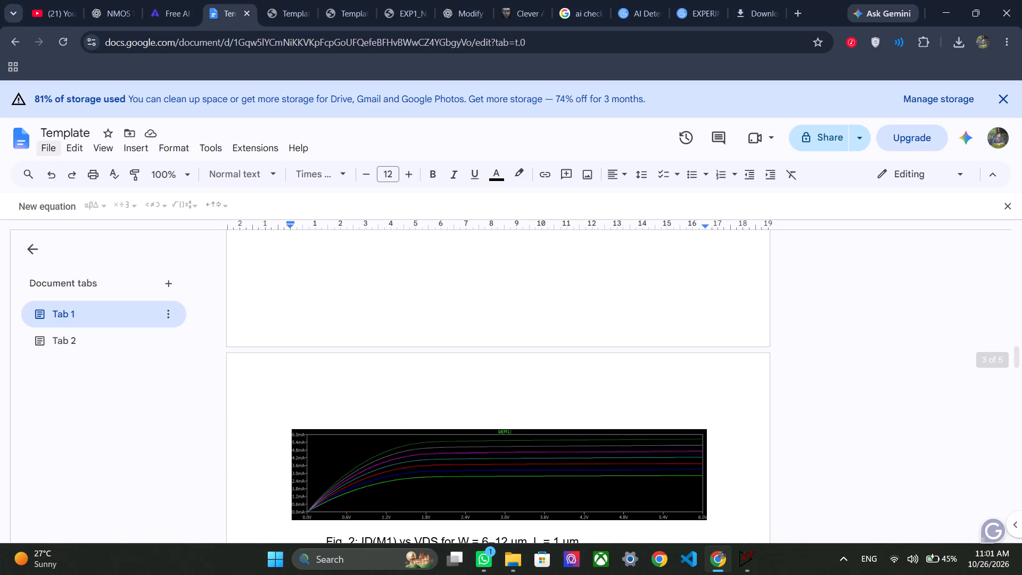
{"action": "scroll", "coordinate": [626, 288], "scroll_direction": "down", "scroll_amount": 1}
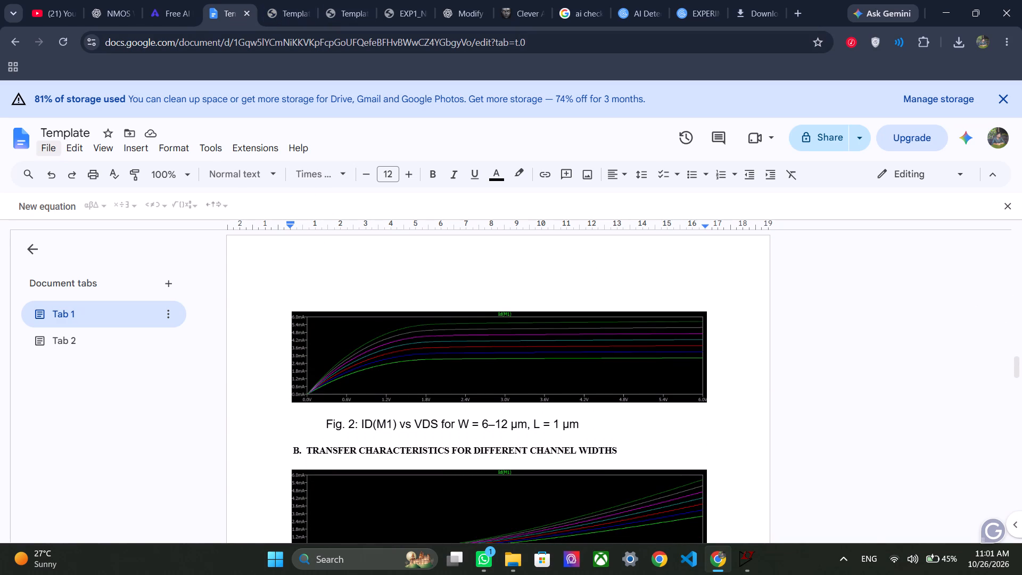
{"action": "scroll", "coordinate": [430, 286], "scroll_direction": "up", "scroll_amount": 20}
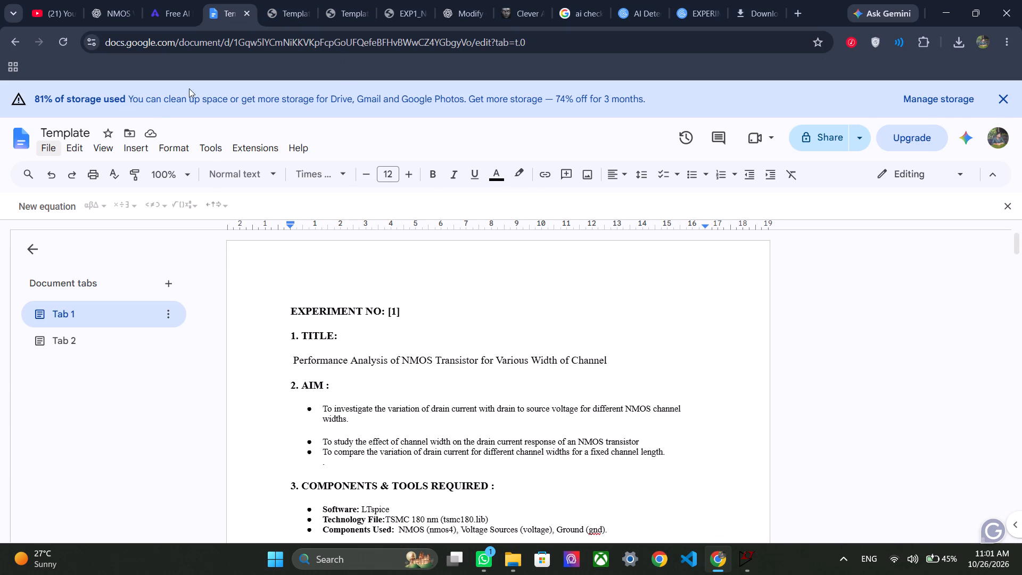
Export the current tab of the report as a plain text (.txt) file.
{"action": "left_click", "coordinate": [53, 147]}
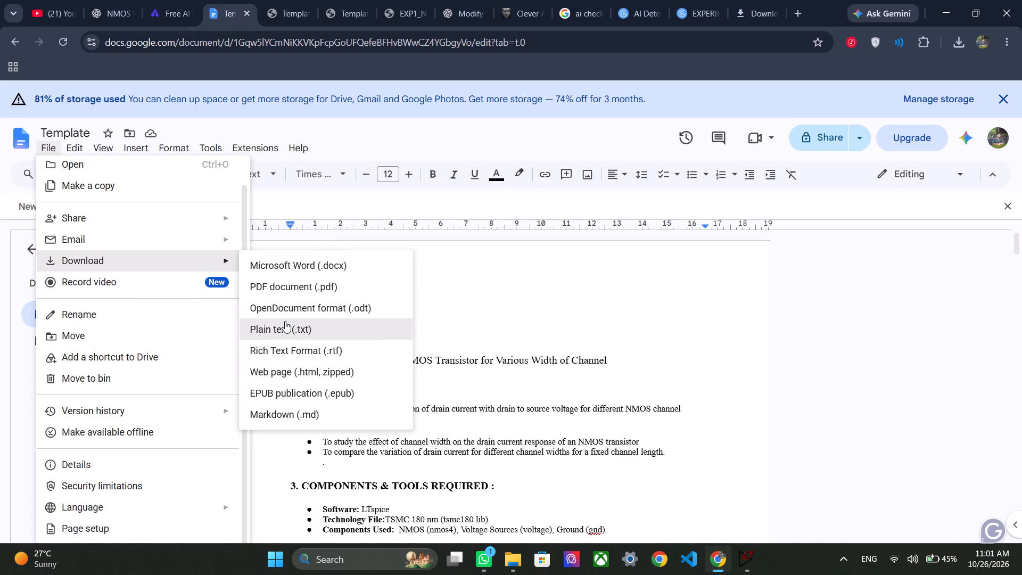
{"action": "left_click", "coordinate": [284, 324]}
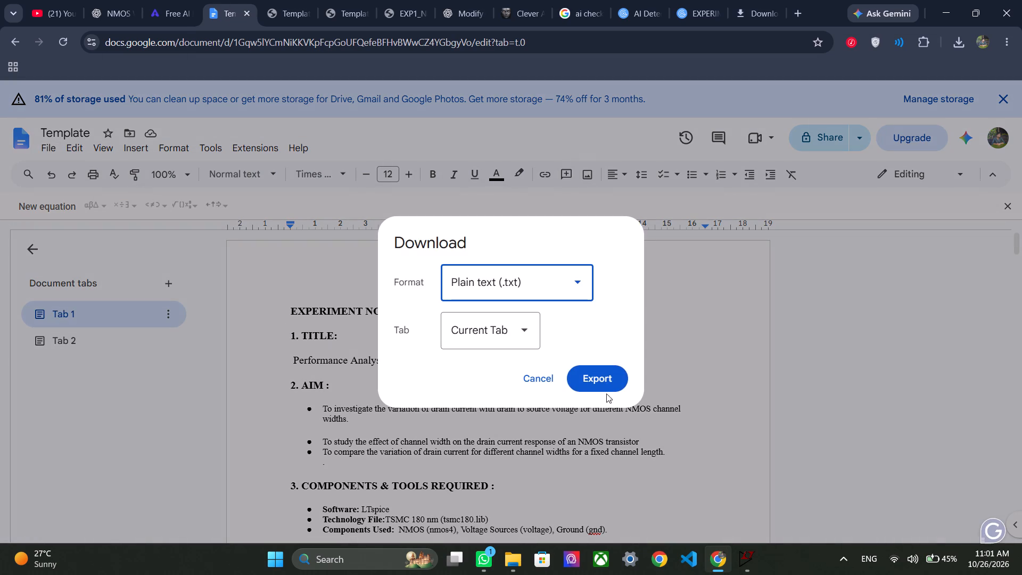
{"action": "left_click", "coordinate": [607, 387]}
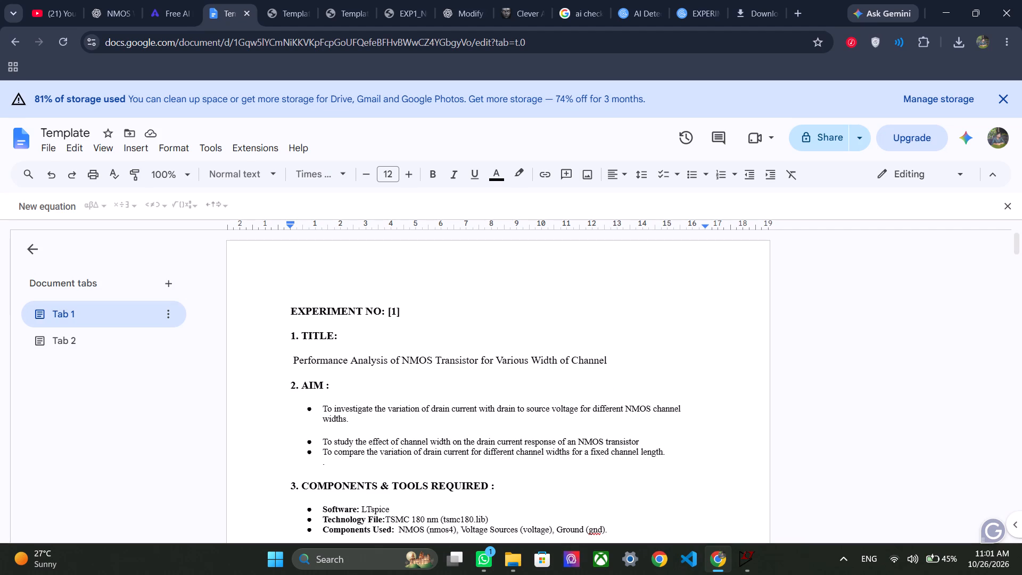
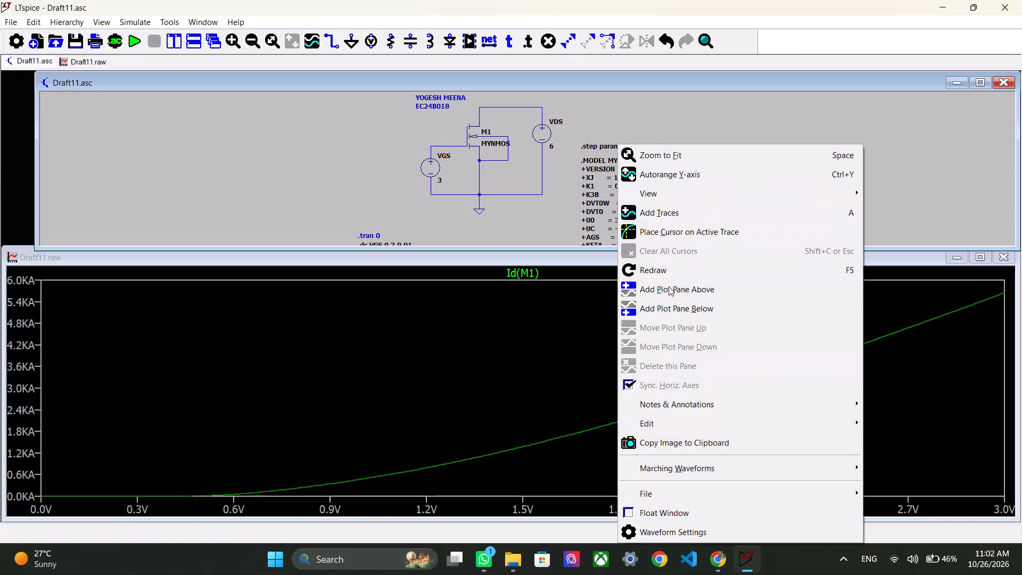
Copy the Id(M1) waveform plot image to the clipboard.
{"action": "left_click", "coordinate": [712, 442]}
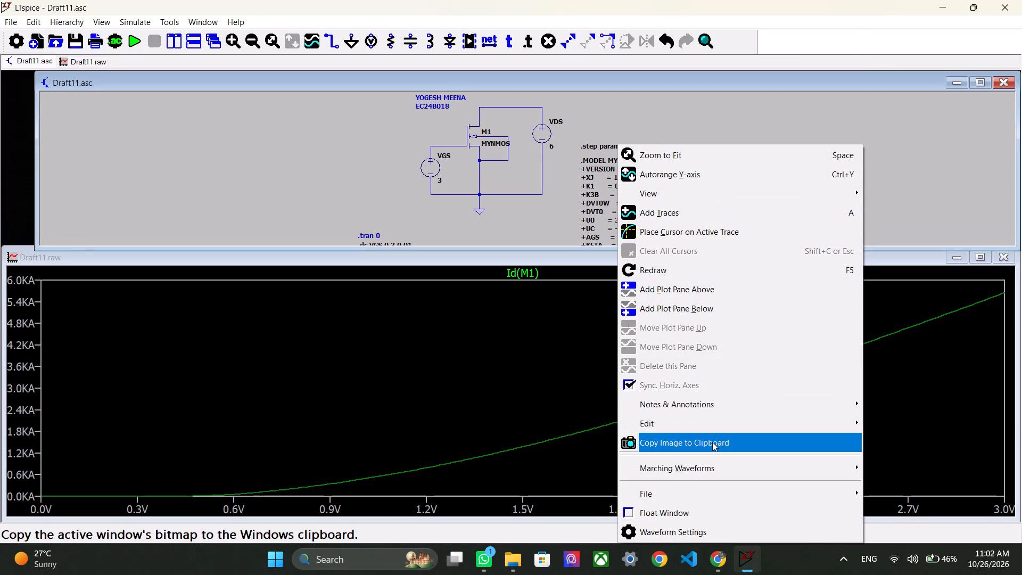
Switch to the report in Google Docs and review it from title and schematic through Figs. 2–5 to the conclusion and signature lines.
{"action": "left_click", "coordinate": [719, 566]}
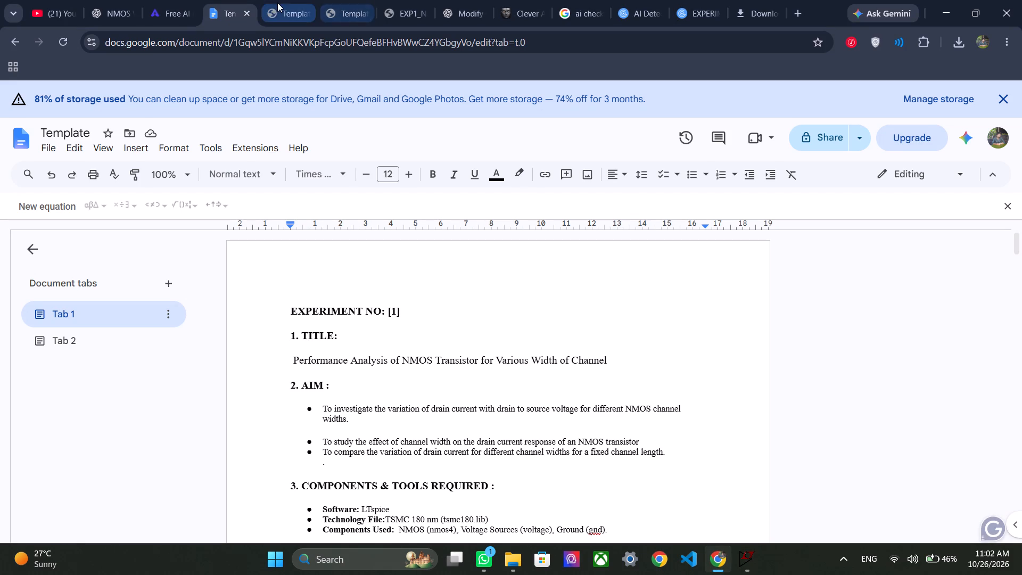
{"action": "scroll", "coordinate": [374, 389], "scroll_direction": "up", "scroll_amount": 6}
{"action": "scroll", "coordinate": [374, 389], "scroll_direction": "down", "scroll_amount": 3}
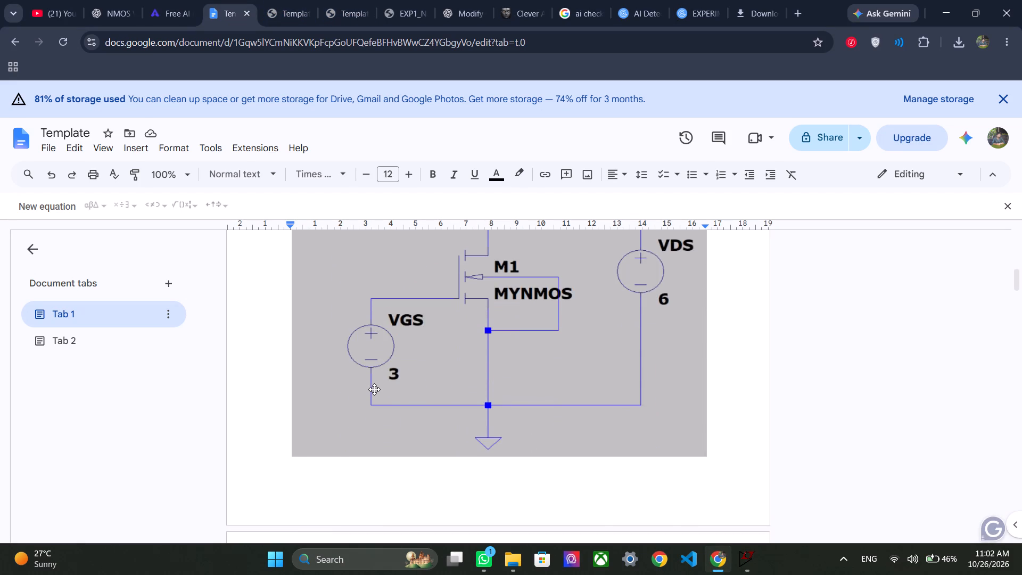
{"action": "scroll", "coordinate": [374, 389], "scroll_direction": "down", "scroll_amount": 7}
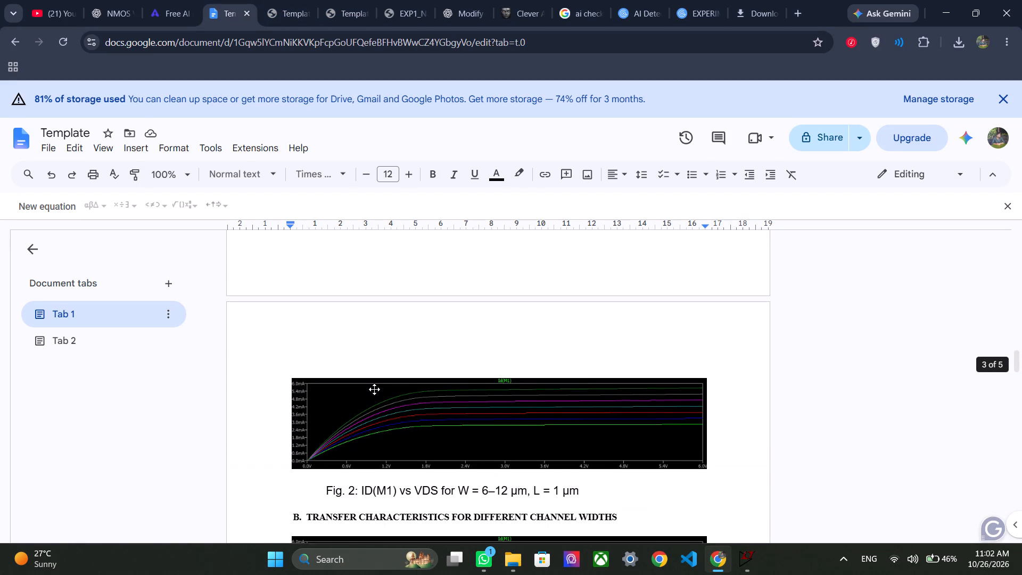
{"action": "scroll", "coordinate": [374, 389], "scroll_direction": "down", "scroll_amount": 6}
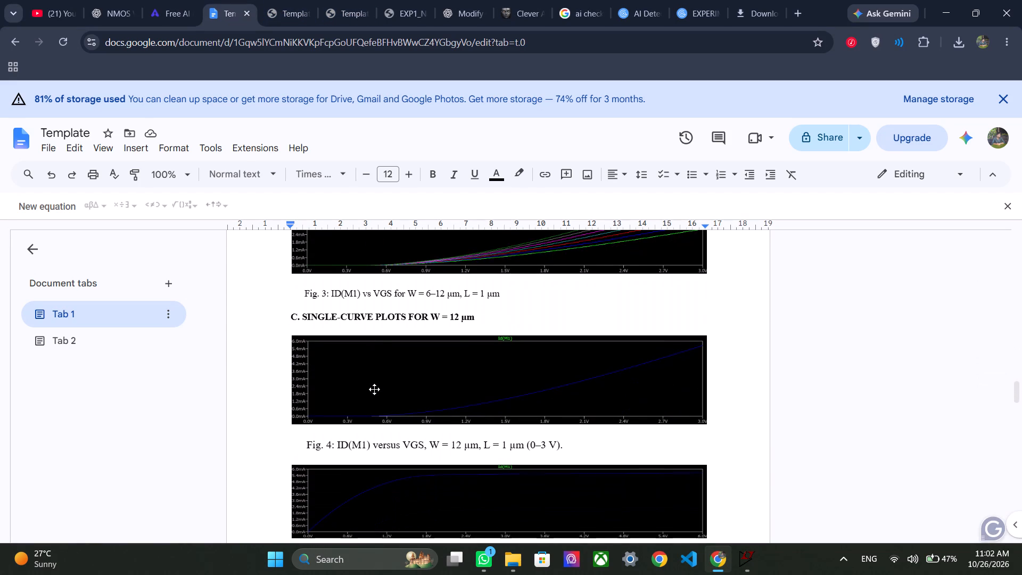
{"action": "scroll", "coordinate": [374, 389], "scroll_direction": "down", "scroll_amount": 1}
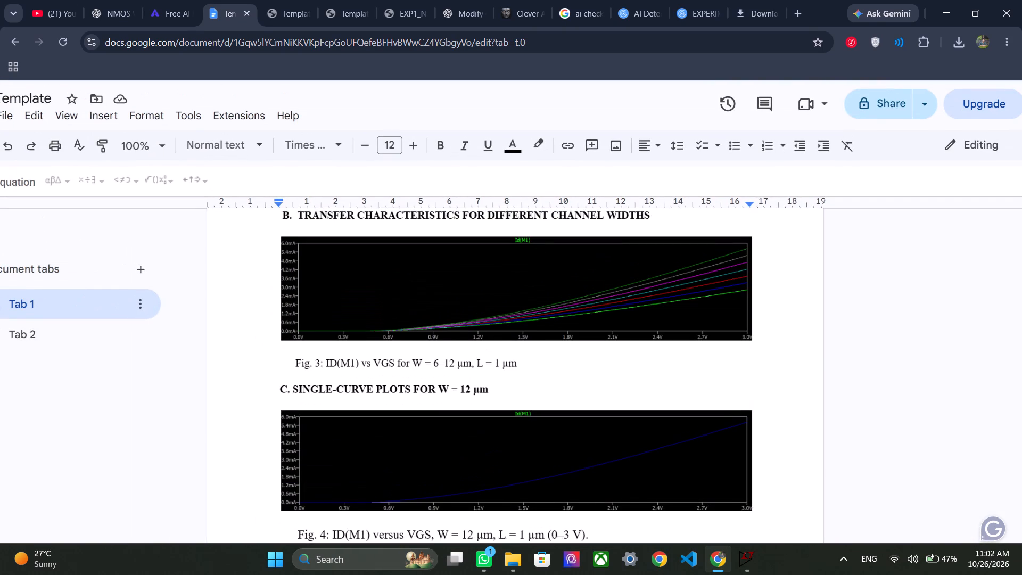
{"action": "scroll", "coordinate": [374, 389], "scroll_direction": "down", "scroll_amount": 1}
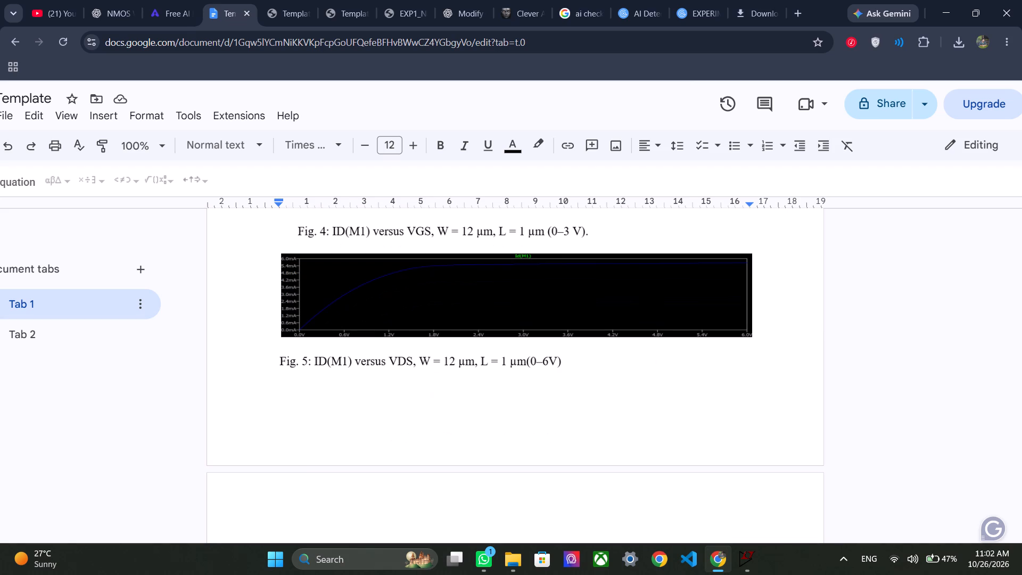
{"action": "scroll", "coordinate": [374, 389], "scroll_direction": "down", "scroll_amount": 15}
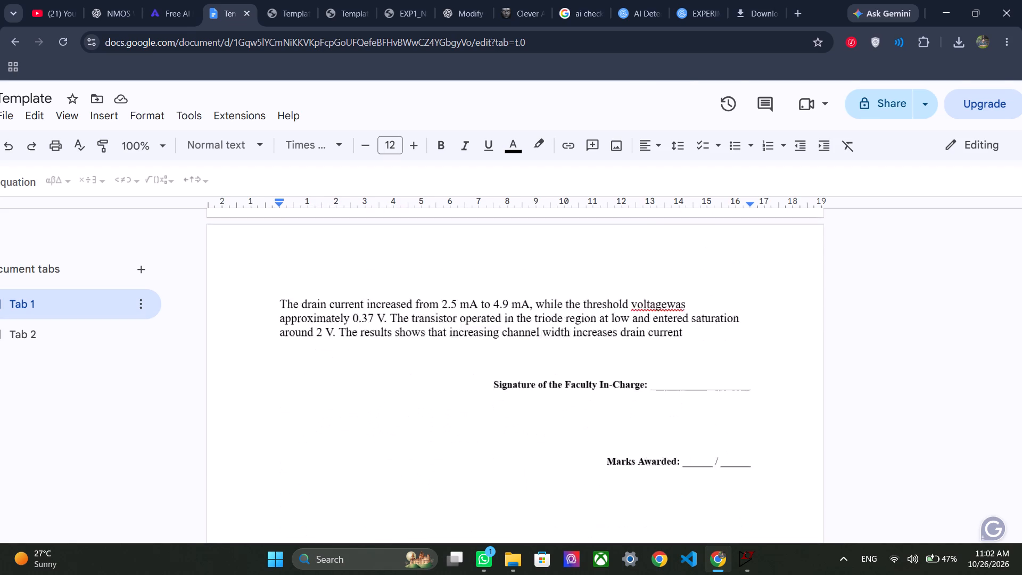
{"action": "scroll", "coordinate": [374, 389], "scroll_direction": "down", "scroll_amount": 12}
{"action": "scroll", "coordinate": [374, 389], "scroll_direction": "up", "scroll_amount": 20}
{"action": "scroll", "coordinate": [374, 389], "scroll_direction": "up", "scroll_amount": 8}
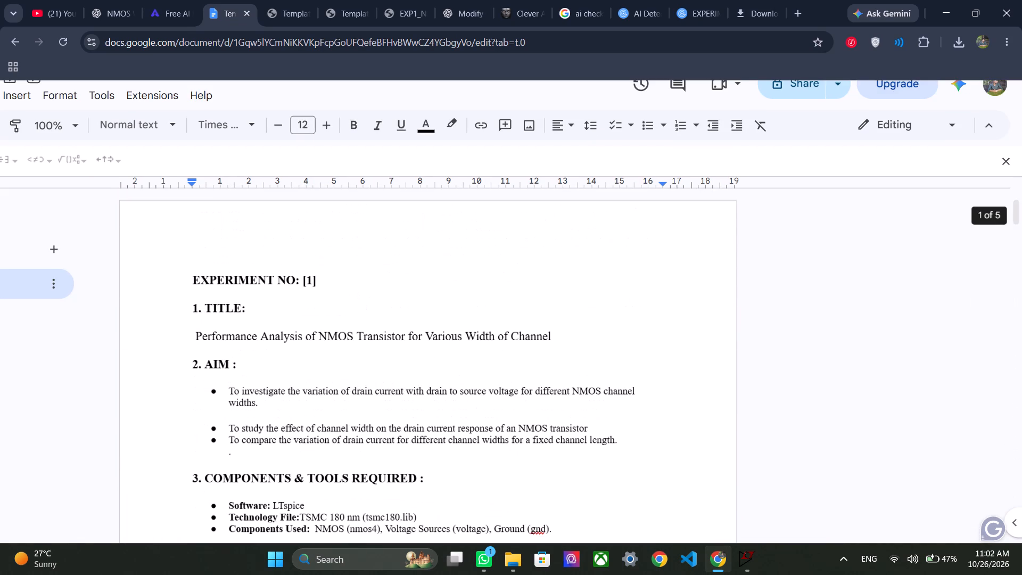
{"action": "scroll", "coordinate": [374, 389], "scroll_direction": "down", "scroll_amount": 18}
{"action": "scroll", "coordinate": [374, 389], "scroll_direction": "down", "scroll_amount": 7}
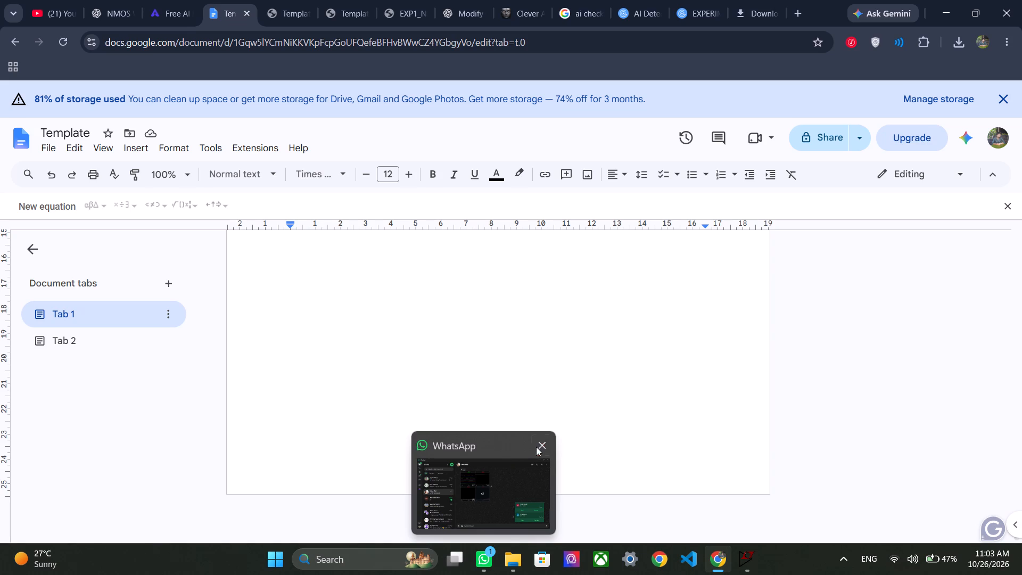
{"action": "left_click", "coordinate": [532, 336]}
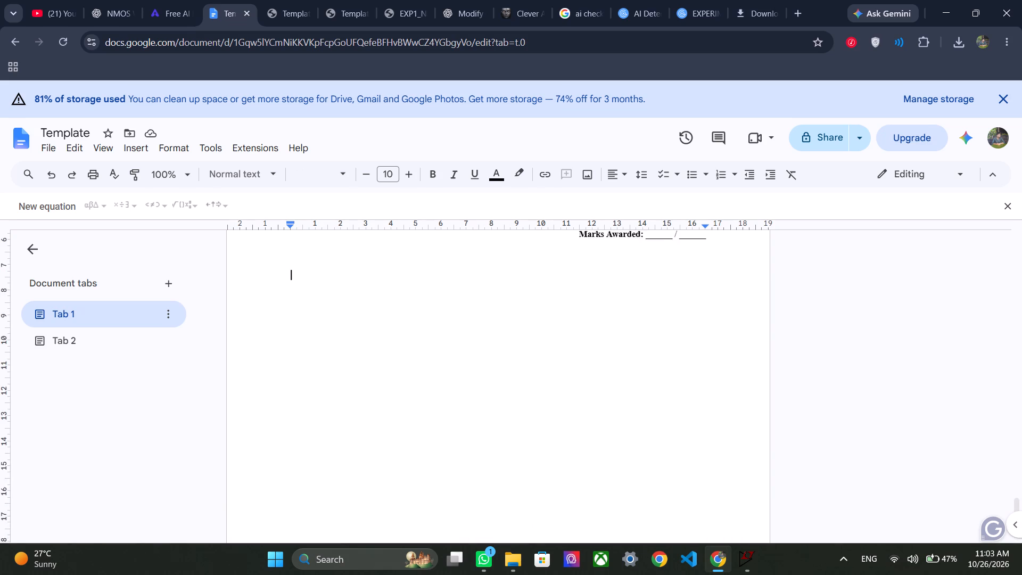
{"action": "scroll", "coordinate": [532, 336], "scroll_direction": "up", "scroll_amount": 16}
{"action": "scroll", "coordinate": [532, 336], "scroll_direction": "up", "scroll_amount": 6}
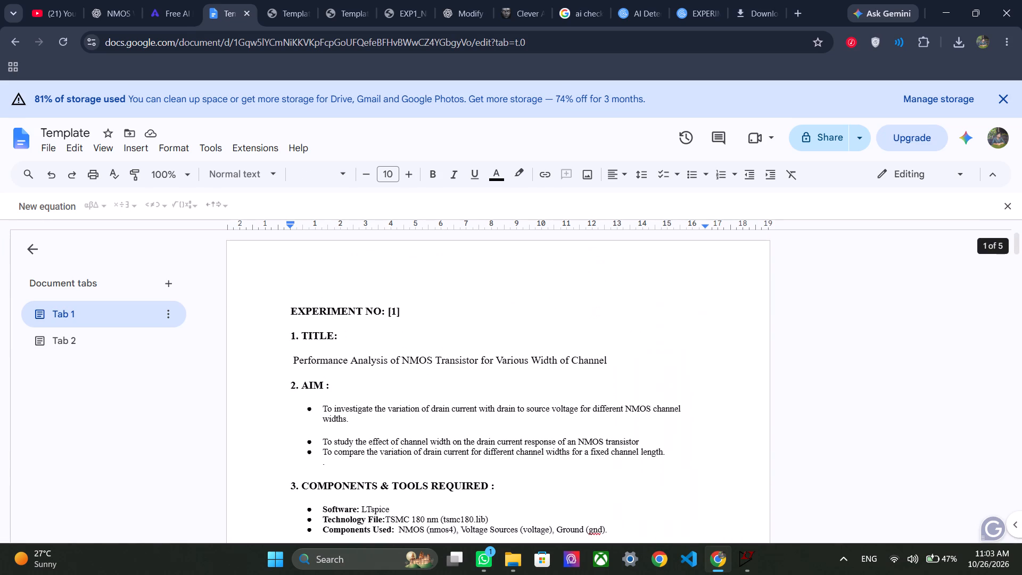
{"action": "left_click", "coordinate": [289, 5]}
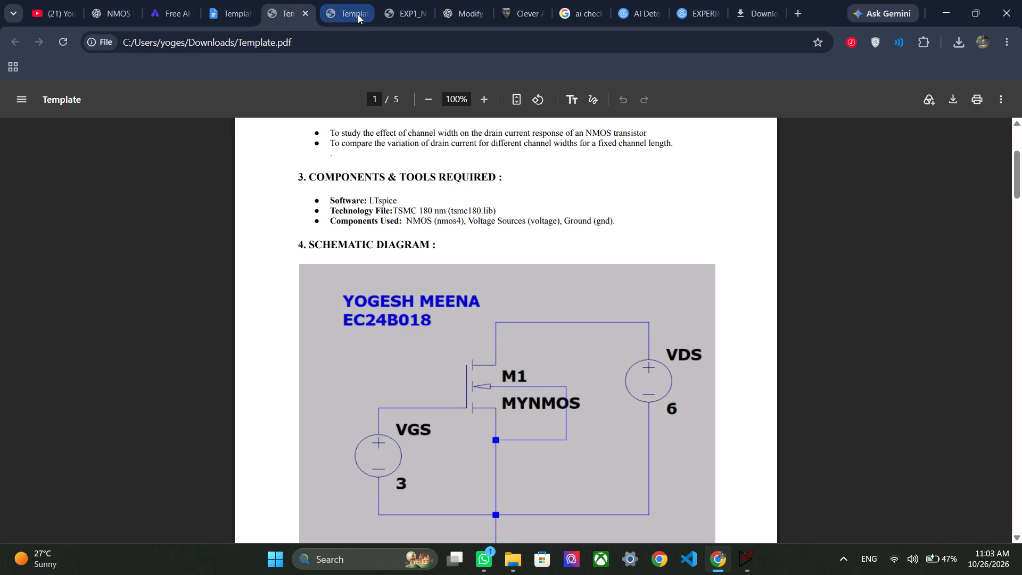
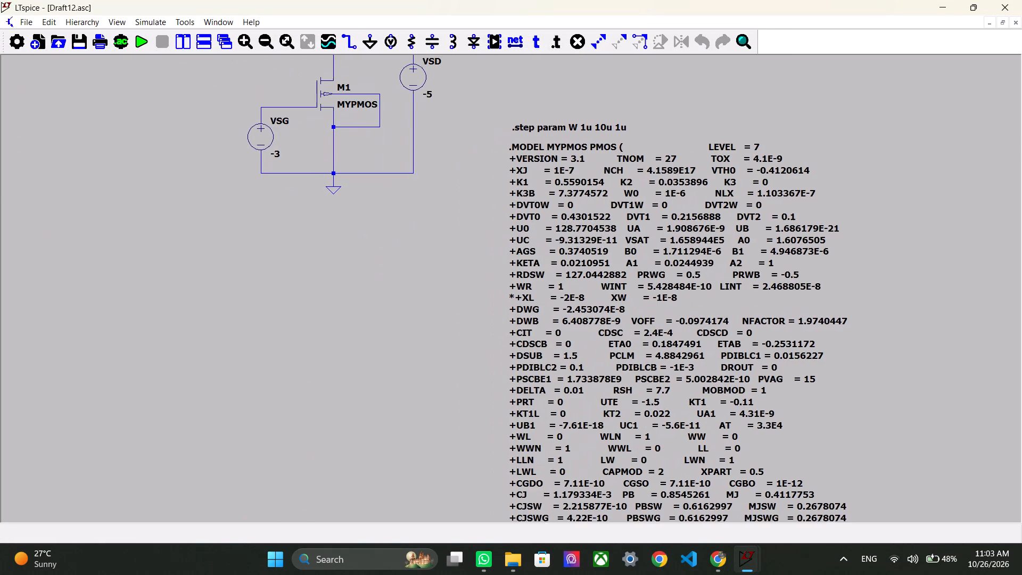
Set the DC value of the gate voltage source VSG in the PMOS schematic to -2 V.
{"action": "scroll", "coordinate": [312, 198], "scroll_direction": "left", "scroll_amount": 1}
{"action": "left_click_drag", "start_coordinate": [312, 198], "coordinate": [321, 236]}
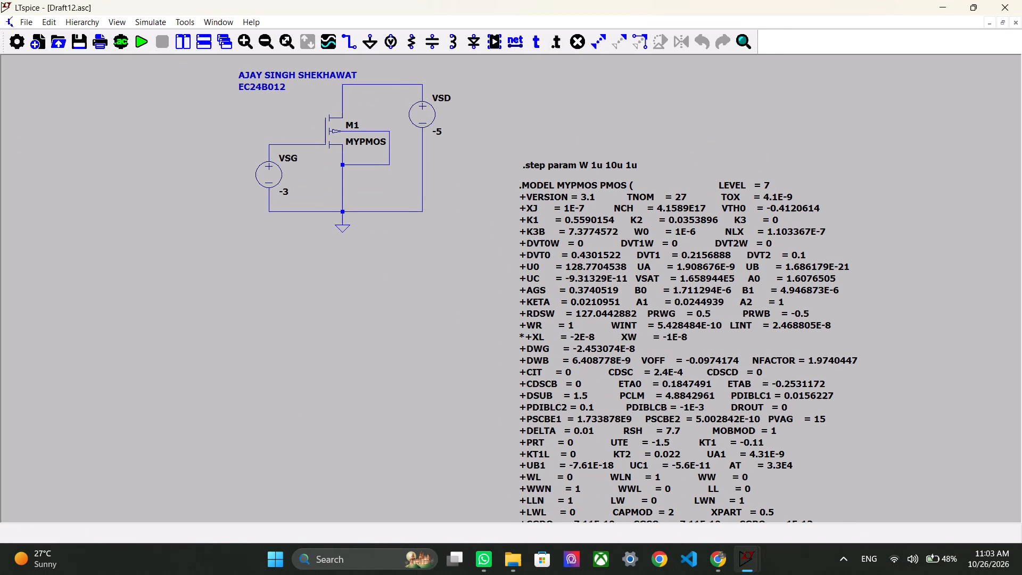
{"action": "left_click_drag", "start_coordinate": [299, 258], "coordinate": [352, 397]}
{"action": "right_click", "coordinate": [332, 322]}
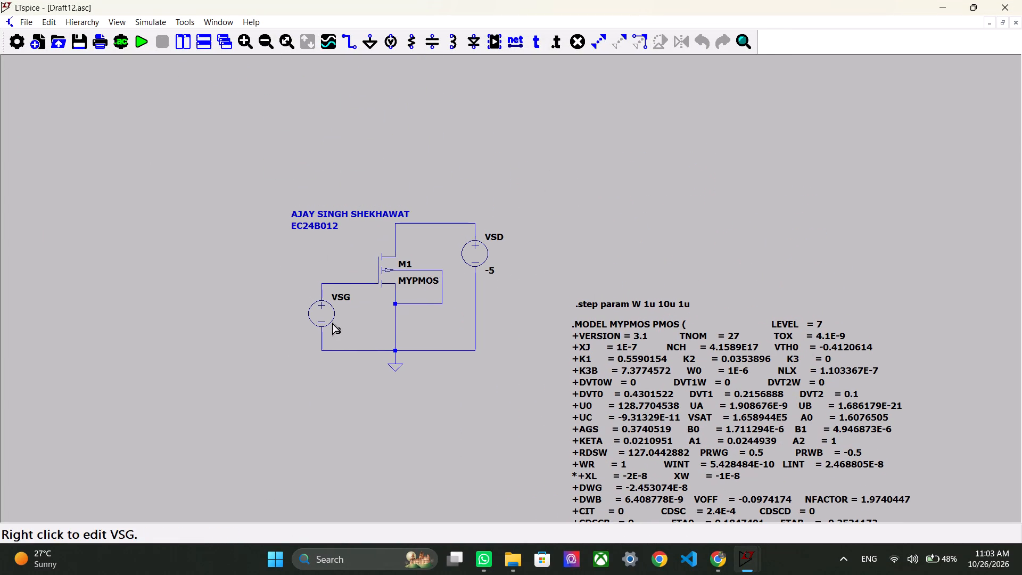
{"action": "left_click", "coordinate": [541, 268]}
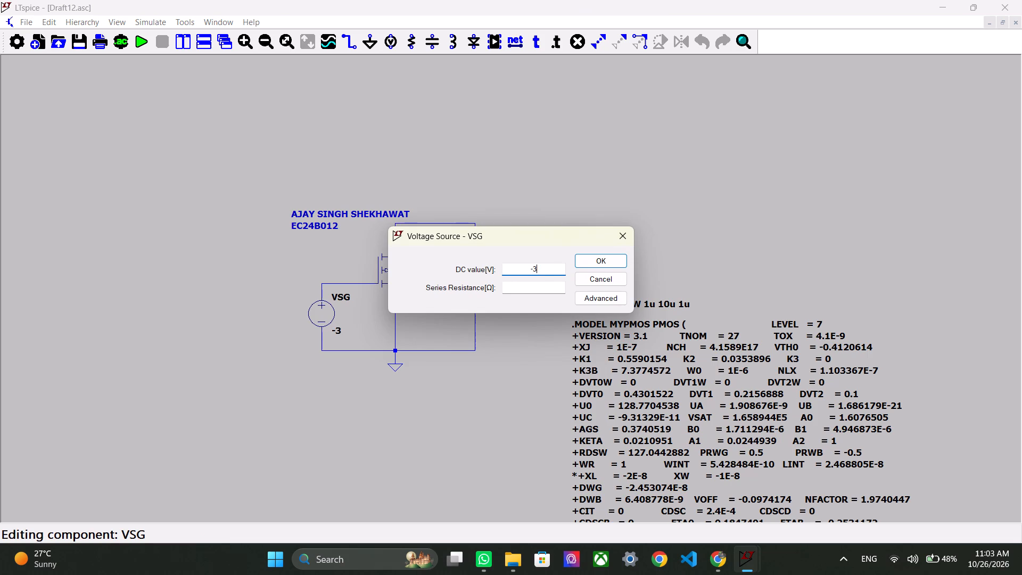
{"action": "key", "text": "BackSpace"}
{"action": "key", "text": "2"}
{"action": "key", "text": "Return"}
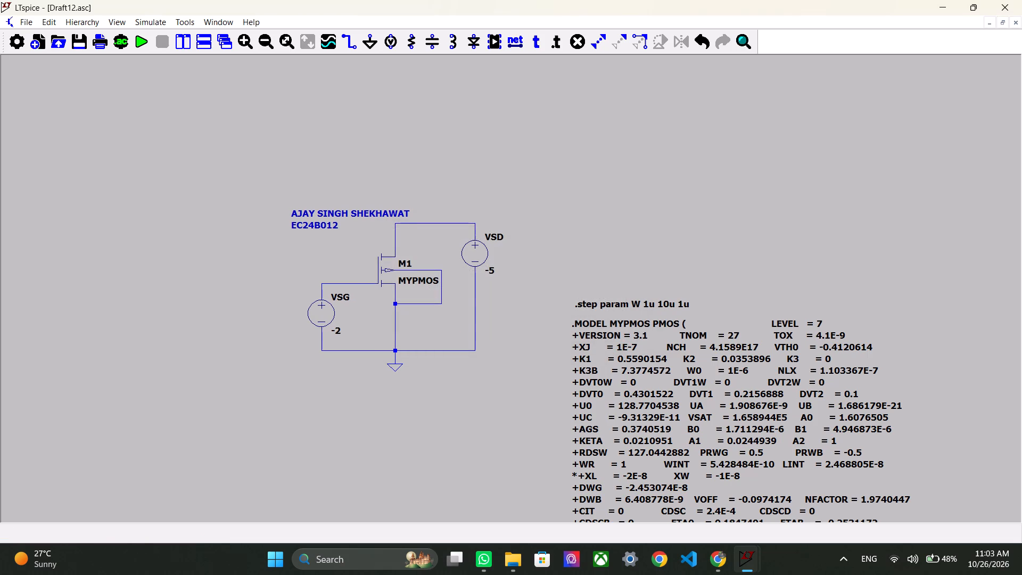
Open the value of the voltage source VSD for editing.
{"action": "right_click", "coordinate": [488, 269]}
{"action": "left_click", "coordinate": [488, 269]}
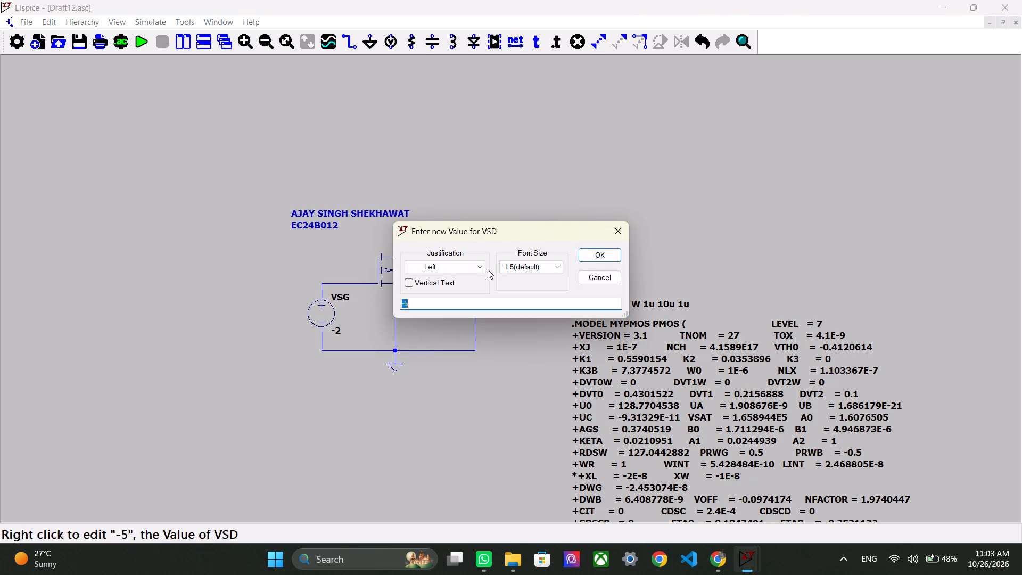
Set the value of voltage source VSD to -7.
{"action": "left_click", "coordinate": [443, 303]}
{"action": "key", "text": "BackSpace"}
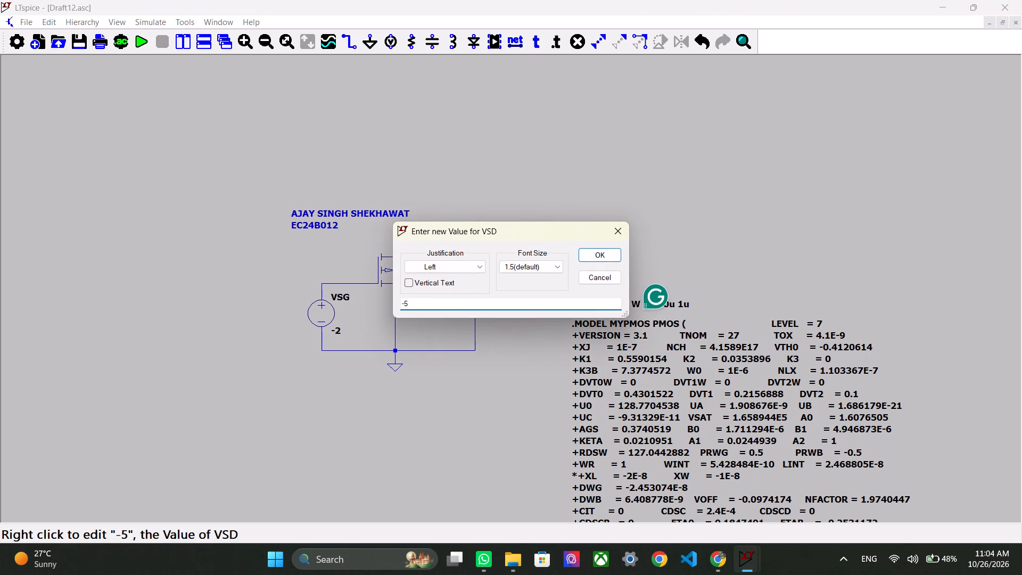
{"action": "key", "text": "BackSpace"}
{"action": "key", "text": "7"}
{"action": "key", "text": "Return"}
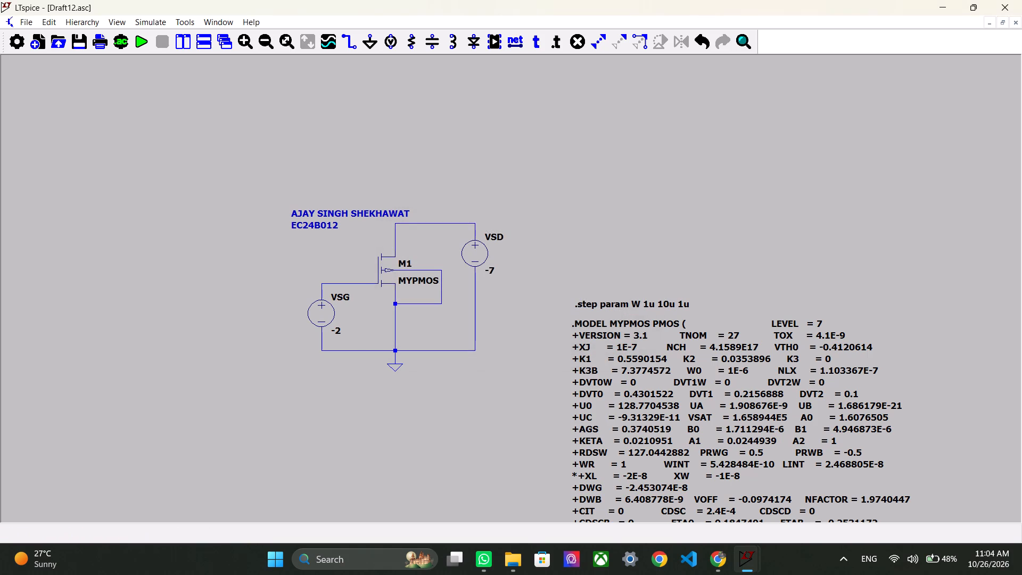
Change the model name shown on transistor M1 to CPMOS.
{"action": "right_click", "coordinate": [407, 280]}
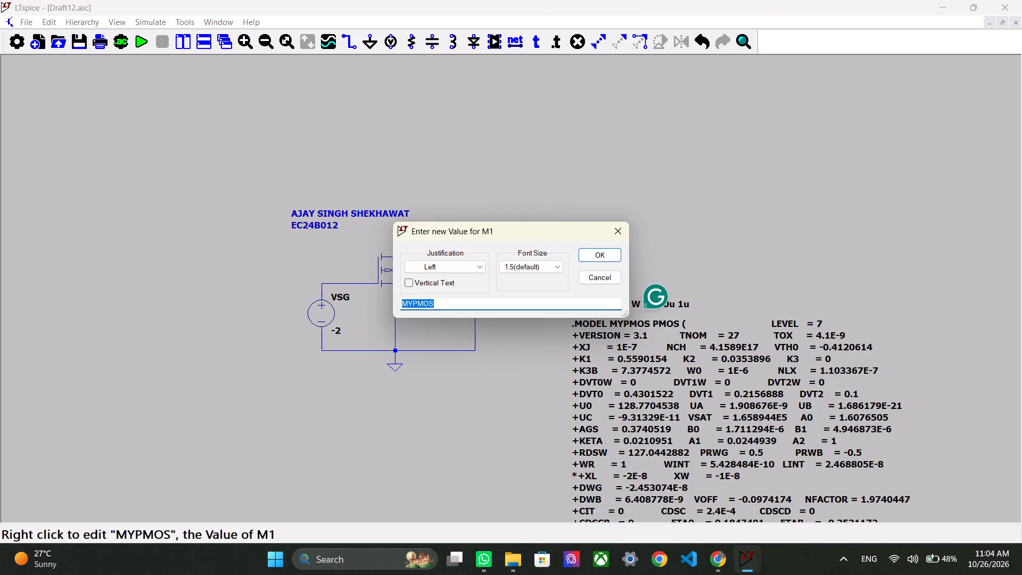
{"action": "left_click", "coordinate": [414, 307]}
{"action": "key", "text": "BackSpace"}
{"action": "key", "text": "BackSpace"}
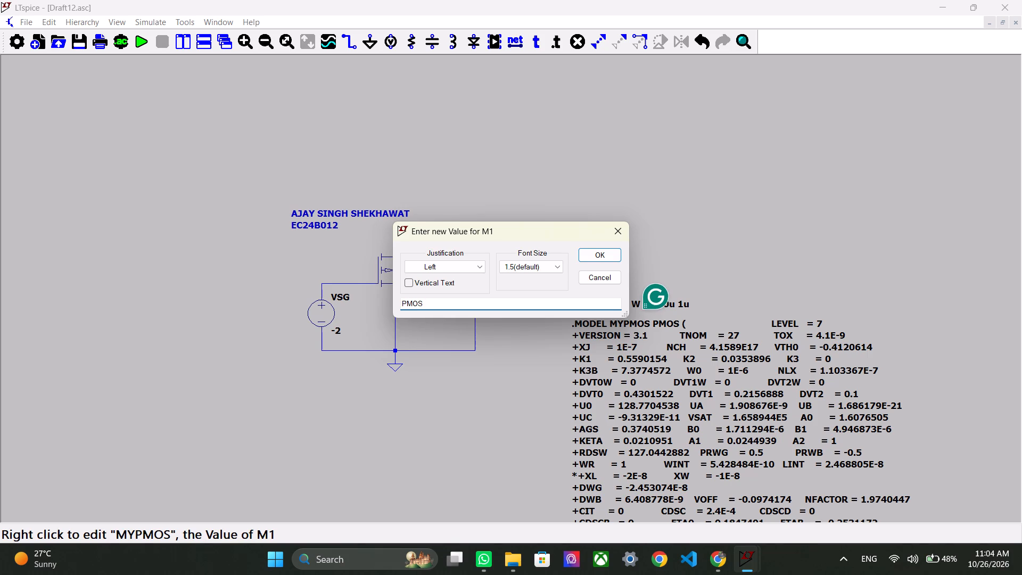
{"action": "key", "text": "c"}
{"action": "key", "text": "Right"}
{"action": "key", "text": "Right"}
{"action": "key", "text": "Right"}
{"action": "key", "text": "Right"}
{"action": "key", "text": "Return"}
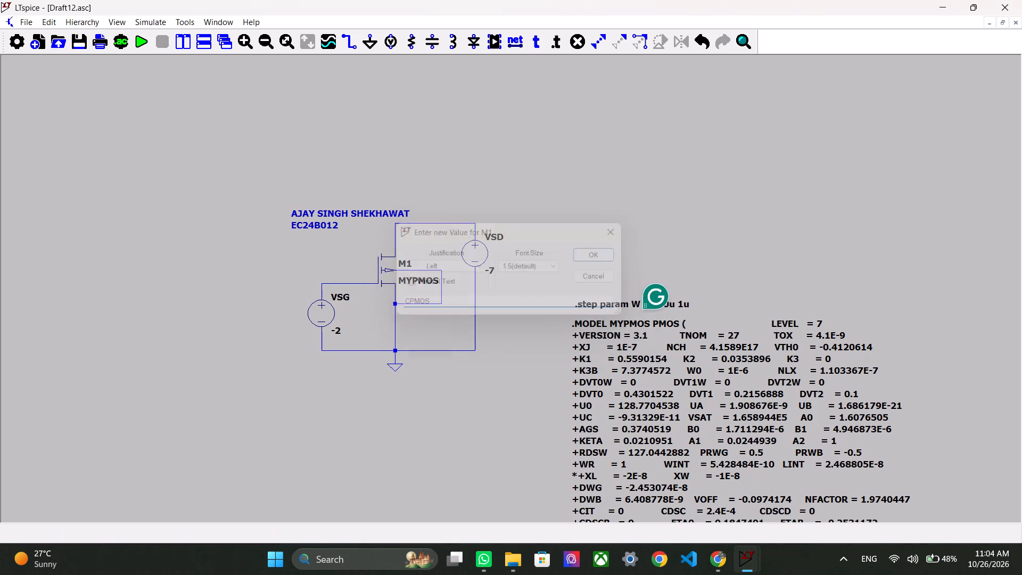
Rename the model in the .MODEL SPICE directive to CPMOS, keeping its PMOS type and parameters.
{"action": "left_click", "coordinate": [614, 315]}
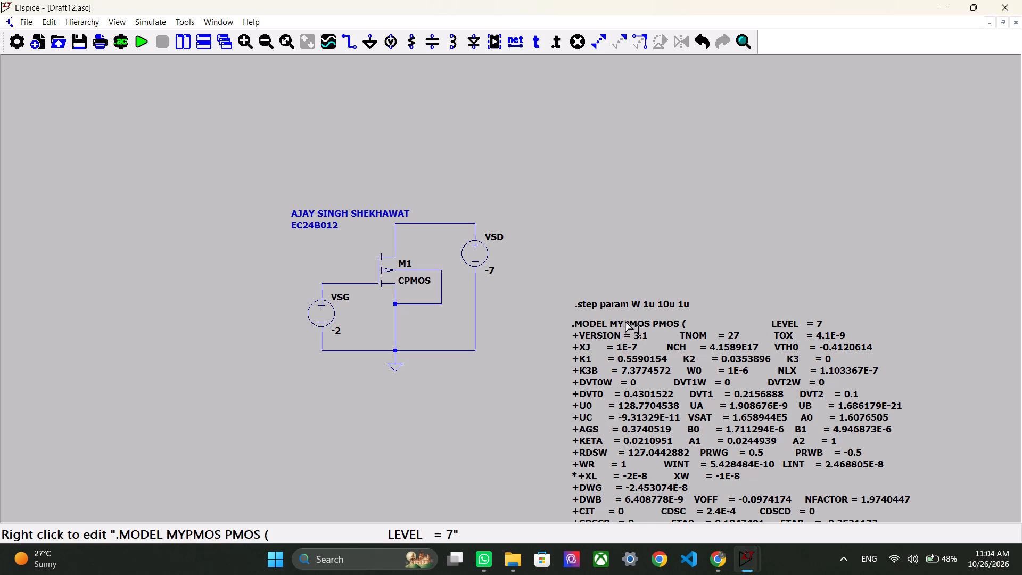
{"action": "right_click", "coordinate": [622, 319]}
{"action": "right_click", "coordinate": [616, 315]}
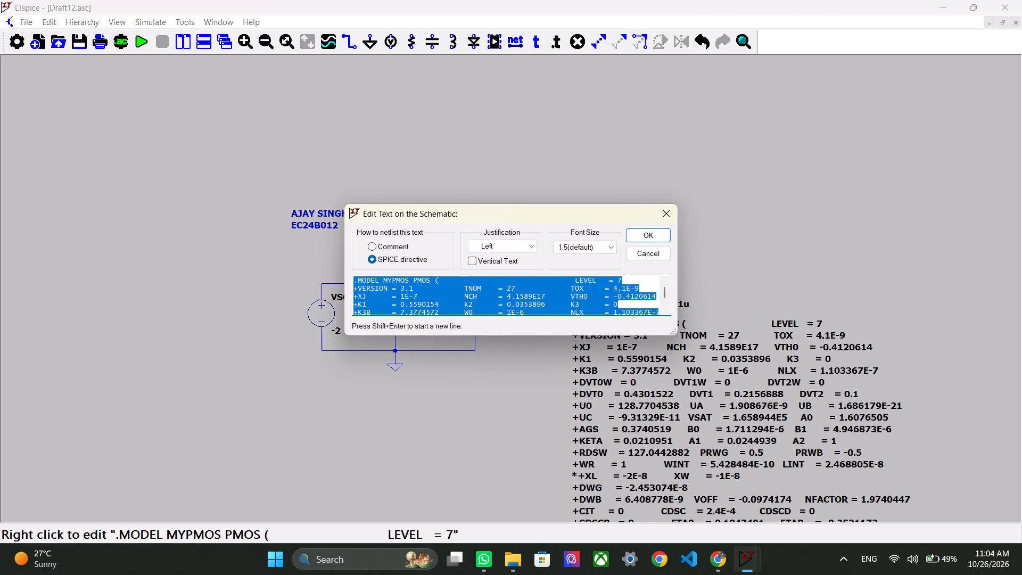
{"action": "scroll", "coordinate": [525, 300], "scroll_direction": "up", "scroll_amount": 12}
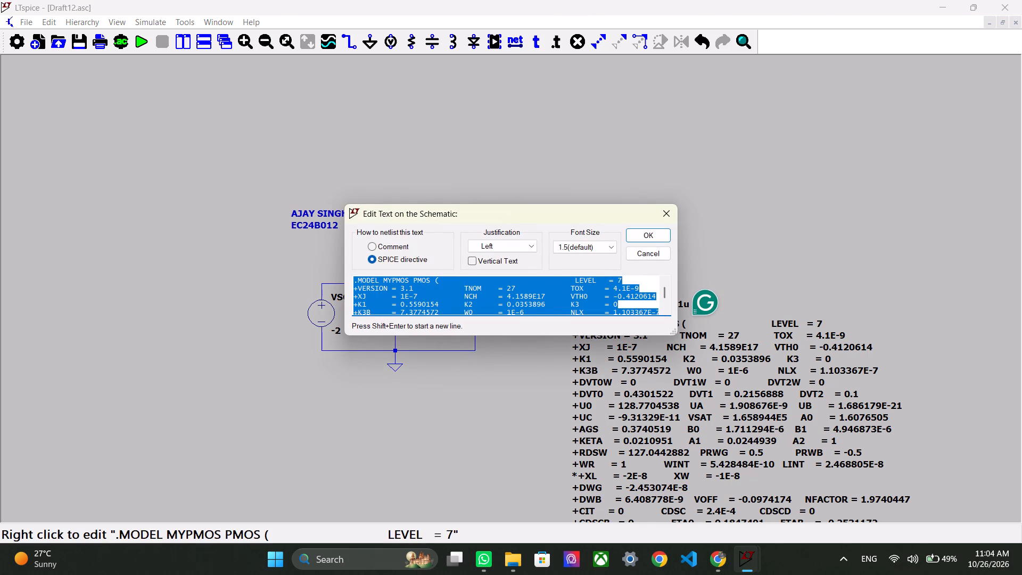
{"action": "scroll", "coordinate": [525, 300], "scroll_direction": "up", "scroll_amount": 3}
{"action": "left_click", "coordinate": [389, 279]}
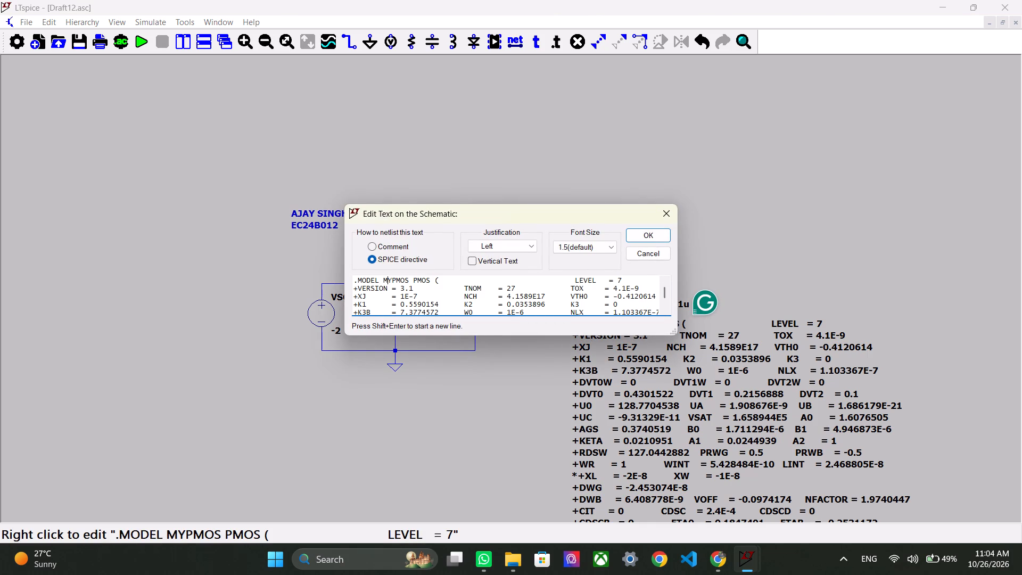
{"action": "key", "text": "Right"}
{"action": "key", "text": "BackSpace"}
{"action": "key", "text": "BackSpace"}
{"action": "key", "text": "BackSpace"}
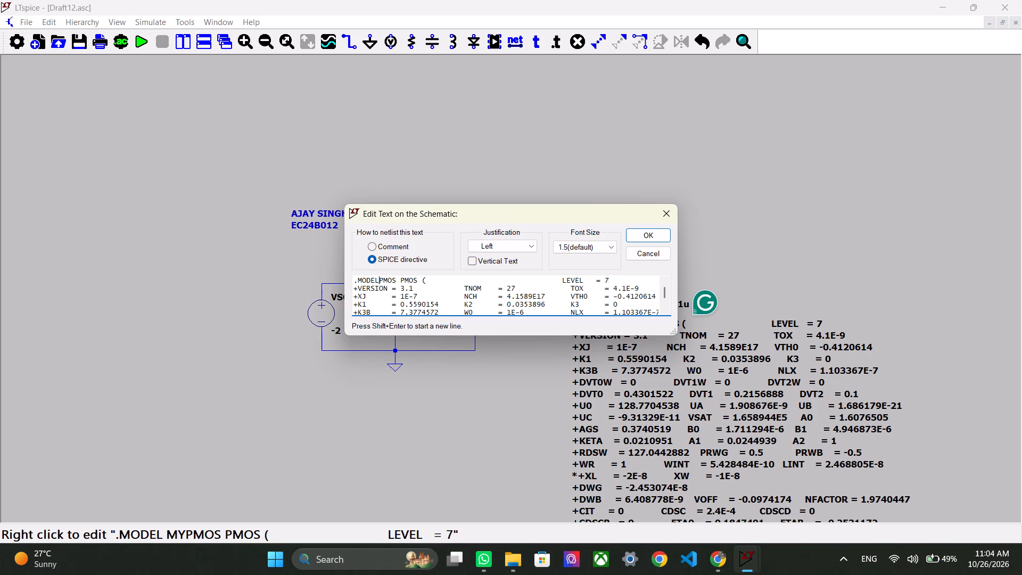
{"action": "key", "text": "space"}
{"action": "key", "text": "shift+c"}
{"action": "key", "text": "Return"}
Set the width of transistor M1 to 13u.
{"action": "scroll", "coordinate": [525, 324], "scroll_direction": "down", "scroll_amount": 1}
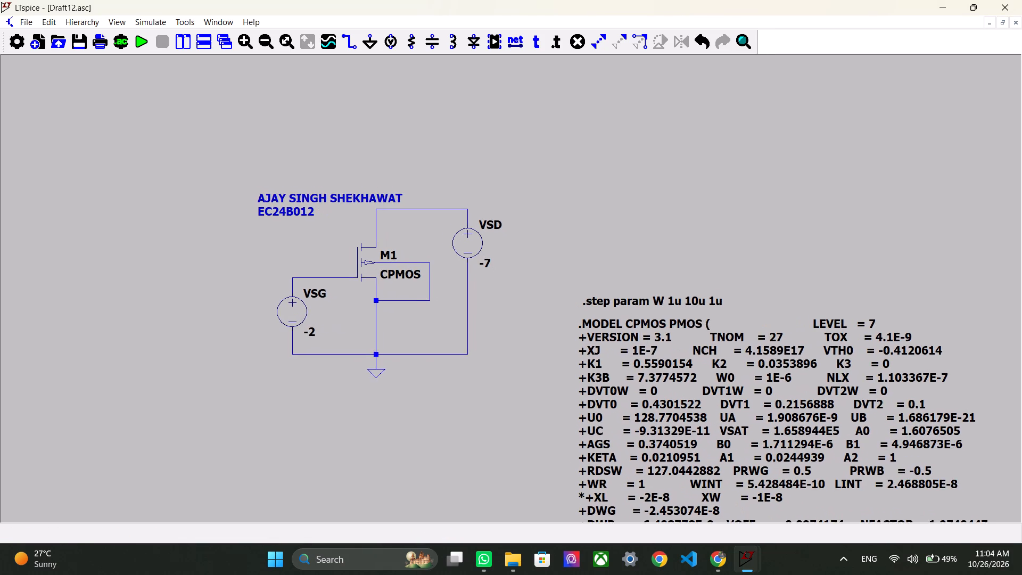
{"action": "scroll", "coordinate": [525, 324], "scroll_direction": "down", "scroll_amount": 1}
{"action": "right_click", "coordinate": [367, 255]}
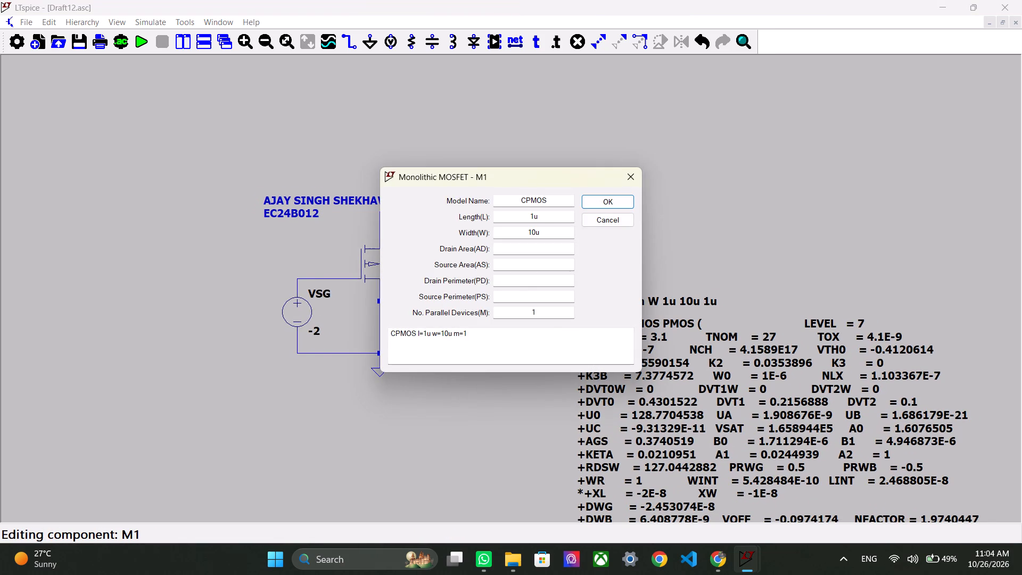
{"action": "left_click", "coordinate": [534, 234]}
{"action": "key", "text": "BackSpace"}
{"action": "key", "text": "3"}
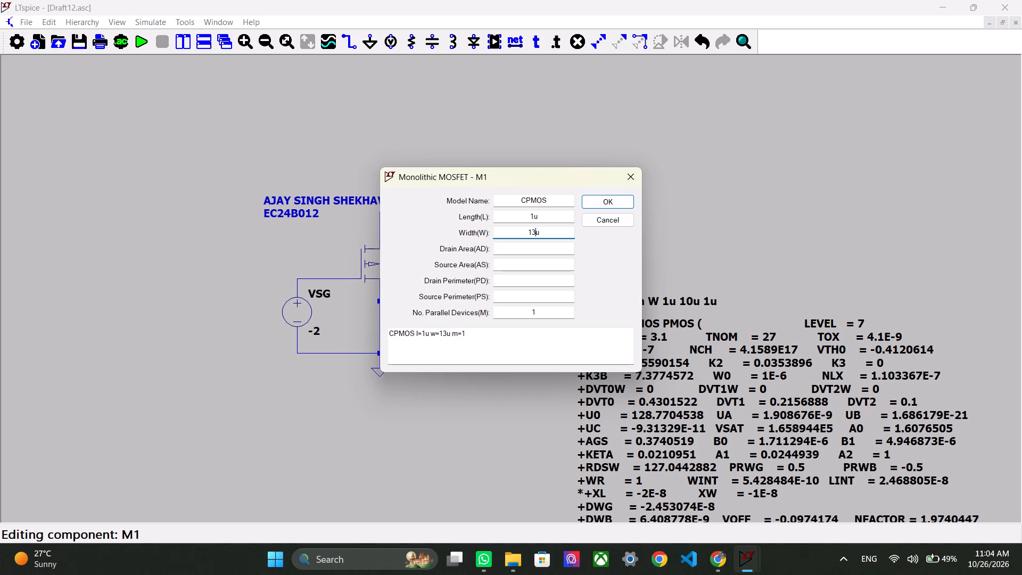
{"action": "key", "text": "Return"}
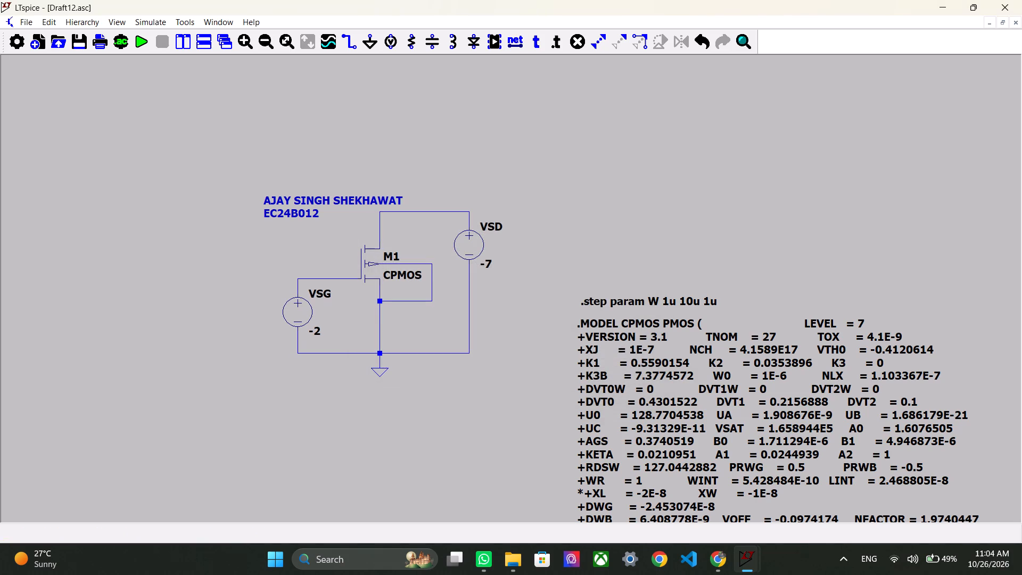
Set the .step sweep of parameter W to start at 2u and stop at 12u.
{"action": "right_click", "coordinate": [673, 293]}
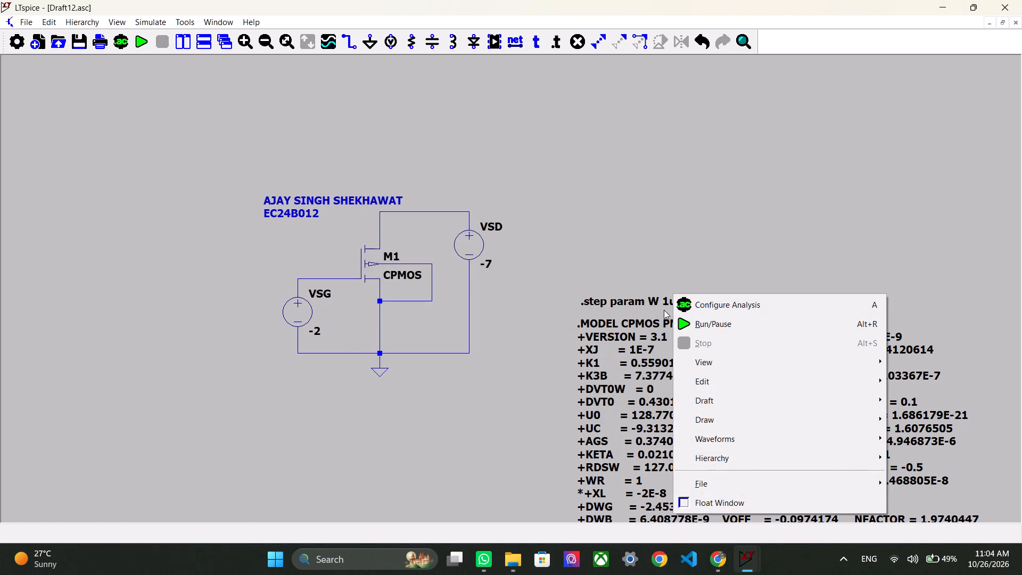
{"action": "left_click", "coordinate": [630, 299]}
{"action": "right_click", "coordinate": [630, 299]}
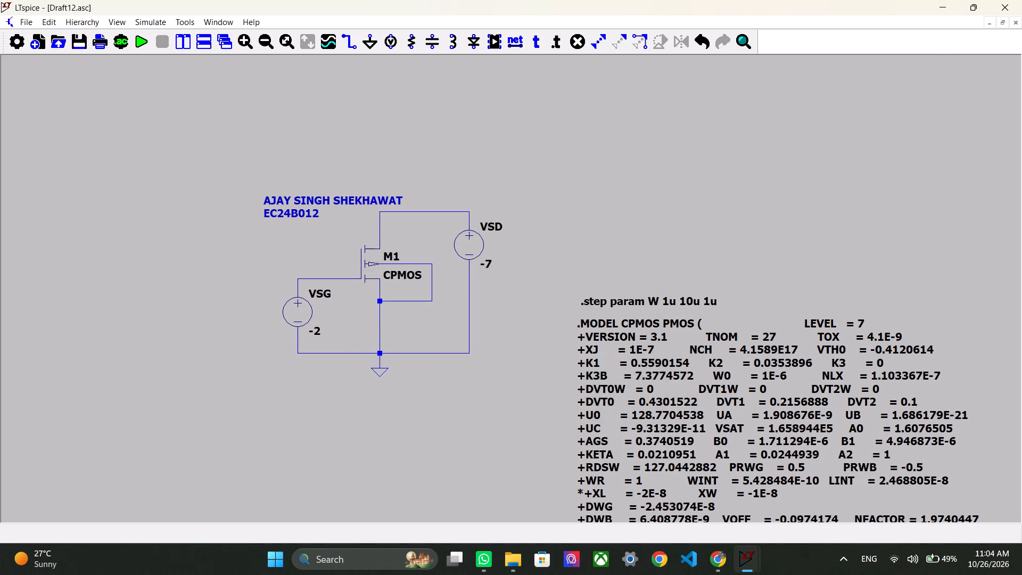
{"action": "right_click", "coordinate": [630, 299]}
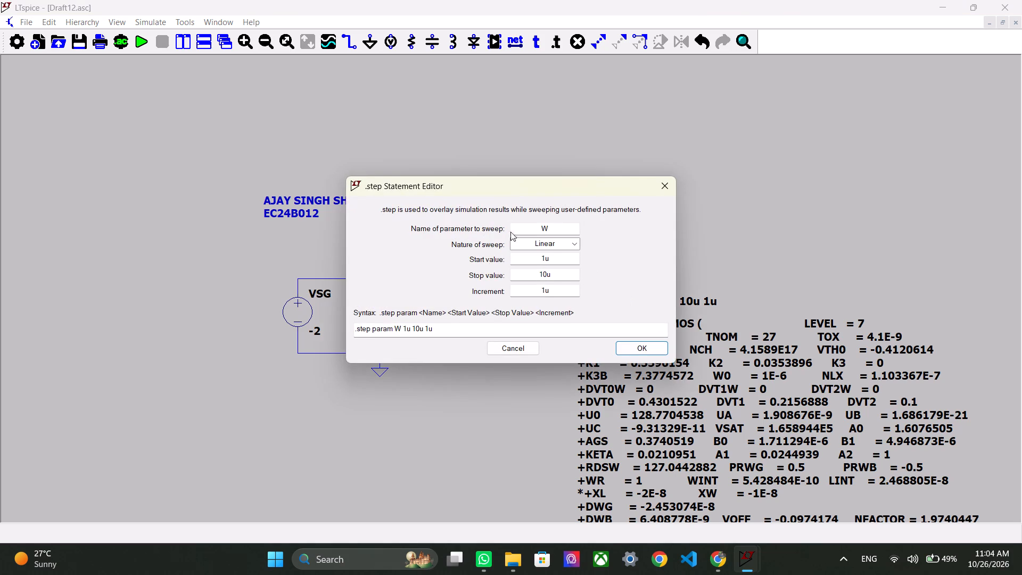
{"action": "left_click", "coordinate": [546, 260]}
{"action": "key", "text": "BackSpace"}
{"action": "key", "text": "2"}
{"action": "key", "text": "Down"}
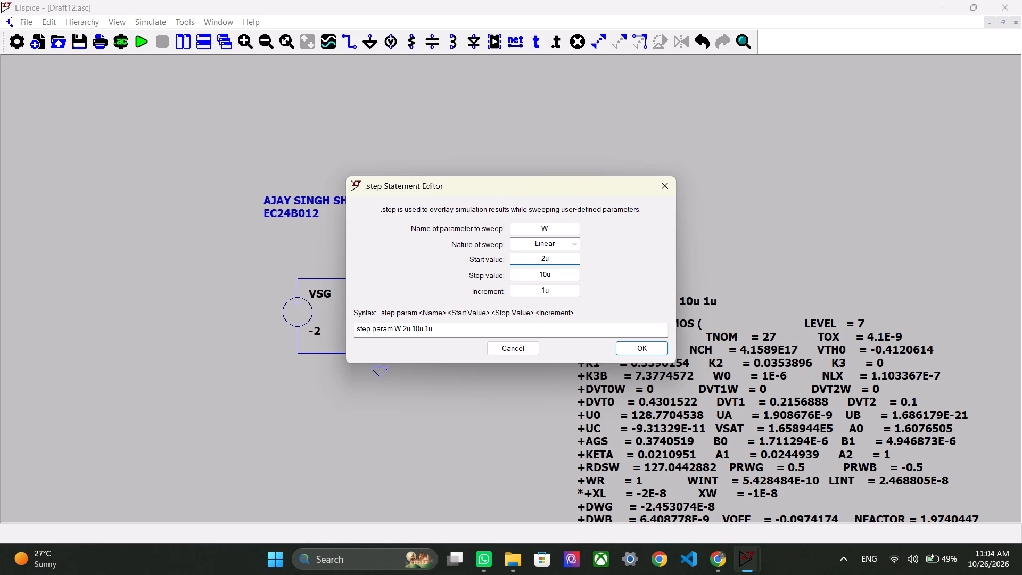
{"action": "left_click", "coordinate": [546, 276]}
{"action": "key", "text": "BackSpace"}
{"action": "key", "text": "2"}
{"action": "key", "text": "Return"}
Run the simulation of the PMOS schematic with the edited values.
{"action": "right_click", "coordinate": [469, 376]}
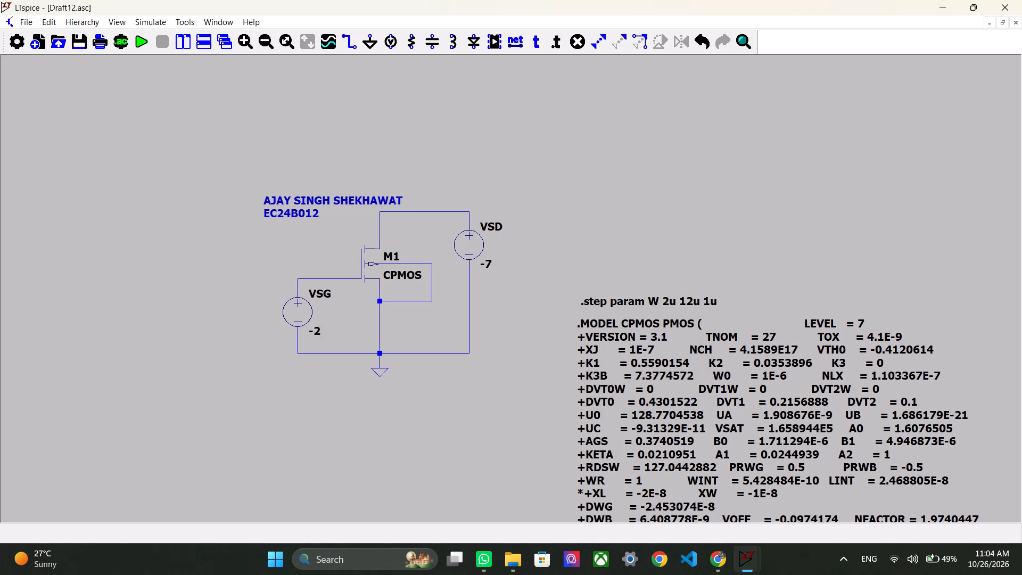
{"action": "left_click", "coordinate": [516, 194]}
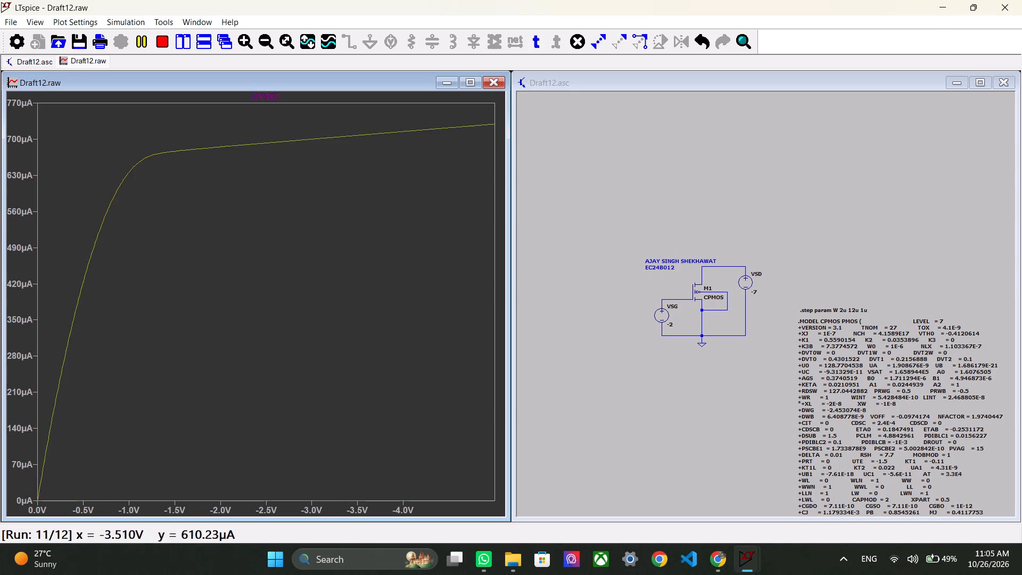
Restore the default waveform color scheme in the waveform settings and accept the change.
{"action": "right_click", "coordinate": [305, 213]}
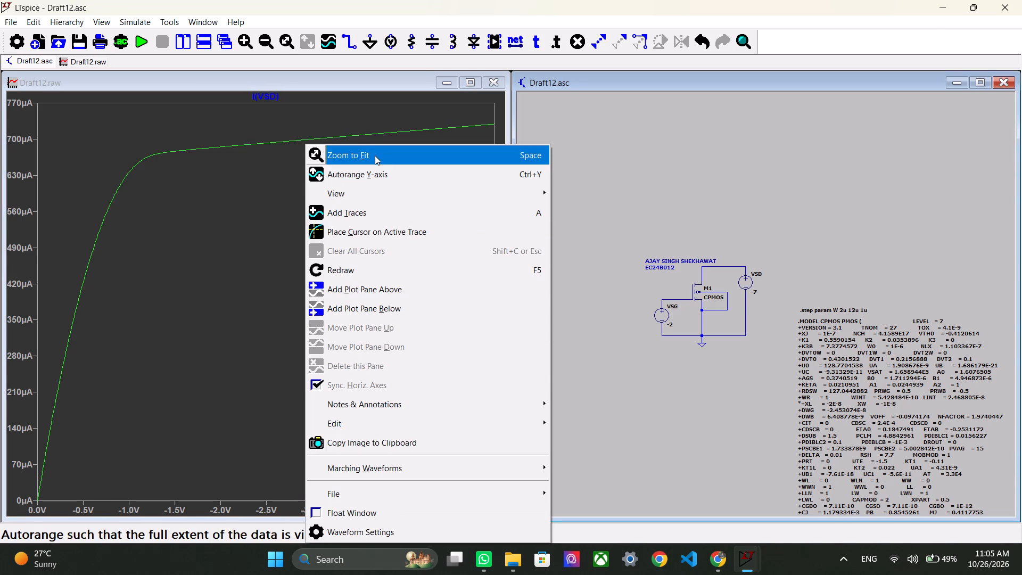
{"action": "left_click", "coordinate": [420, 539]}
{"action": "left_click", "coordinate": [423, 283]}
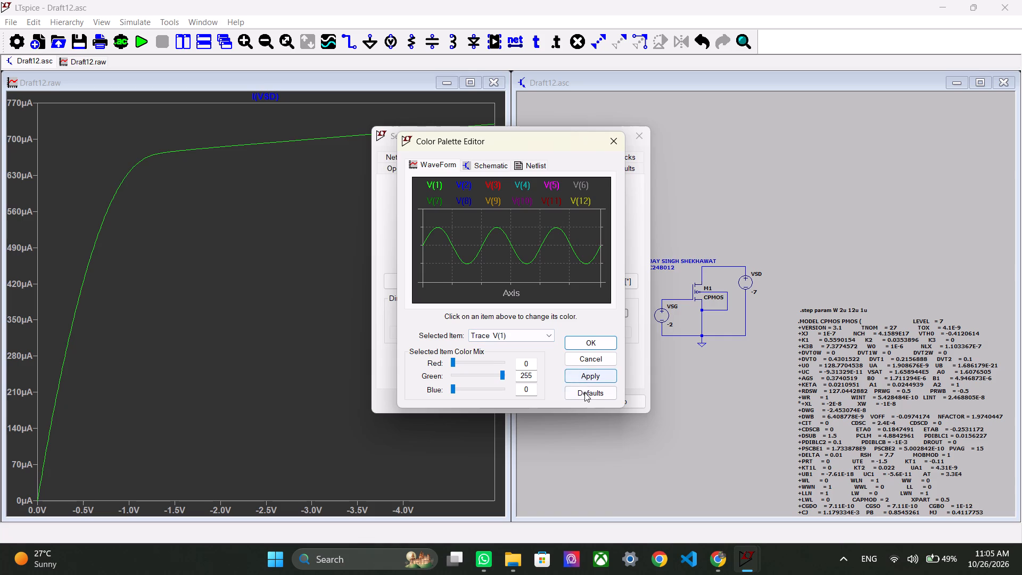
{"action": "left_click", "coordinate": [584, 391]}
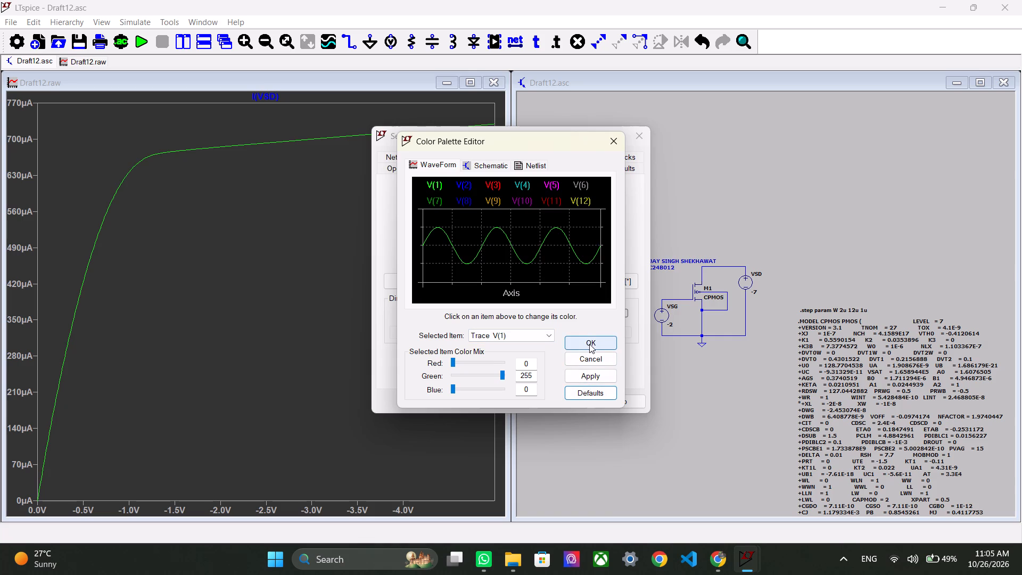
{"action": "left_click", "coordinate": [589, 344]}
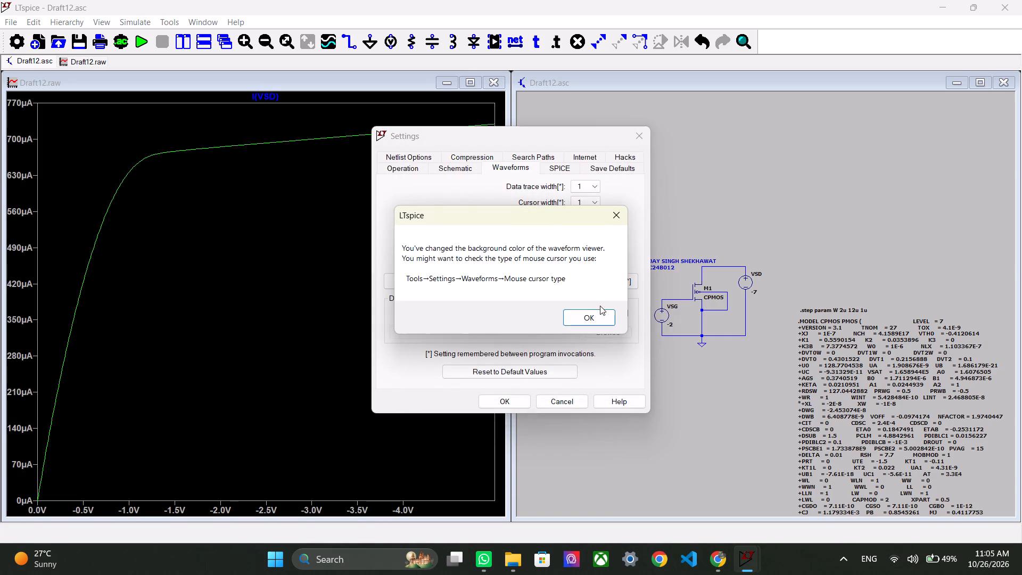
{"action": "left_click", "coordinate": [592, 311]}
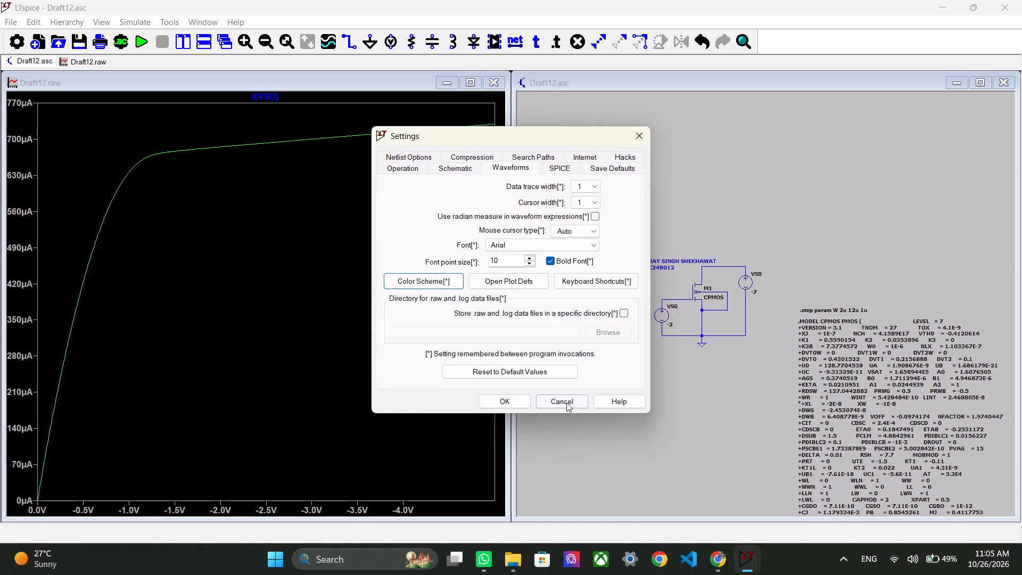
{"action": "left_click", "coordinate": [512, 401]}
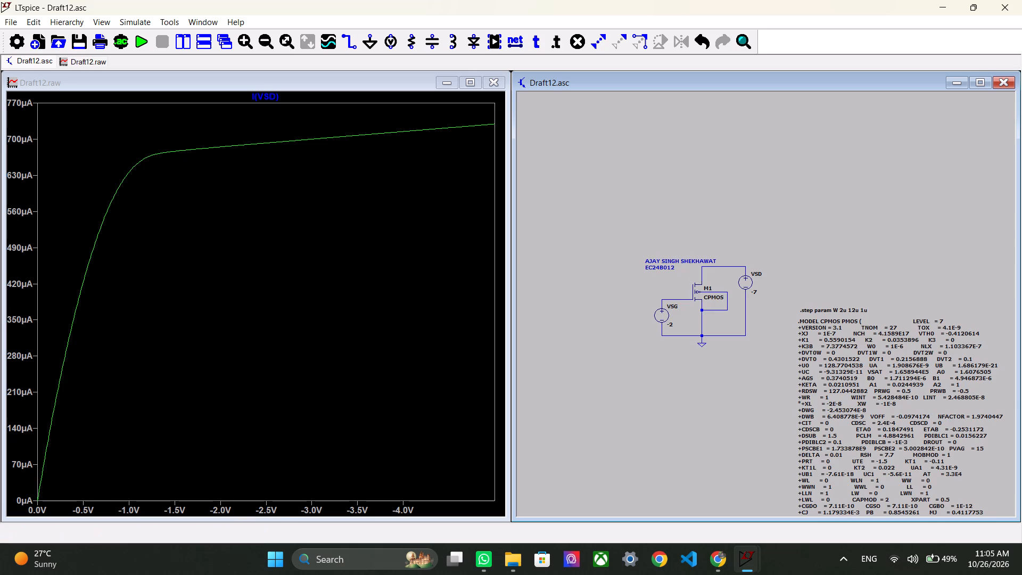
Set the width of transistor M1 to the swept parameter W.
{"action": "scroll", "coordinate": [682, 257], "scroll_direction": "up", "scroll_amount": 8, "text": "ctrl"}
{"action": "scroll", "coordinate": [682, 257], "scroll_direction": "down", "scroll_amount": 13, "text": "ctrl"}
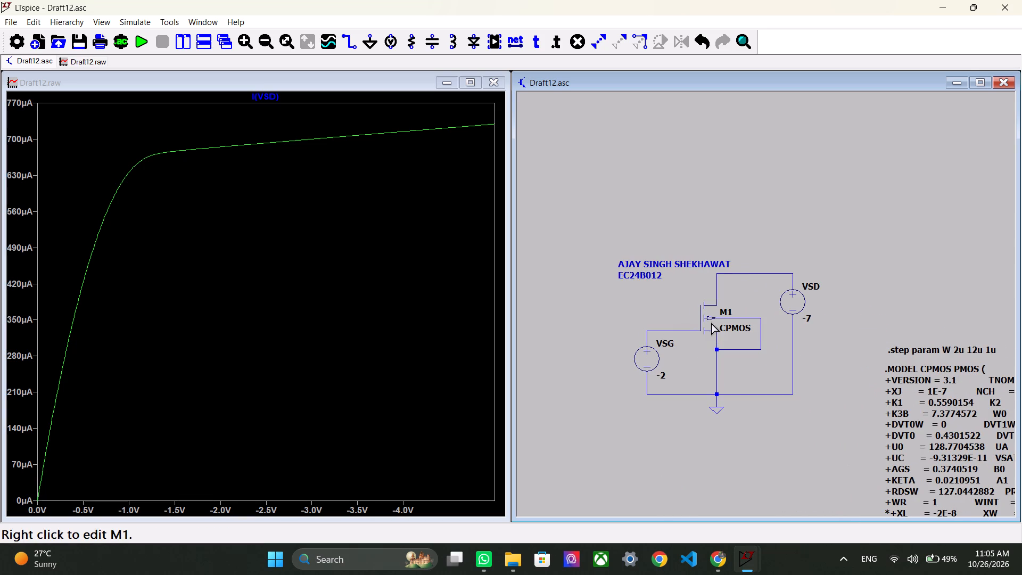
{"action": "right_click", "coordinate": [706, 318]}
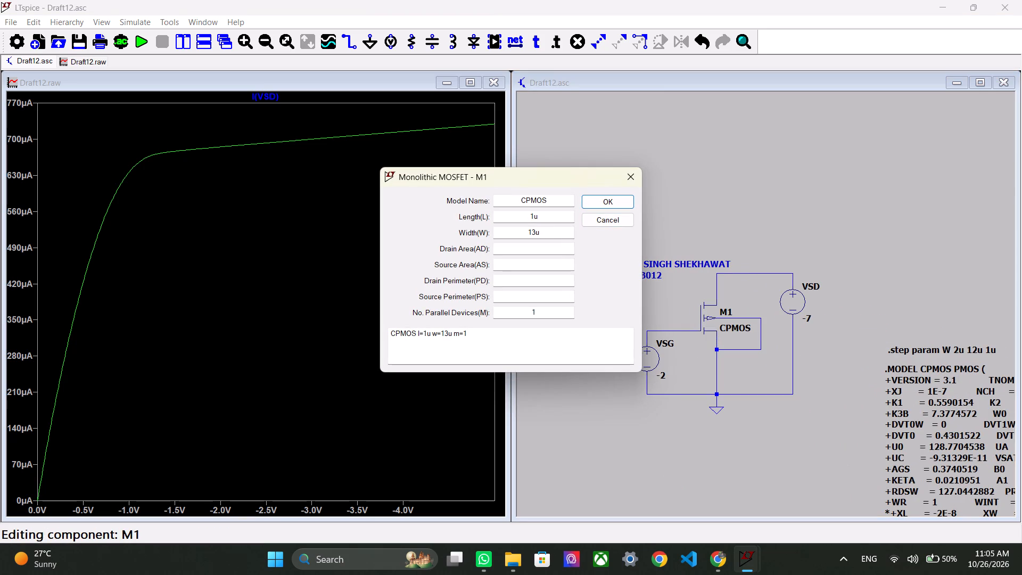
{"action": "left_click", "coordinate": [547, 232]}
{"action": "key", "text": "BackSpace"}
{"action": "key", "text": "BackSpace"}
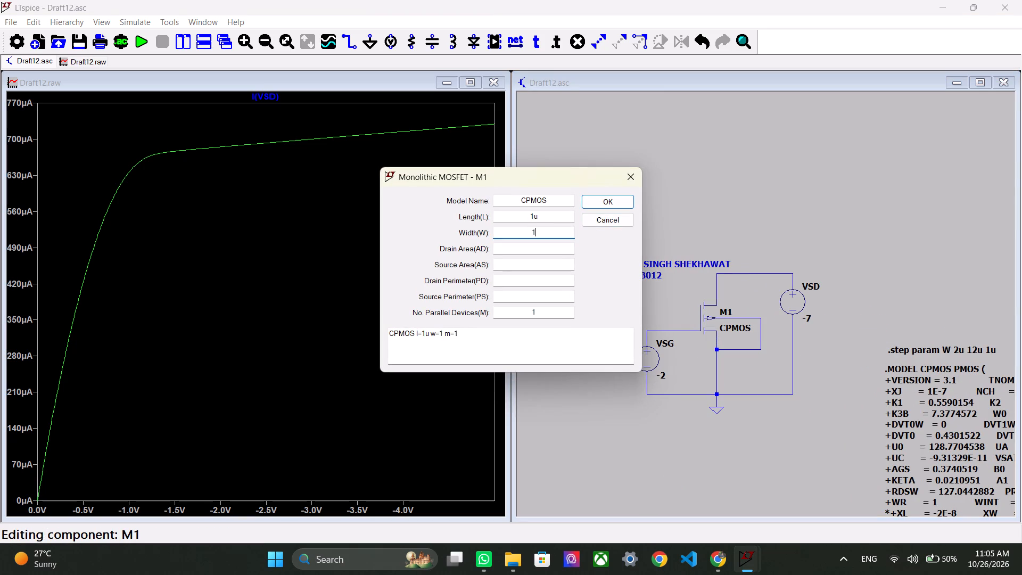
{"action": "key", "text": "BackSpace"}
{"action": "key", "text": "shift+w"}
{"action": "key", "text": "Return"}
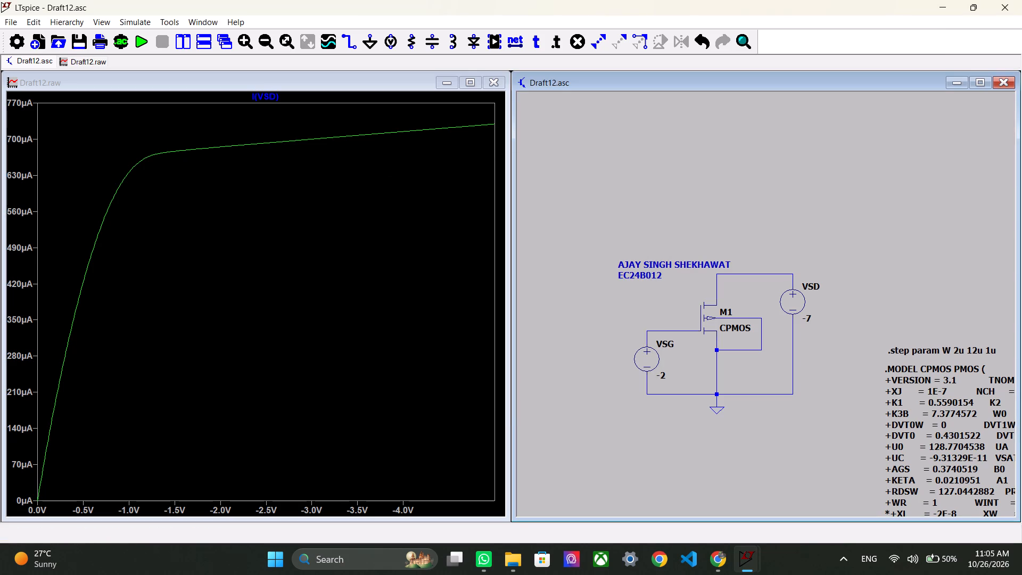
Run the simulation of the PMOS schematic with the parameterized width.
{"action": "right_click", "coordinate": [586, 280]}
{"action": "left_click", "coordinate": [611, 309]}
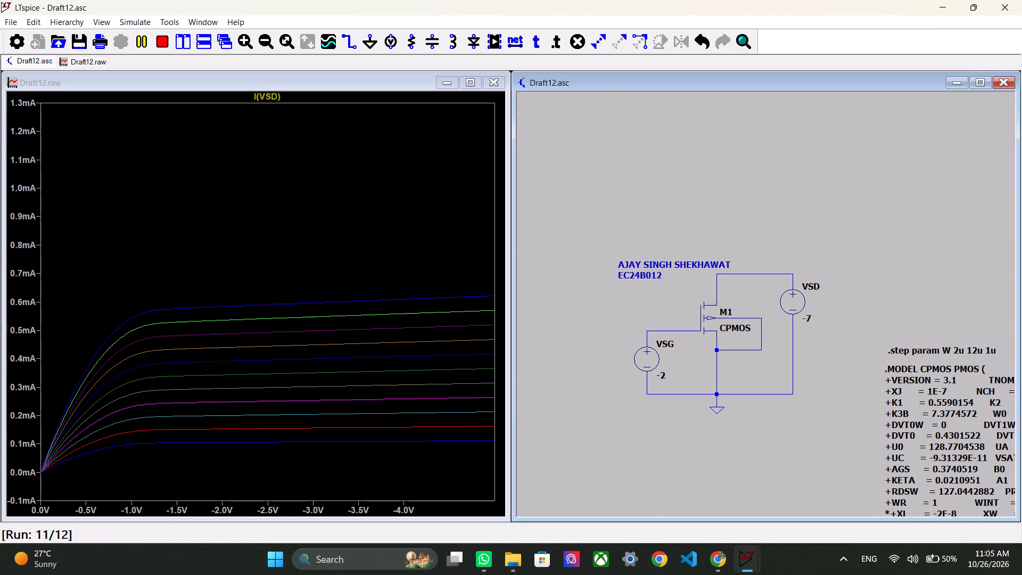
{"action": "scroll", "coordinate": [397, 350], "scroll_direction": "left", "scroll_amount": 1}
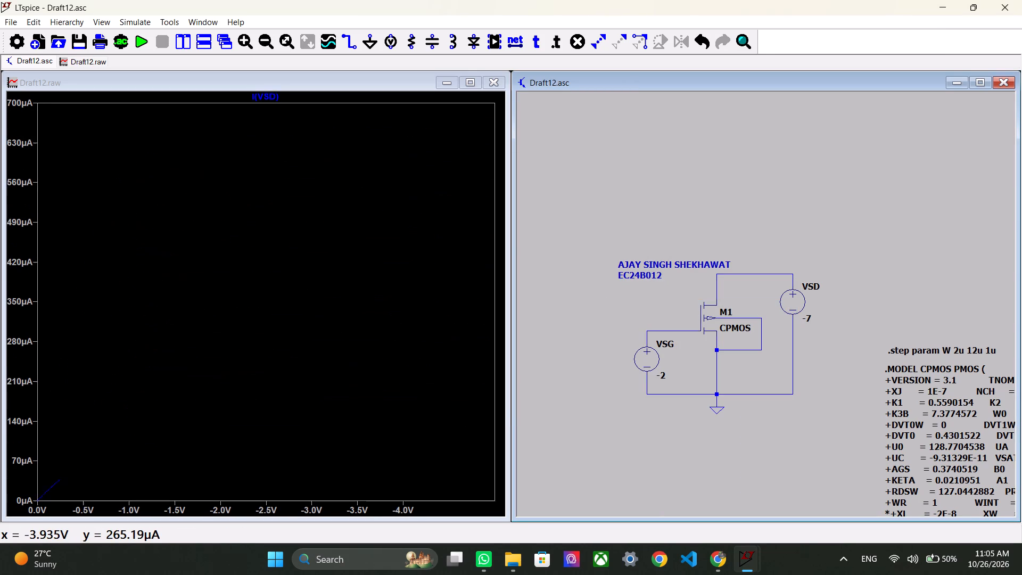
{"action": "scroll", "coordinate": [397, 350], "scroll_direction": "left", "scroll_amount": 1}
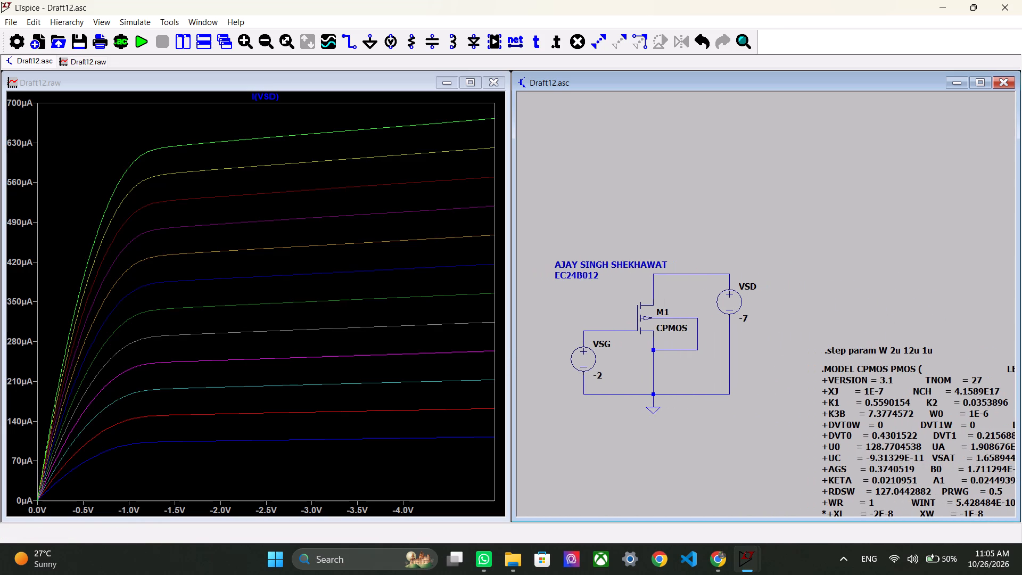
Check transistor M1's parameters and examine the stepped I(VSD) curves in the enlarged plot window, restoring the side-by-side layout.
{"action": "right_click", "coordinate": [644, 317]}
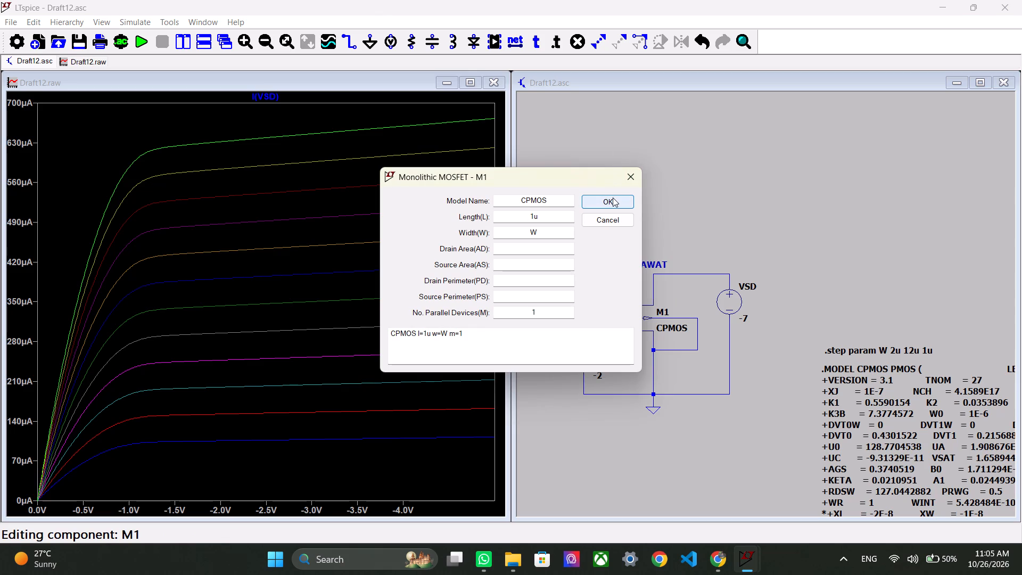
{"action": "left_click", "coordinate": [613, 198]}
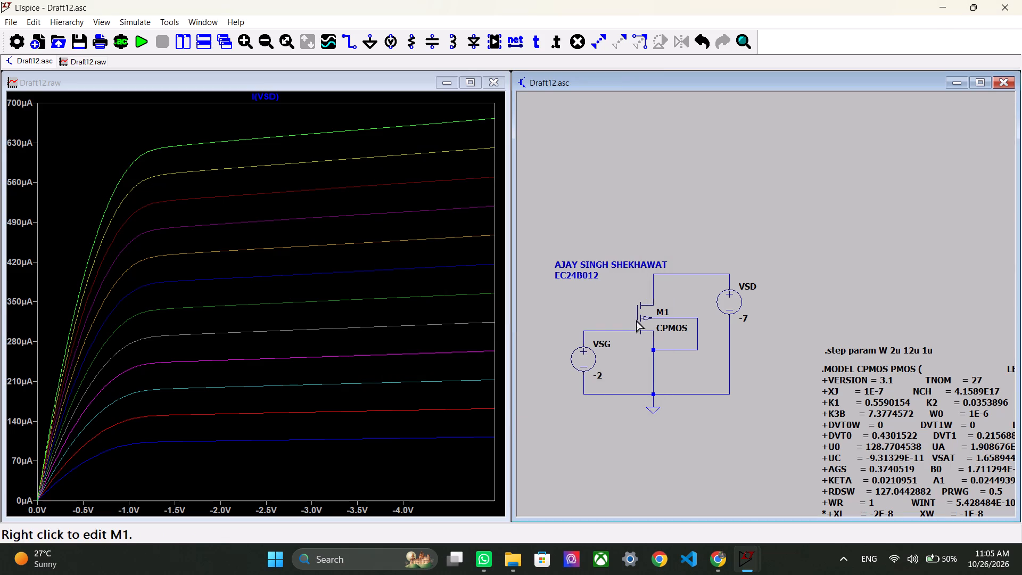
{"action": "scroll", "coordinate": [241, 380], "scroll_direction": "left", "scroll_amount": 1}
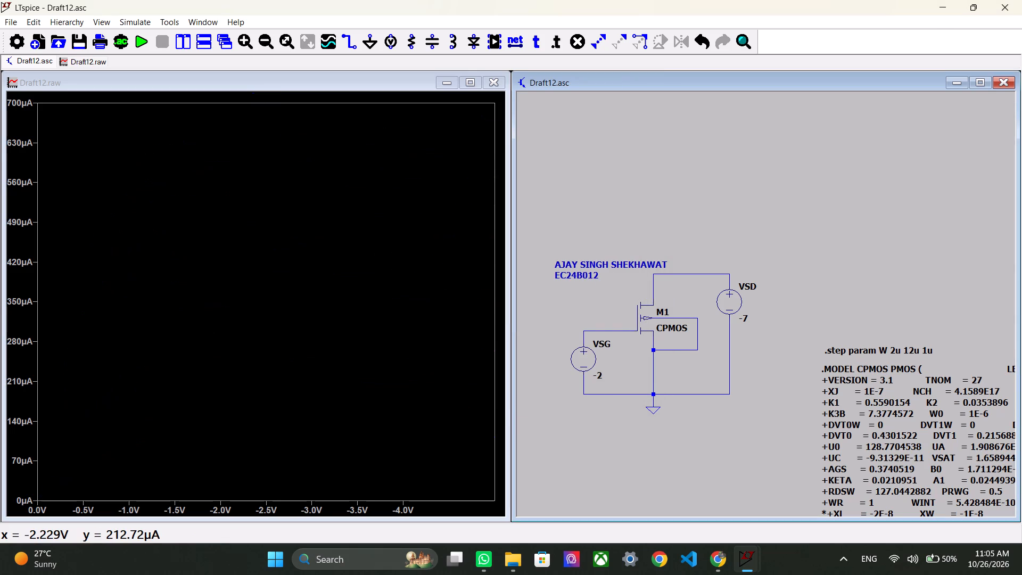
{"action": "scroll", "coordinate": [241, 380], "scroll_direction": "left", "scroll_amount": 1}
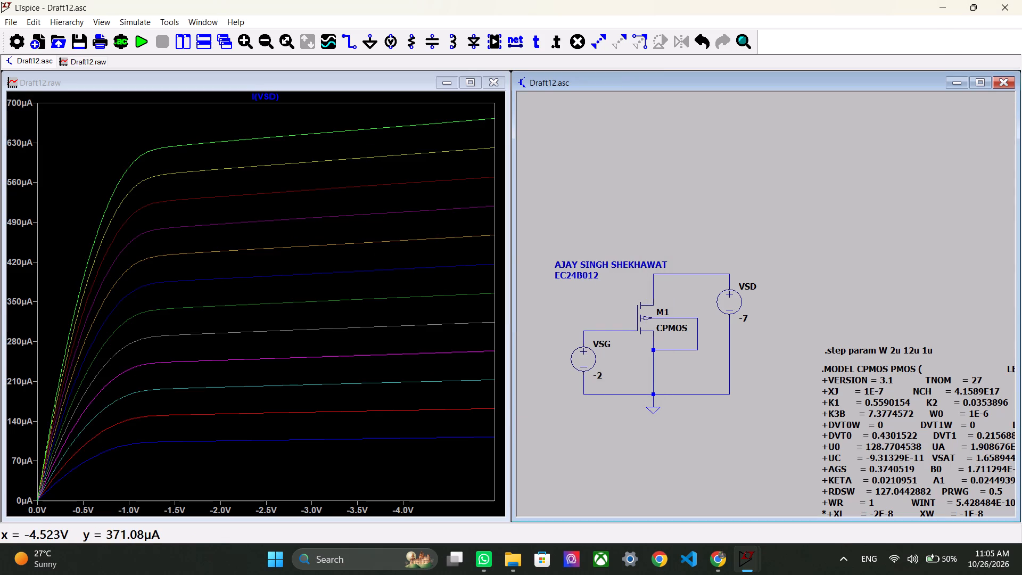
{"action": "left_click", "coordinate": [466, 81]}
{"action": "scroll", "coordinate": [551, 264], "scroll_direction": "left", "scroll_amount": 10}
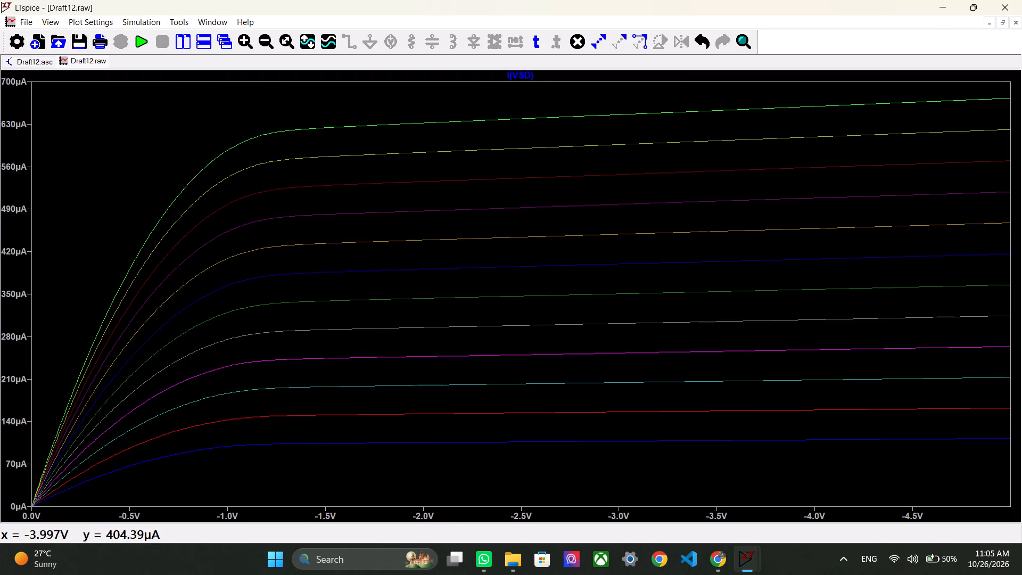
{"action": "scroll", "coordinate": [1019, 284], "scroll_direction": "up", "scroll_amount": 8, "text": "ctrl"}
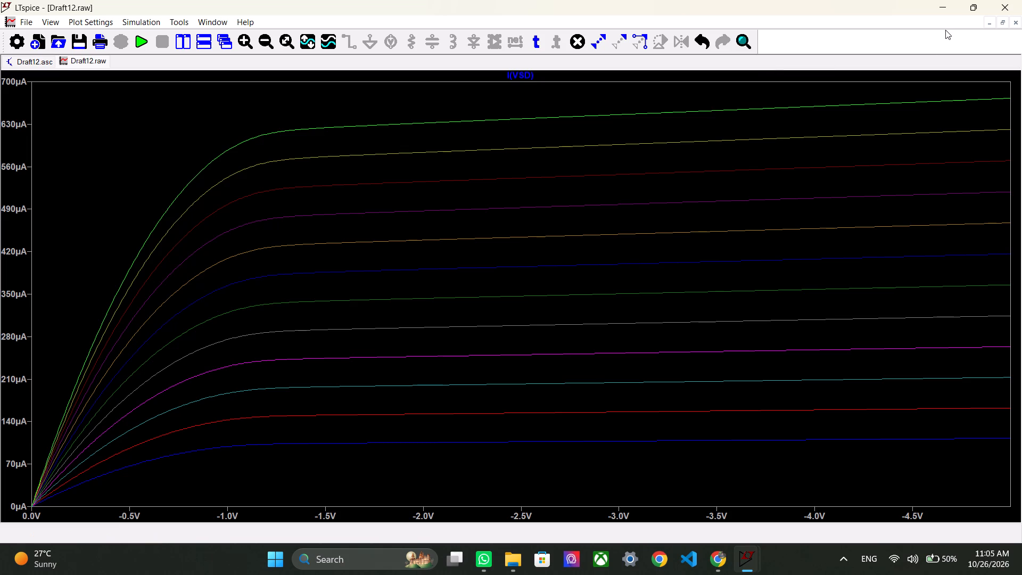
{"action": "left_click", "coordinate": [1001, 20]}
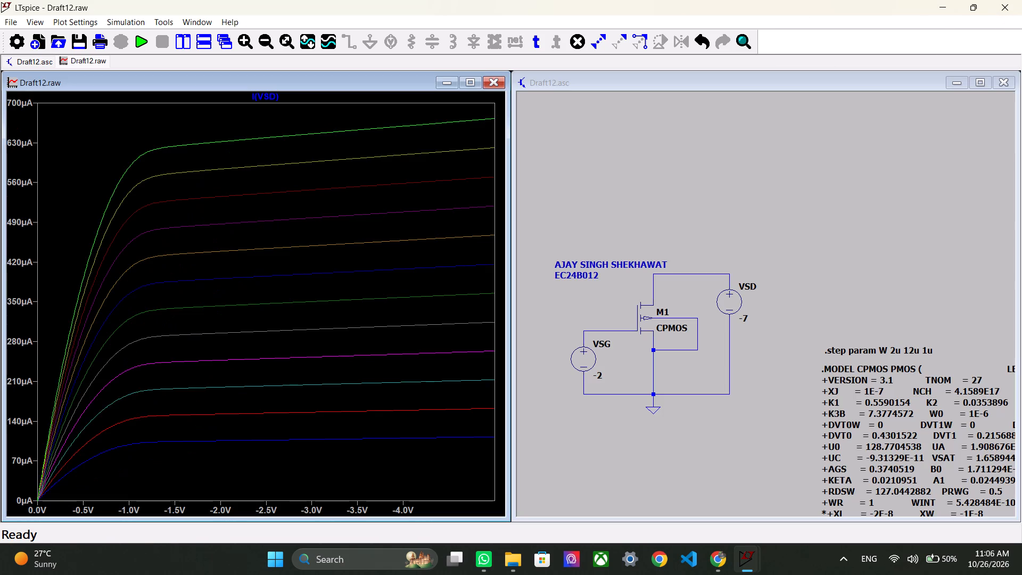
Set the value of voltage source VSD to -6.
{"action": "right_click", "coordinate": [742, 315]}
{"action": "left_click", "coordinate": [479, 301]}
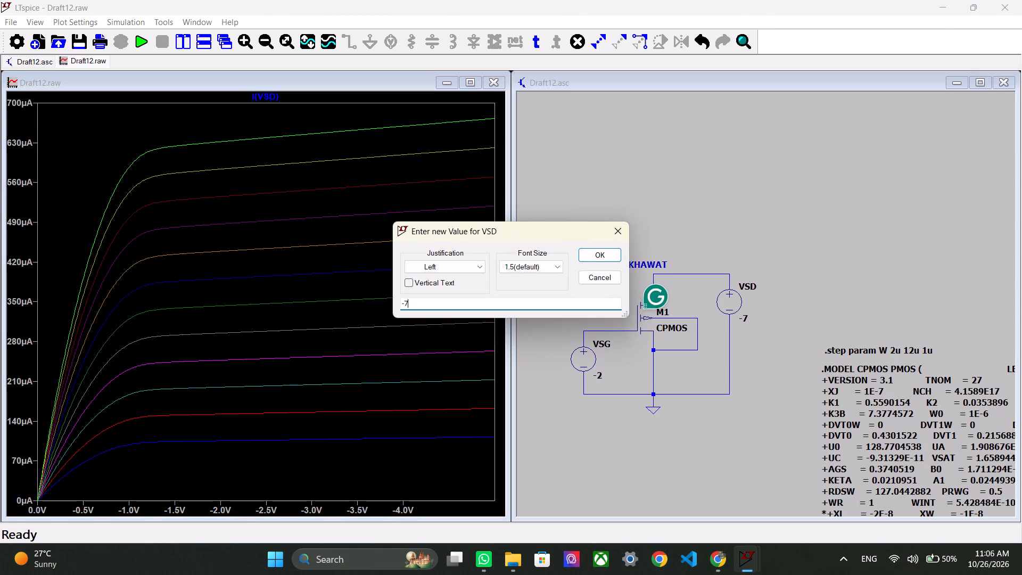
{"action": "key", "text": "BackSpace"}
{"action": "key", "text": "6"}
{"action": "key", "text": "Return"}
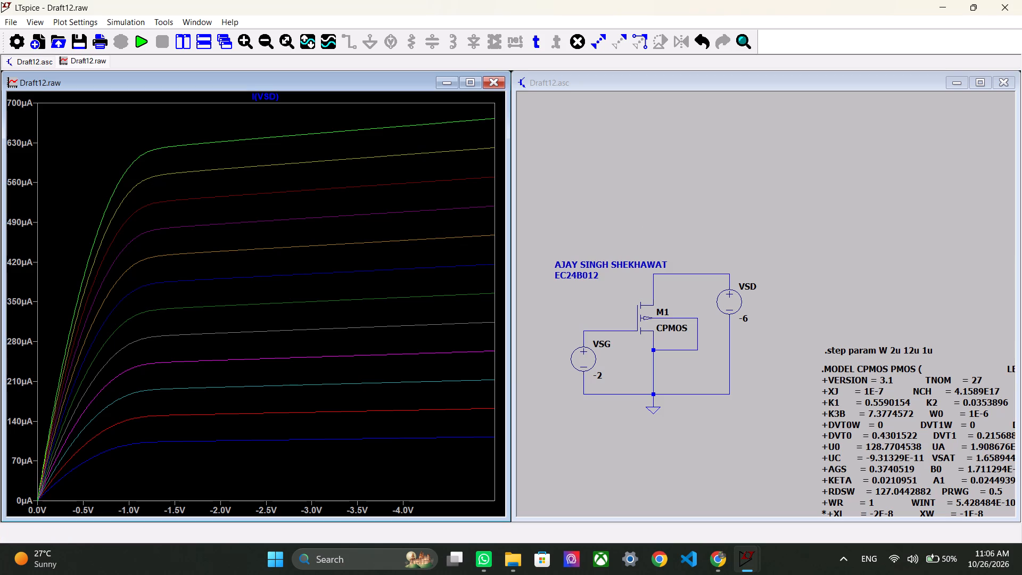
Rerun the simulation with the changed VSD value and inspect the I(VSD) curves at full window size.
{"action": "right_click", "coordinate": [660, 191]}
{"action": "left_click", "coordinate": [687, 224]}
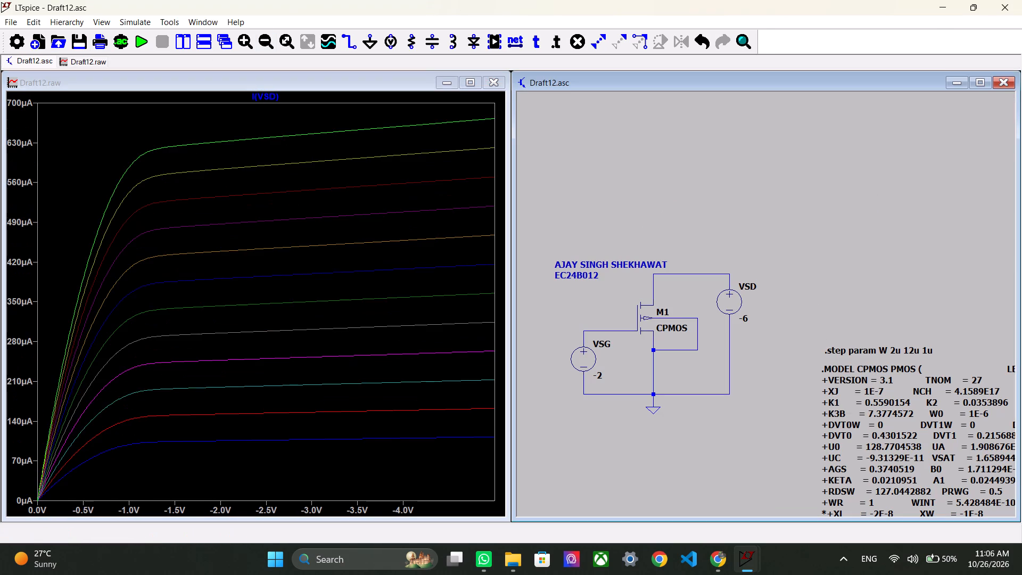
{"action": "left_click", "coordinate": [469, 88]}
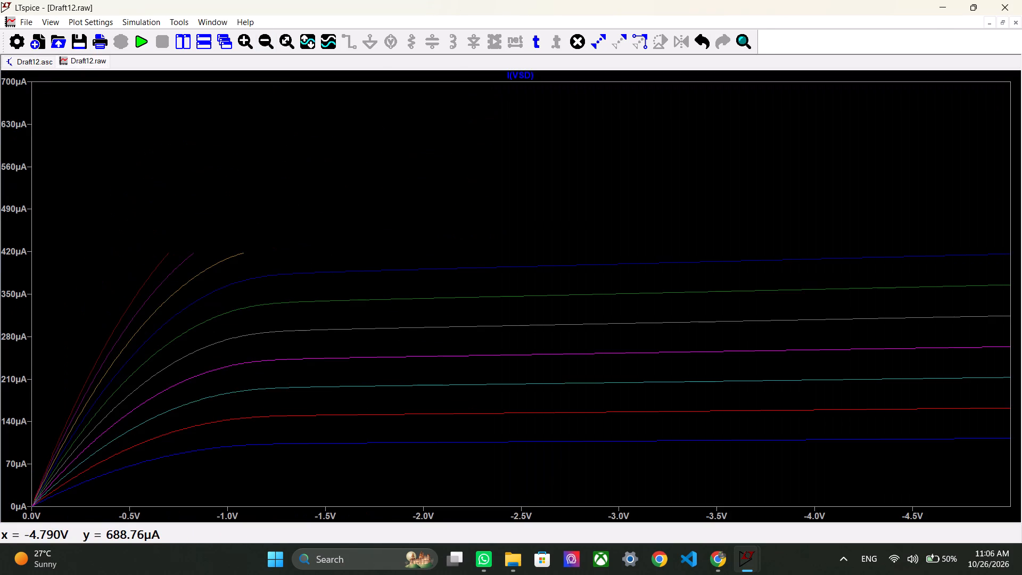
{"action": "scroll", "coordinate": [725, 192], "scroll_direction": "left", "scroll_amount": 2}
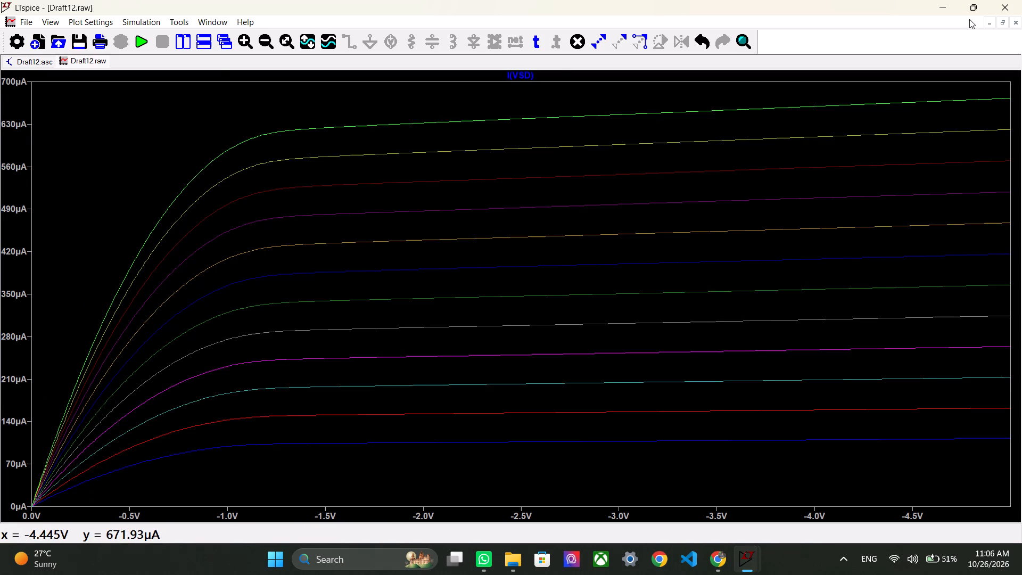
{"action": "left_click", "coordinate": [1002, 24]}
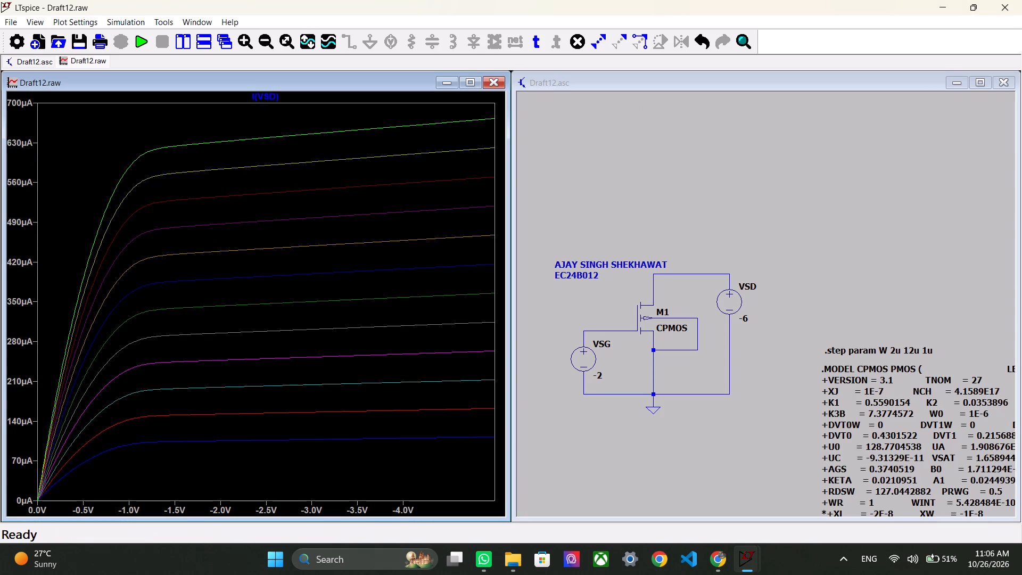
Switch to Chrome and review the plots, observation table, schematic and specifications in the NMOS experiment report exp1.pdf.
{"action": "left_click", "coordinate": [724, 568]}
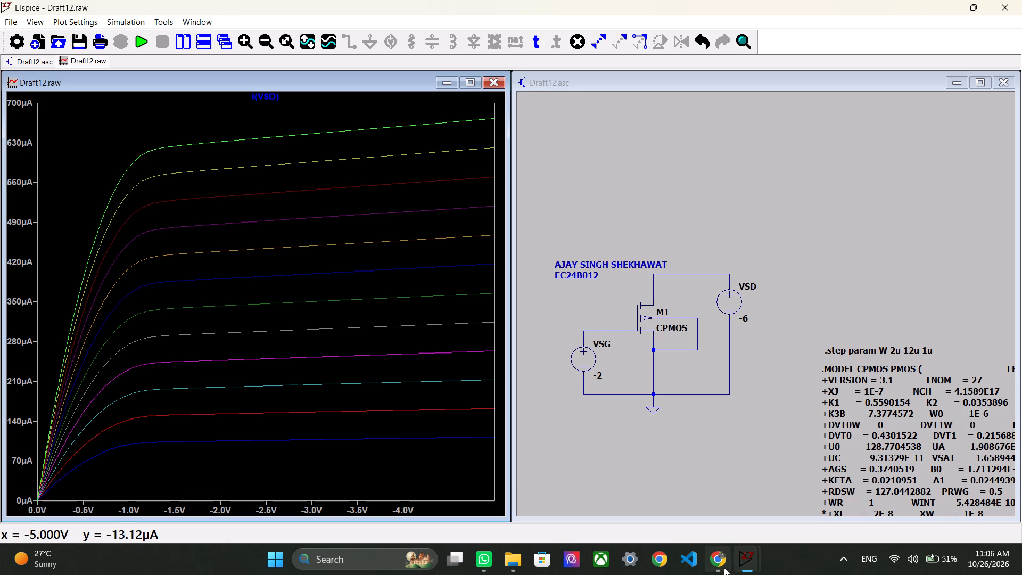
{"action": "left_click", "coordinate": [455, 3]}
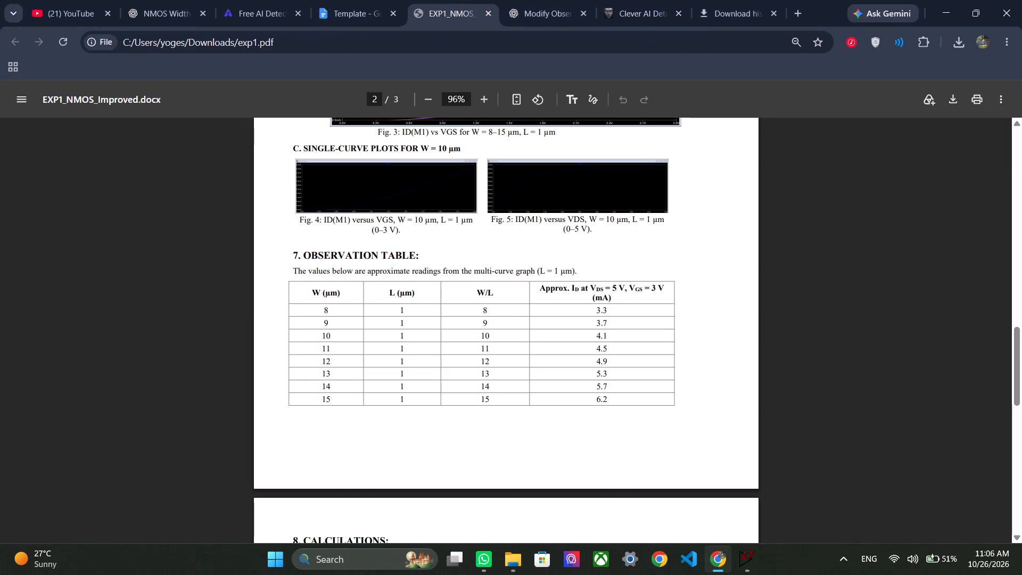
{"action": "scroll", "coordinate": [631, 521], "scroll_direction": "down", "scroll_amount": 1}
{"action": "scroll", "coordinate": [591, 405], "scroll_direction": "down", "scroll_amount": 8}
{"action": "scroll", "coordinate": [591, 405], "scroll_direction": "up", "scroll_amount": 14}
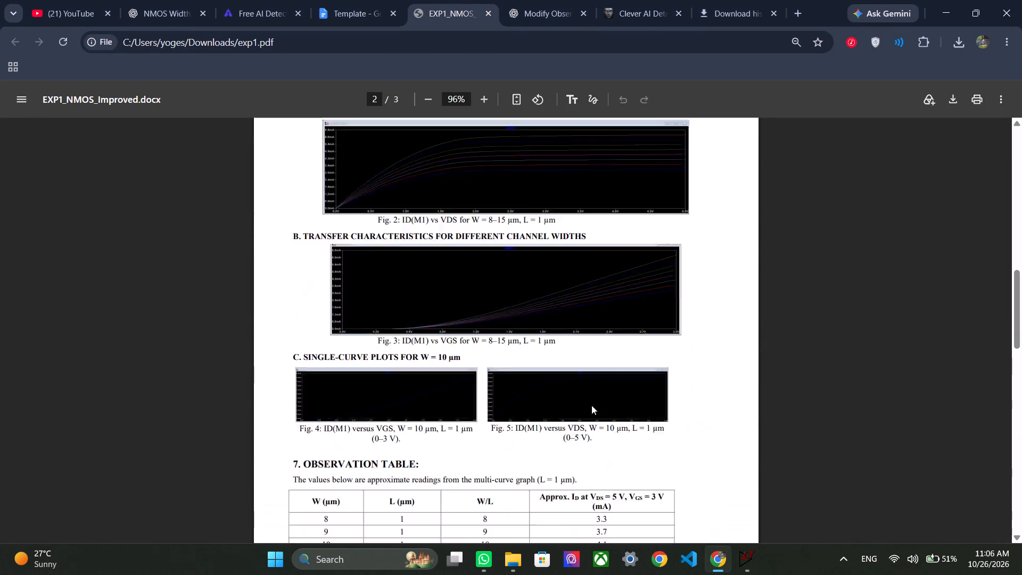
{"action": "scroll", "coordinate": [591, 405], "scroll_direction": "up", "scroll_amount": 16}
{"action": "scroll", "coordinate": [539, 315], "scroll_direction": "down", "scroll_amount": 1}
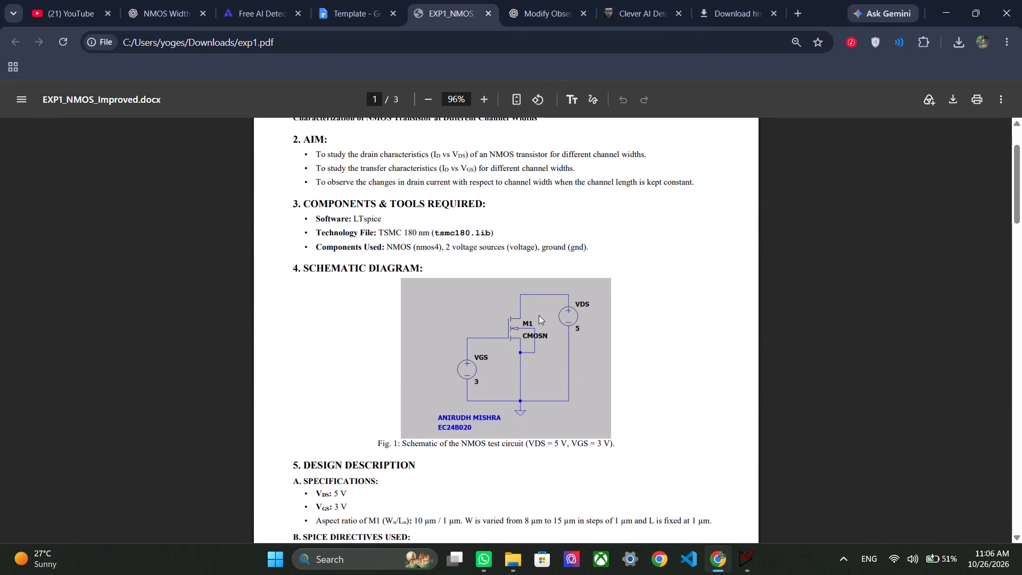
{"action": "scroll", "coordinate": [539, 315], "scroll_direction": "down", "scroll_amount": 1}
Close the NMOS experiment report exp1.pdf.
{"action": "left_click", "coordinate": [488, 18]}
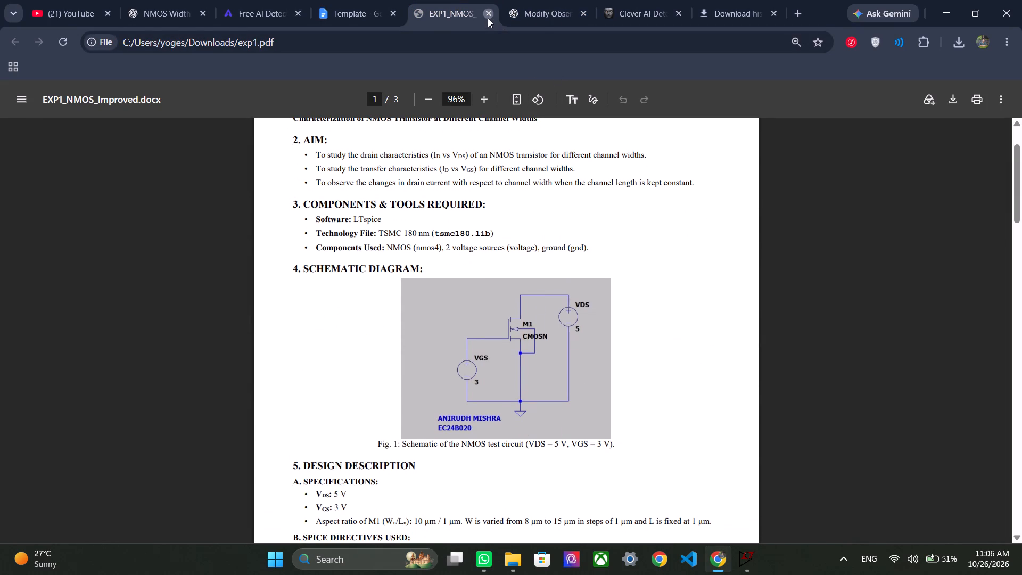
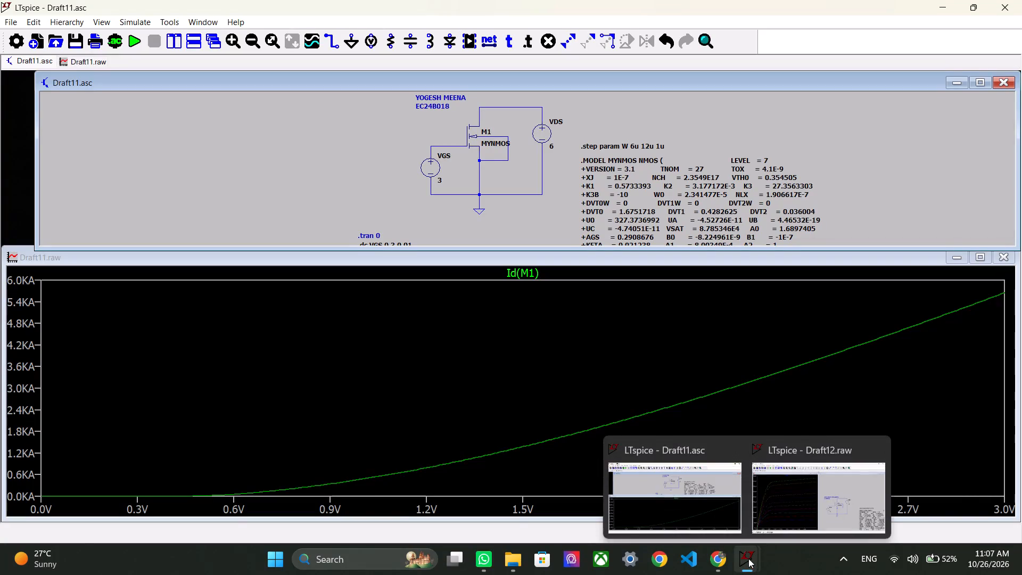
Switch to LTspice Draft12 and replace the student name in the PMOS schematic's comment with the name used in Draft11.
{"action": "left_click", "coordinate": [775, 496]}
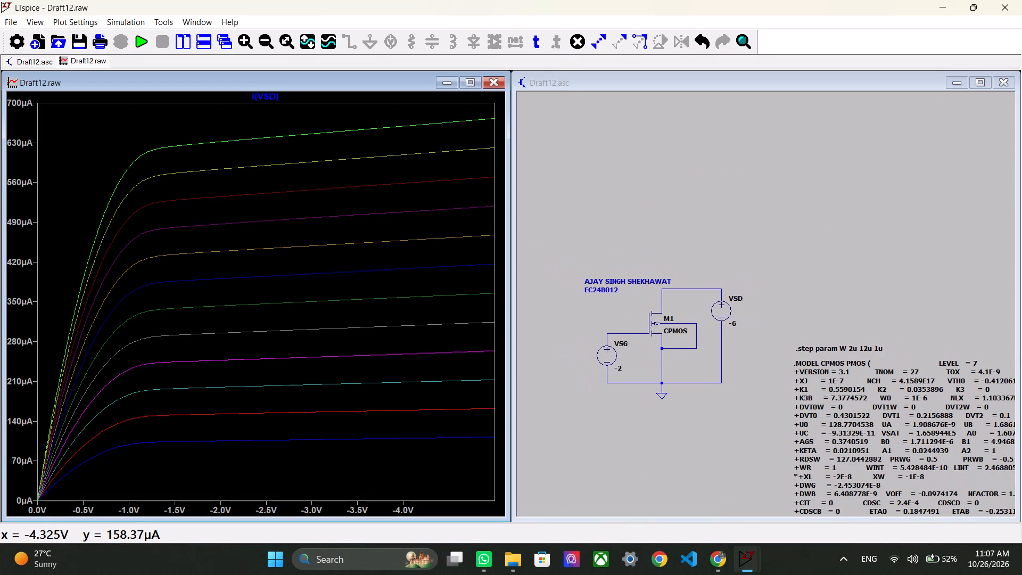
{"action": "right_click", "coordinate": [604, 286]}
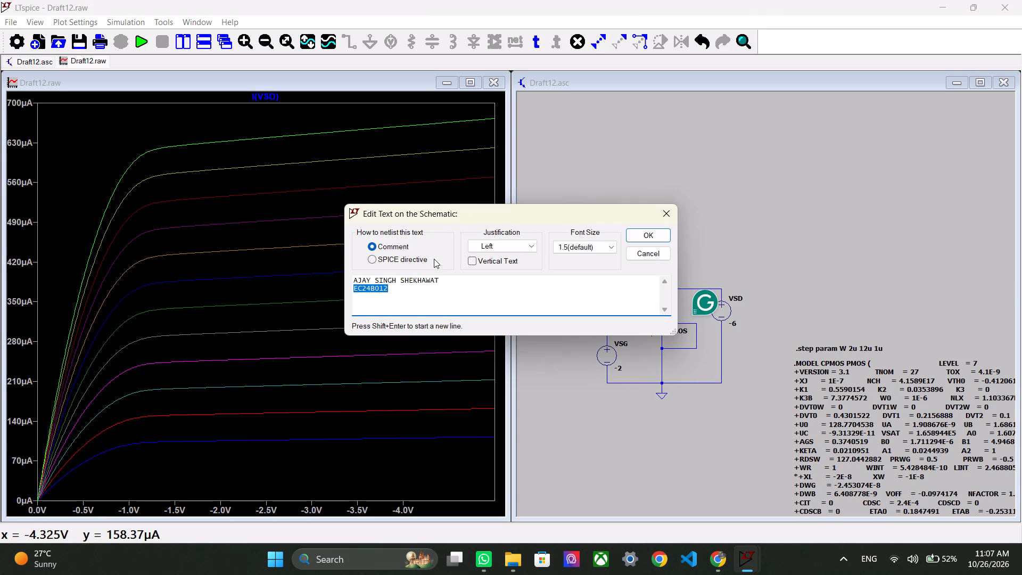
{"action": "left_click", "coordinate": [450, 284]}
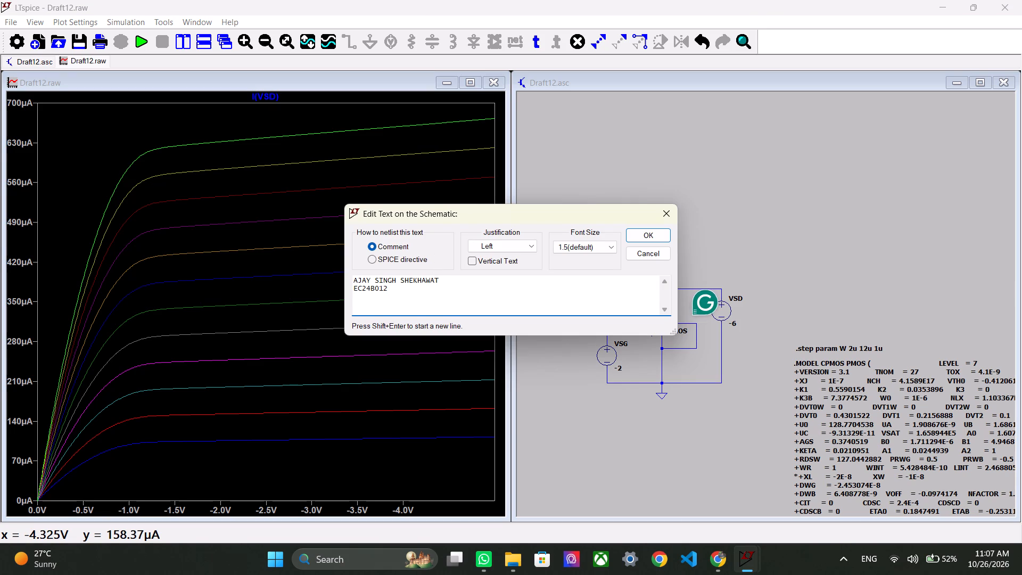
{"action": "left_click", "coordinate": [441, 278]}
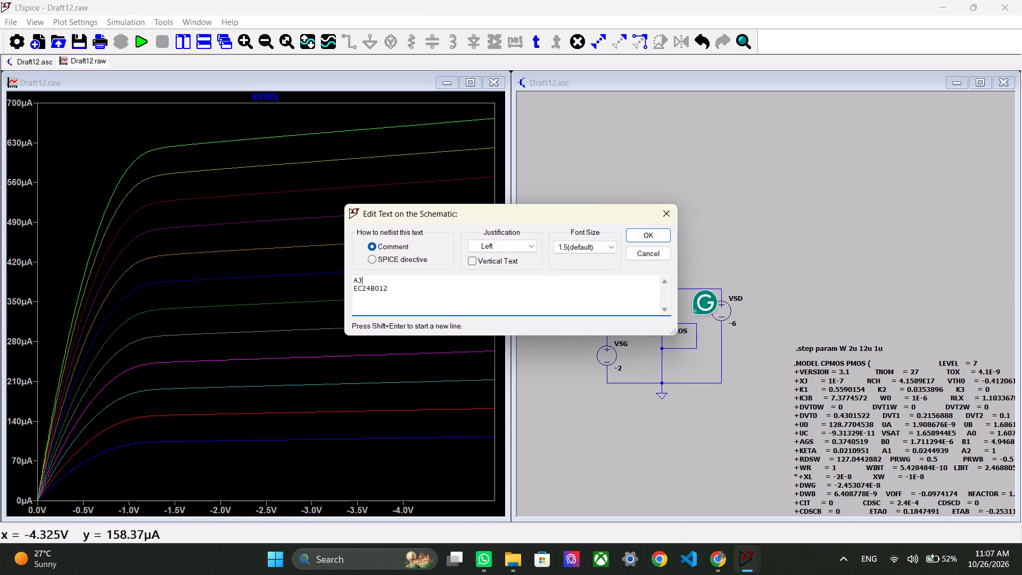
{"action": "key", "text": "BackSpace"}
{"action": "key", "text": "BackSpace"}
{"action": "key", "text": "BackSpace"}
{"action": "key", "text": "BackSpace"}
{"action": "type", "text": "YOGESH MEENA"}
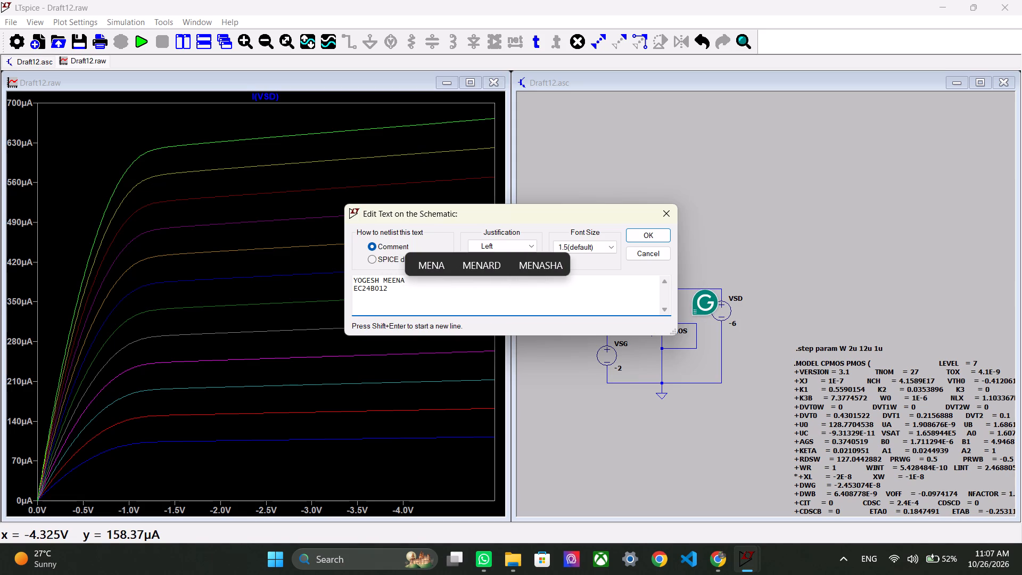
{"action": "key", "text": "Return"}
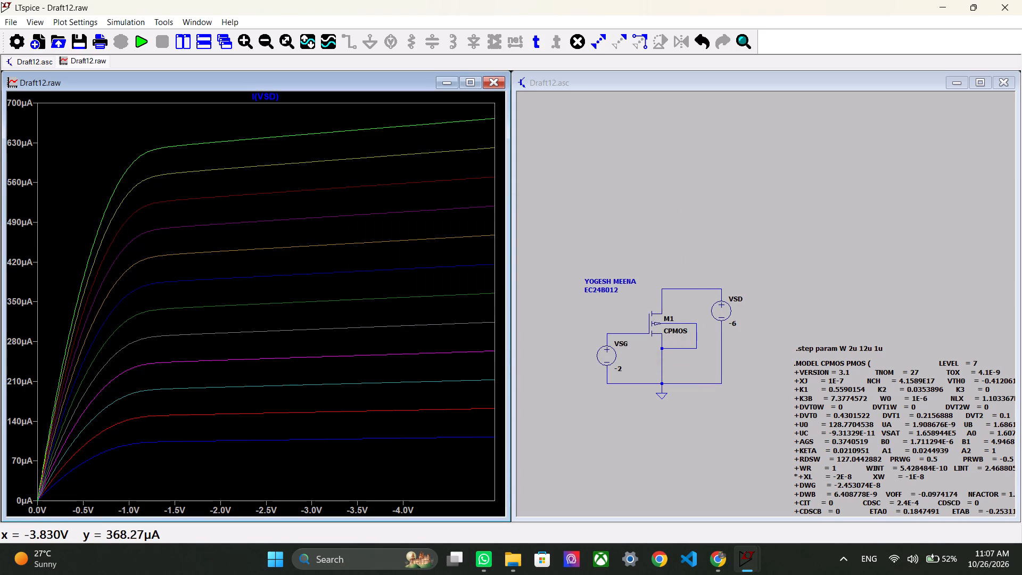
Update the student roll number in the PMOS schematic's comment to match the one in Draft11.
{"action": "right_click", "coordinate": [605, 284]}
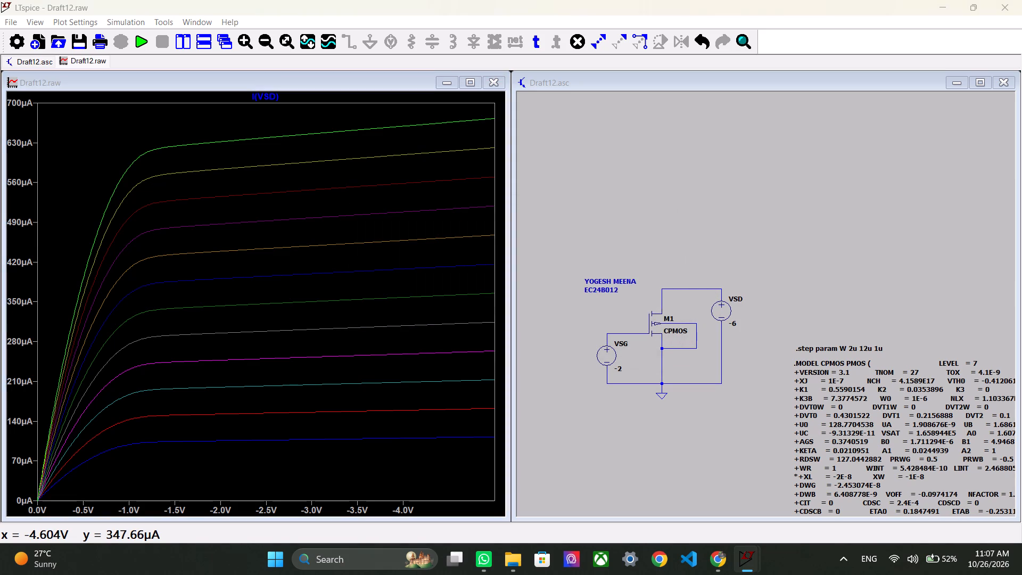
{"action": "right_click", "coordinate": [605, 284]}
{"action": "left_click", "coordinate": [395, 293]}
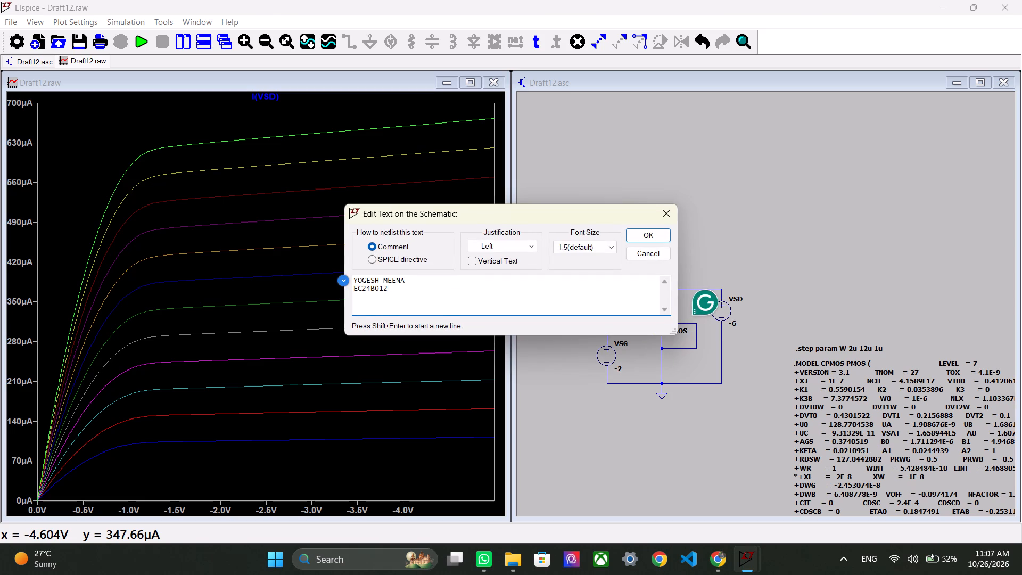
{"action": "key", "text": "BackSpace"}
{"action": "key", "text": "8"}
{"action": "key", "text": "Return"}
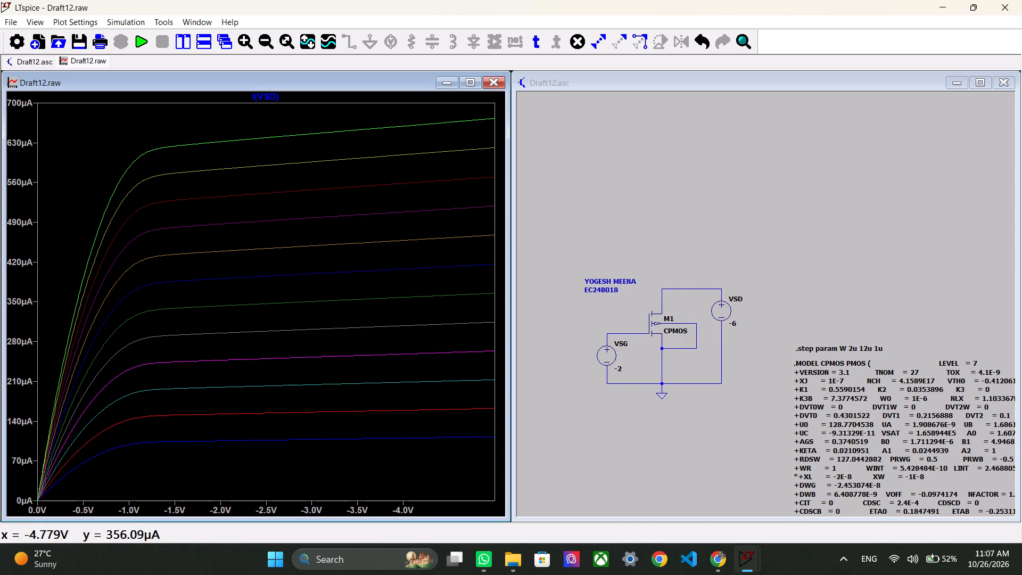
Resize the Draft12 schematic and waveform windows to full width, with the schematic above the I(VSD) plot.
{"action": "left_click_drag", "start_coordinate": [725, 521], "coordinate": [695, 422]}
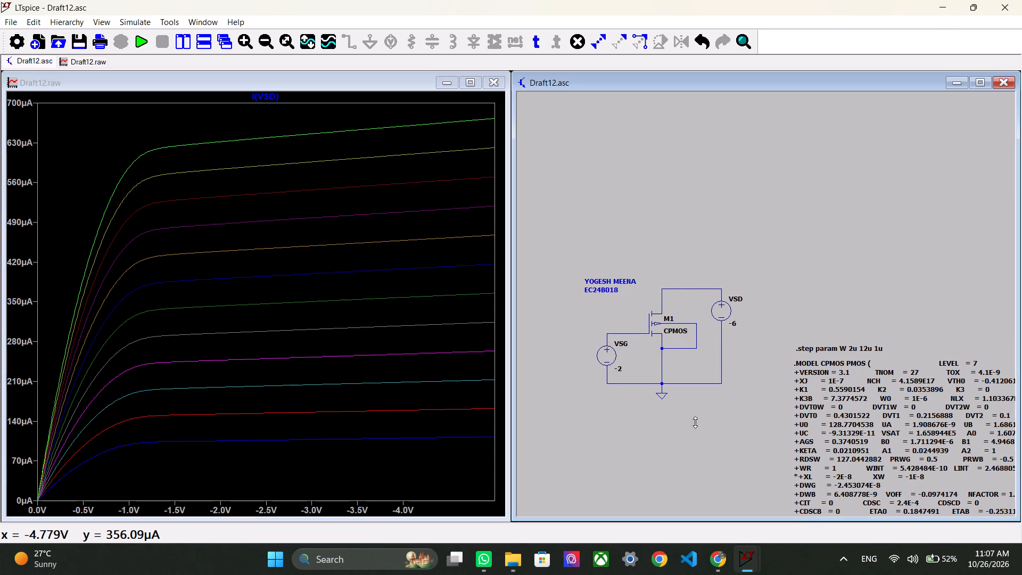
{"action": "left_click_drag", "start_coordinate": [695, 422], "coordinate": [683, 249]}
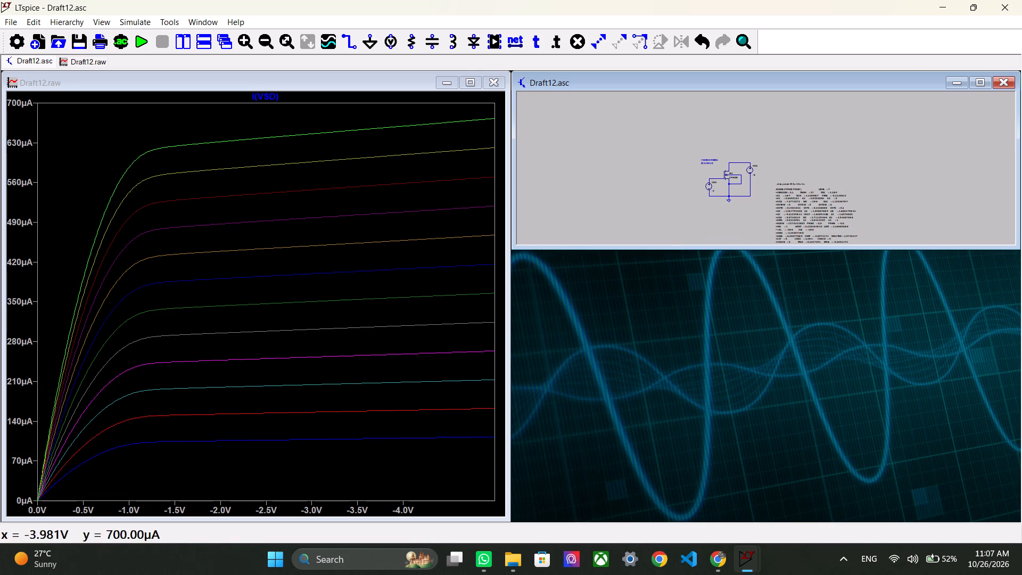
{"action": "left_click_drag", "start_coordinate": [355, 70], "coordinate": [371, 252]}
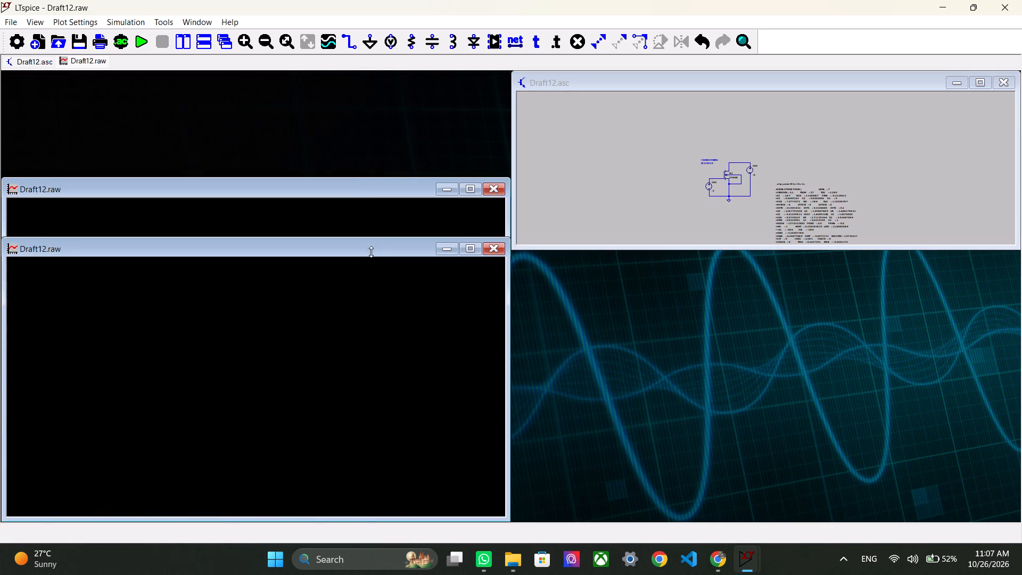
{"action": "left_click_drag", "start_coordinate": [371, 252], "coordinate": [372, 259]}
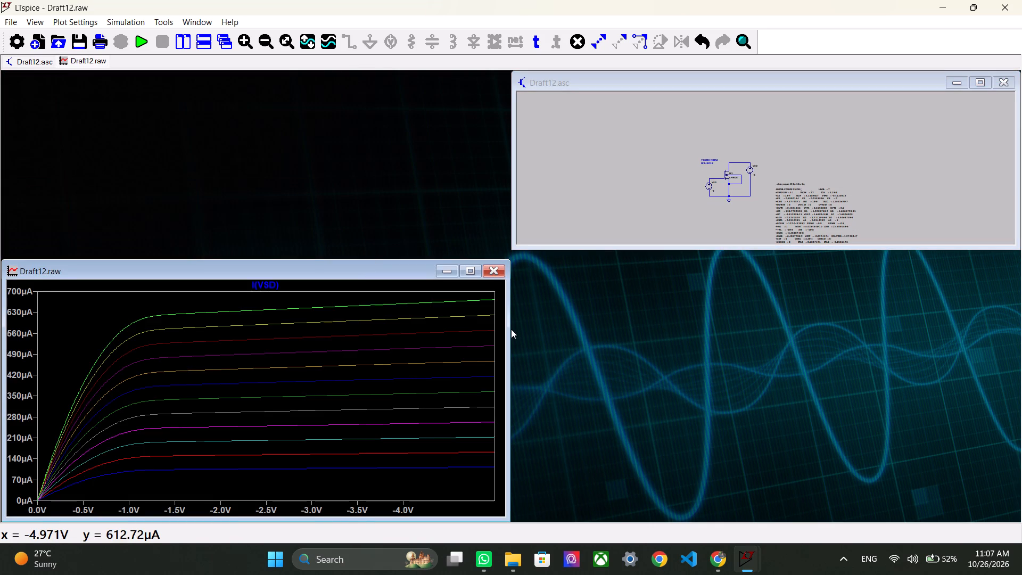
{"action": "left_click", "coordinate": [508, 328]}
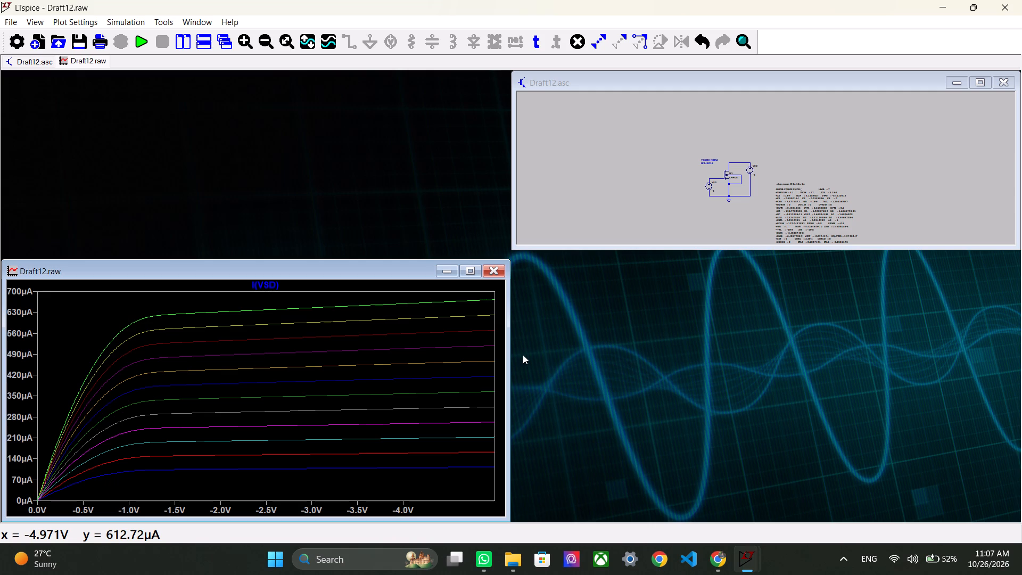
{"action": "left_click_drag", "start_coordinate": [508, 352], "coordinate": [928, 401]}
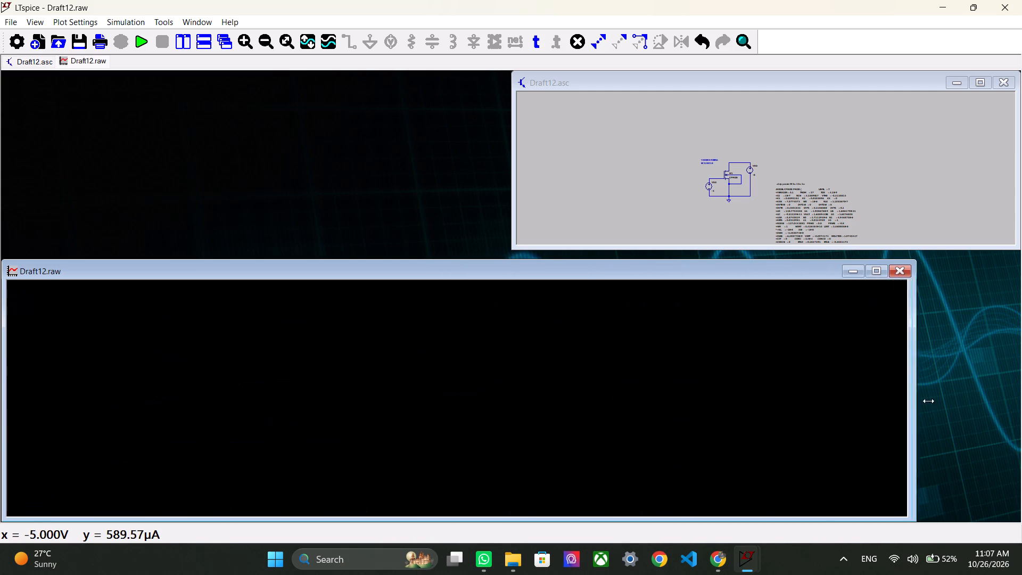
{"action": "left_click_drag", "start_coordinate": [928, 401], "coordinate": [1020, 405]}
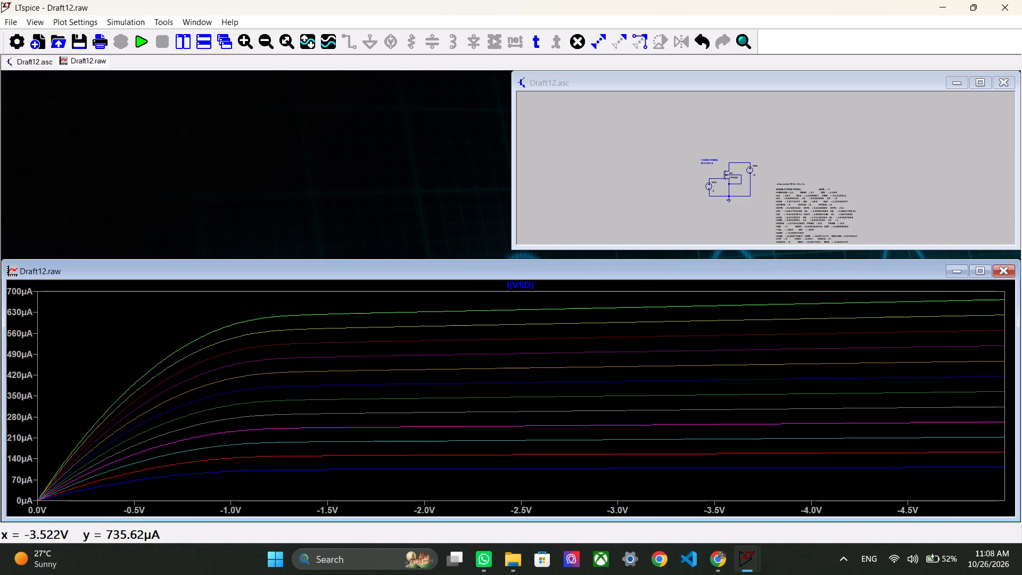
{"action": "left_click_drag", "start_coordinate": [513, 133], "coordinate": [1, 145]}
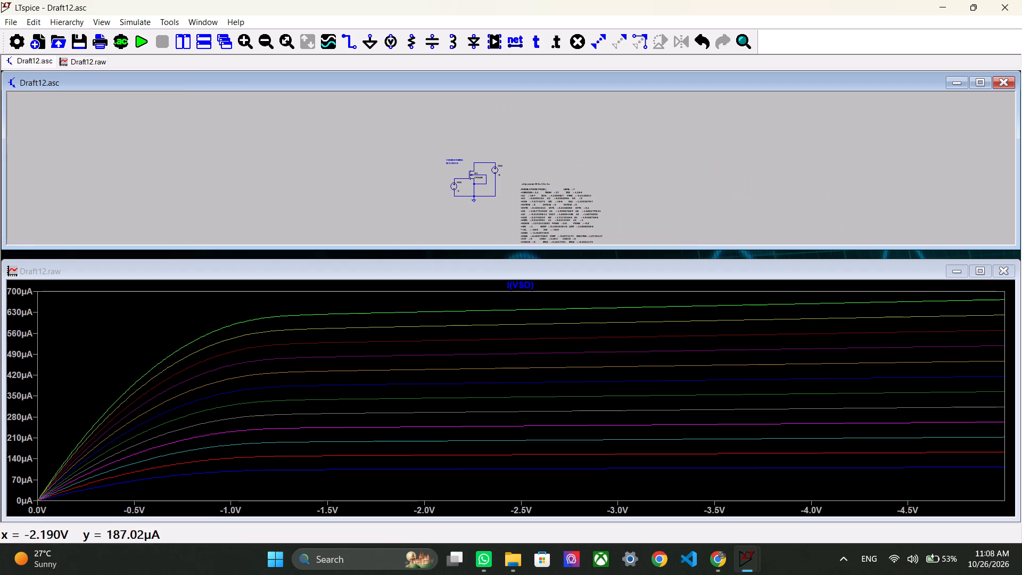
Copy the I(VSD) waveform plot to the clipboard as an image.
{"action": "right_click", "coordinate": [455, 418]}
{"action": "left_click", "coordinate": [354, 316]}
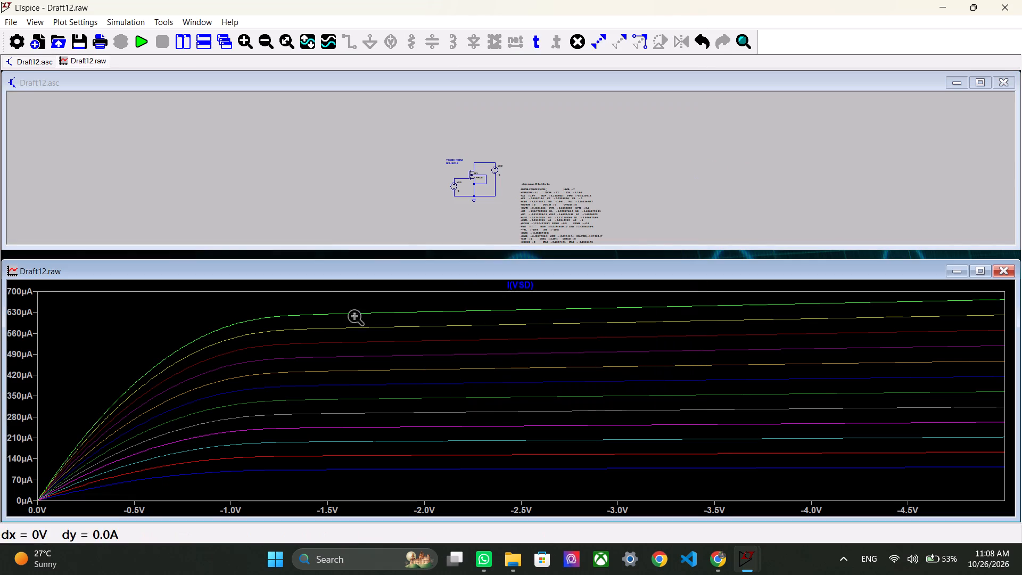
{"action": "right_click", "coordinate": [547, 336]}
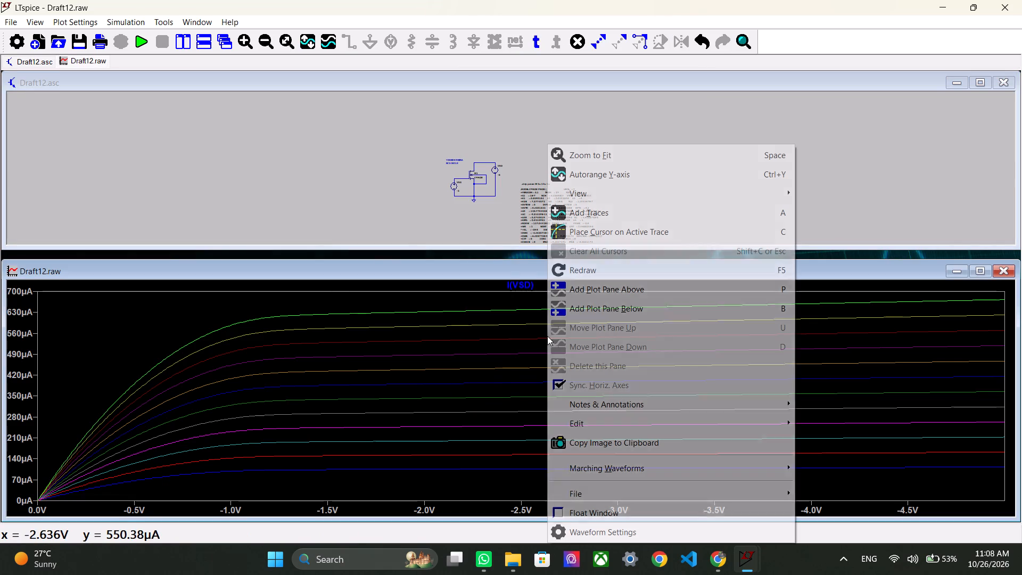
{"action": "left_click", "coordinate": [582, 442]}
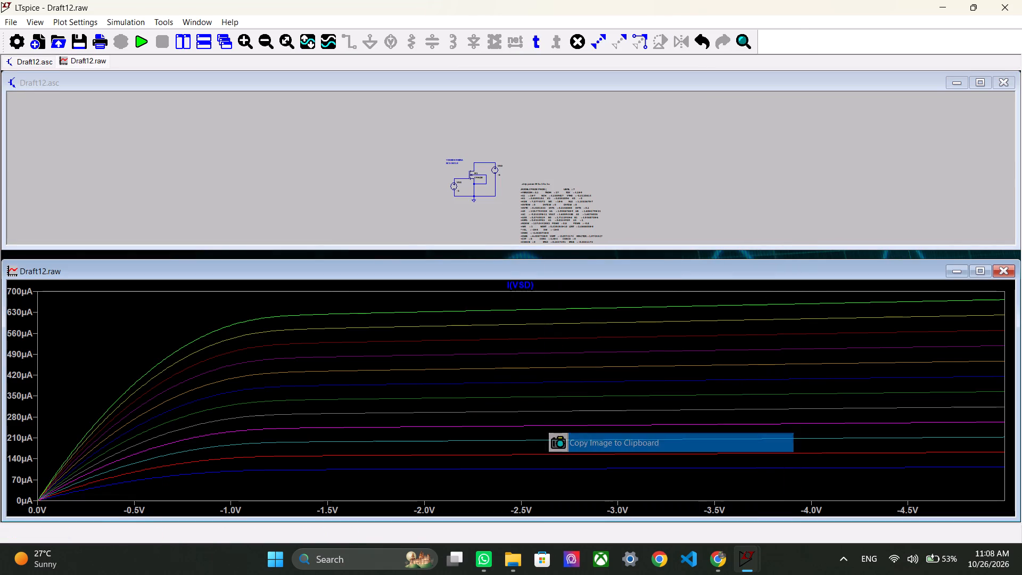
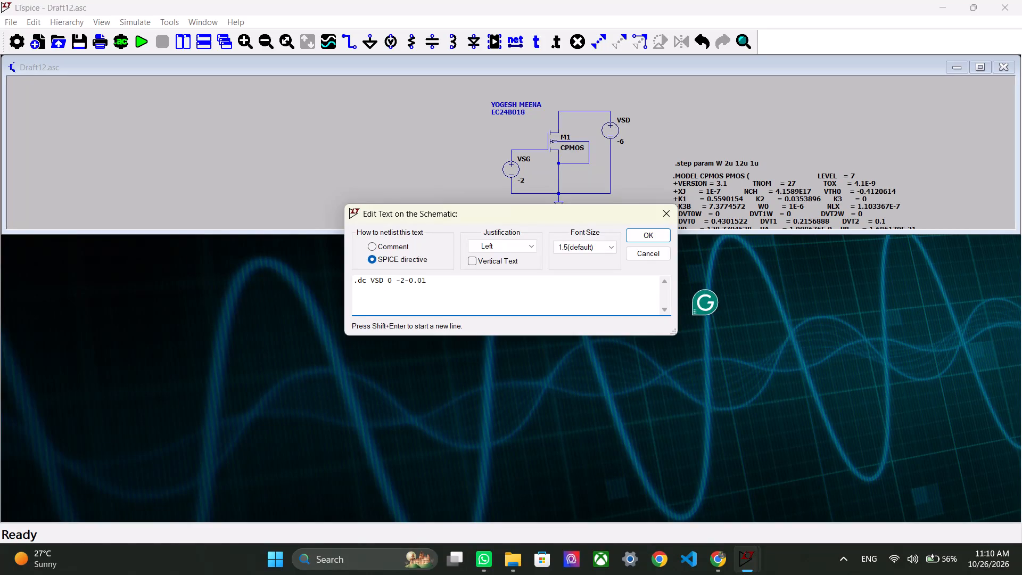
Complete the DC sweep directive as .dc VSD 0 -6 -0.01 and place it beside the PMOS circuit, on the VSG side.
{"action": "key", "text": "BackSpace"}
{"action": "key", "text": "space"}
{"action": "key", "text": "Right"}
{"action": "key", "text": "Right"}
{"action": "key", "text": "BackSpace"}
{"action": "type", "text": "6"}
{"action": "key", "text": "space"}
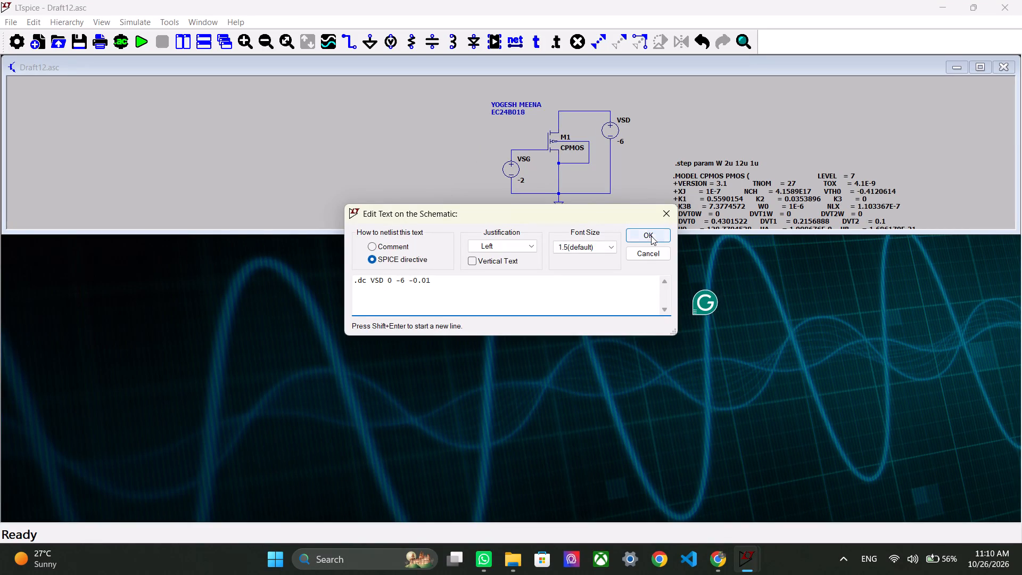
{"action": "left_click", "coordinate": [650, 236]}
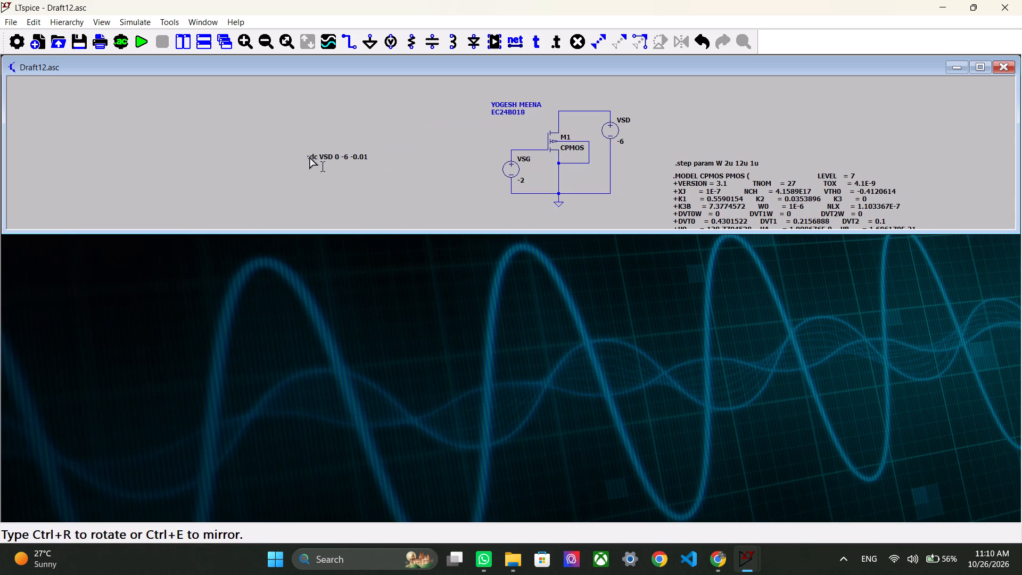
{"action": "left_click", "coordinate": [310, 156]}
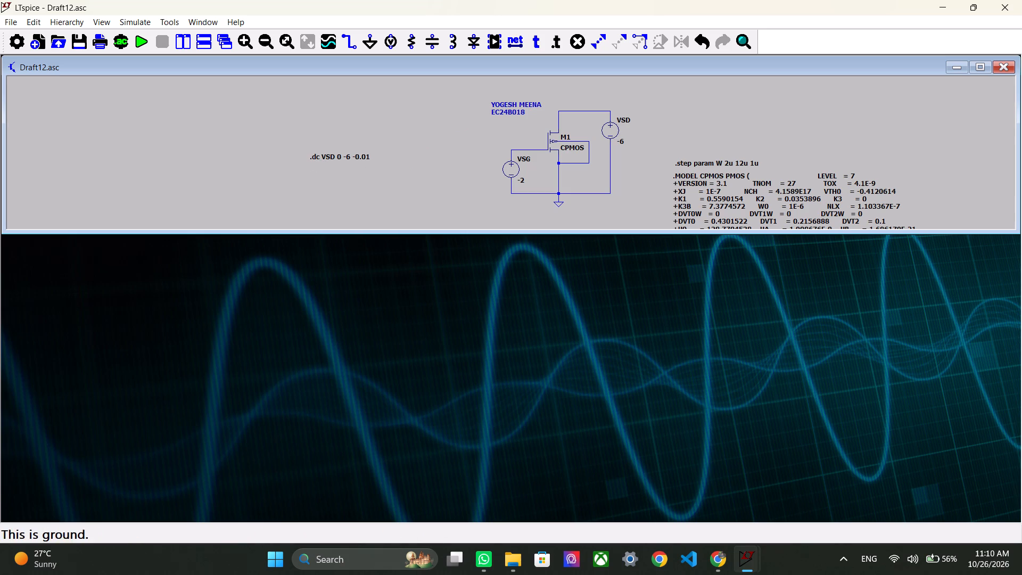
Check the model, length and width settings of MOSFET M1.
{"action": "left_click", "coordinate": [553, 137]}
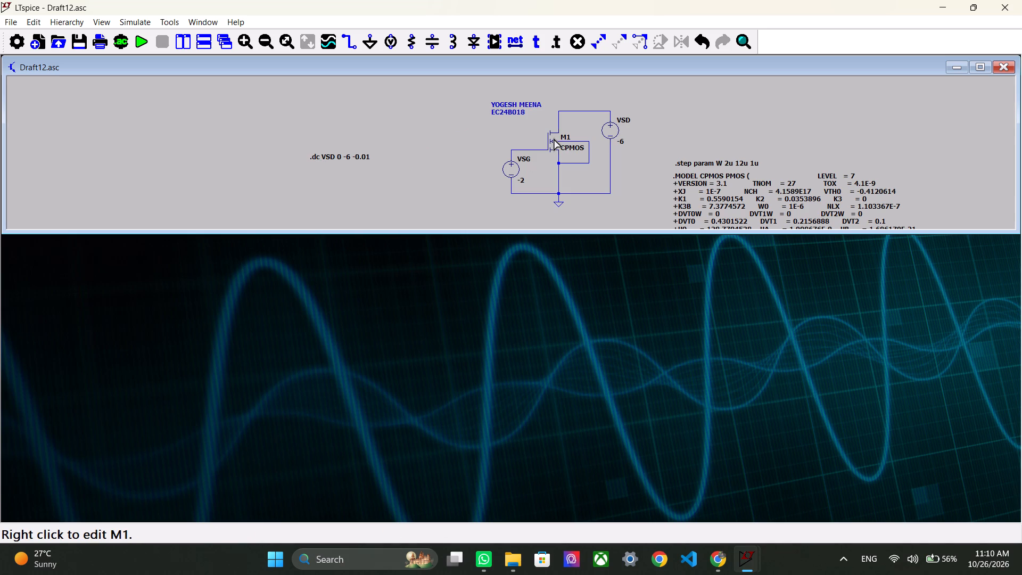
{"action": "right_click", "coordinate": [553, 137]}
{"action": "left_click", "coordinate": [597, 198]}
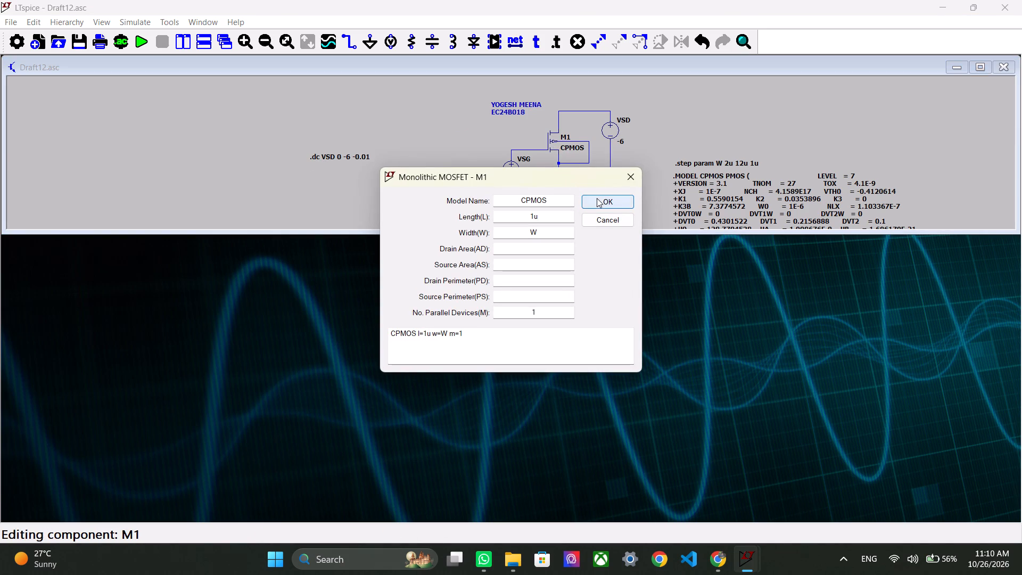
{"action": "right_click", "coordinate": [543, 149]}
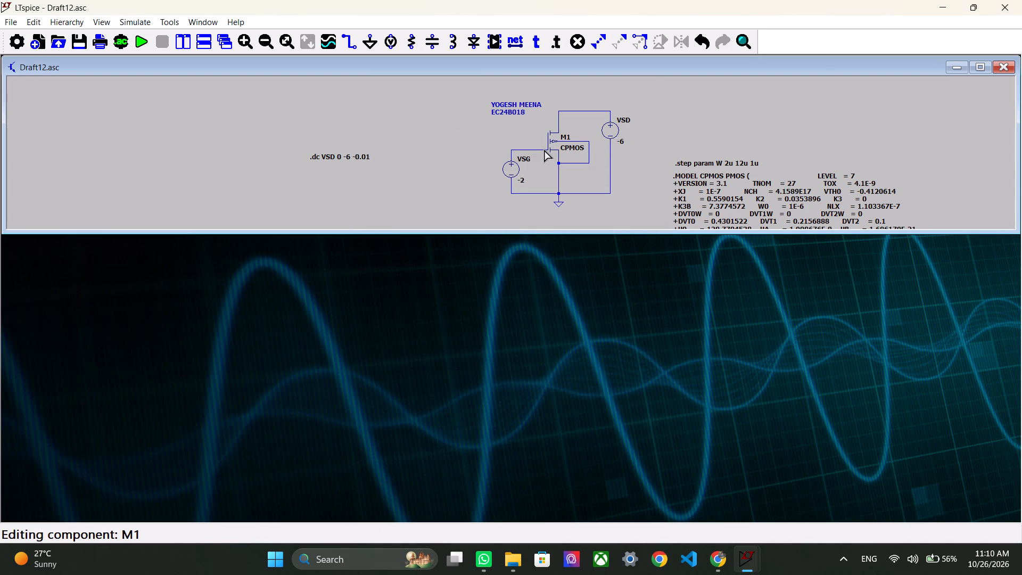
{"action": "left_click", "coordinate": [592, 201]}
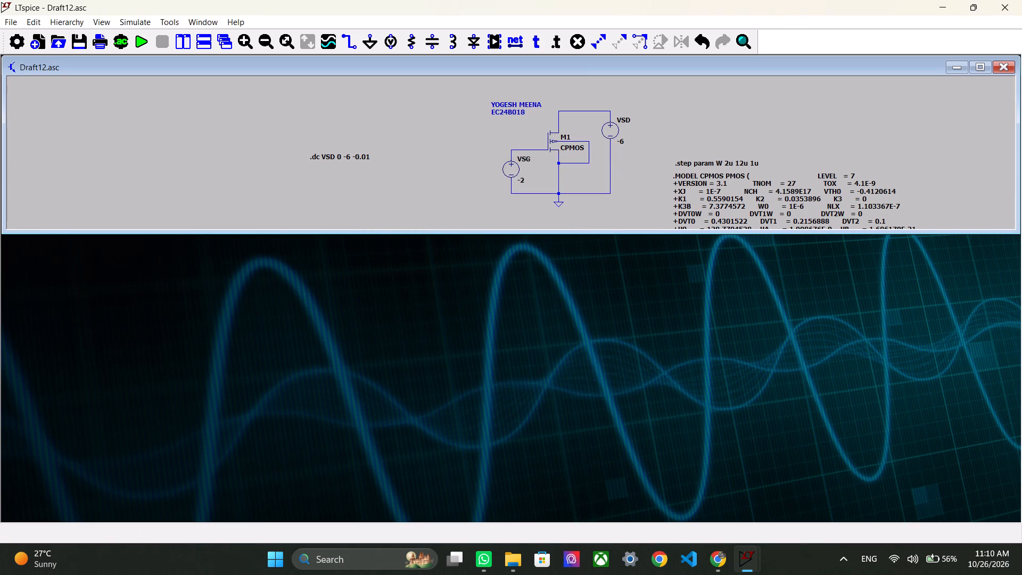
Run the PMOS simulation using the .dc VSD 0 -6 -0.01 sweep.
{"action": "right_click", "coordinate": [448, 195]}
{"action": "left_click", "coordinate": [481, 227]}
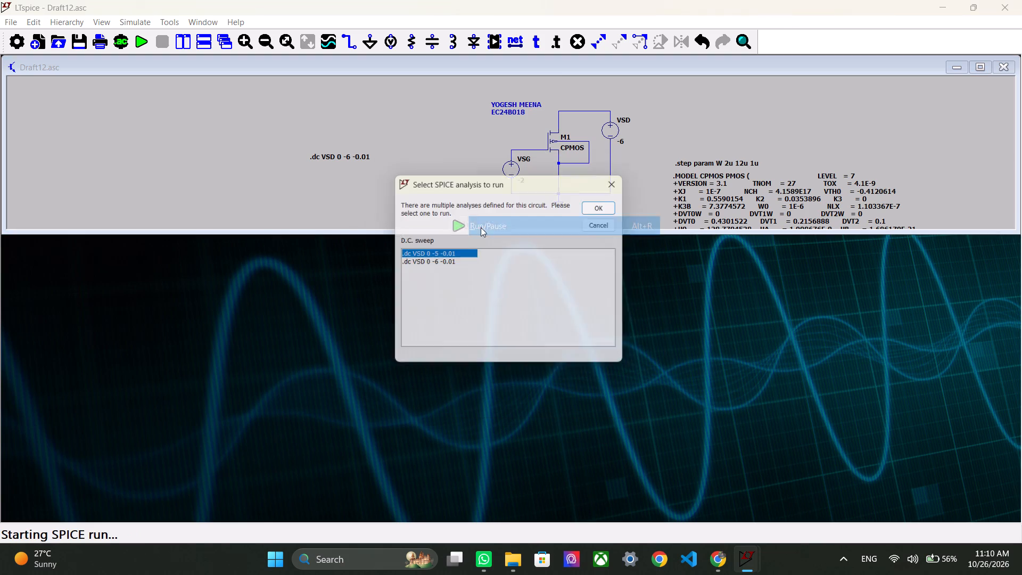
{"action": "left_click", "coordinate": [434, 263]}
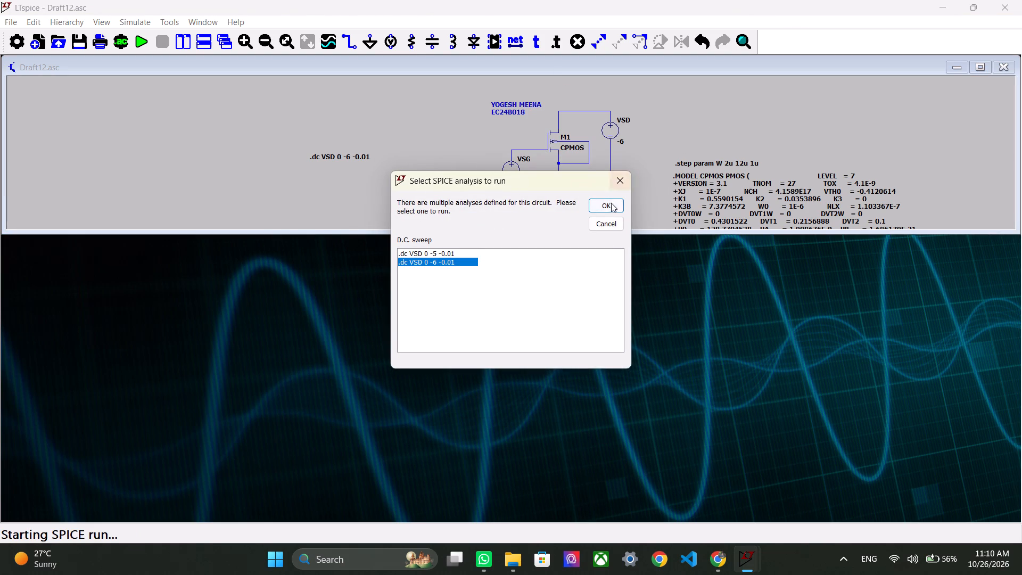
{"action": "left_click", "coordinate": [611, 205]}
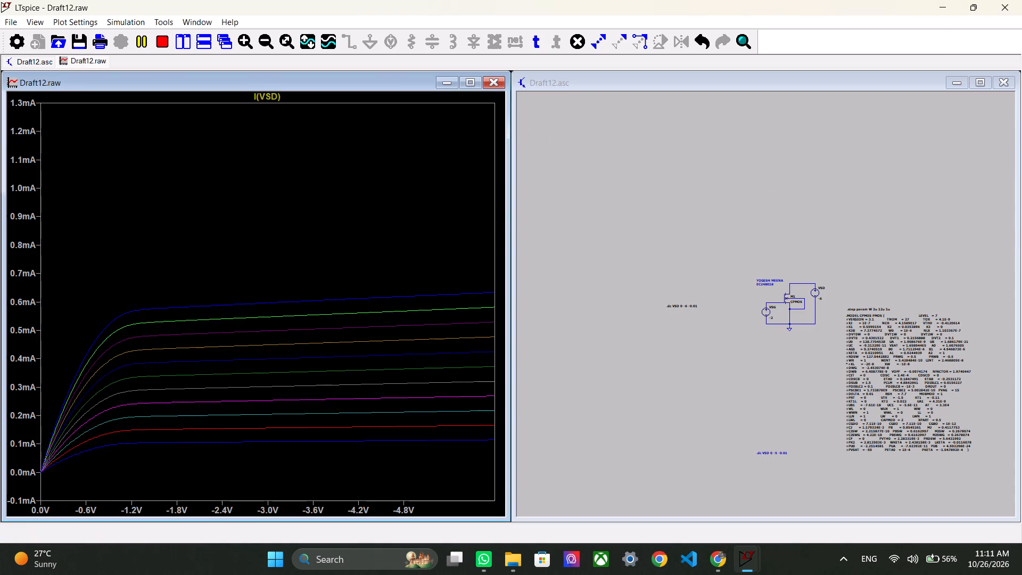
Delete the old .dc VSD 0 -5 -0.01 directive below the PMOS circuit.
{"action": "scroll", "coordinate": [774, 438], "scroll_direction": "up", "scroll_amount": 5, "text": "ctrl"}
{"action": "scroll", "coordinate": [774, 438], "scroll_direction": "down", "scroll_amount": 15, "text": "ctrl"}
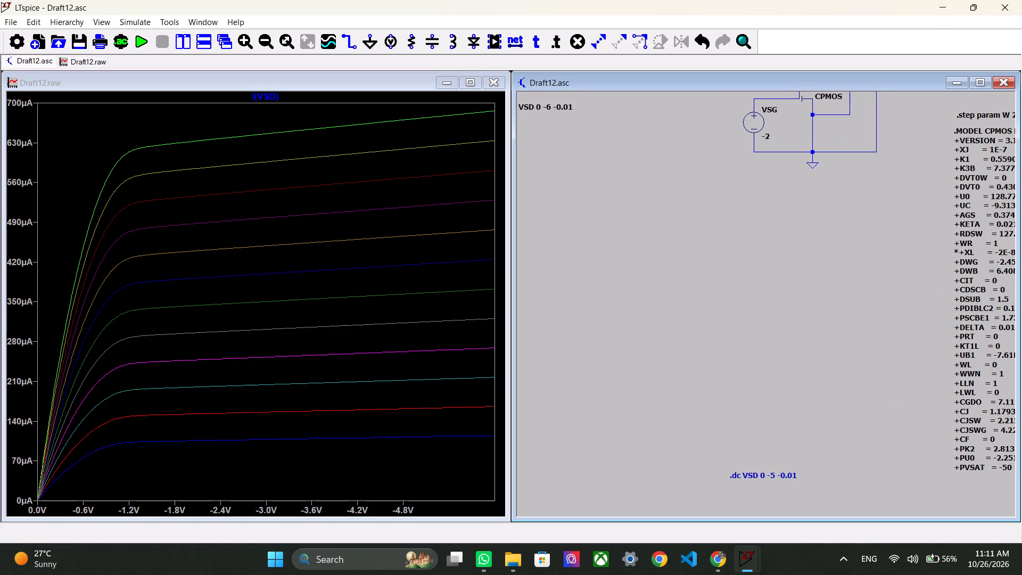
{"action": "left_click", "coordinate": [578, 37]}
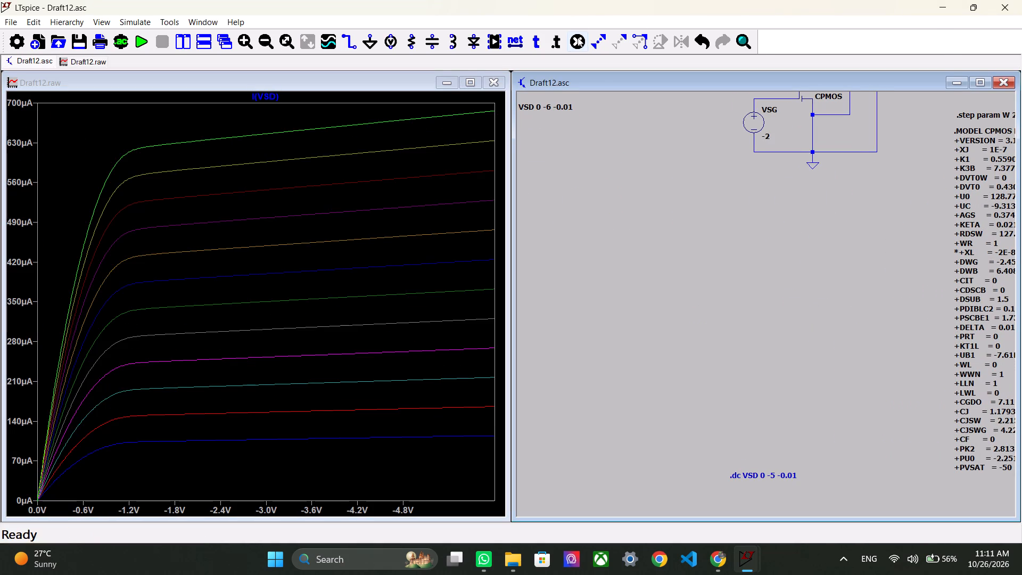
{"action": "left_click", "coordinate": [756, 475]}
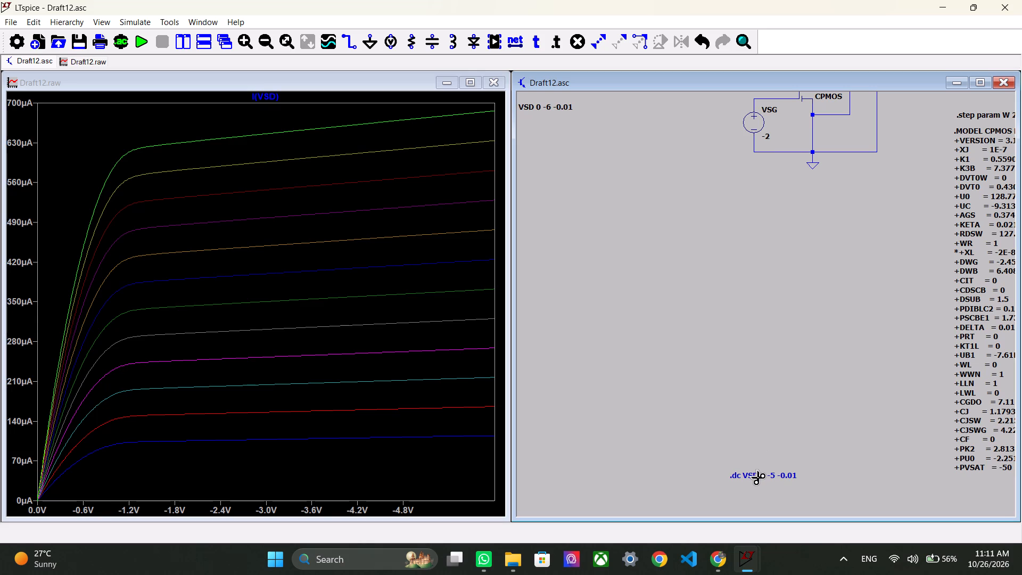
{"action": "left_click", "coordinate": [673, 379]}
{"action": "key", "text": "Escape"}
Rerun the PMOS simulation with only the .dc VSD 0 -6 -0.01 directive left.
{"action": "scroll", "coordinate": [866, 194], "scroll_direction": "down", "scroll_amount": 2}
{"action": "left_click_drag", "start_coordinate": [866, 194], "coordinate": [883, 434]}
{"action": "right_click", "coordinate": [673, 179]}
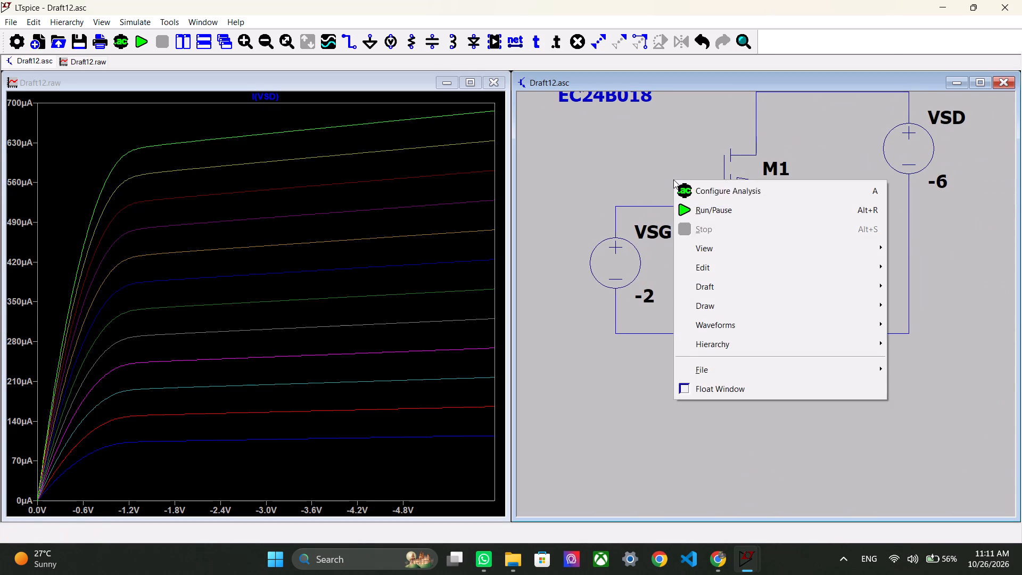
{"action": "left_click", "coordinate": [714, 206]}
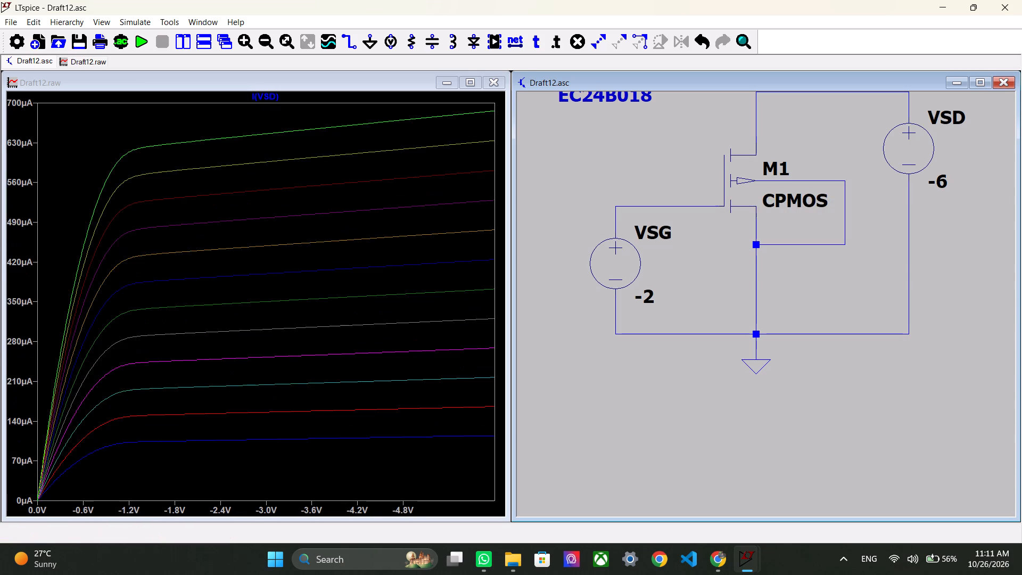
Shorten the Draft12 schematic window from below and resize the I(VSD) waveform window to full width beneath it.
{"action": "scroll", "coordinate": [658, 360], "scroll_direction": "up", "scroll_amount": 1}
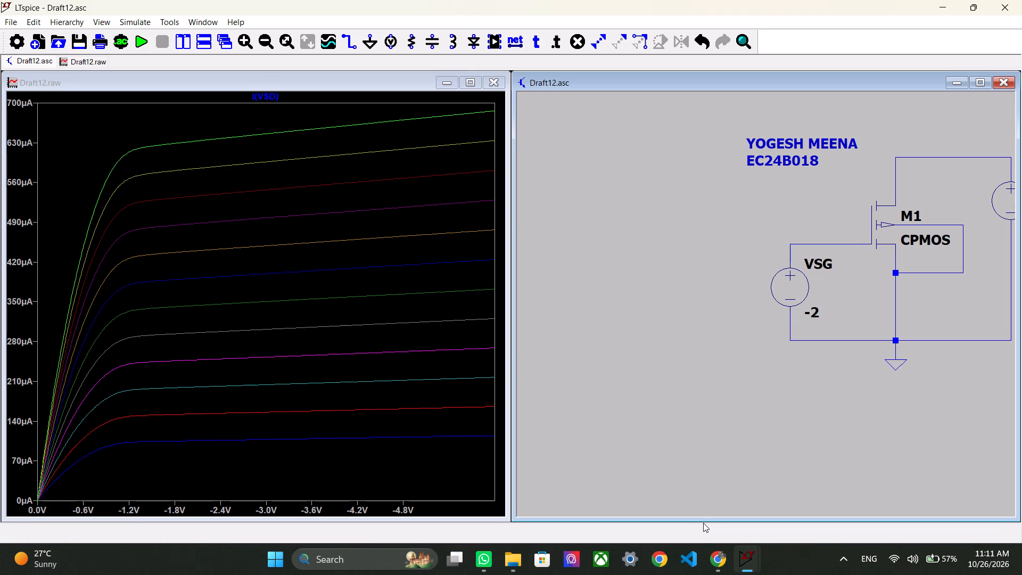
{"action": "left_click_drag", "start_coordinate": [702, 522], "coordinate": [690, 347]}
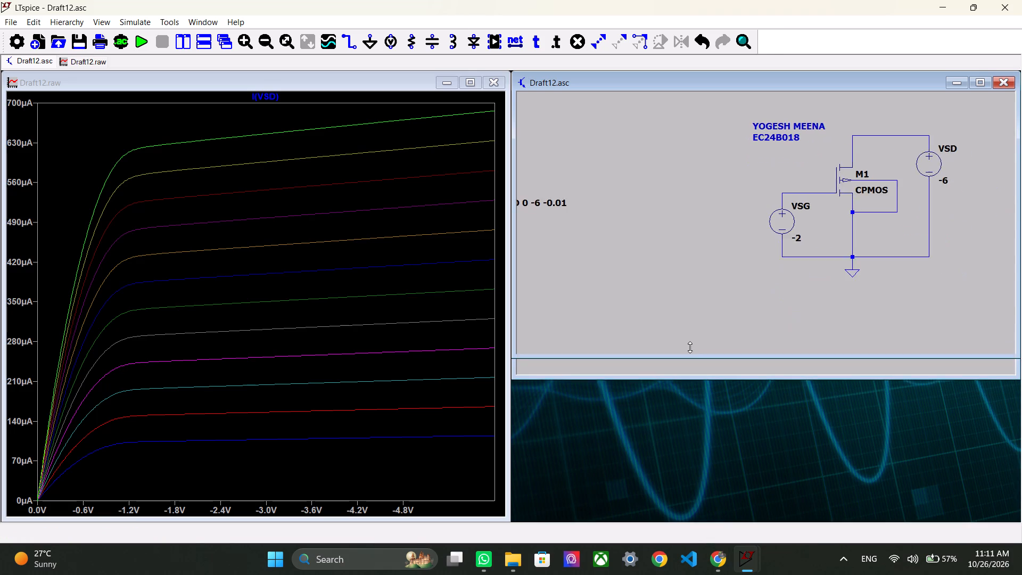
{"action": "left_click_drag", "start_coordinate": [690, 347], "coordinate": [685, 278]}
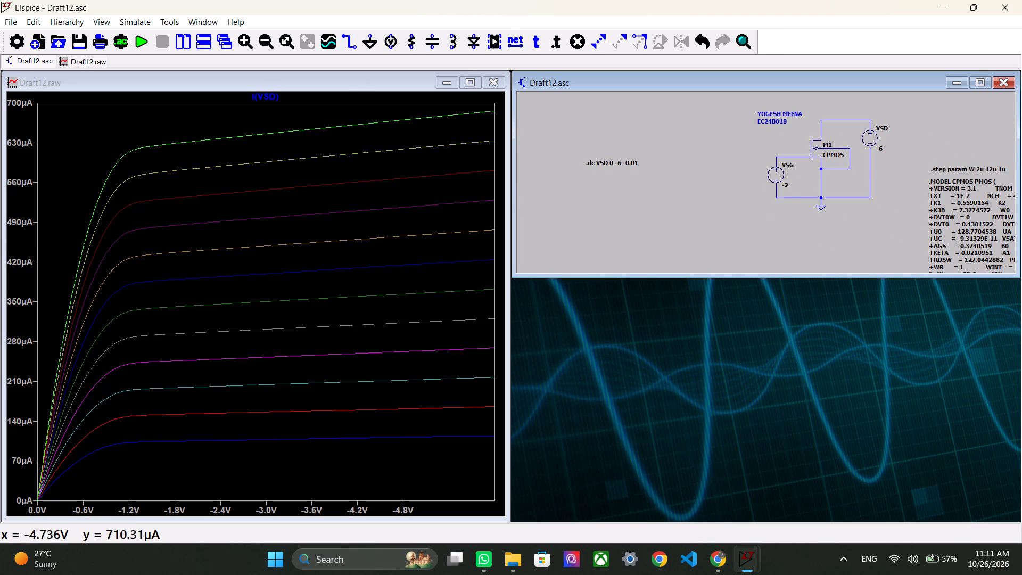
{"action": "left_click_drag", "start_coordinate": [351, 72], "coordinate": [363, 248]}
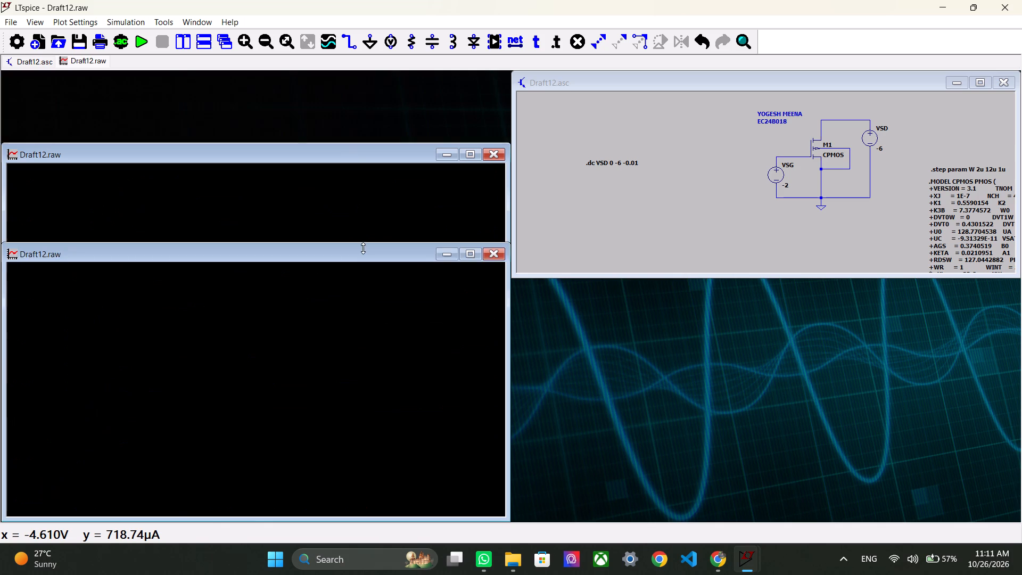
{"action": "left_click_drag", "start_coordinate": [363, 248], "coordinate": [366, 290]}
{"action": "left_click_drag", "start_coordinate": [508, 382], "coordinate": [881, 382]}
{"action": "left_click_drag", "start_coordinate": [881, 382], "coordinate": [1020, 392]}
Copy the I(VSD) waveform plot to the clipboard as an image.
{"action": "right_click", "coordinate": [740, 409]}
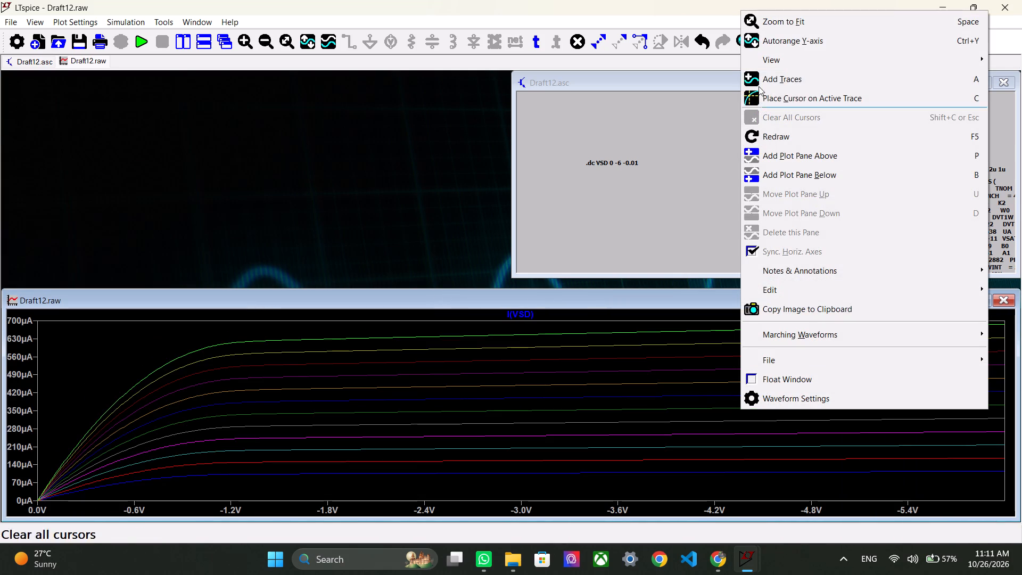
{"action": "left_click", "coordinate": [790, 320]}
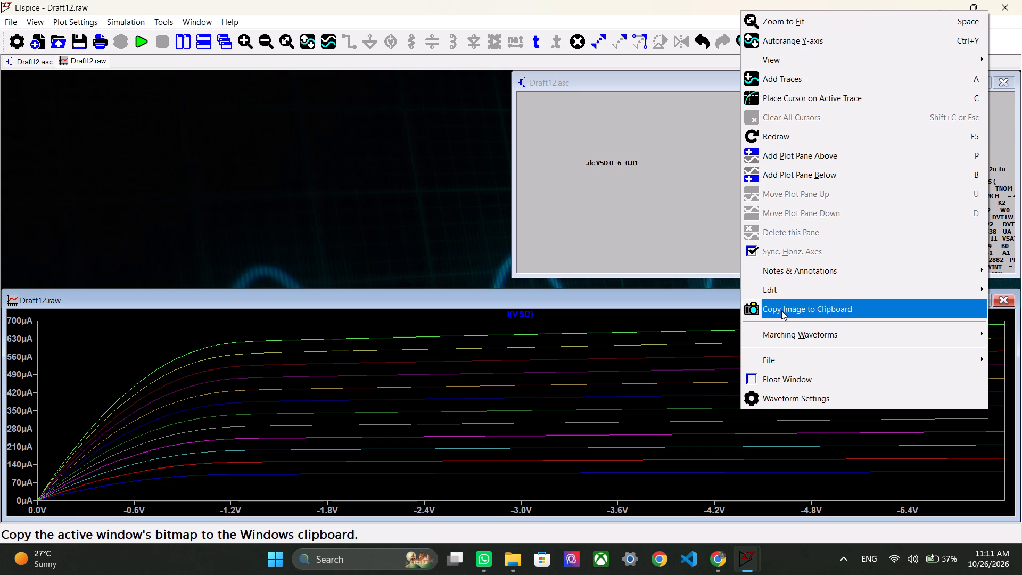
{"action": "left_click", "coordinate": [781, 310]}
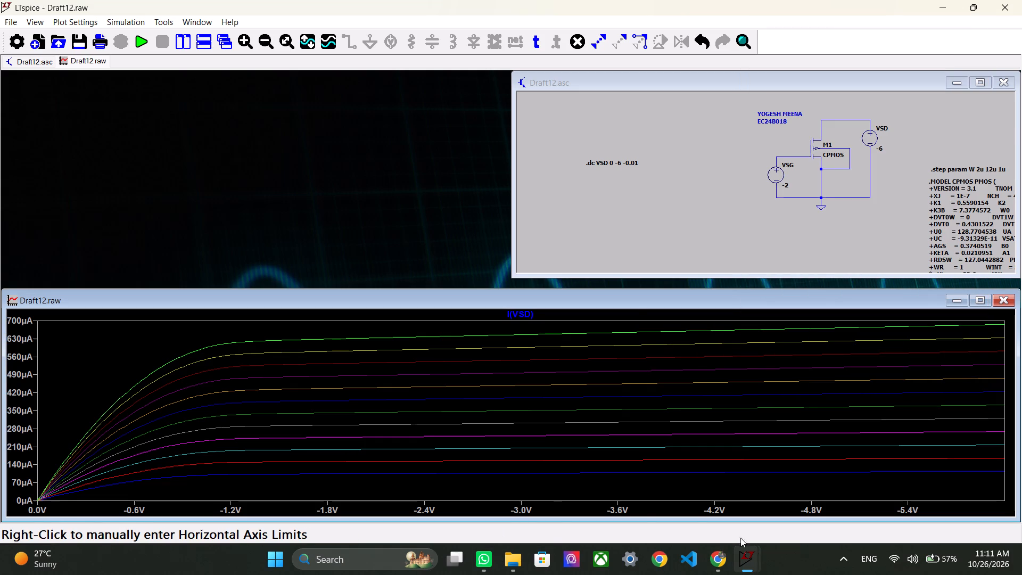
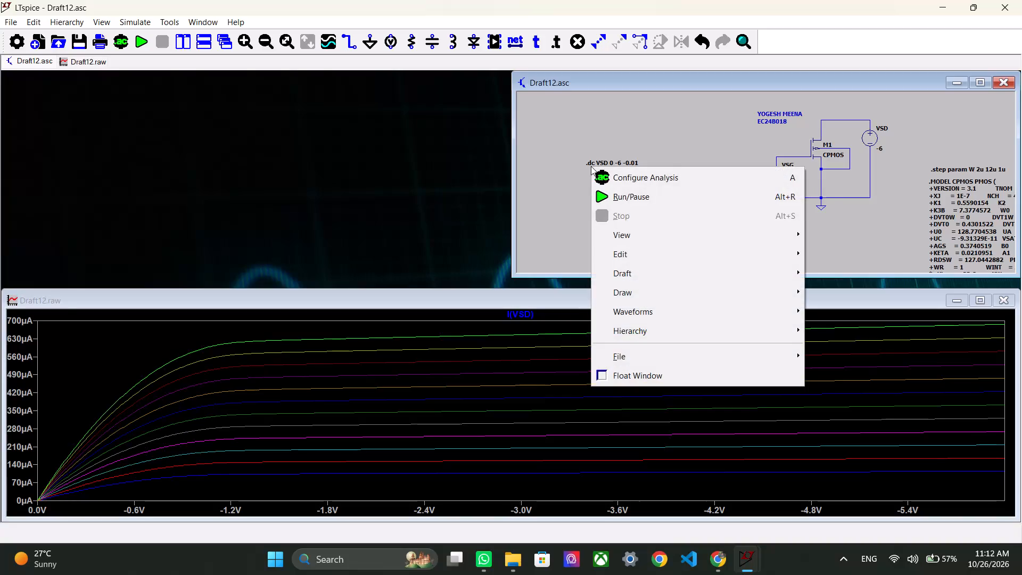
Change the first swept source in the .dc VSD 0 -6 -0.01 directive to VSG.
{"action": "left_click", "coordinate": [594, 156]}
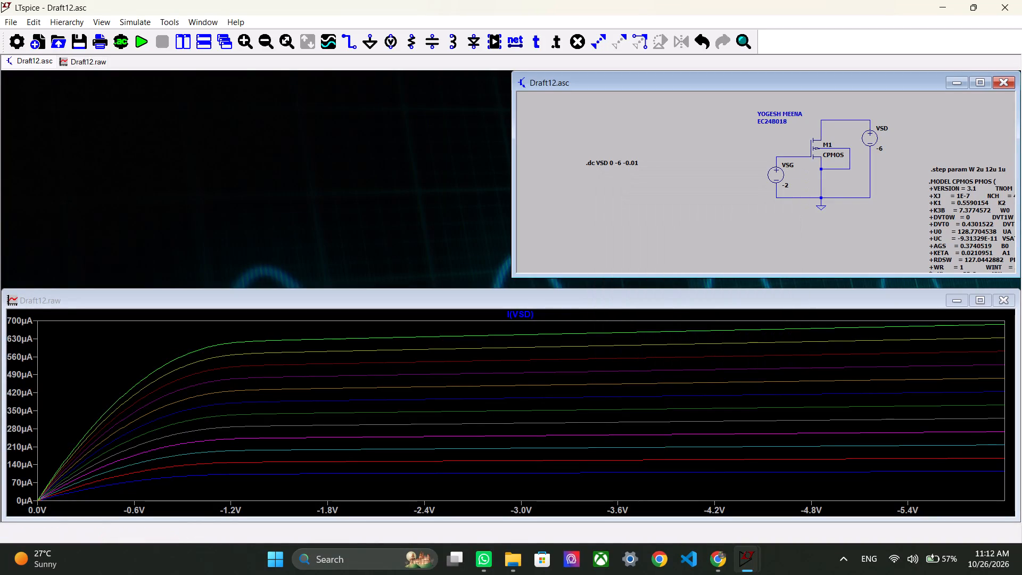
{"action": "right_click", "coordinate": [601, 166]}
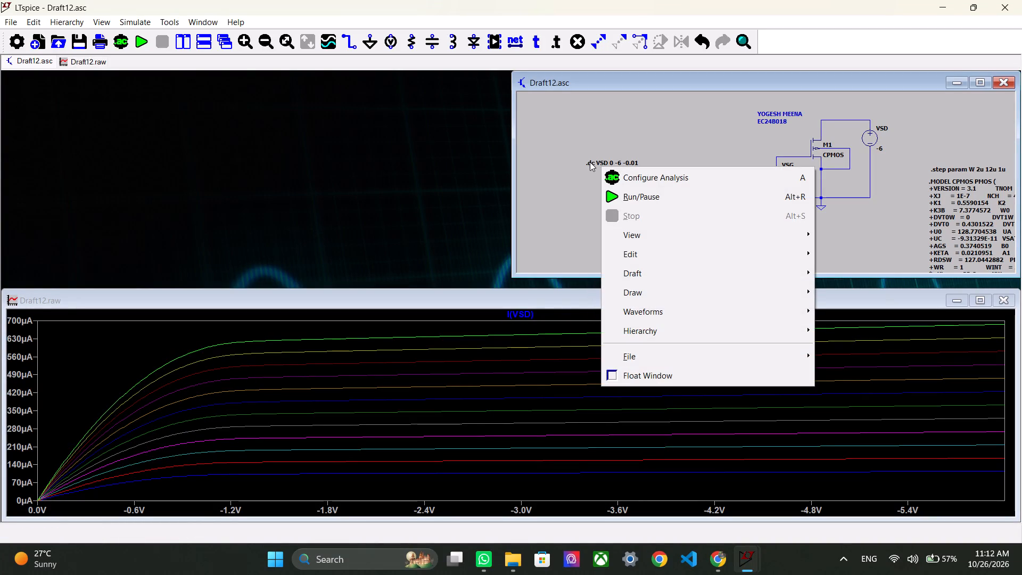
{"action": "double_click", "coordinate": [590, 162]}
{"action": "scroll", "coordinate": [590, 162], "scroll_direction": "up", "scroll_amount": 6, "text": "ctrl"}
{"action": "scroll", "coordinate": [590, 162], "scroll_direction": "down", "scroll_amount": 13, "text": "ctrl"}
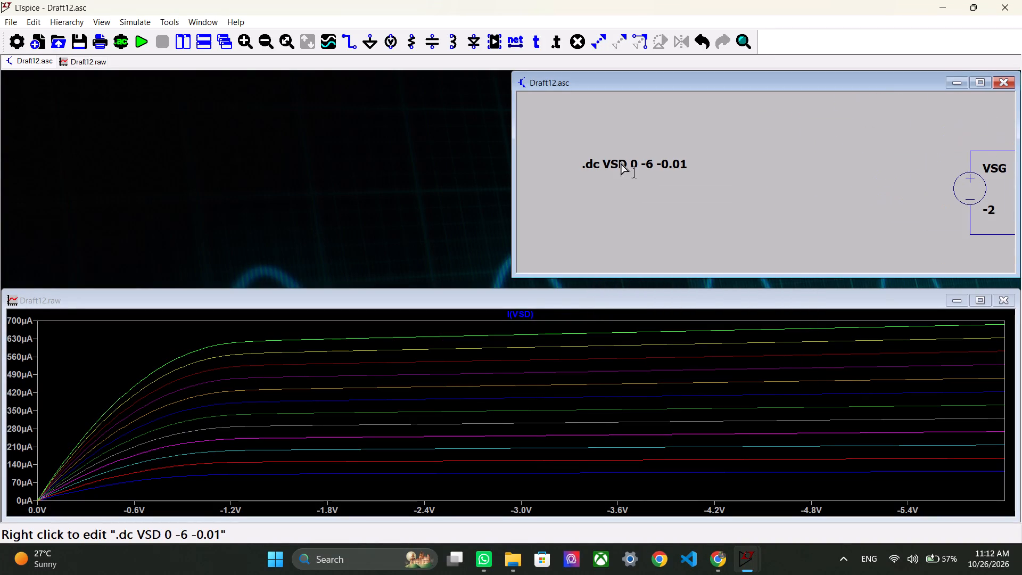
{"action": "right_click", "coordinate": [618, 157]}
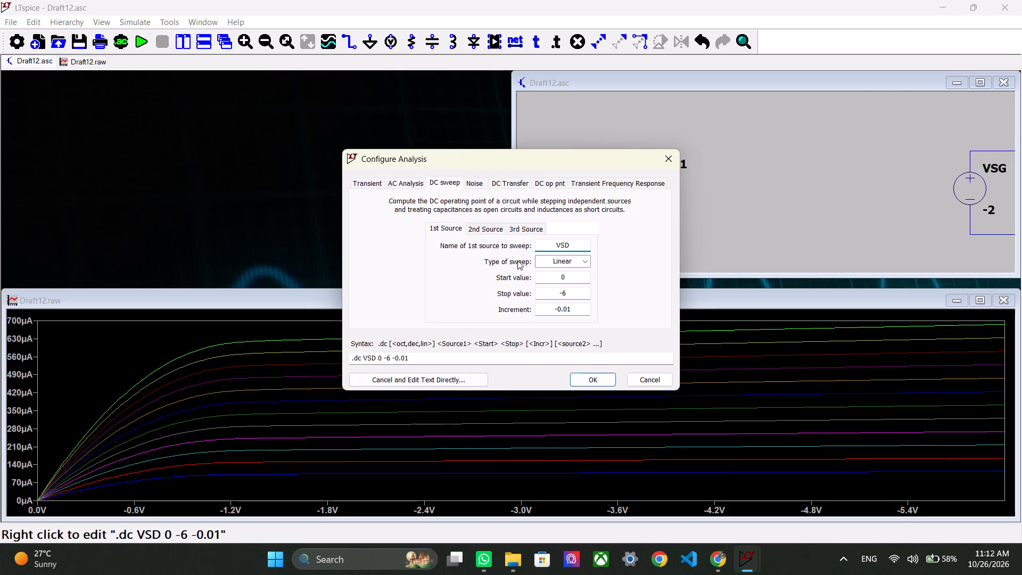
{"action": "left_click", "coordinate": [568, 244]}
{"action": "key", "text": "BackSpace"}
{"action": "key", "text": "shift+g"}
{"action": "key", "text": "BackSpace"}
{"action": "key", "text": "shift+g"}
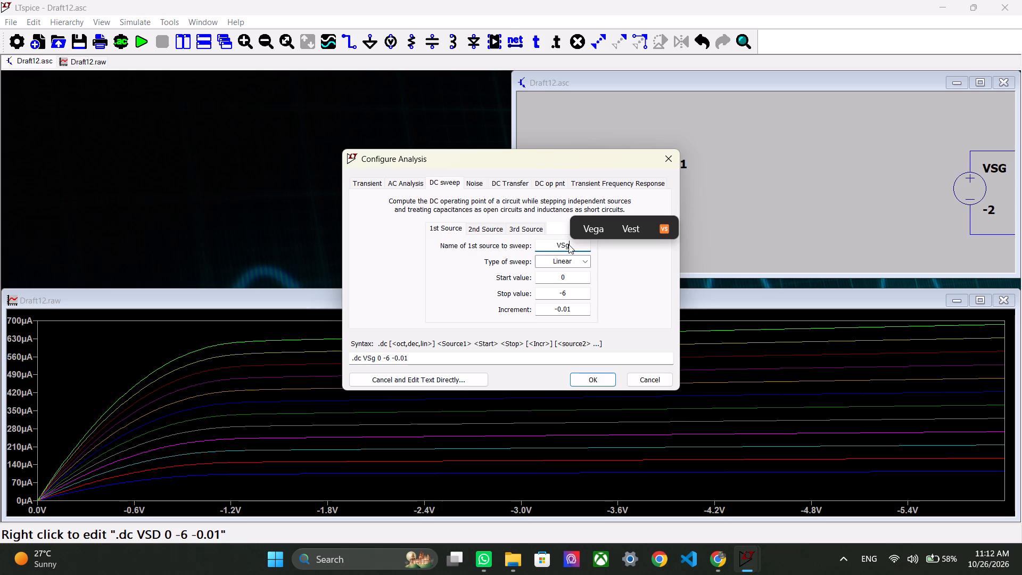
{"action": "key", "text": "BackSpace"}
{"action": "key", "text": "g"}
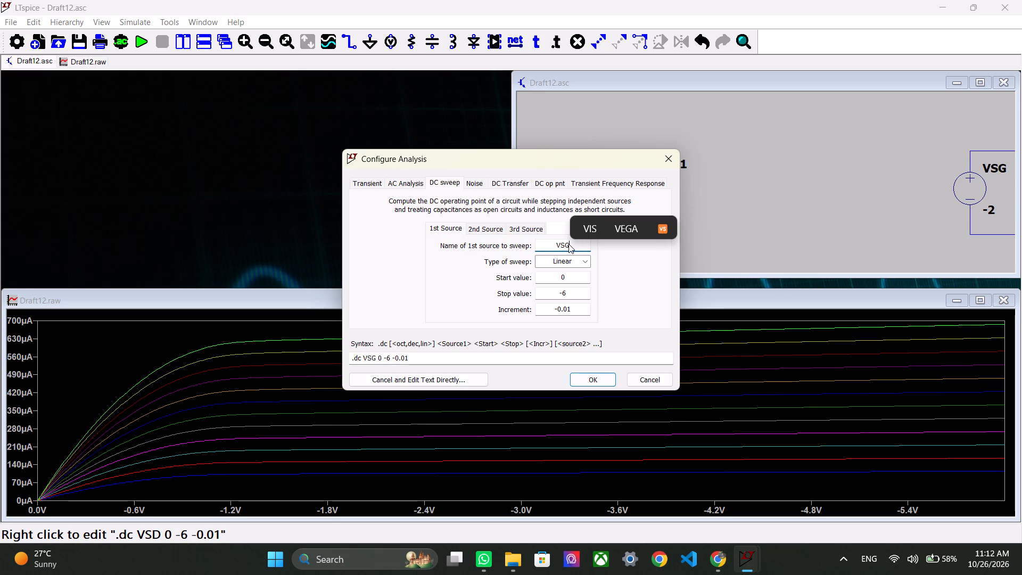
Replace the stop value of the VSG DC sweep, keeping its minus sign.
{"action": "left_click", "coordinate": [570, 290]}
{"action": "key", "text": "BackSpace"}
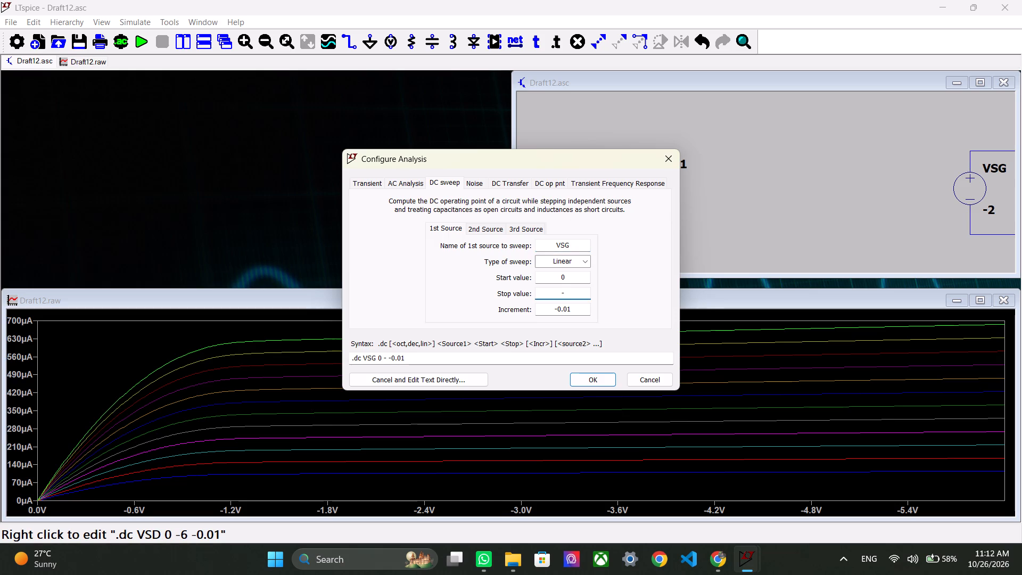
Complete the stop value of the VSG DC sweep as -2.
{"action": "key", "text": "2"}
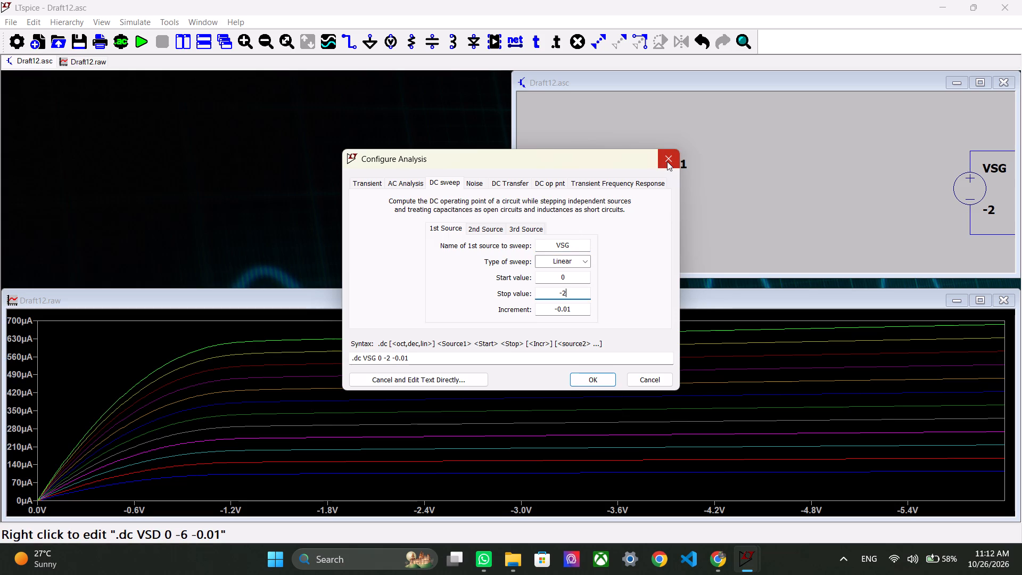
Change the name of the first source in the DC sweep to VGS.
{"action": "left_click", "coordinate": [576, 246]}
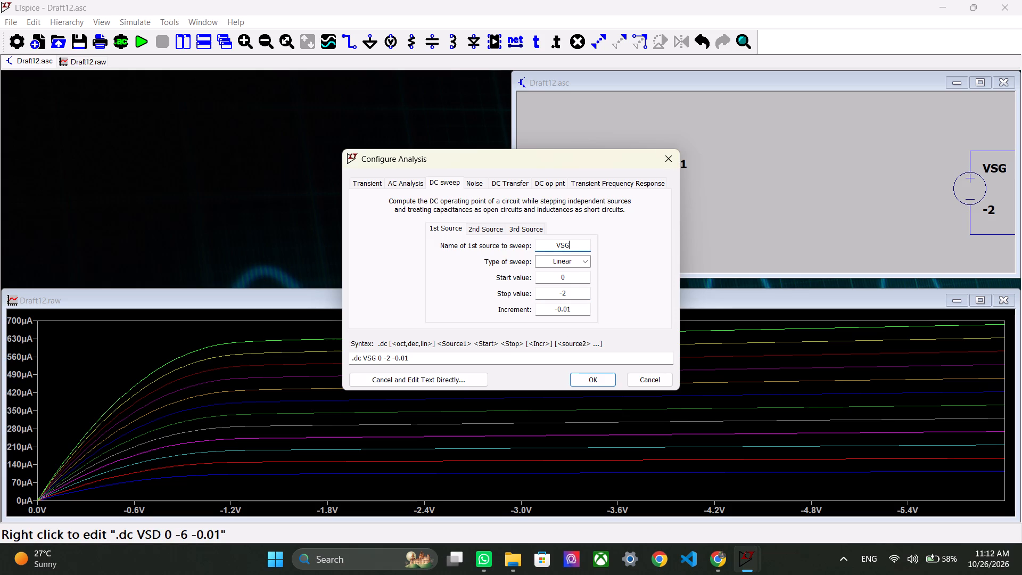
{"action": "key", "text": "BackSpace"}
{"action": "key", "text": "BackSpace"}
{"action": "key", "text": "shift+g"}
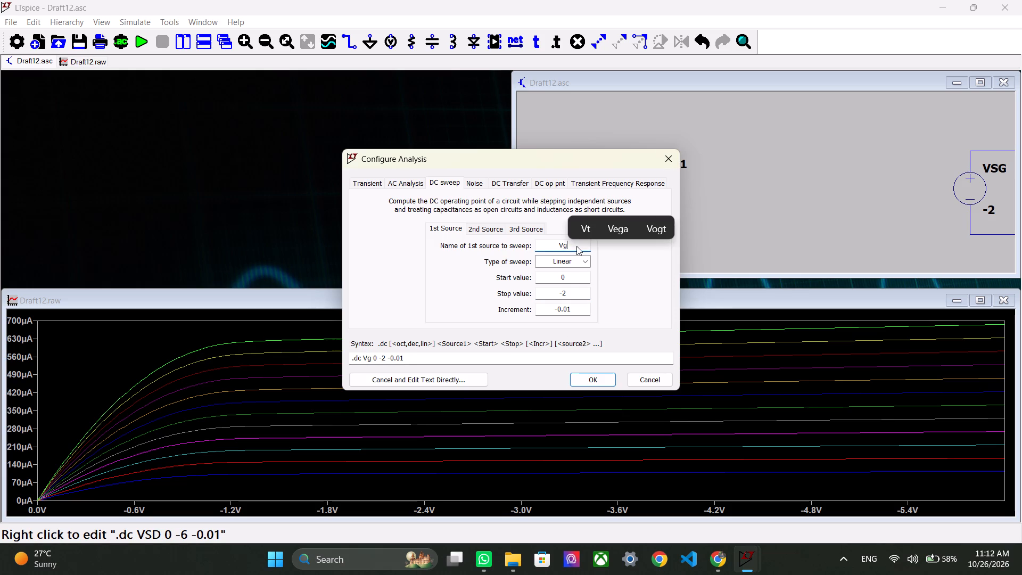
{"action": "key", "text": "BackSpace"}
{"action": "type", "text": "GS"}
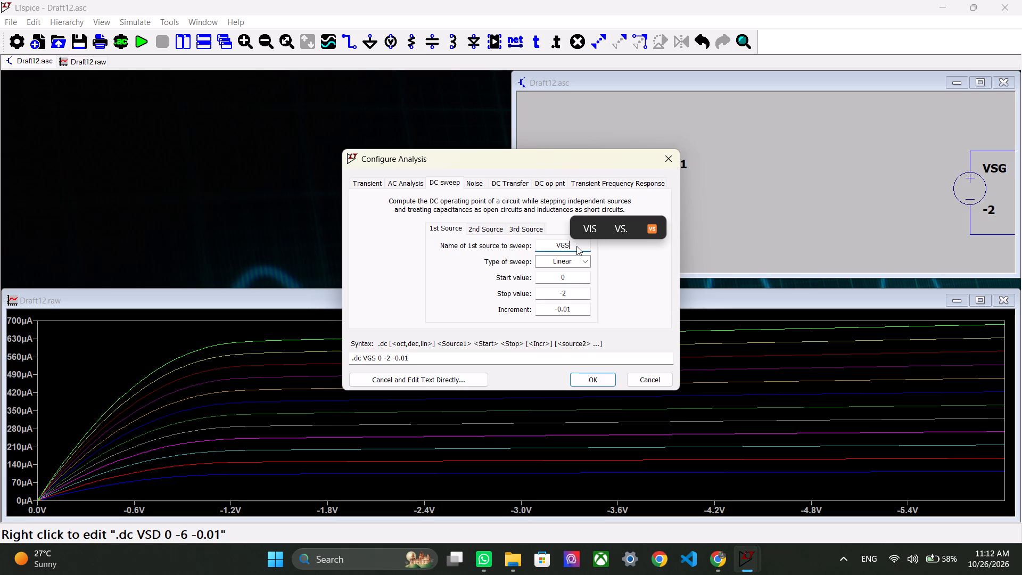
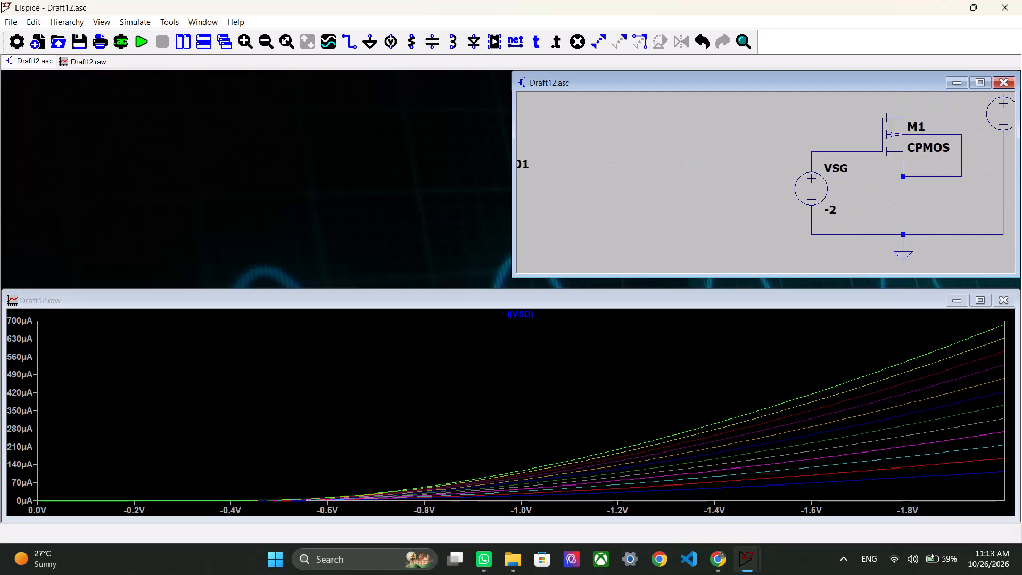
Open the Monolithic MOSFET parameters of the CPMOS transistor M1 in the Draft12 schematic.
{"action": "scroll", "coordinate": [894, 184], "scroll_direction": "up", "scroll_amount": 2}
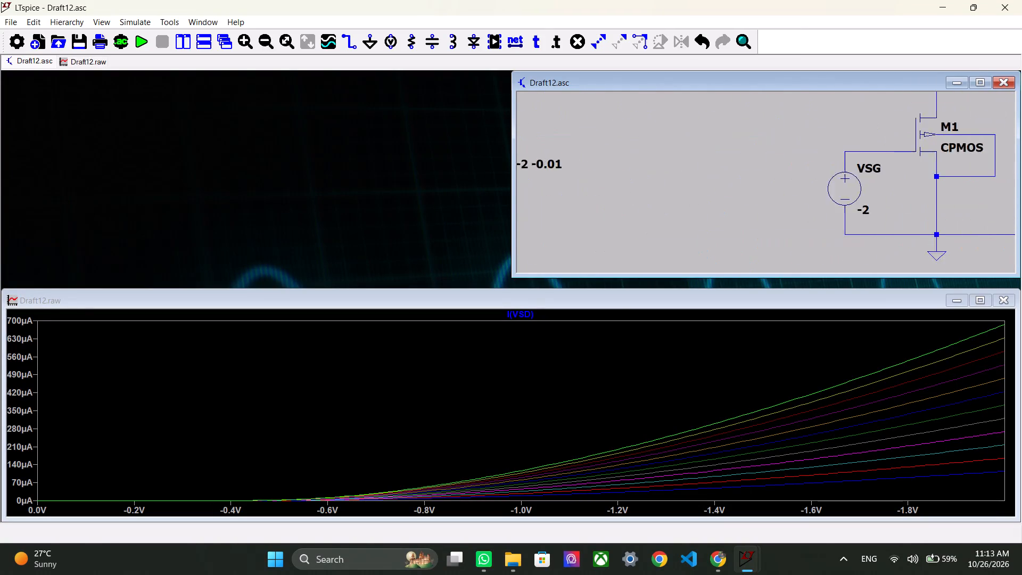
{"action": "scroll", "coordinate": [894, 184], "scroll_direction": "up", "scroll_amount": 1}
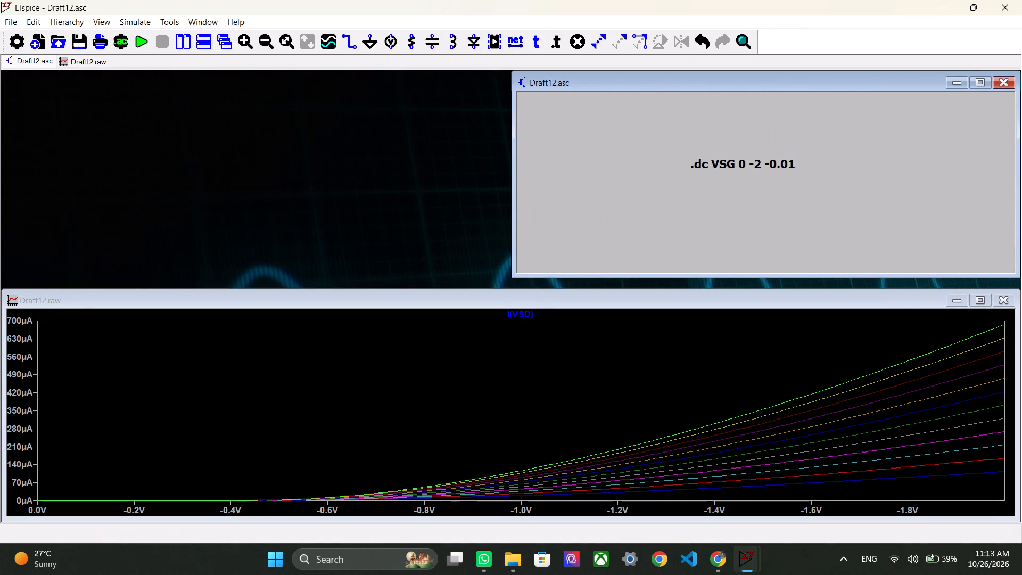
{"action": "scroll", "coordinate": [823, 155], "scroll_direction": "right", "scroll_amount": 5}
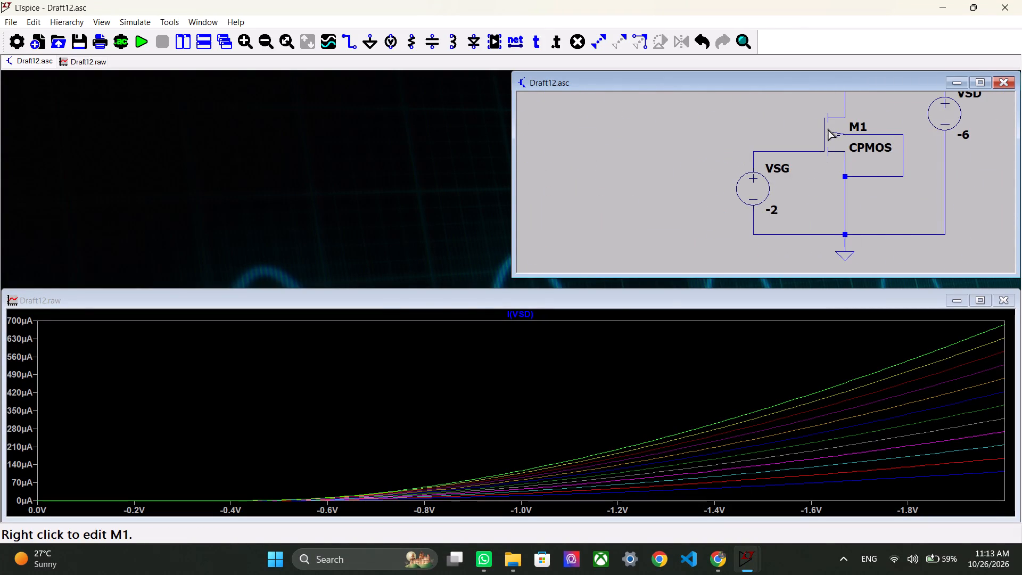
{"action": "right_click", "coordinate": [827, 128]}
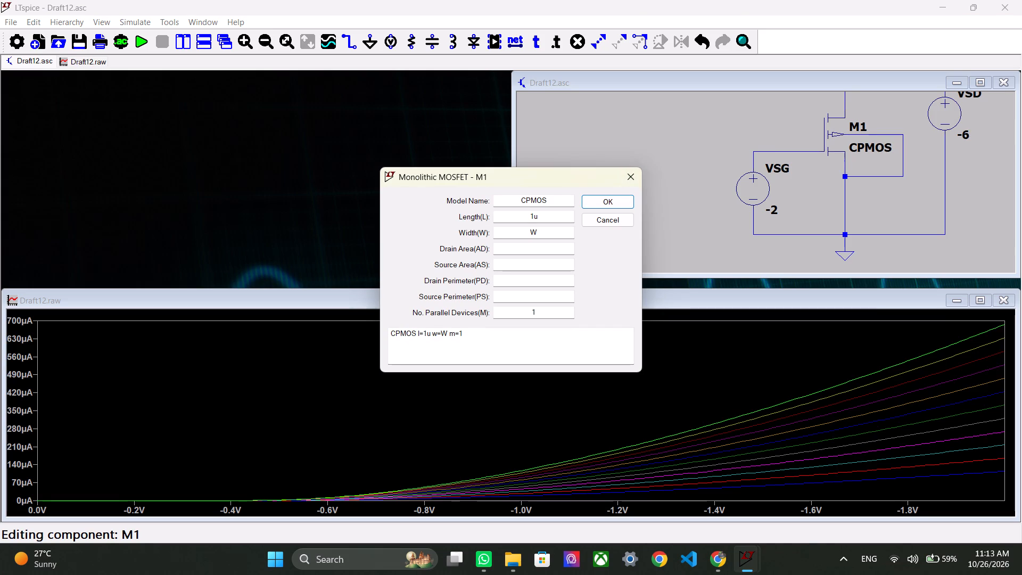
Set the channel width of transistor M1 to 11u.
{"action": "left_click", "coordinate": [535, 232]}
{"action": "key", "text": "BackSpace"}
{"action": "type", "text": "12"}
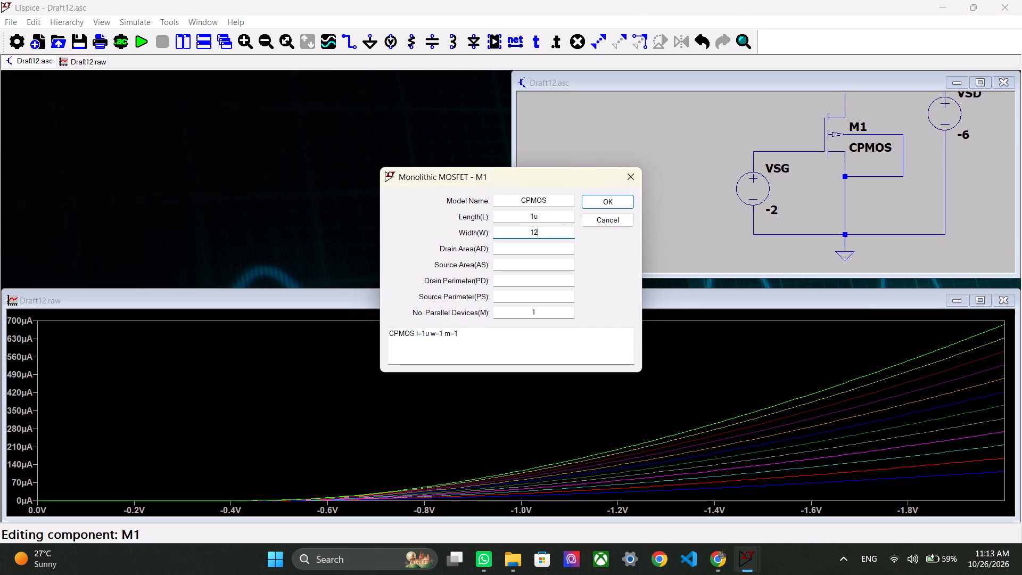
{"action": "key", "text": "u"}
{"action": "key", "text": "BackSpace"}
{"action": "key", "text": "shift+u"}
{"action": "left_click", "coordinate": [534, 234]}
{"action": "key", "text": "BackSpace"}
{"action": "key", "text": "1"}
{"action": "left_click", "coordinate": [603, 201]}
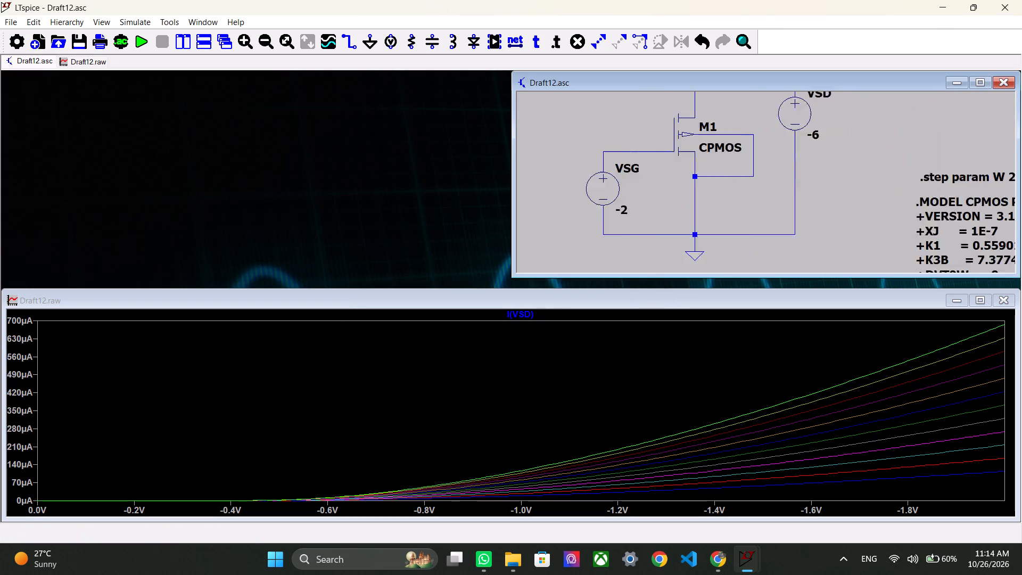
Run the VSG DC sweep simulation with the updated transistor width.
{"action": "right_click", "coordinate": [719, 139]}
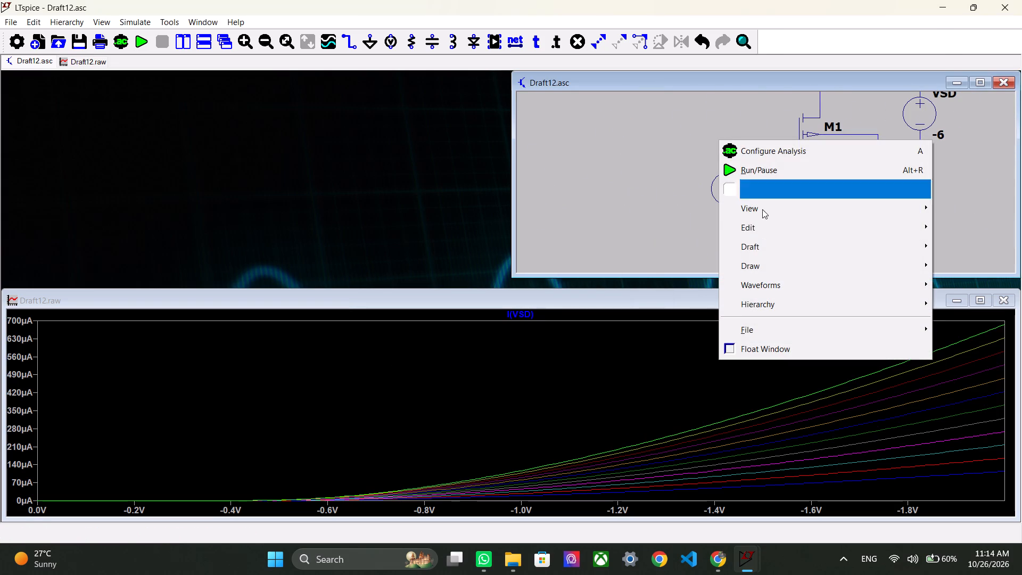
{"action": "left_click", "coordinate": [754, 176]}
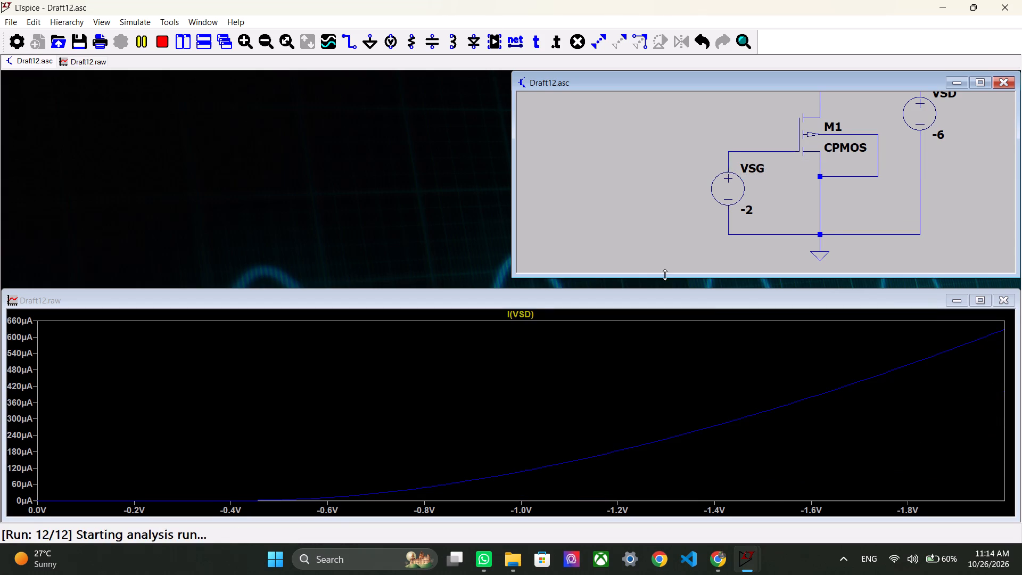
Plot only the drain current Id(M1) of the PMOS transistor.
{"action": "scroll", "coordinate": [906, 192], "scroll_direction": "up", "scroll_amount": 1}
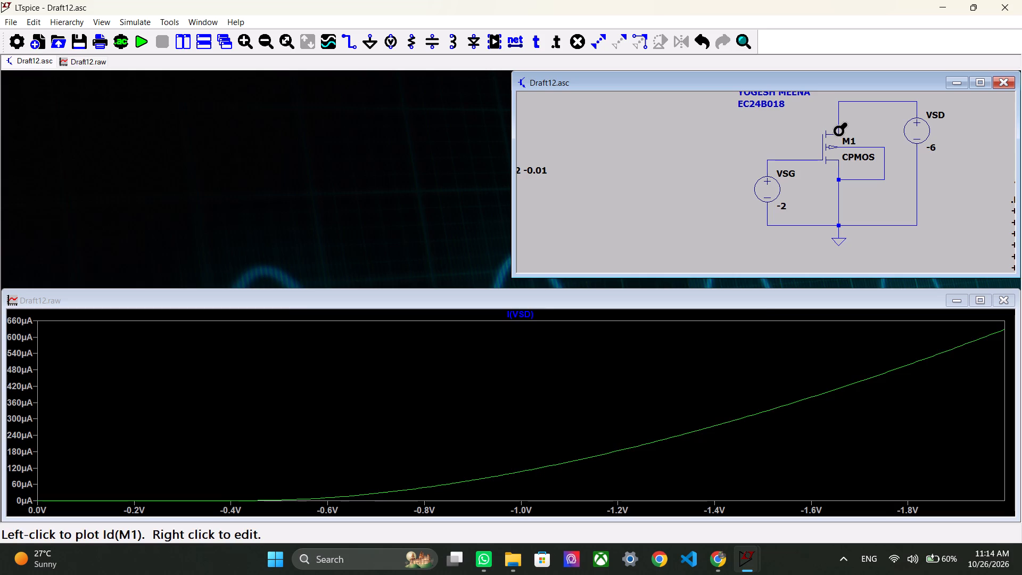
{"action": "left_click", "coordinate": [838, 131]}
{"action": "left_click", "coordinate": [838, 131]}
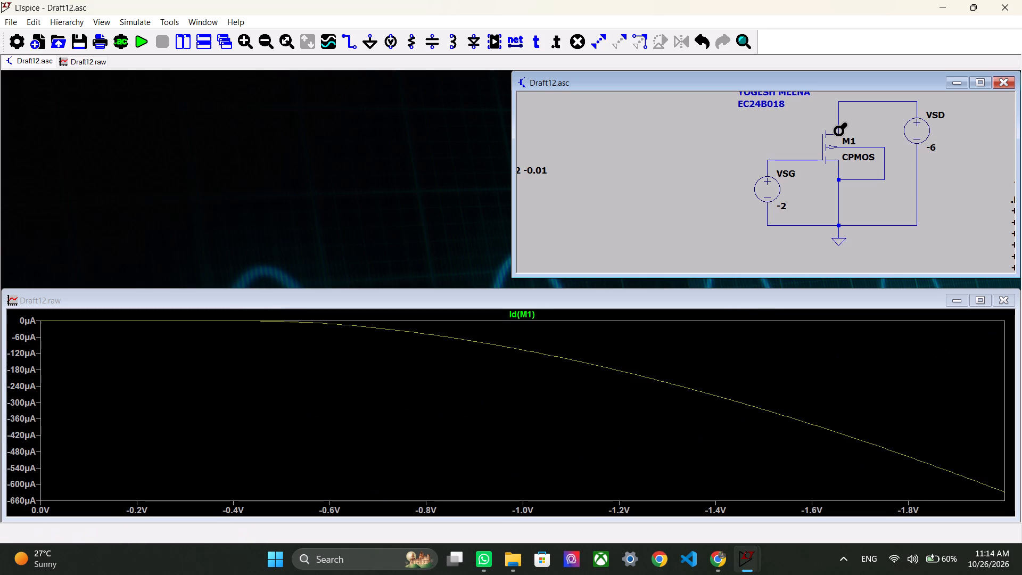
Replace the plotted trace with only the current through the VSD source, I(VSD).
{"action": "left_click", "coordinate": [914, 133]}
{"action": "left_click", "coordinate": [914, 133]}
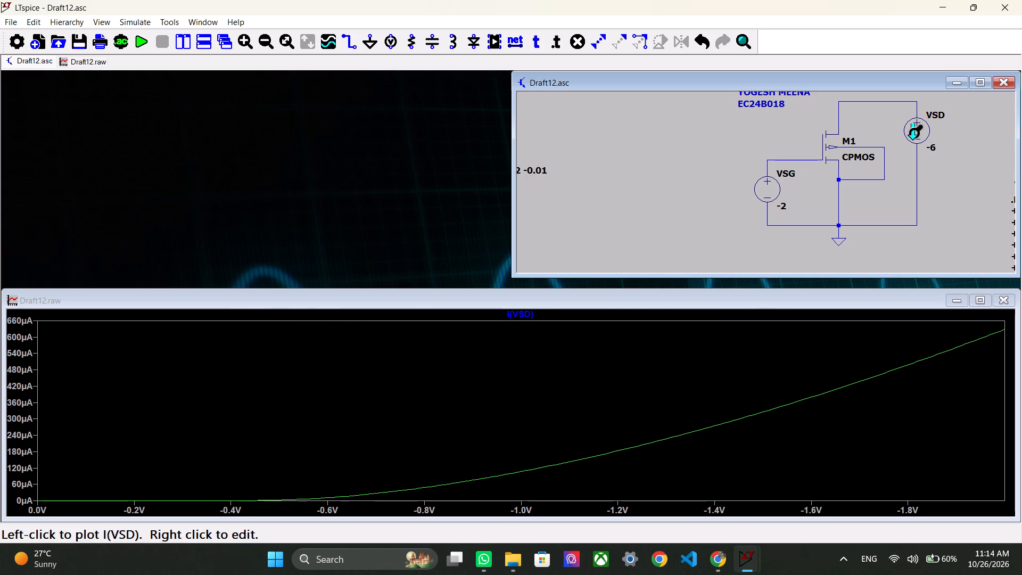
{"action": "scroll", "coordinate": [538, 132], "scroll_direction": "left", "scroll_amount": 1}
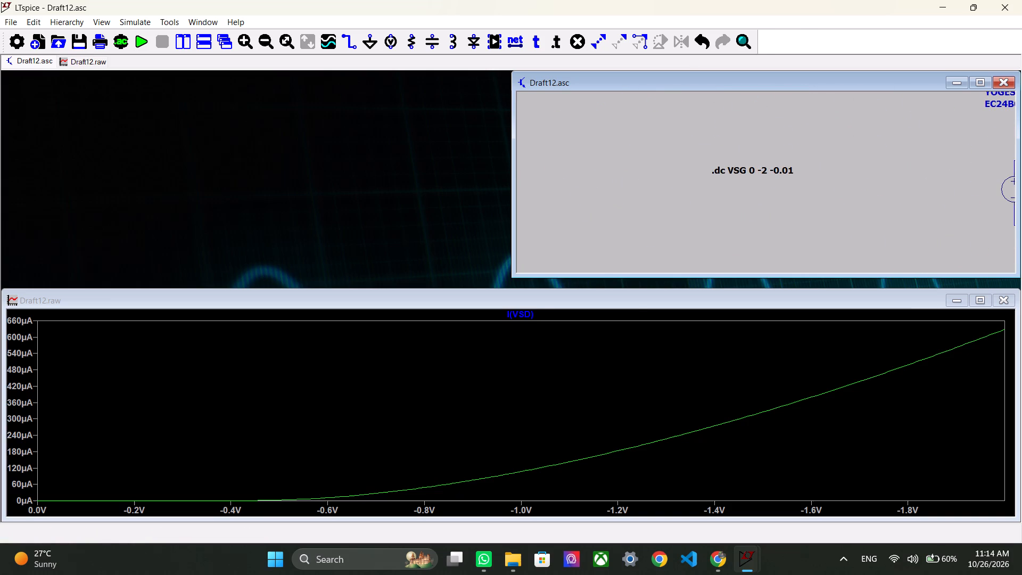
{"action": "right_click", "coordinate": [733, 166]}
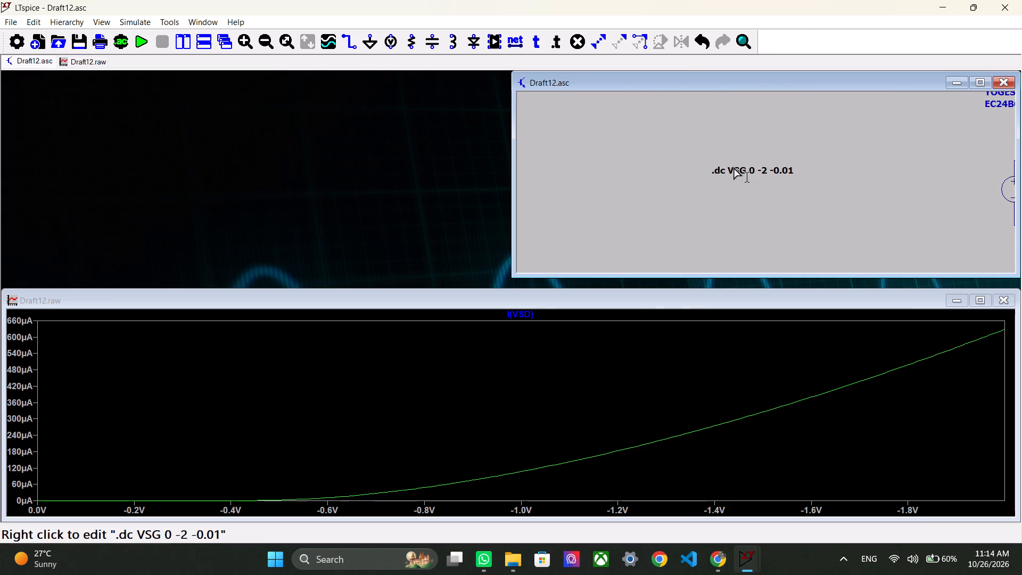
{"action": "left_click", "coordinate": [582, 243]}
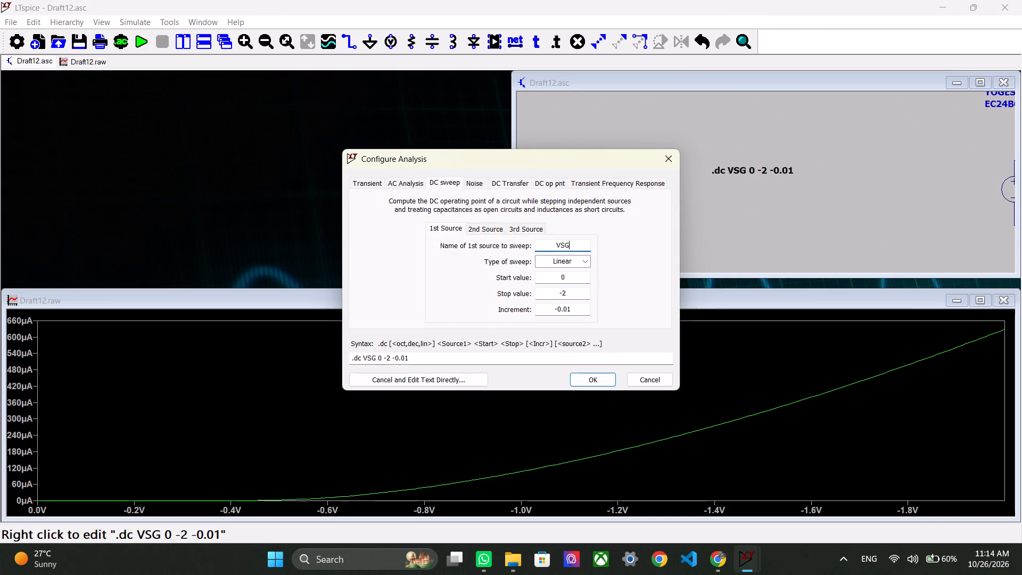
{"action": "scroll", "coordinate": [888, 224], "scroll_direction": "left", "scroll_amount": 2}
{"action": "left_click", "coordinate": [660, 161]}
Change the first swept source in the .dc VSG 0 -2 -0.01 directive to VSD.
{"action": "scroll", "coordinate": [954, 187], "scroll_direction": "left", "scroll_amount": 1}
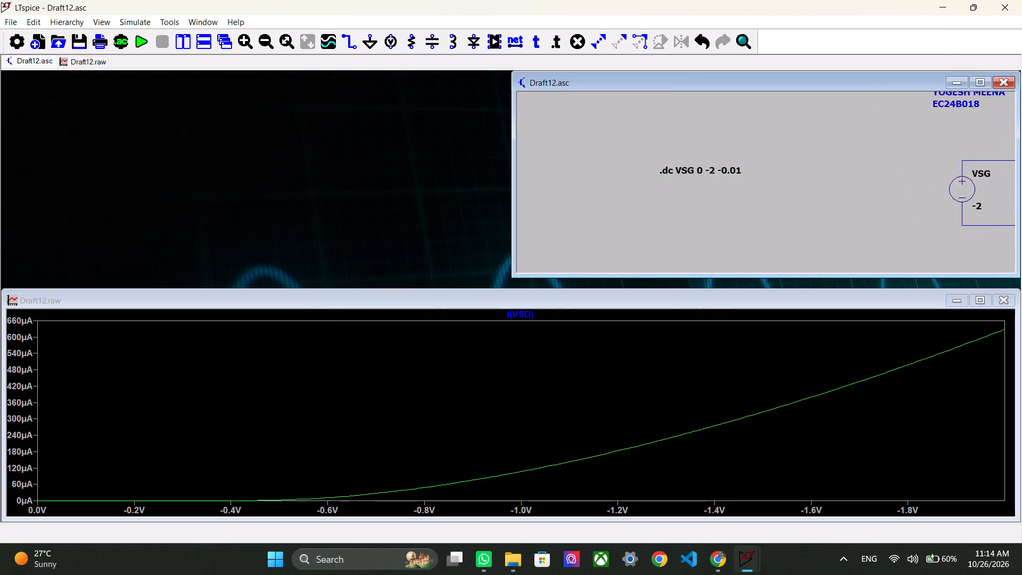
{"action": "scroll", "coordinate": [954, 187], "scroll_direction": "left", "scroll_amount": 1}
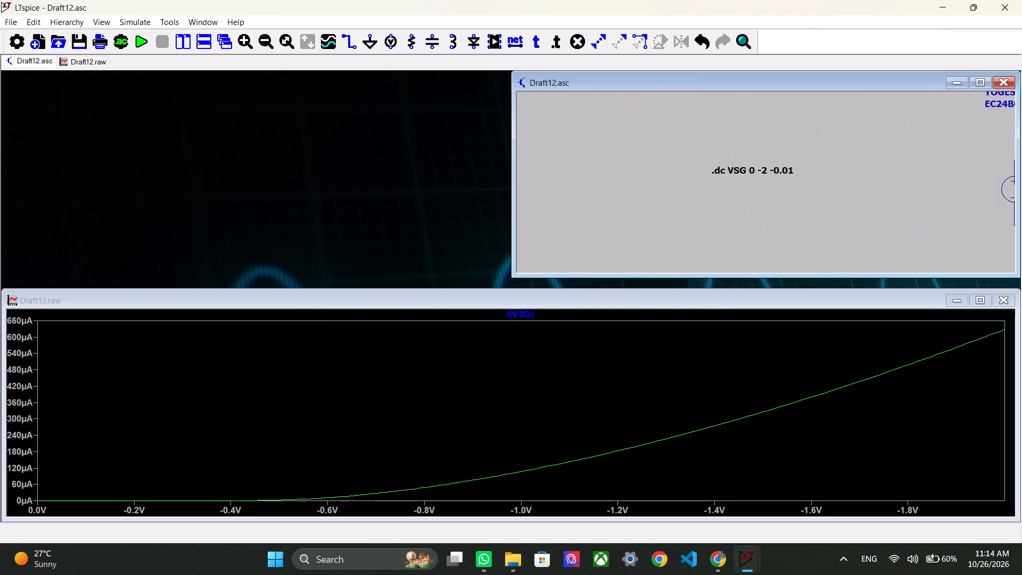
{"action": "right_click", "coordinate": [757, 165]}
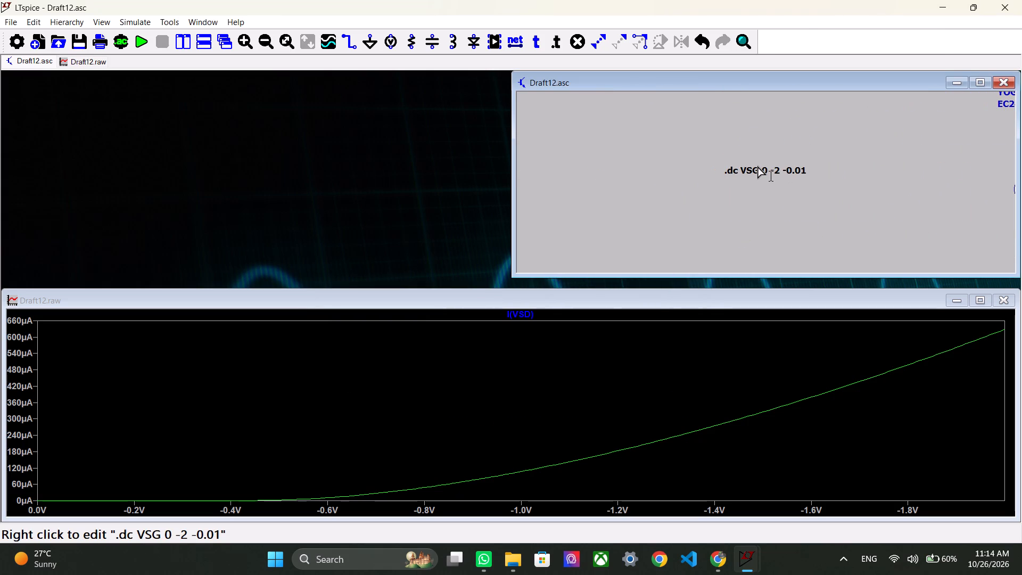
{"action": "left_click", "coordinate": [586, 244]}
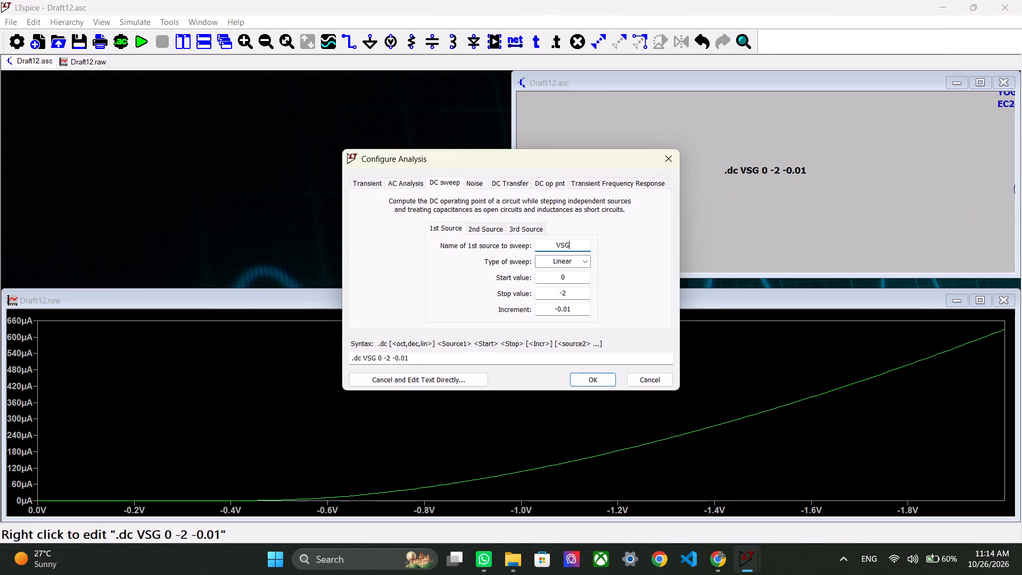
{"action": "key", "text": "BackSpace"}
{"action": "key", "text": "BackSpace"}
{"action": "key", "text": "d"}
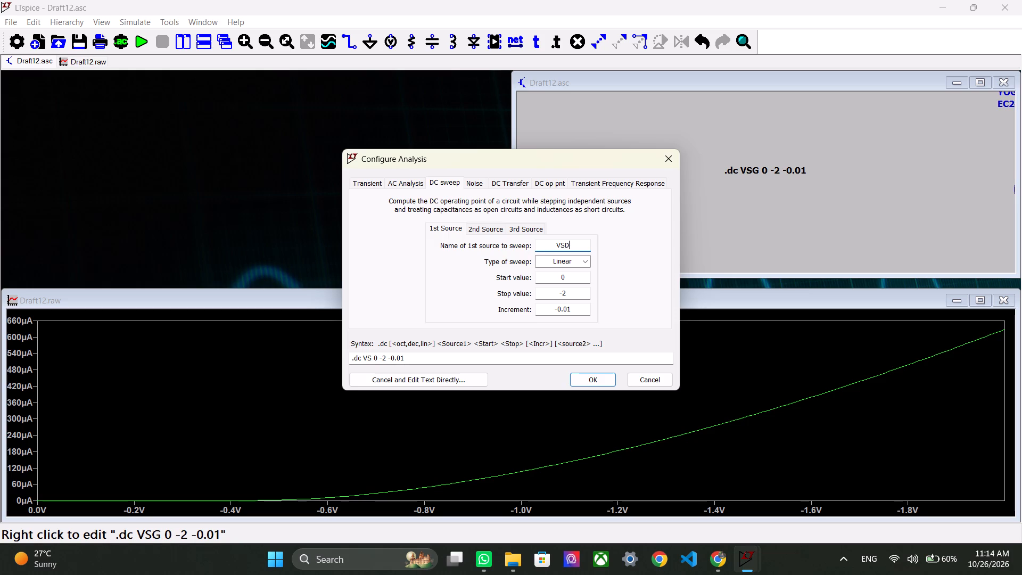
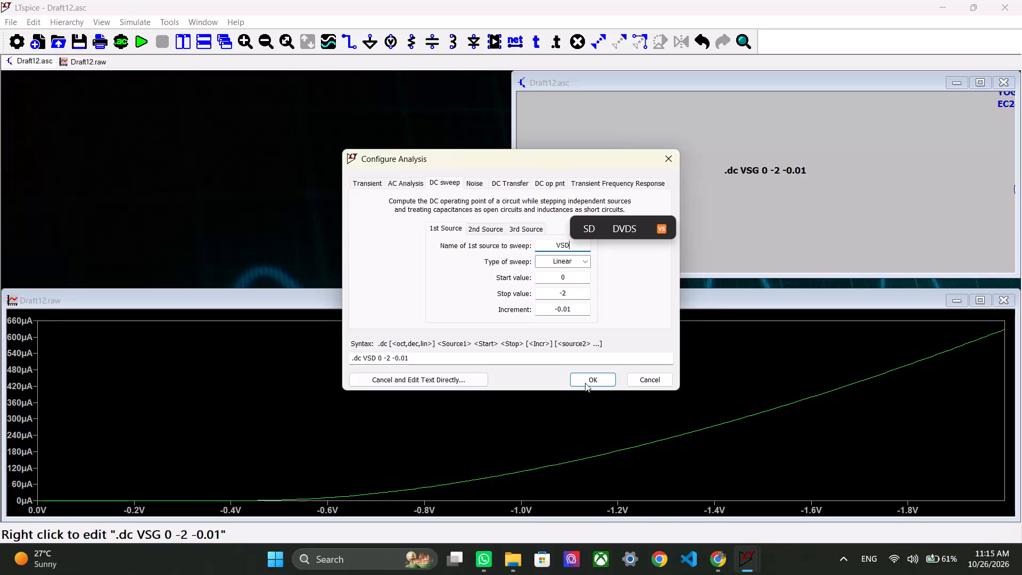
Apply the DC sweep settings with VSD as the first source, from 0 to -2 in -0.01 increments.
{"action": "left_click", "coordinate": [587, 384]}
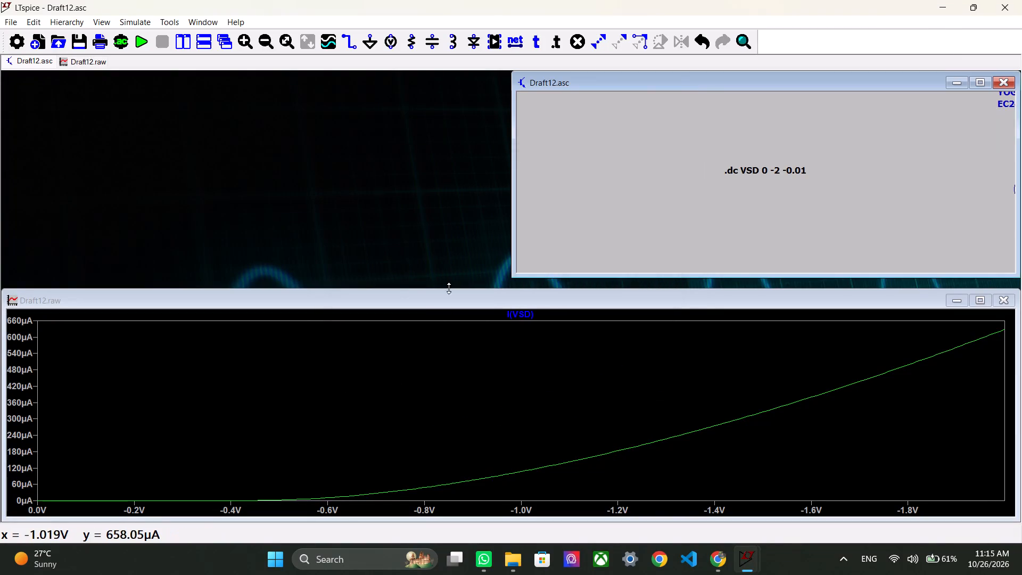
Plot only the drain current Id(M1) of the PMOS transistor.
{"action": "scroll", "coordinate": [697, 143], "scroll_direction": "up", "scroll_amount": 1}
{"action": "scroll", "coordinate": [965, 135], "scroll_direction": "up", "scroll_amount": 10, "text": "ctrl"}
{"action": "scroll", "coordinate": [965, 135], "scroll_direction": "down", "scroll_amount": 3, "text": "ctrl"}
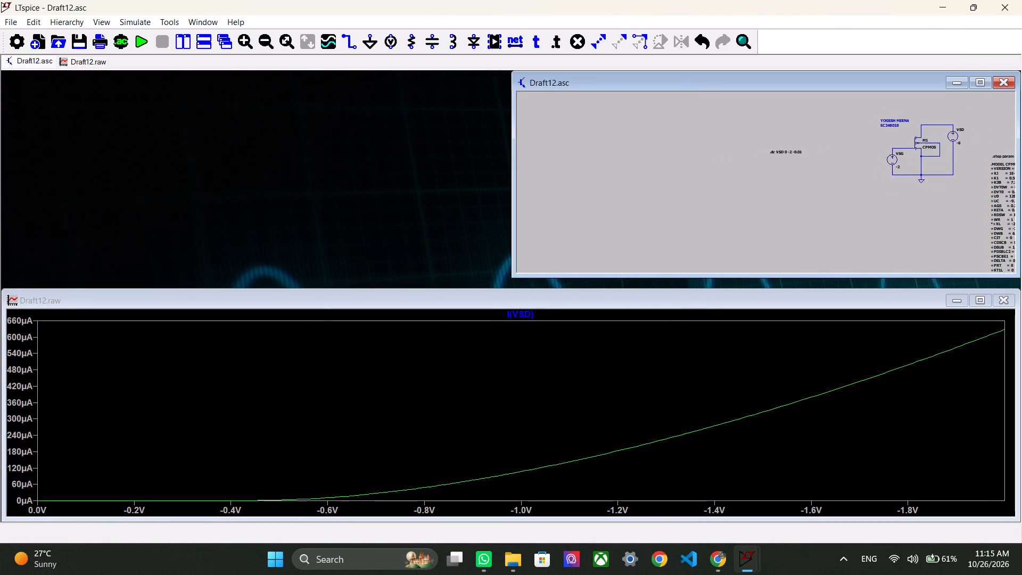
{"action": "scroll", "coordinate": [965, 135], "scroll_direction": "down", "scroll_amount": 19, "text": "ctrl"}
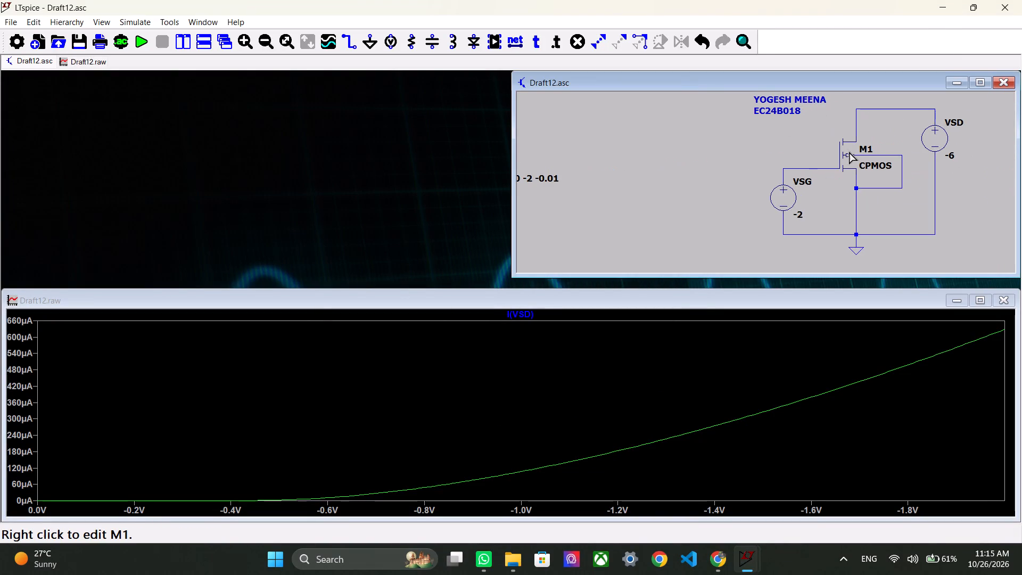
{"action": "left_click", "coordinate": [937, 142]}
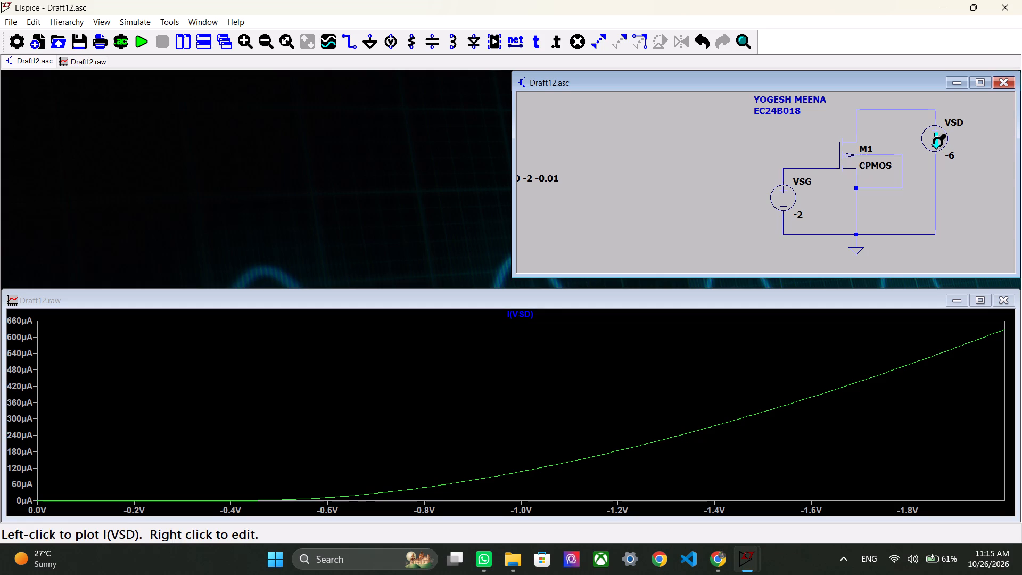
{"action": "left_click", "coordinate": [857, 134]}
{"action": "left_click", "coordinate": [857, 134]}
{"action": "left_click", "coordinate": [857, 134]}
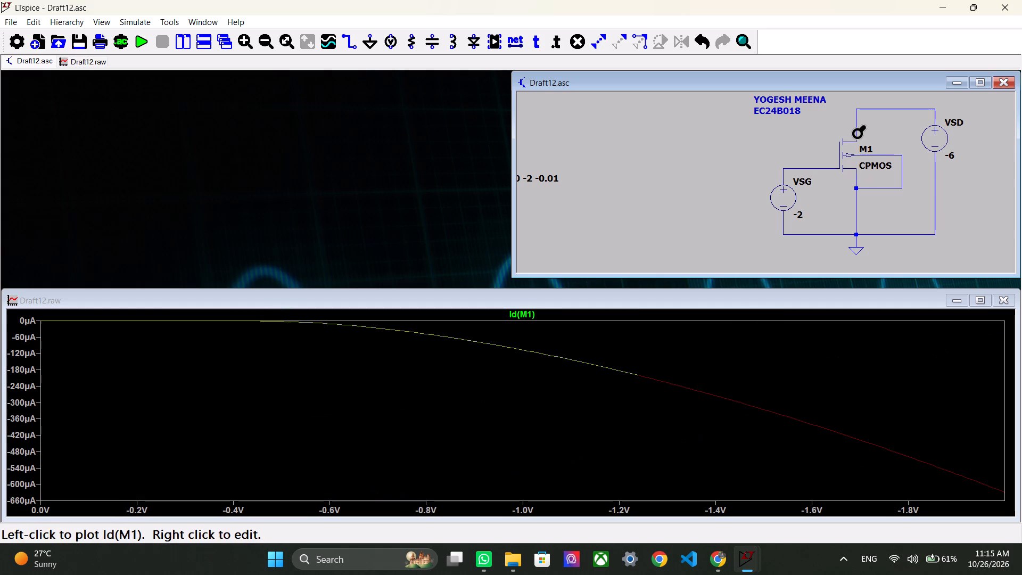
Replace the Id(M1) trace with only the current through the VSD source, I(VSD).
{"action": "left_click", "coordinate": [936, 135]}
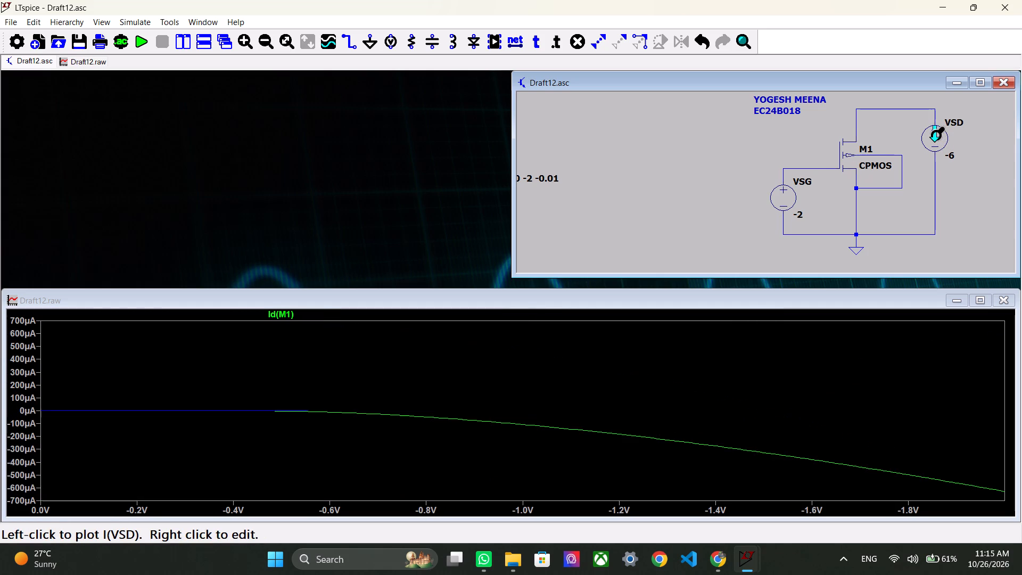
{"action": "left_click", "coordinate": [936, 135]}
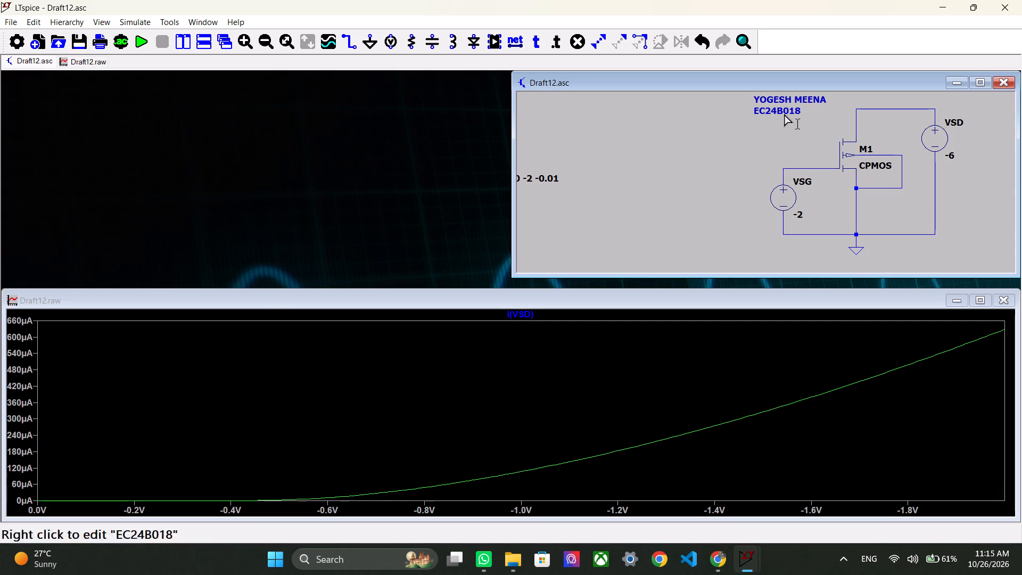
Set the stop value of the VSD sweep in the .dc directive to -6.
{"action": "scroll", "coordinate": [782, 132], "scroll_direction": "left", "scroll_amount": 1}
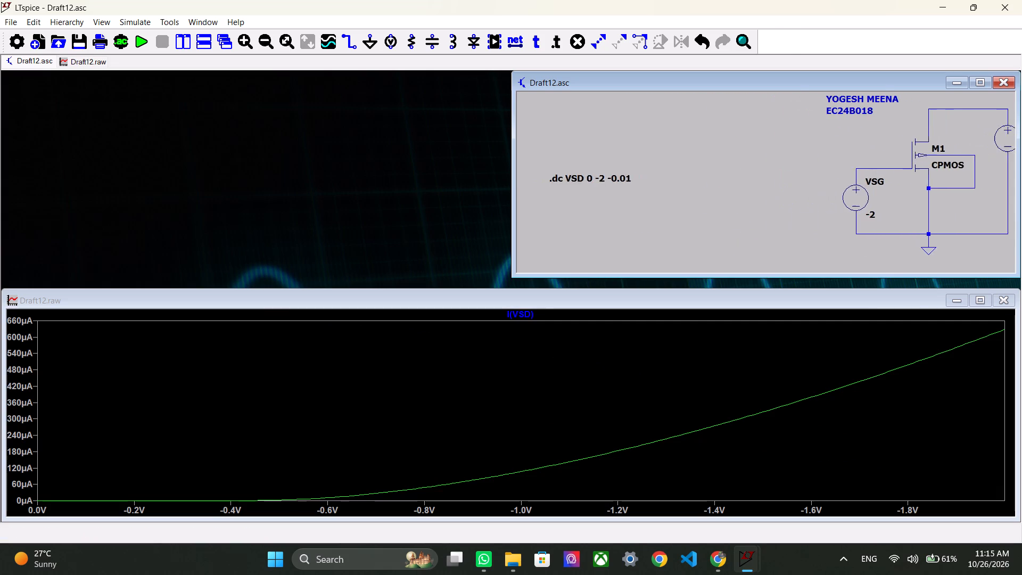
{"action": "scroll", "coordinate": [782, 132], "scroll_direction": "left", "scroll_amount": 1}
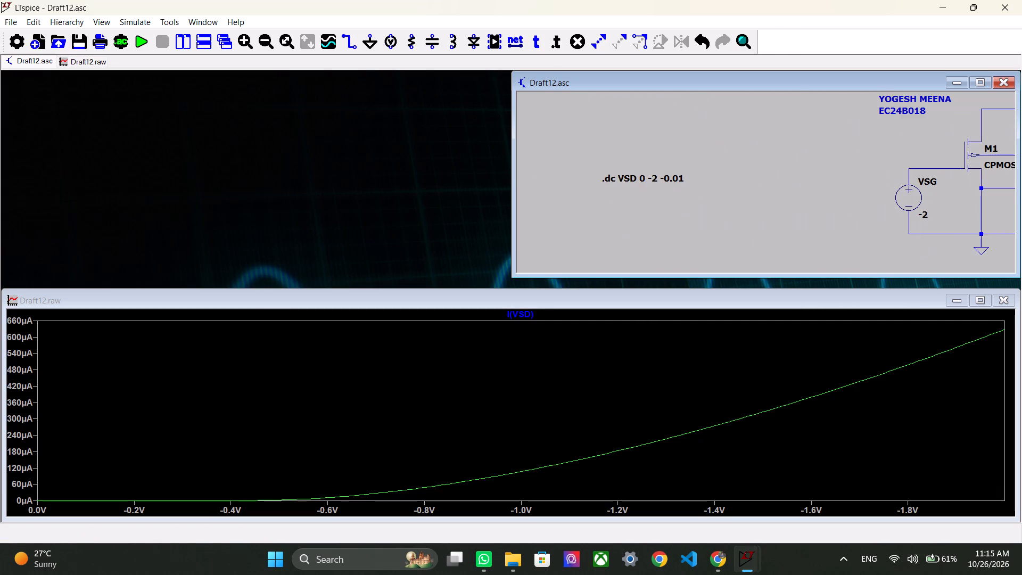
{"action": "right_click", "coordinate": [634, 181]}
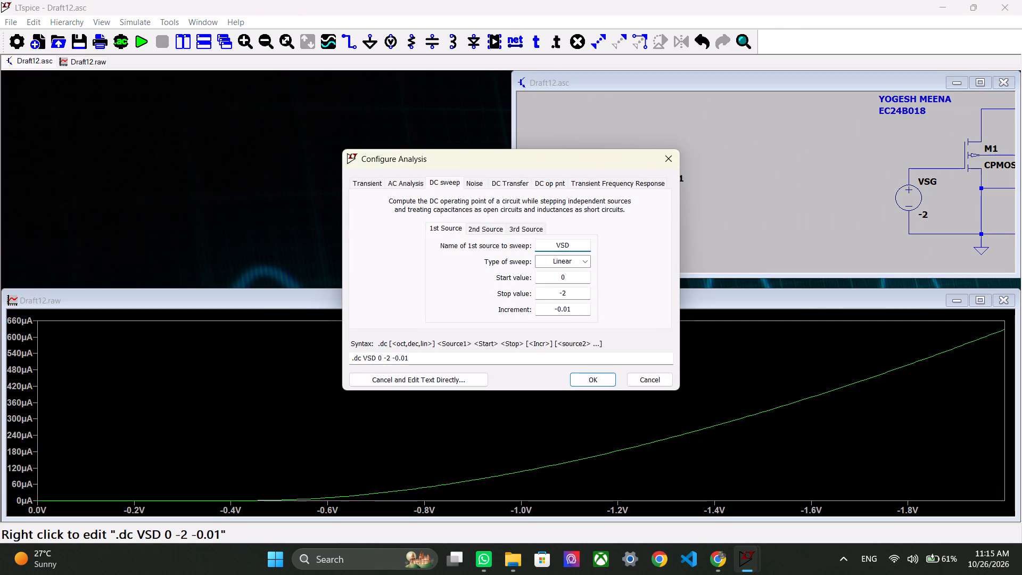
{"action": "left_click", "coordinate": [568, 293]}
{"action": "key", "text": "BackSpace"}
{"action": "key", "text": "6"}
{"action": "key", "text": "Return"}
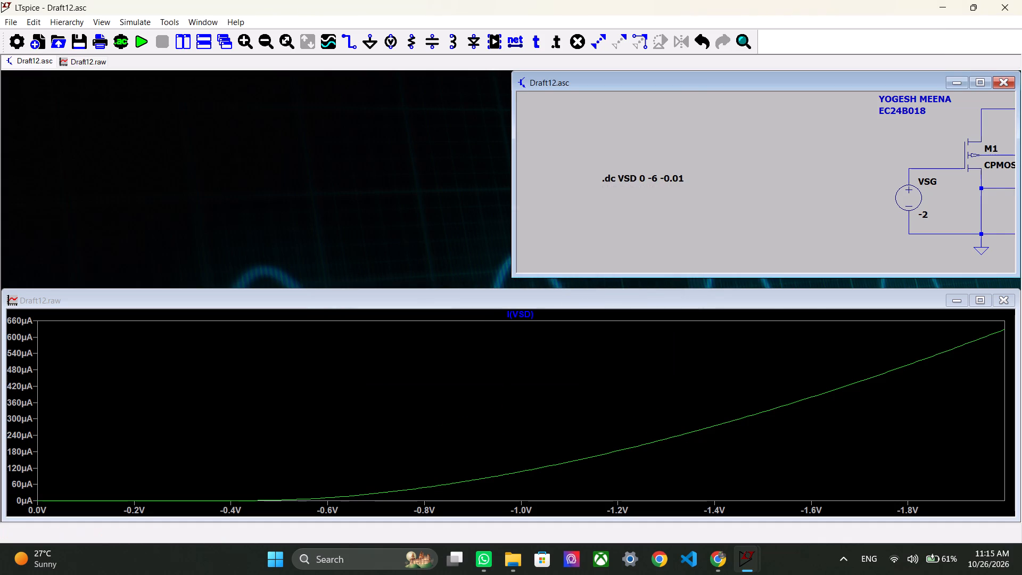
Run the VSD DC sweep simulation with the updated sweep directive.
{"action": "right_click", "coordinate": [781, 172]}
{"action": "left_click", "coordinate": [829, 209]}
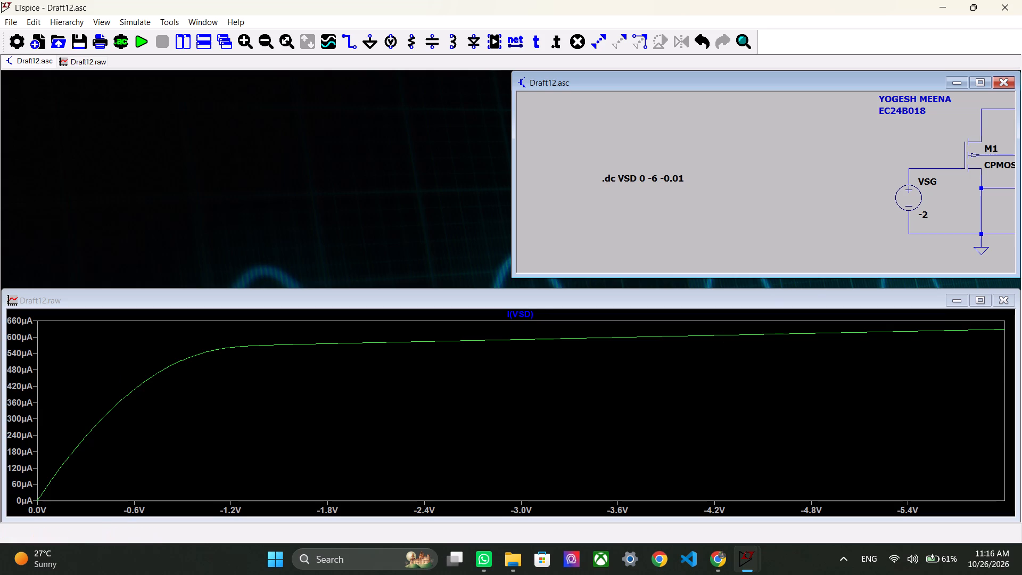
Copy the I(VSD) waveform plot of the VSD sweep to the clipboard as an image.
{"action": "right_click", "coordinate": [606, 387]}
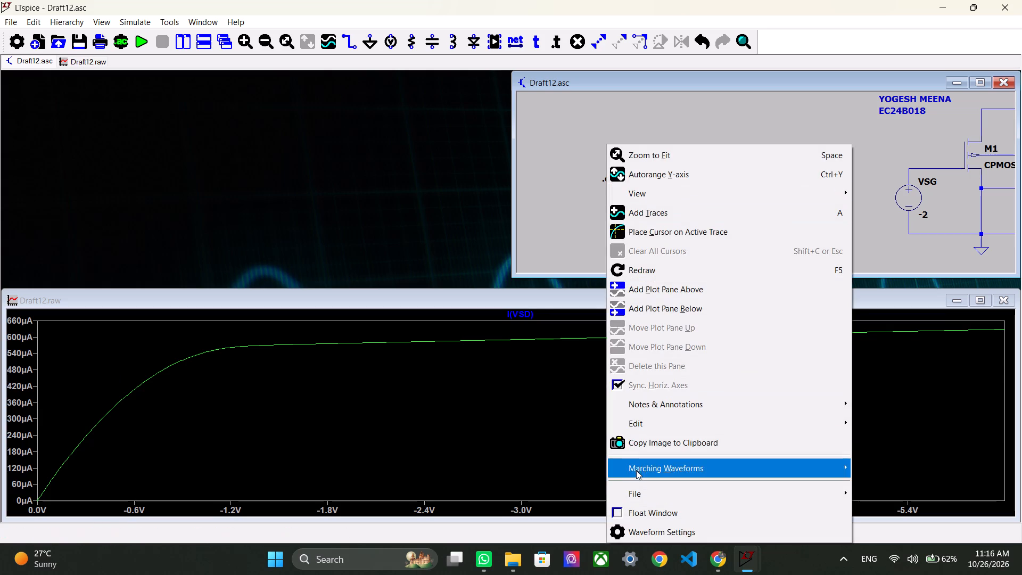
{"action": "left_click", "coordinate": [636, 449]}
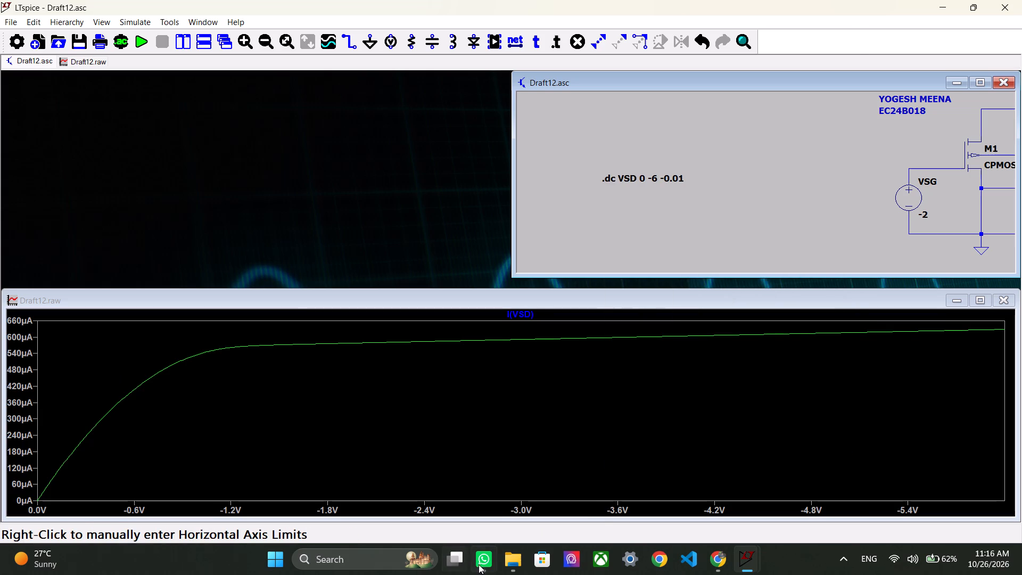
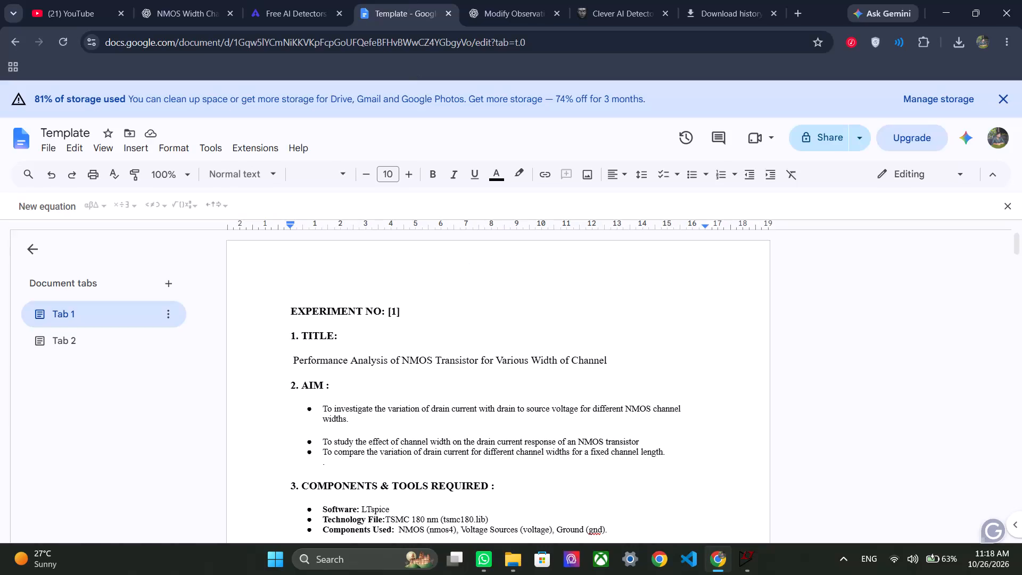
Look through the NMOS experiment report in the Template document, including its aim, schematic diagram and observation table.
{"action": "scroll", "coordinate": [543, 409], "scroll_direction": "up", "scroll_amount": 11}
{"action": "scroll", "coordinate": [465, 401], "scroll_direction": "down", "scroll_amount": 16}
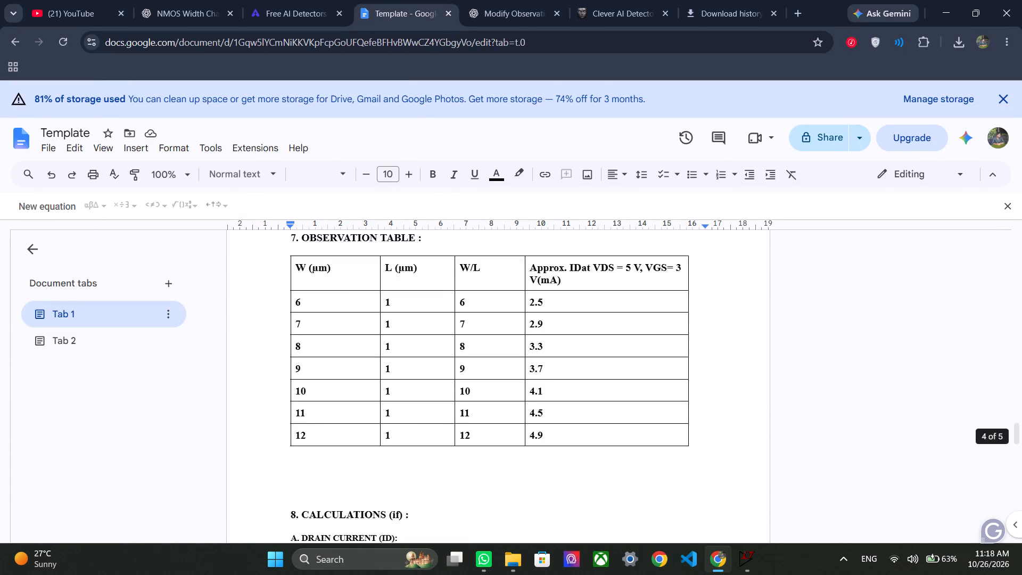
{"action": "scroll", "coordinate": [465, 401], "scroll_direction": "down", "scroll_amount": 8}
{"action": "scroll", "coordinate": [465, 401], "scroll_direction": "up", "scroll_amount": 11}
{"action": "scroll", "coordinate": [465, 401], "scroll_direction": "up", "scroll_amount": 11}
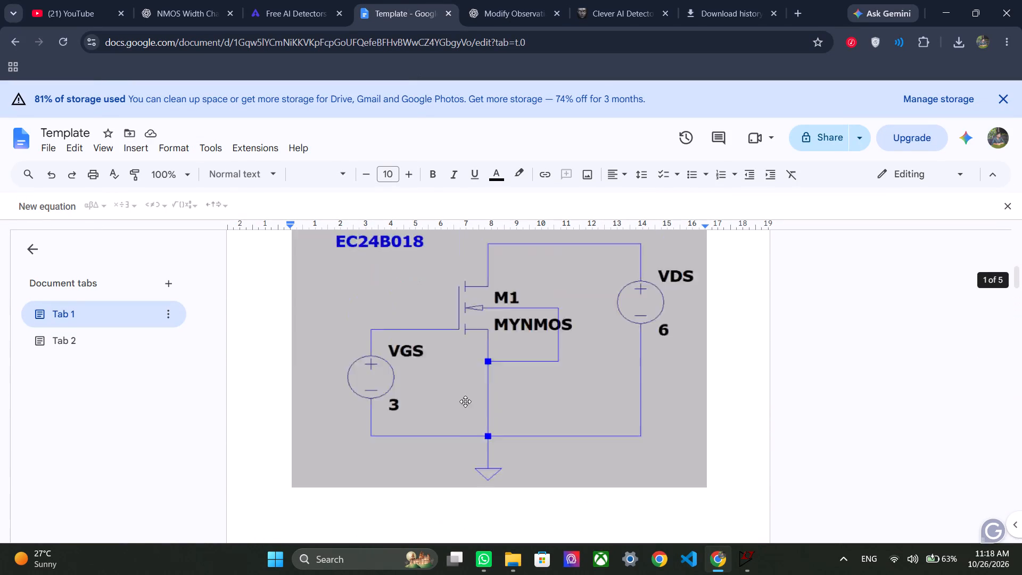
{"action": "scroll", "coordinate": [465, 401], "scroll_direction": "up", "scroll_amount": 11}
{"action": "scroll", "coordinate": [465, 401], "scroll_direction": "down", "scroll_amount": 4}
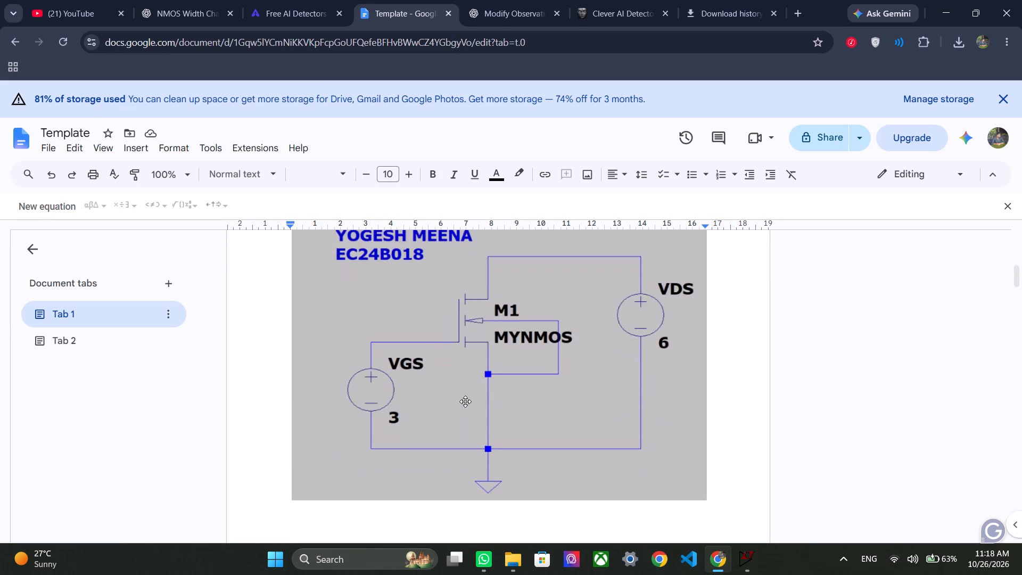
{"action": "scroll", "coordinate": [465, 401], "scroll_direction": "up", "scroll_amount": 11}
{"action": "scroll", "coordinate": [465, 401], "scroll_direction": "down", "scroll_amount": 2}
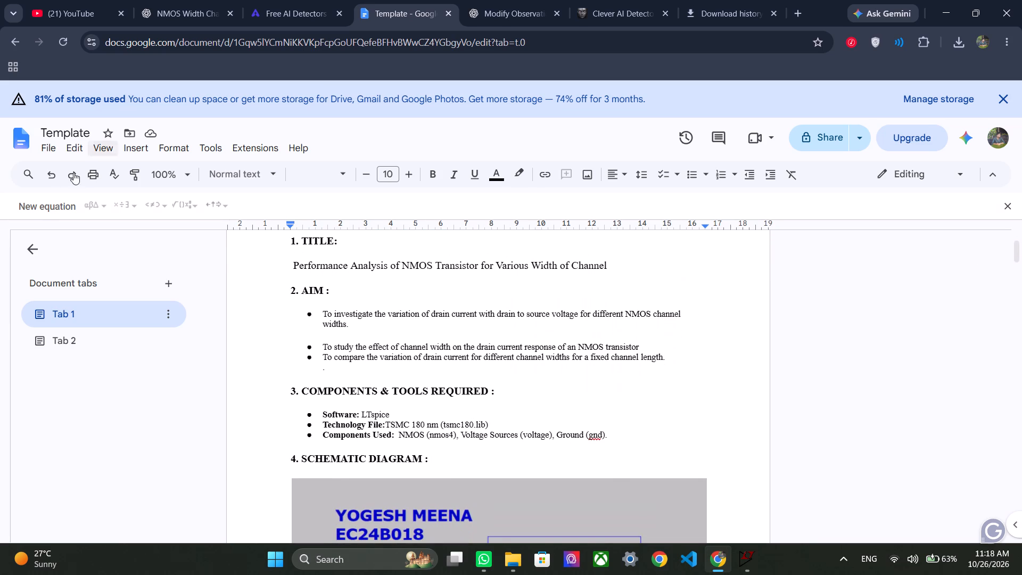
Create a new blank document alongside the Template document.
{"action": "left_click", "coordinate": [54, 146]}
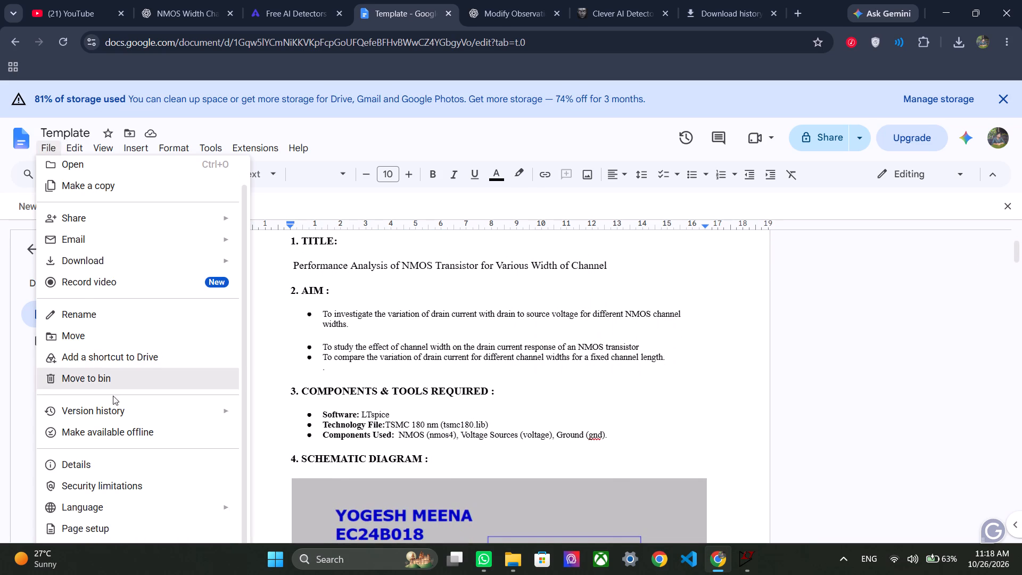
{"action": "scroll", "coordinate": [151, 402], "scroll_direction": "down", "scroll_amount": 2}
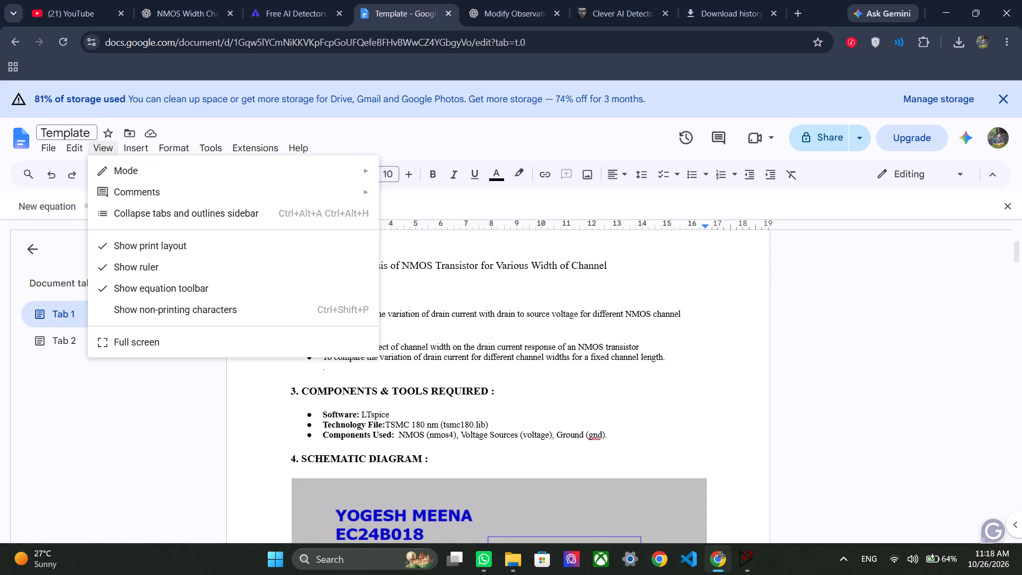
{"action": "left_click", "coordinate": [46, 150]}
{"action": "left_click", "coordinate": [46, 150]}
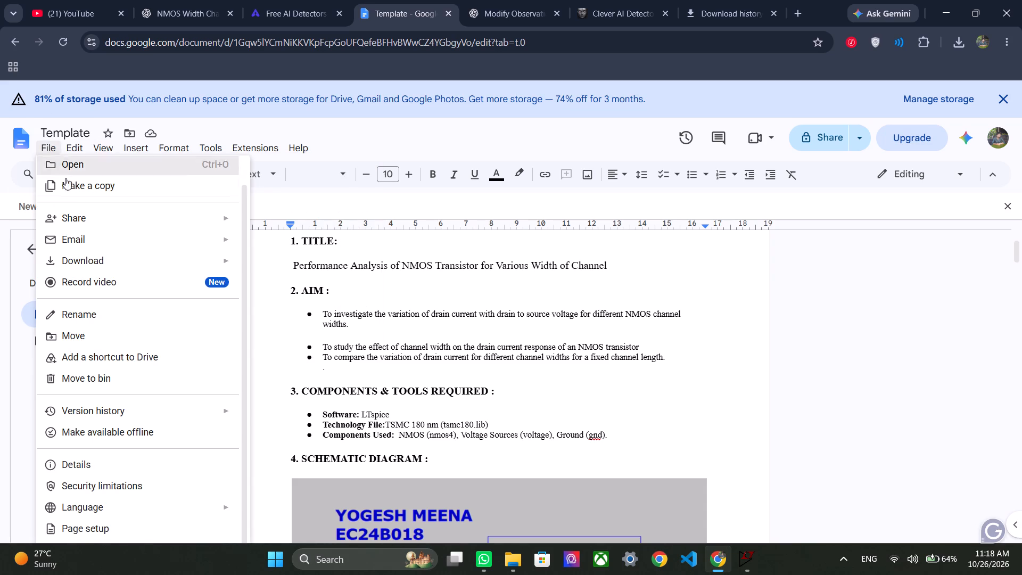
{"action": "scroll", "coordinate": [85, 243], "scroll_direction": "down", "scroll_amount": 1}
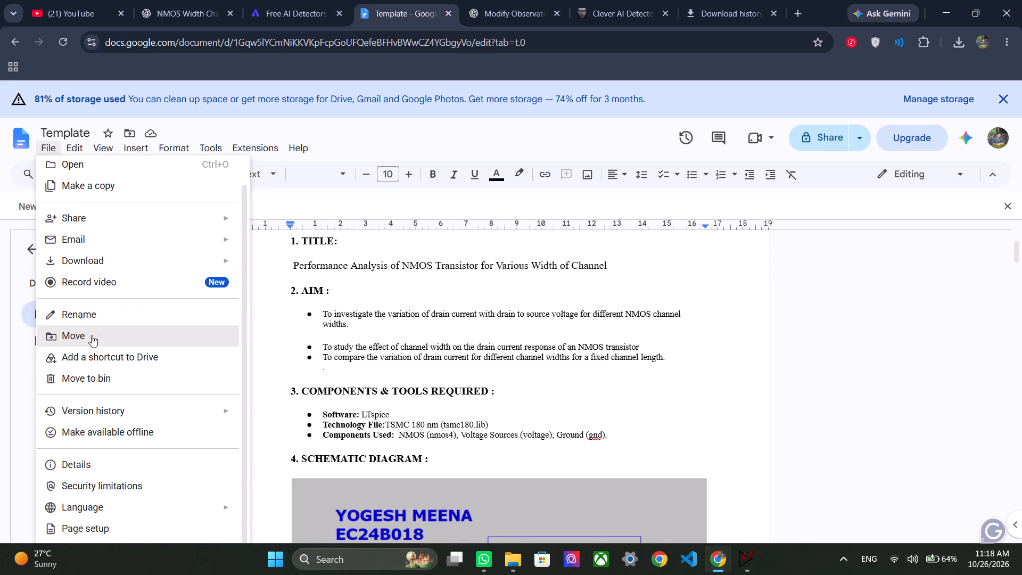
{"action": "scroll", "coordinate": [92, 335], "scroll_direction": "down", "scroll_amount": 2}
{"action": "scroll", "coordinate": [92, 335], "scroll_direction": "up", "scroll_amount": 3}
{"action": "scroll", "coordinate": [92, 335], "scroll_direction": "down", "scroll_amount": 3}
{"action": "scroll", "coordinate": [92, 335], "scroll_direction": "up", "scroll_amount": 3}
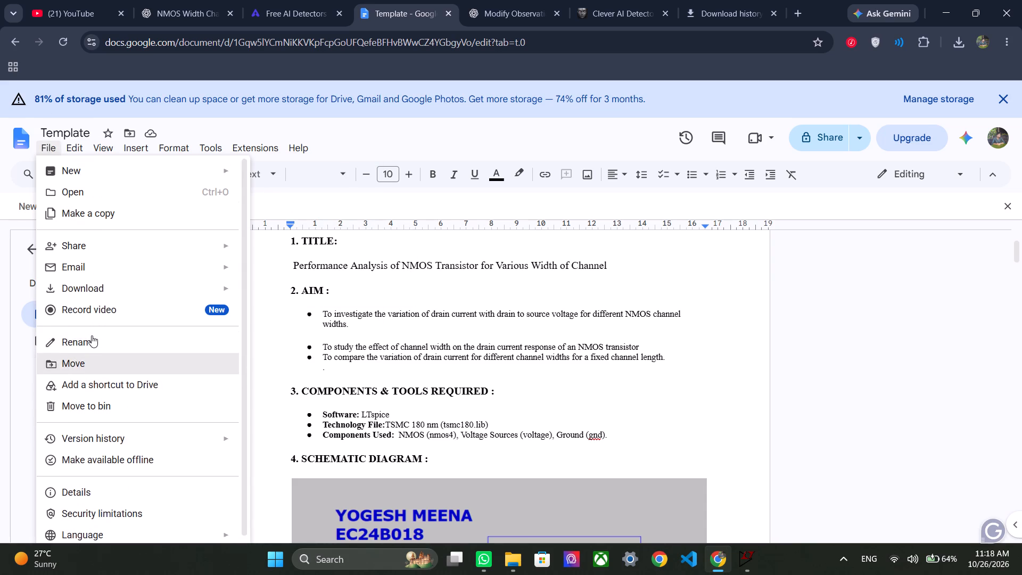
{"action": "scroll", "coordinate": [92, 335], "scroll_direction": "up", "scroll_amount": 1}
{"action": "scroll", "coordinate": [92, 335], "scroll_direction": "down", "scroll_amount": 2}
{"action": "scroll", "coordinate": [92, 335], "scroll_direction": "up", "scroll_amount": 6}
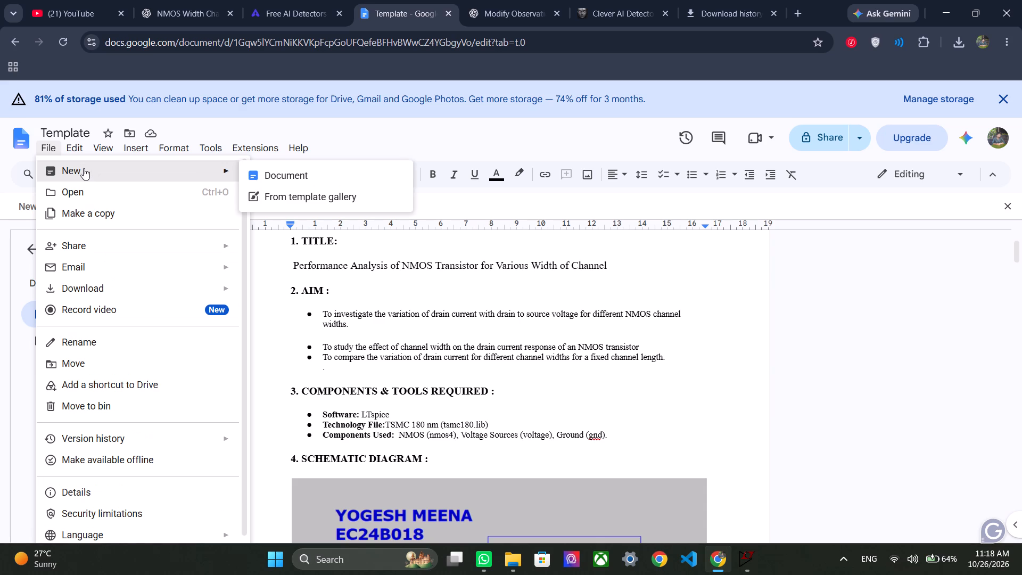
{"action": "left_click", "coordinate": [271, 170]}
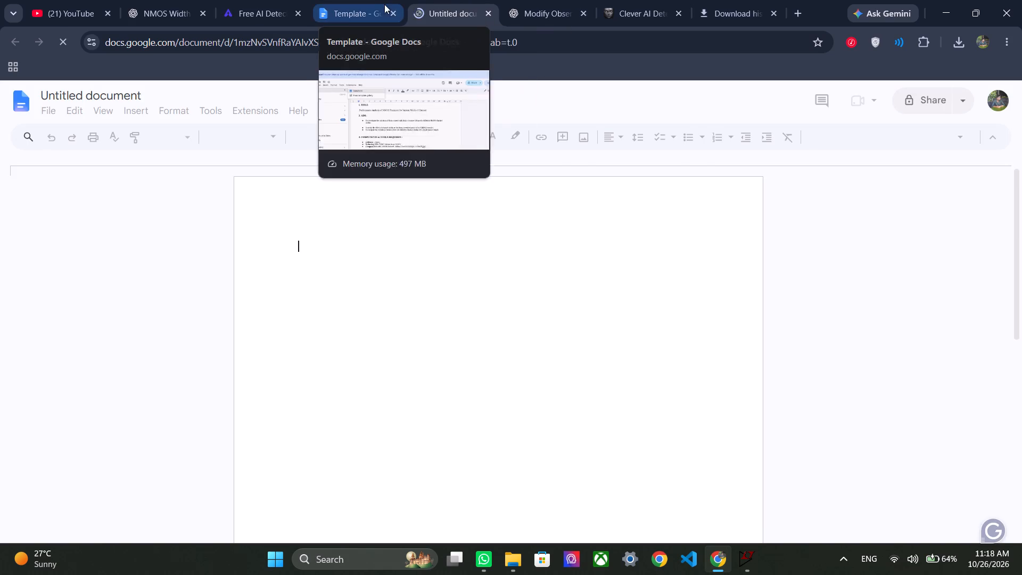
{"action": "left_click", "coordinate": [380, 6]}
{"action": "left_click", "coordinate": [443, 4]}
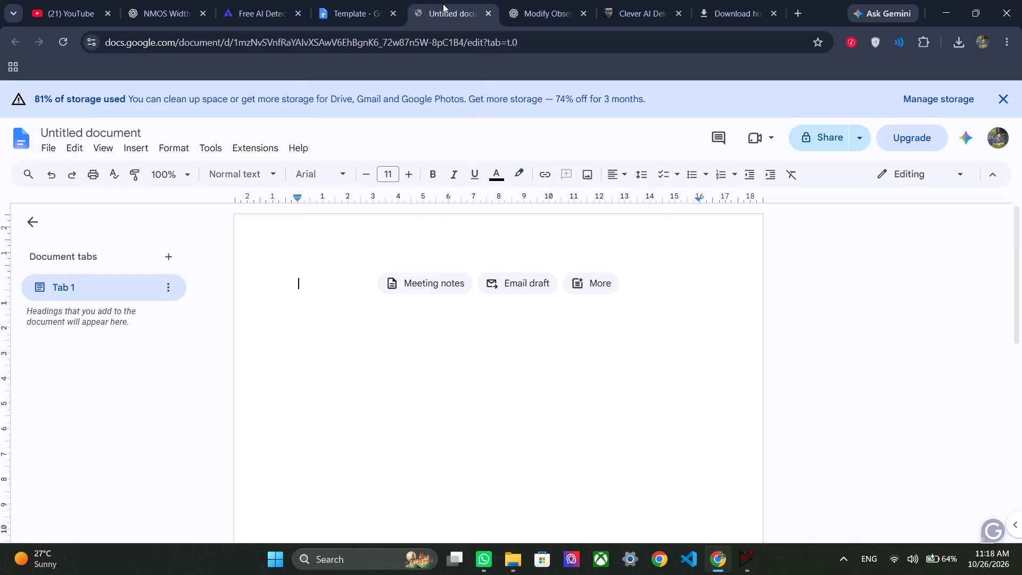
{"action": "left_click", "coordinate": [366, 268]}
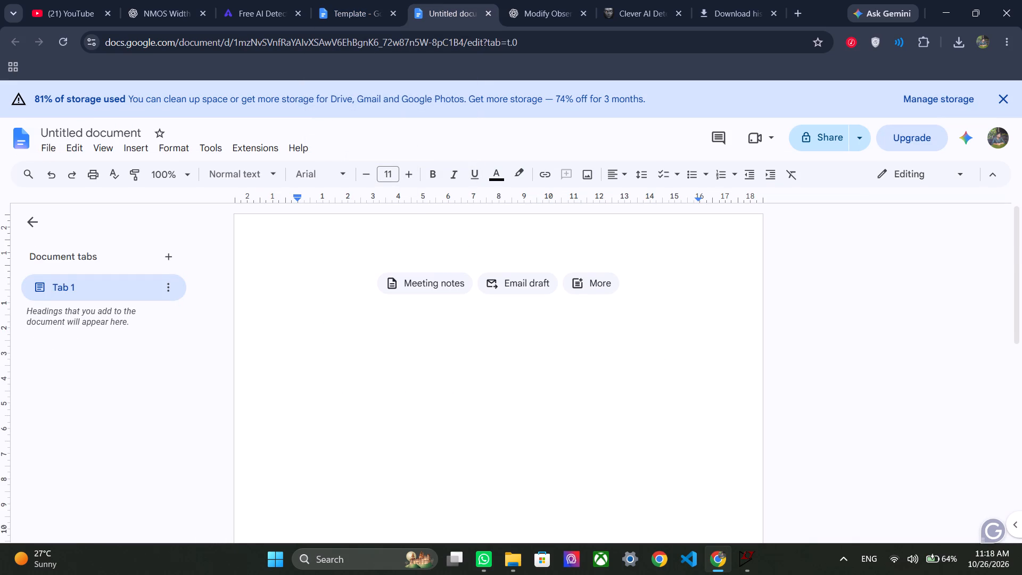
{"action": "left_click", "coordinate": [327, 300]}
{"action": "scroll", "coordinate": [273, 369], "scroll_direction": "down", "scroll_amount": 3}
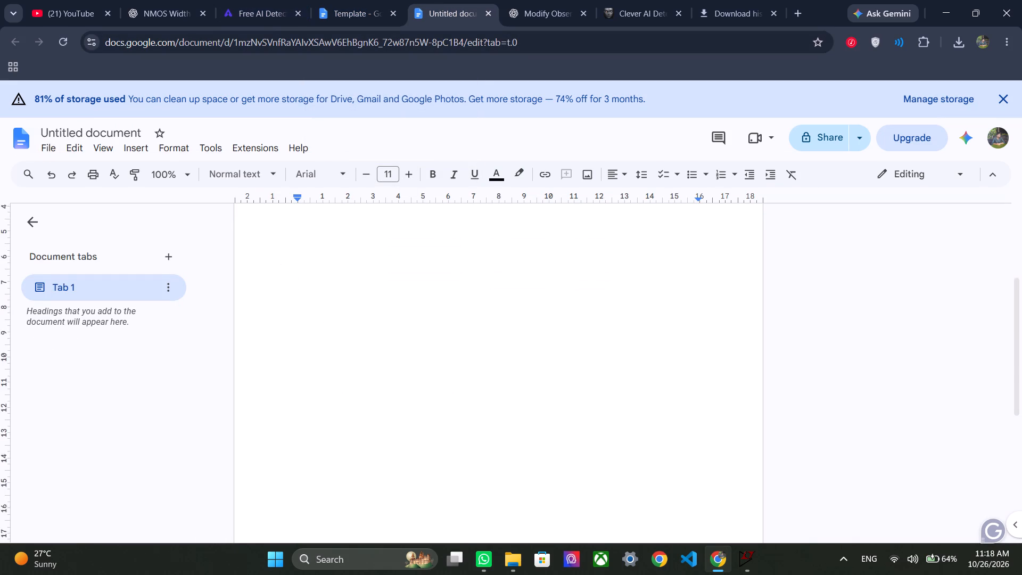
{"action": "scroll", "coordinate": [273, 369], "scroll_direction": "up", "scroll_amount": 6}
Copy the whole NMOS experiment report from the Template document's Tab 1 into the new blank document.
{"action": "left_click", "coordinate": [268, 0]}
{"action": "left_click", "coordinate": [349, 0]}
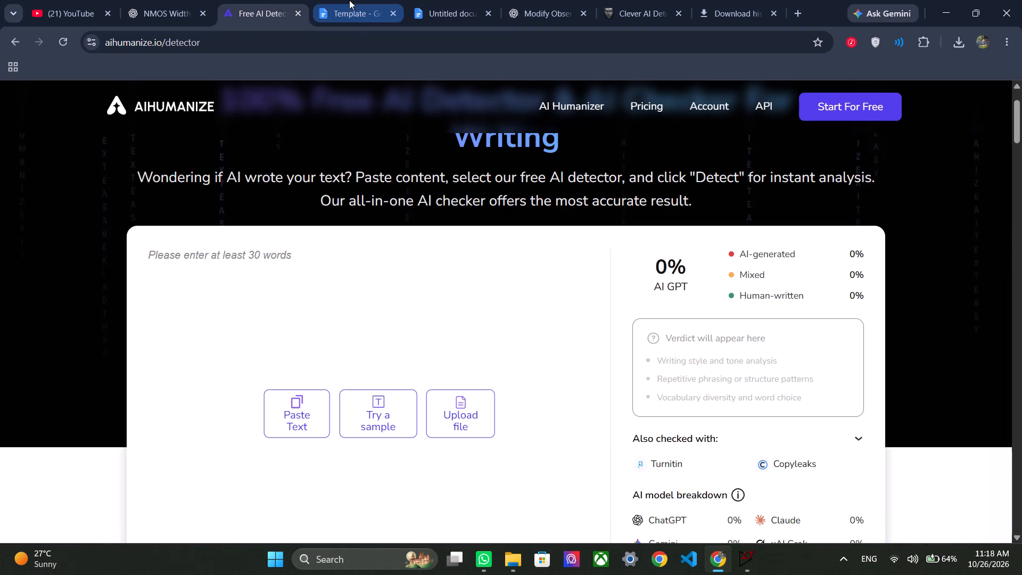
{"action": "scroll", "coordinate": [365, 307], "scroll_direction": "up", "scroll_amount": 7}
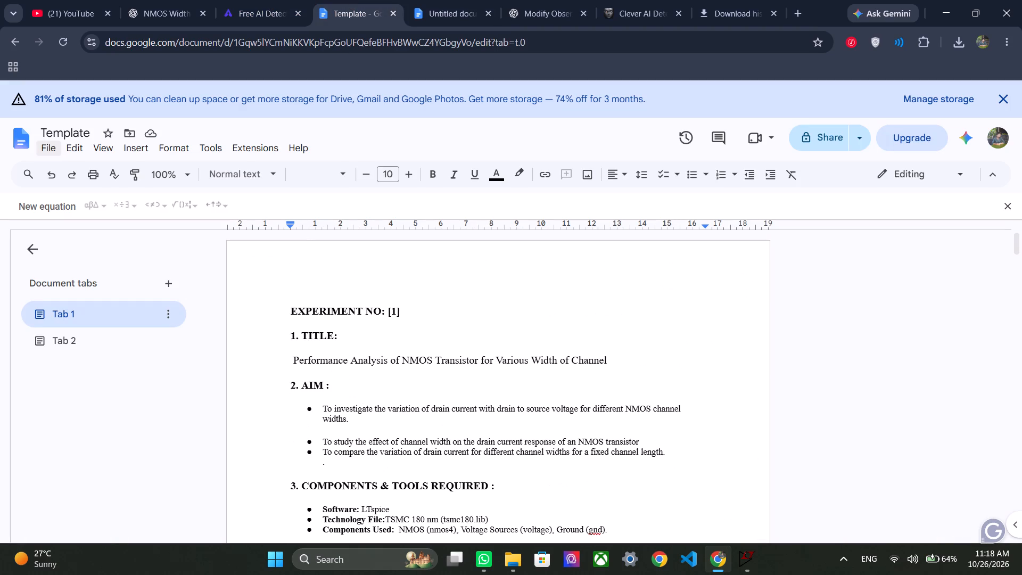
{"action": "left_click_drag", "start_coordinate": [287, 313], "coordinate": [430, 574]}
{"action": "key", "text": "ctrl+c"}
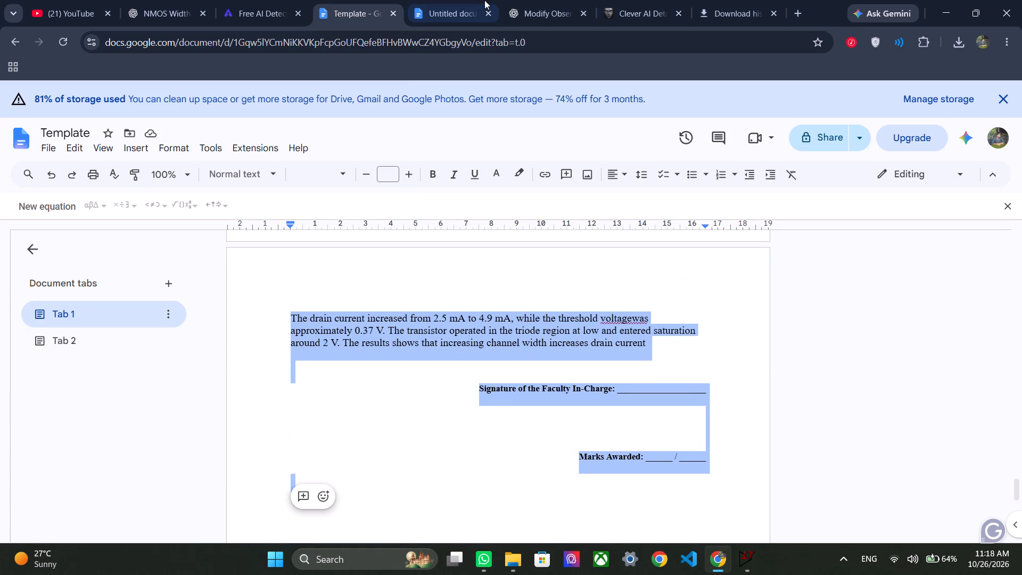
{"action": "left_click", "coordinate": [450, 11]}
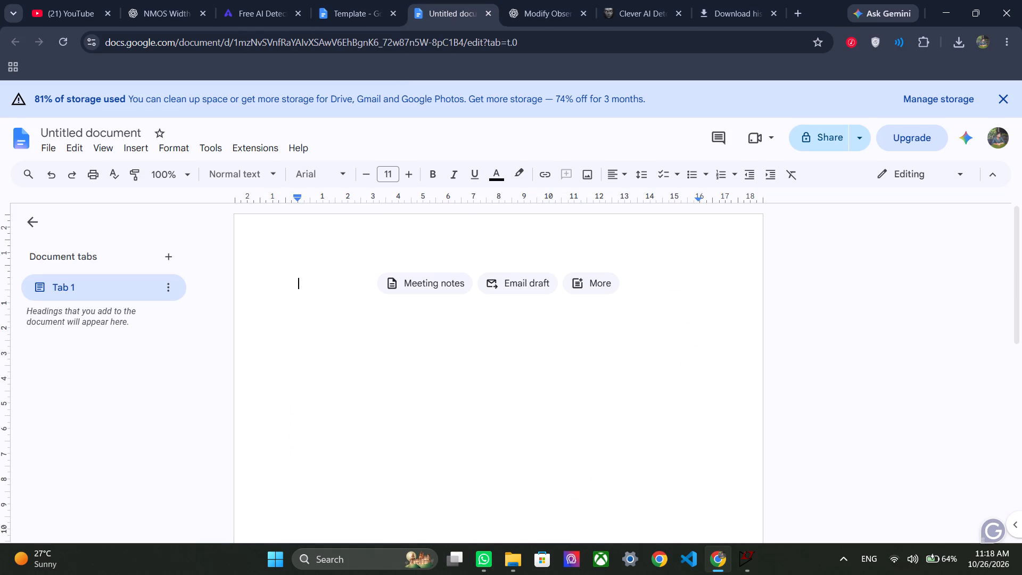
{"action": "left_click", "coordinate": [339, 286]}
{"action": "key", "text": "ctrl+v"}
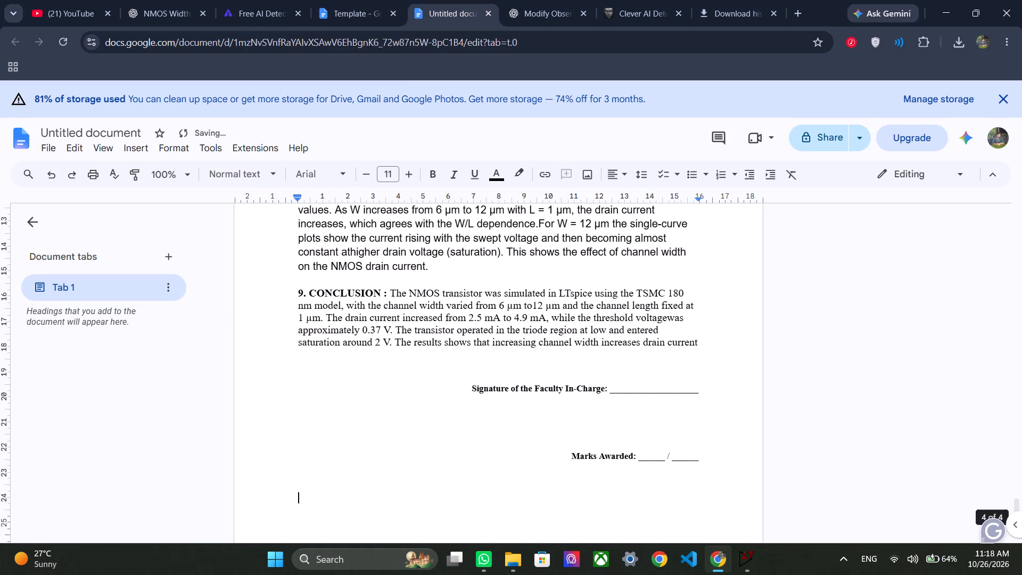
Change NMOS to PMOS in the title of the copied report.
{"action": "scroll", "coordinate": [402, 302], "scroll_direction": "up", "scroll_amount": 19}
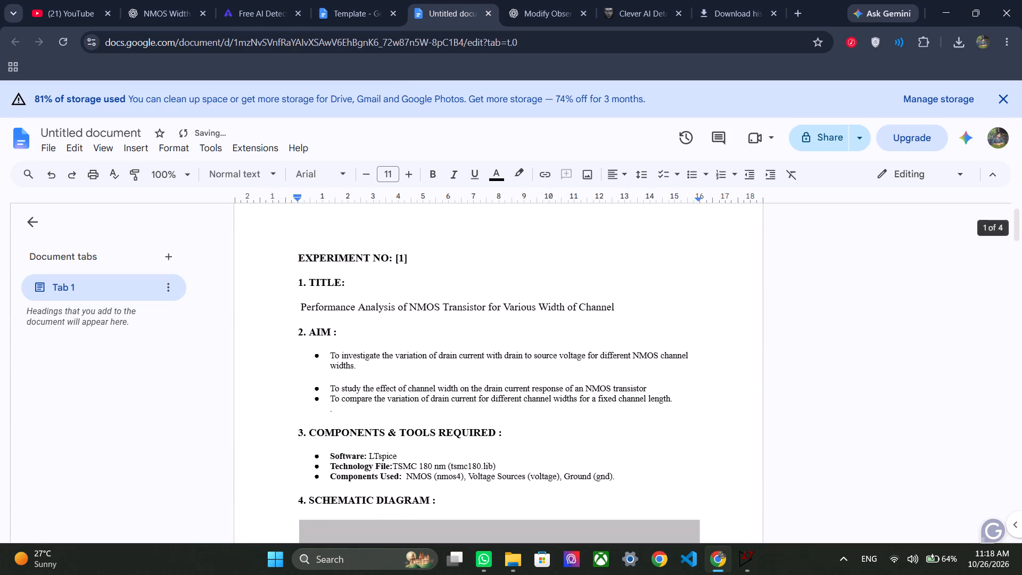
{"action": "scroll", "coordinate": [402, 302], "scroll_direction": "down", "scroll_amount": 1}
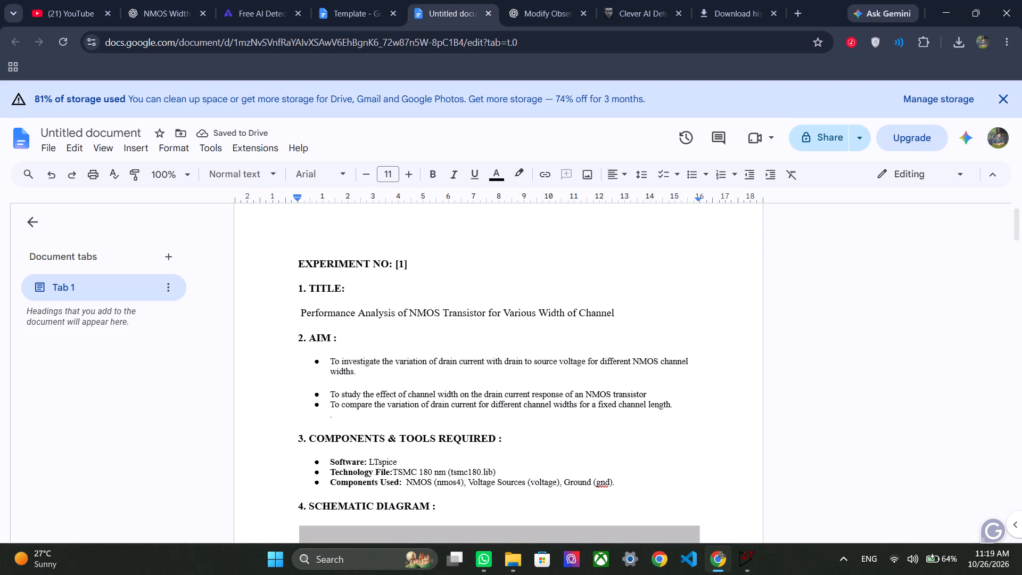
{"action": "left_click", "coordinate": [418, 313]}
{"action": "key", "text": "BackSpace"}
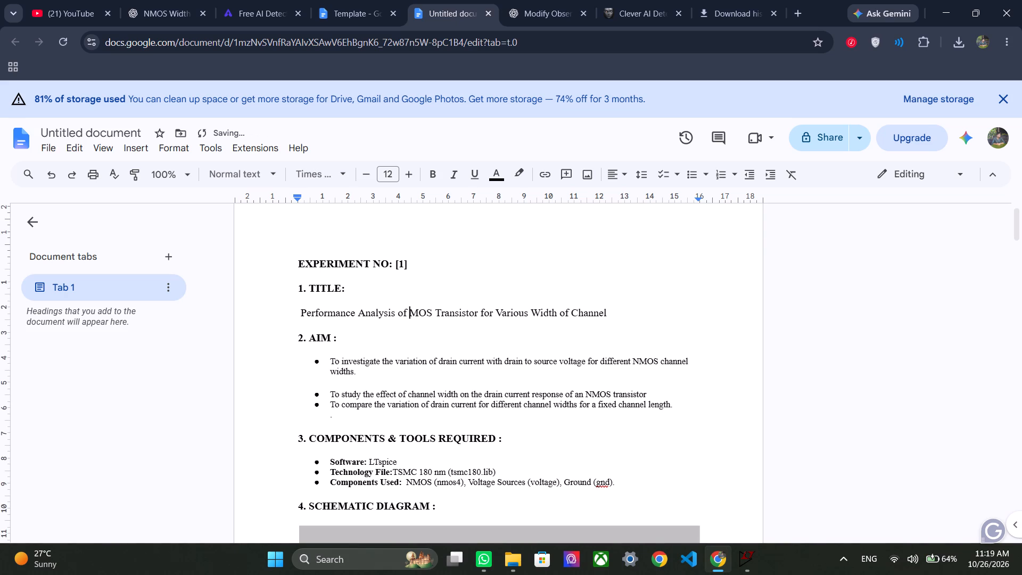
{"action": "key", "text": "shift+o"}
{"action": "key", "text": "BackSpace"}
{"action": "key", "text": "p"}
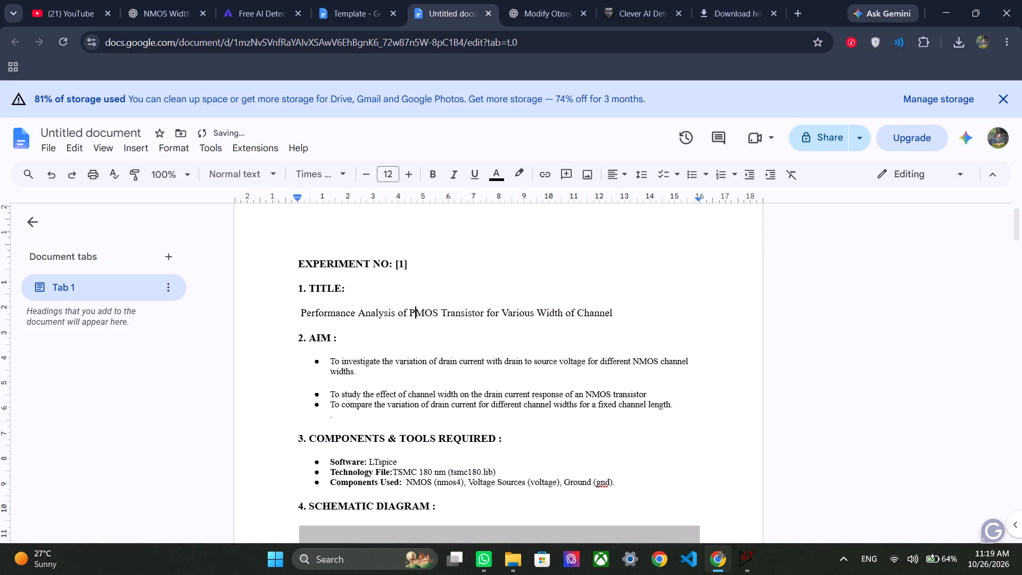
Change NMOS to PMOS in the first two bullet points of the AIM section.
{"action": "scroll", "coordinate": [589, 326], "scroll_direction": "down", "scroll_amount": 1}
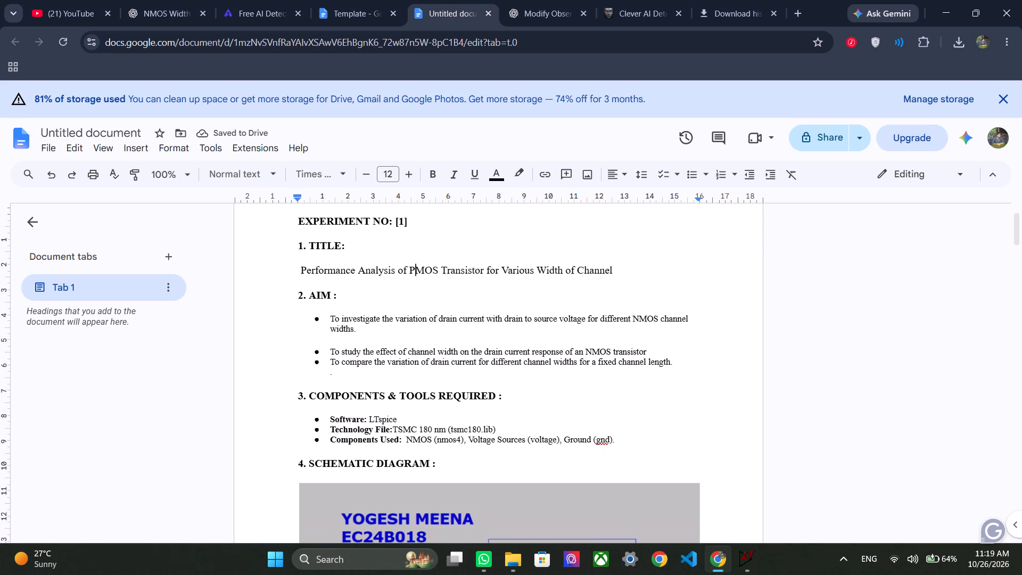
{"action": "scroll", "coordinate": [589, 326], "scroll_direction": "down", "scroll_amount": 1}
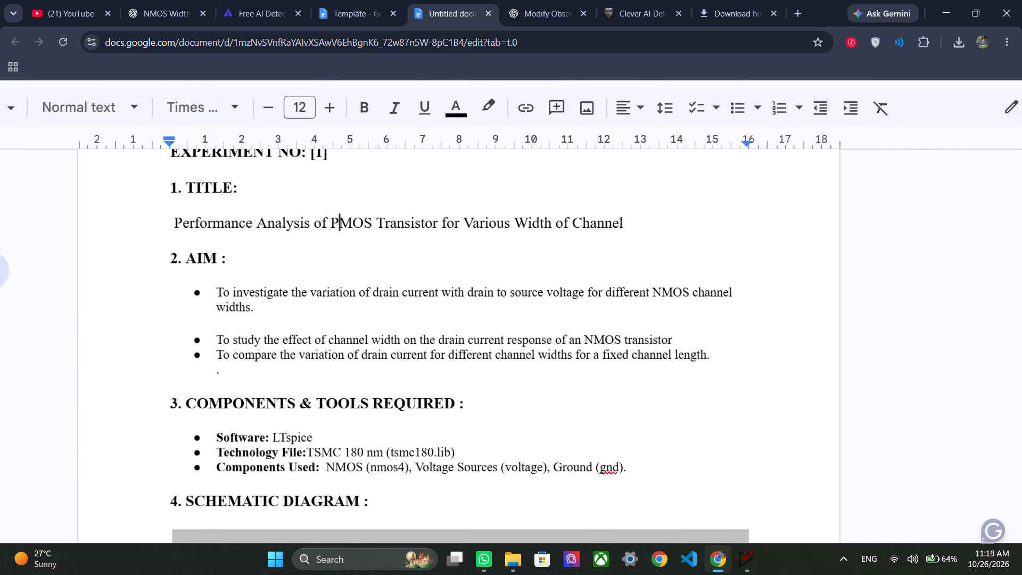
{"action": "left_click", "coordinate": [664, 290]}
{"action": "key", "text": "BackSpace"}
{"action": "key", "text": "p"}
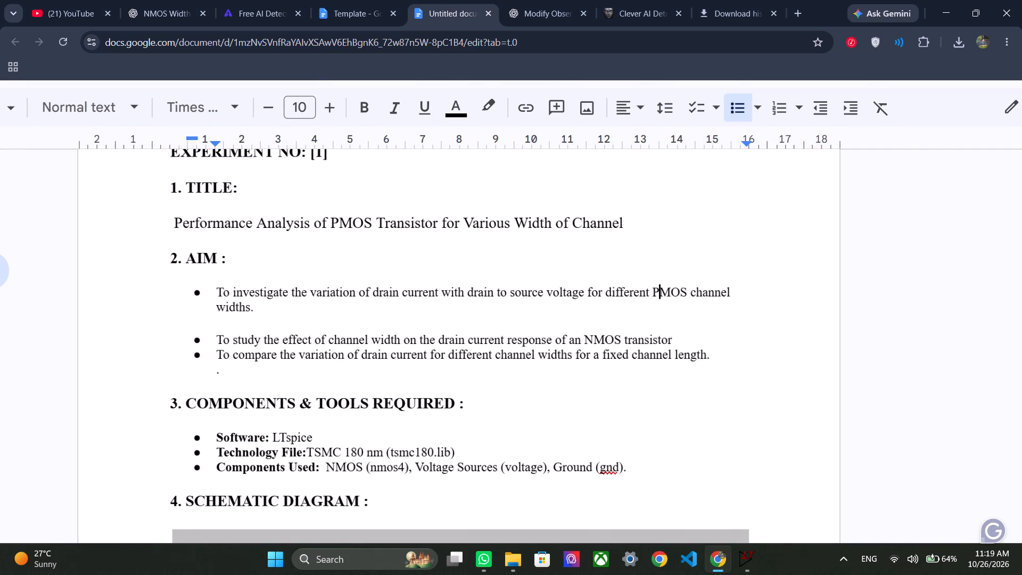
{"action": "left_click", "coordinate": [592, 338]}
{"action": "key", "text": "BackSpace"}
{"action": "key", "text": "p"}
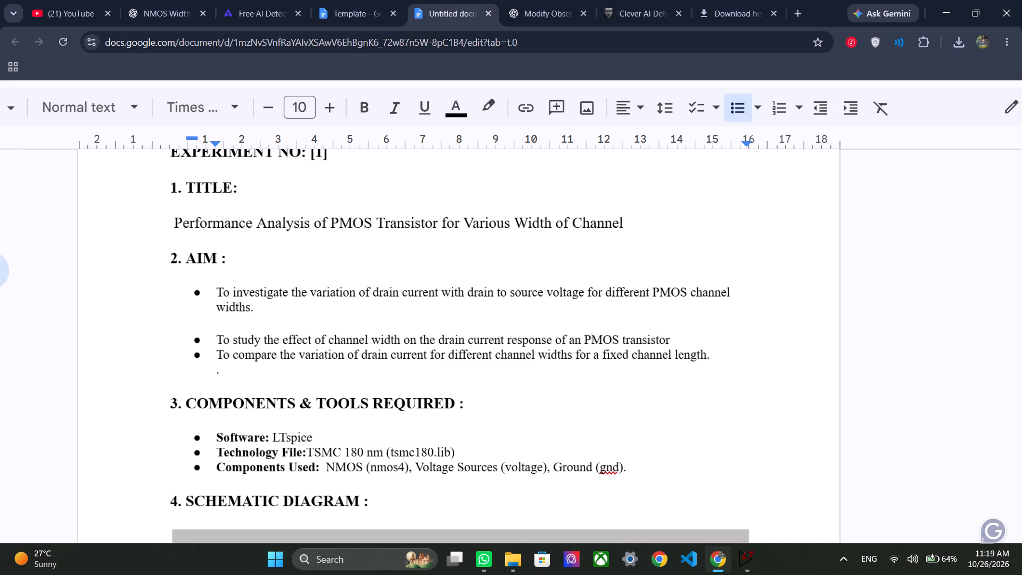
Change the Components Used entry in section 3 from NMOS (nmos4) to PMOS (pmos4).
{"action": "scroll", "coordinate": [629, 360], "scroll_direction": "down", "scroll_amount": 1}
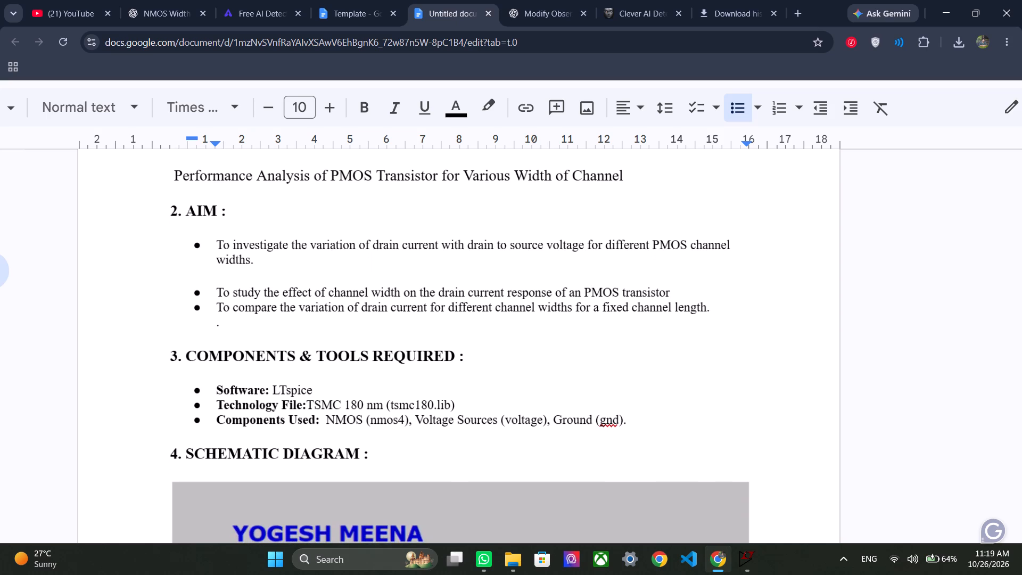
{"action": "scroll", "coordinate": [629, 360], "scroll_direction": "down", "scroll_amount": 4}
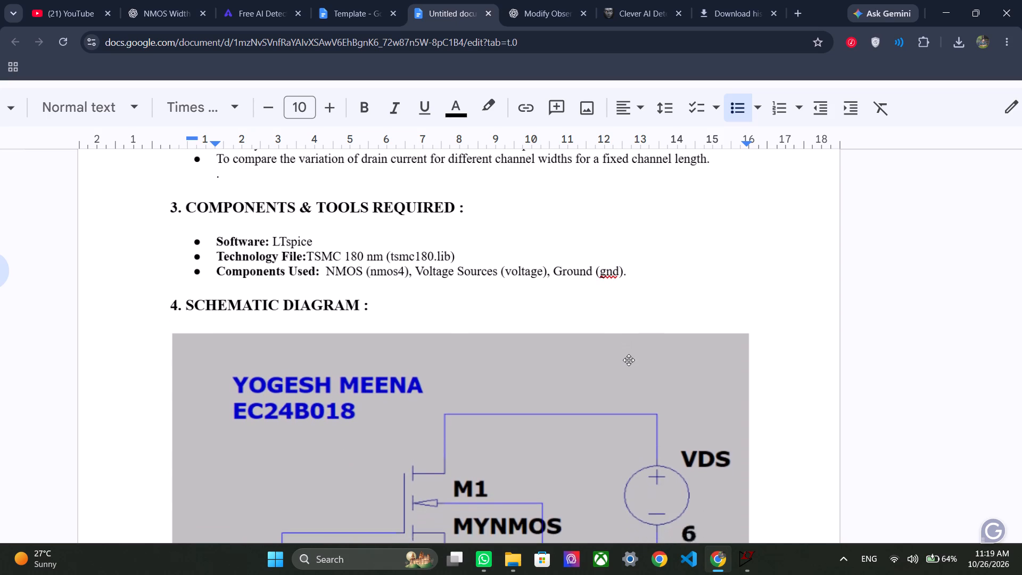
{"action": "scroll", "coordinate": [629, 360], "scroll_direction": "down", "scroll_amount": 1}
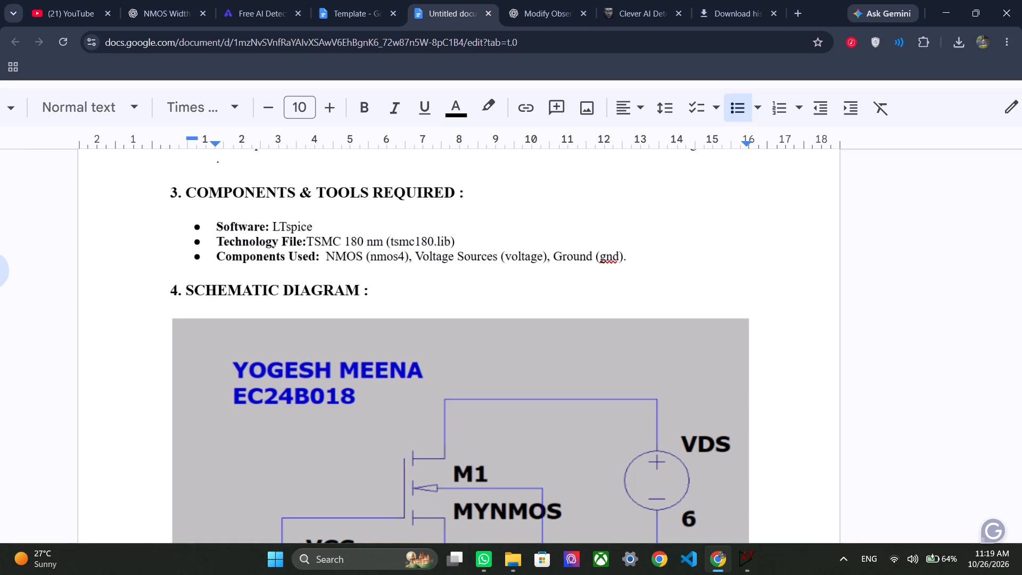
{"action": "left_click", "coordinate": [333, 256]}
{"action": "key", "text": "BackSpace"}
{"action": "key", "text": "p"}
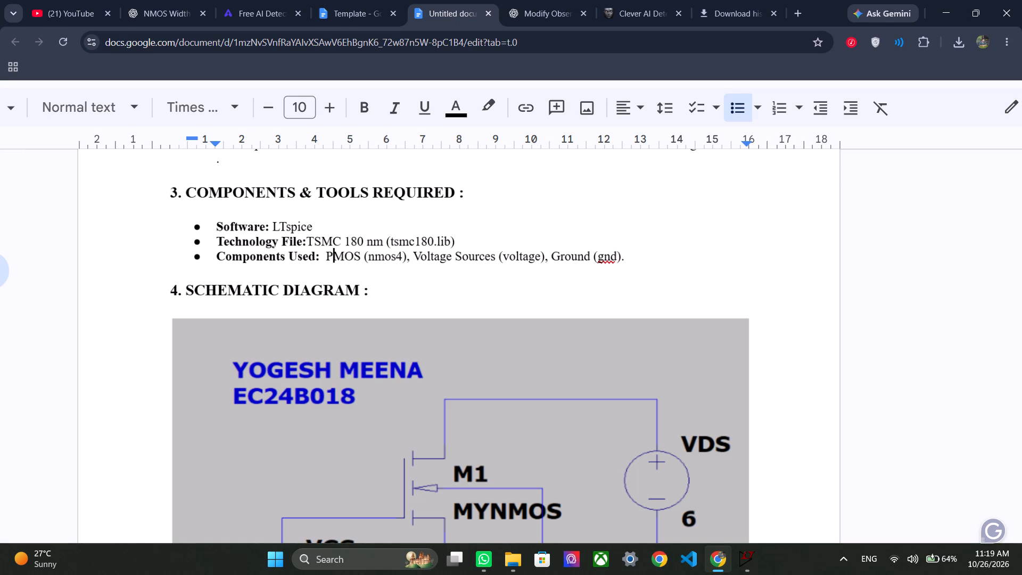
{"action": "left_click", "coordinate": [375, 257]}
{"action": "key", "text": "BackSpace"}
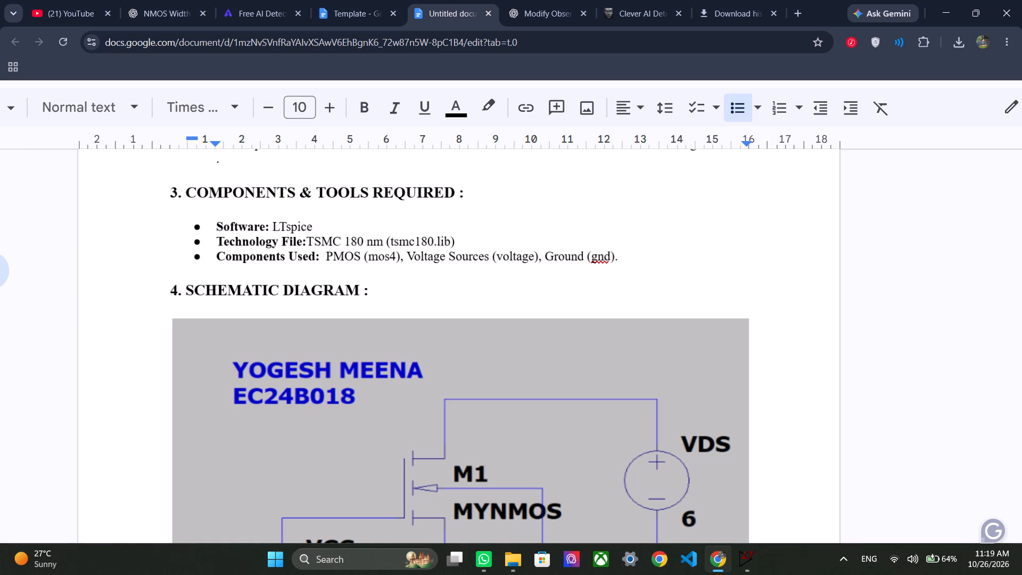
{"action": "key", "text": "shift+p"}
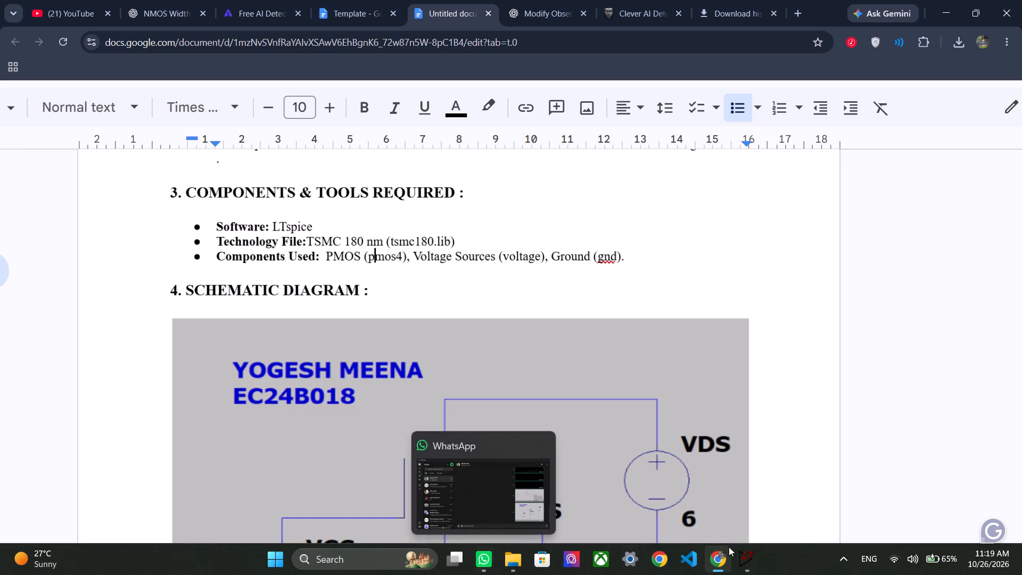
Check the PMOS schematic in LTspice's Draft12.asc, and delete the NMOS schematic image from section 4 of the copied report.
{"action": "left_click", "coordinate": [749, 553]}
{"action": "left_click", "coordinate": [792, 510]}
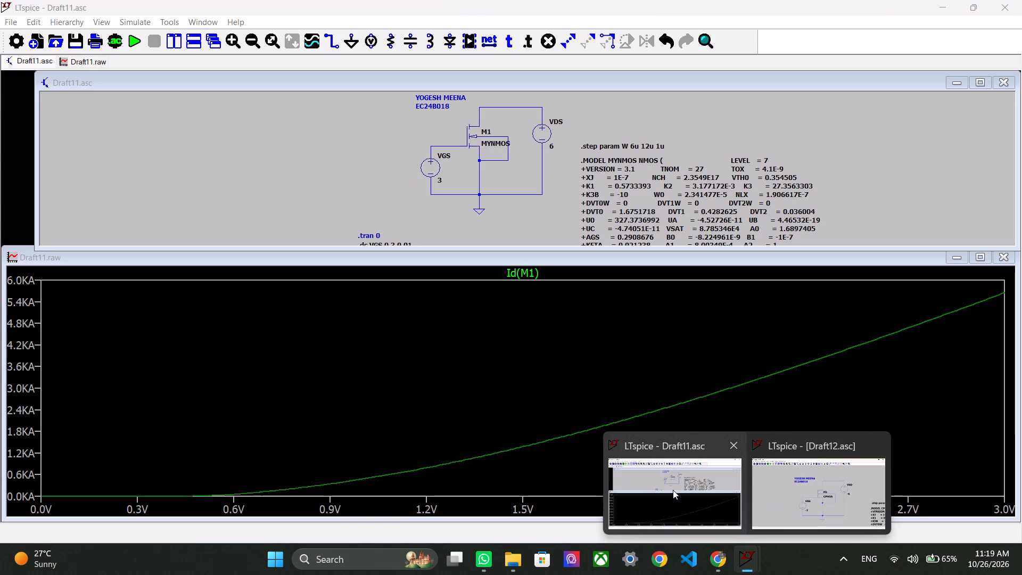
{"action": "left_click", "coordinate": [797, 508]}
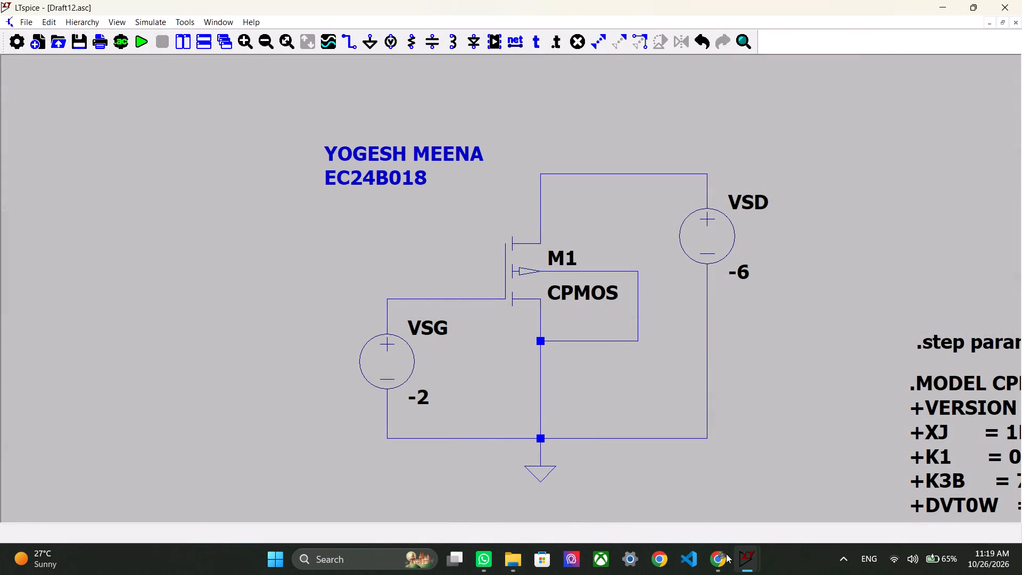
{"action": "left_click", "coordinate": [713, 502]}
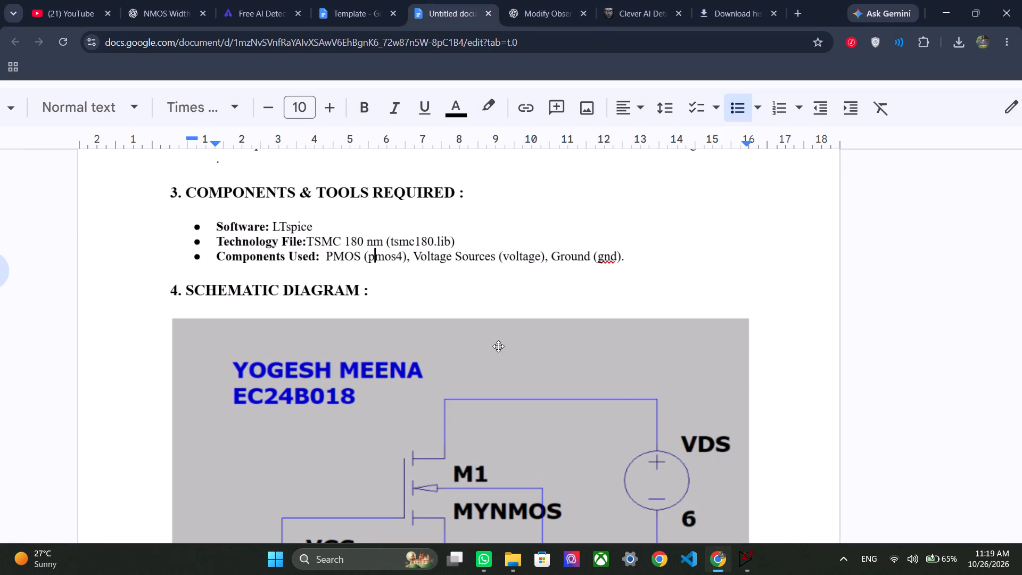
{"action": "scroll", "coordinate": [440, 448], "scroll_direction": "down", "scroll_amount": 2}
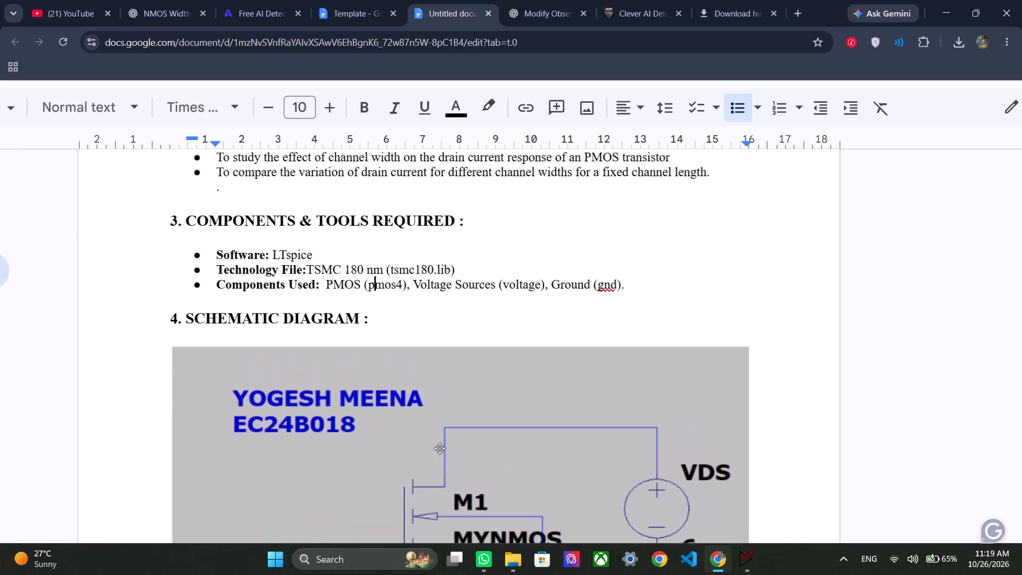
{"action": "scroll", "coordinate": [440, 448], "scroll_direction": "down", "scroll_amount": 2}
{"action": "scroll", "coordinate": [440, 448], "scroll_direction": "up", "scroll_amount": 1}
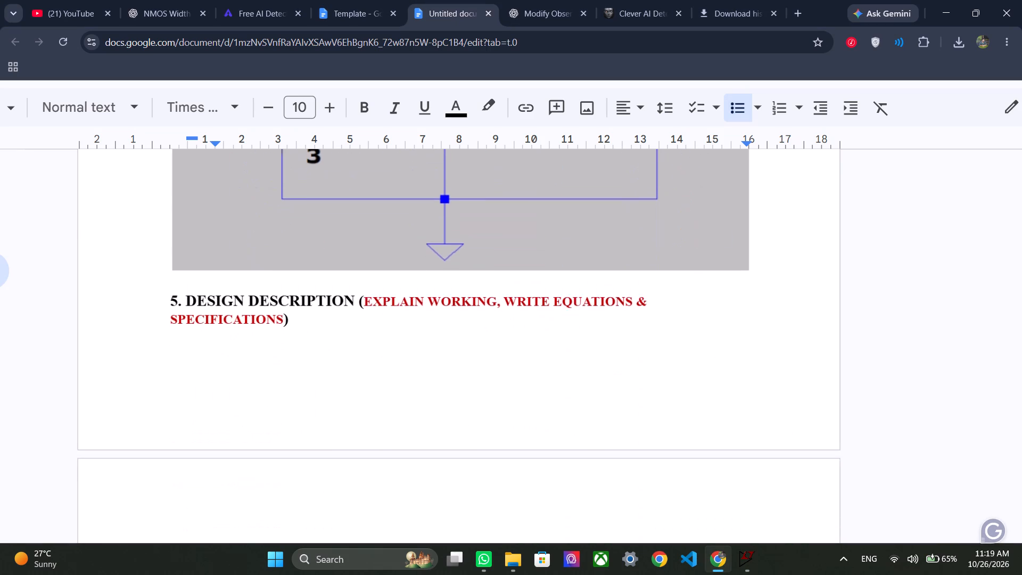
{"action": "scroll", "coordinate": [440, 448], "scroll_direction": "up", "scroll_amount": 1}
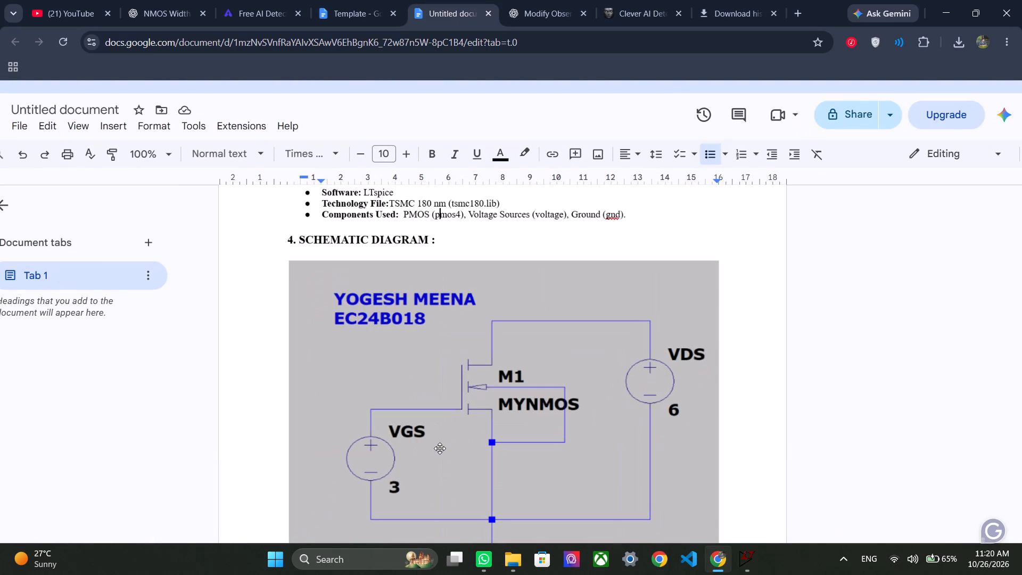
{"action": "right_click", "coordinate": [485, 391]}
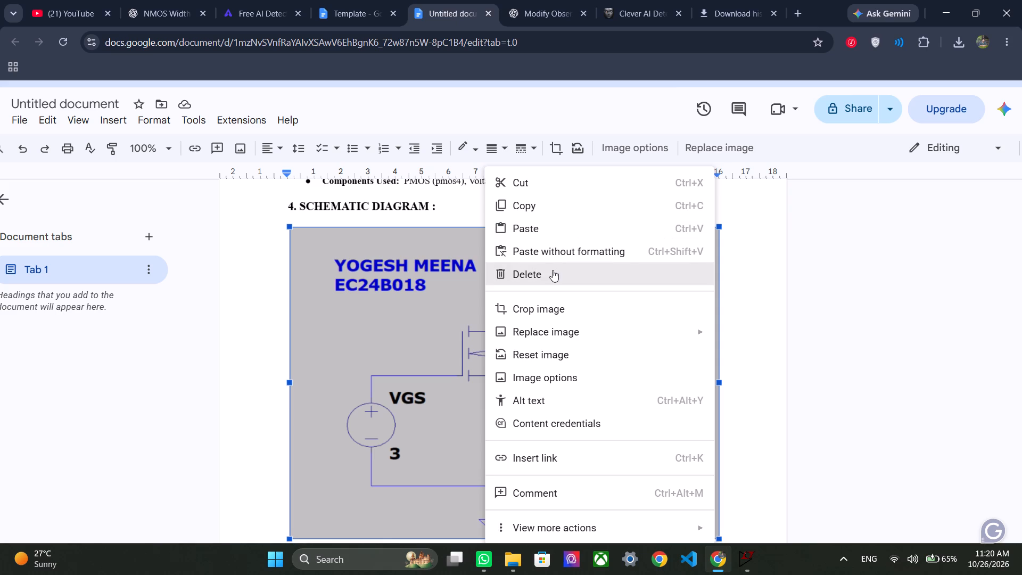
{"action": "left_click", "coordinate": [551, 272]}
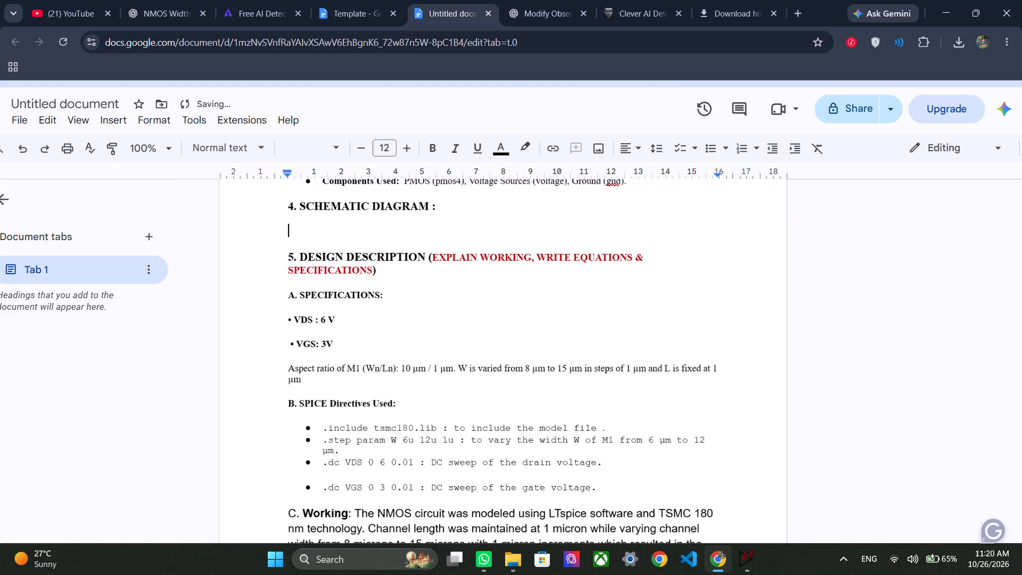
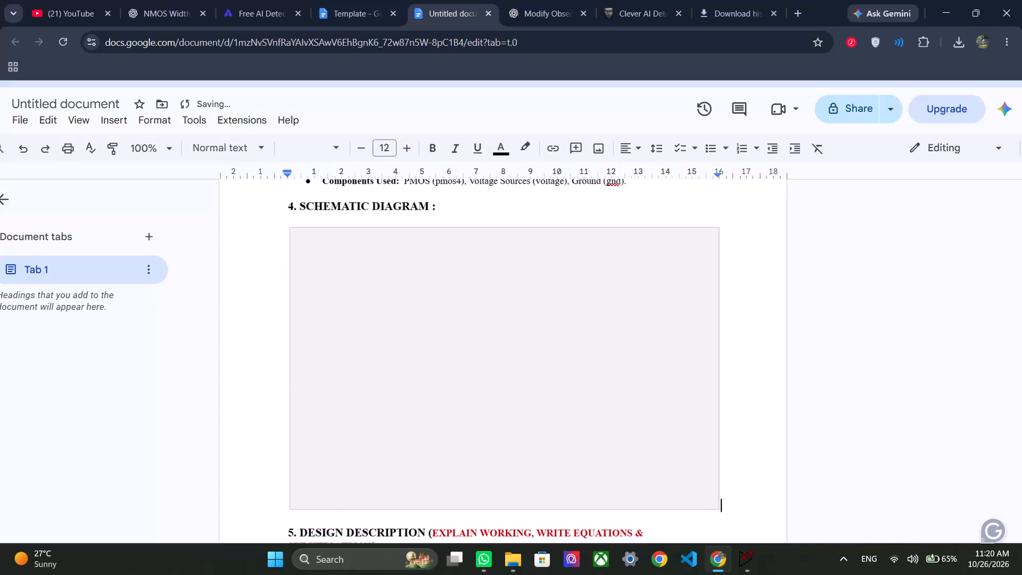
Delete the parenthetical note "(EXPLAIN WORKING, WRITE EQUATIONS & SPECIFICATIONS)" from the section 5 DESIGN DESCRIPTION heading of the copied report.
{"action": "scroll", "coordinate": [494, 334], "scroll_direction": "down", "scroll_amount": 2}
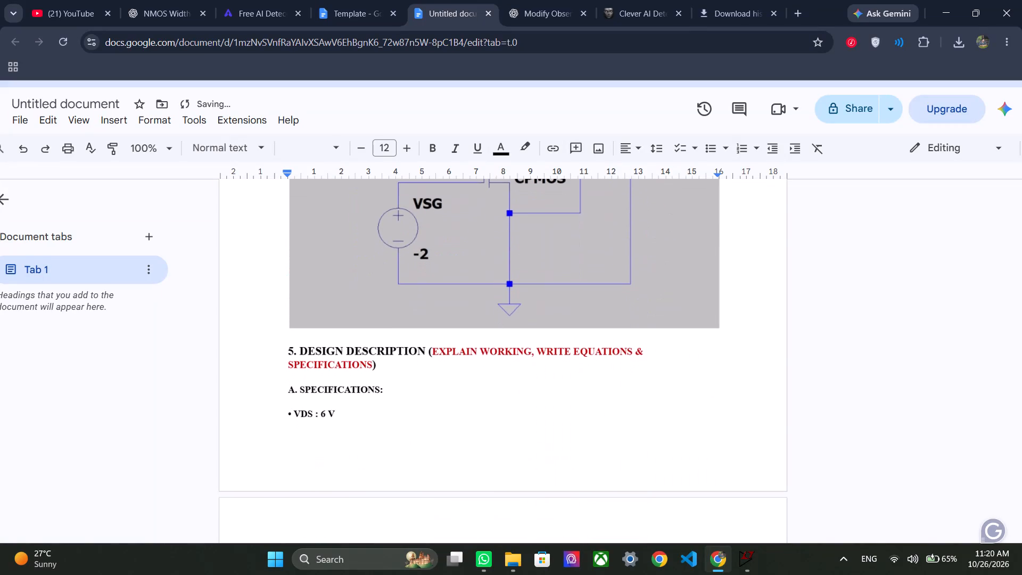
{"action": "scroll", "coordinate": [494, 334], "scroll_direction": "down", "scroll_amount": 3}
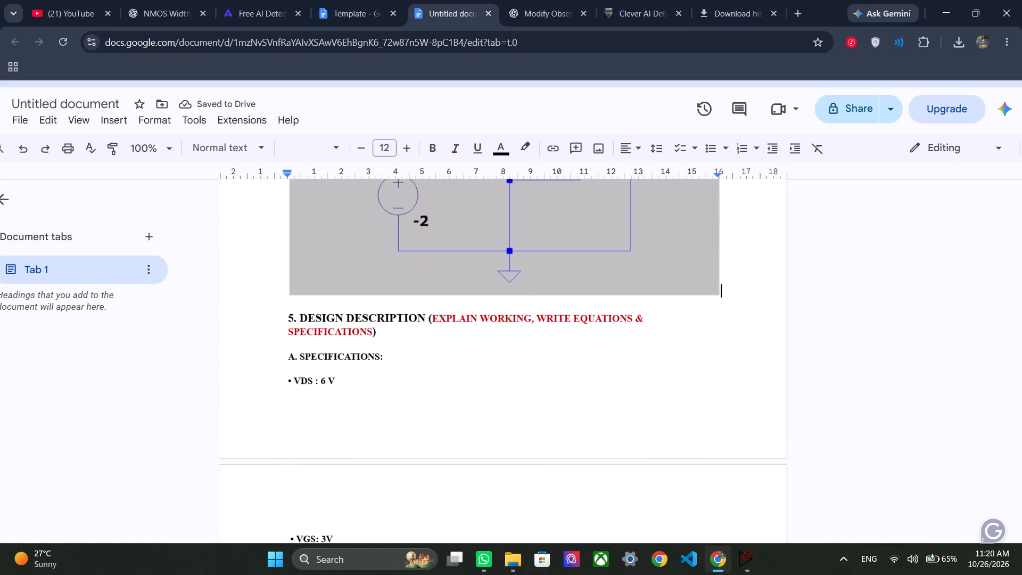
{"action": "left_click_drag", "start_coordinate": [380, 345], "coordinate": [262, 336]}
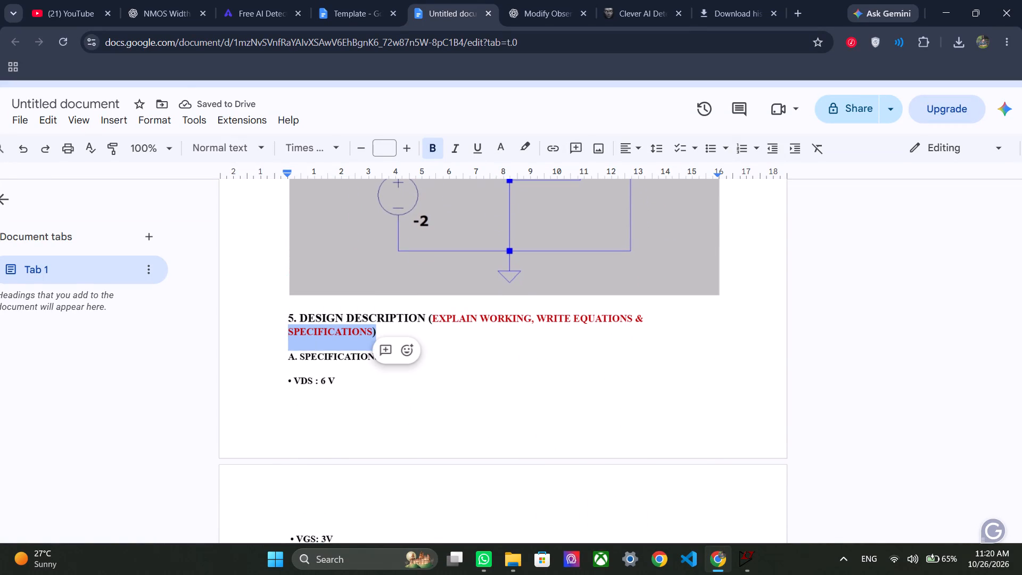
{"action": "key", "text": "BackSpace"}
{"action": "key", "text": "BackSpace"}
{"action": "key", "text": "BackSpace"}
{"action": "key", "text": "BackSpace"}
{"action": "key", "text": "BackSpace"}
{"action": "key", "text": "BackSpace"}
{"action": "key", "text": "BackSpace"}
{"action": "key", "text": "BackSpace"}
{"action": "key", "text": "BackSpace"}
{"action": "key", "text": "BackSpace"}
{"action": "key", "text": "BackSpace"}
{"action": "key", "text": "BackSpace"}
{"action": "key", "text": "BackSpace"}
{"action": "key", "text": "BackSpace"}
{"action": "key", "text": "BackSpace"}
{"action": "key", "text": "BackSpace"}
{"action": "key", "text": "BackSpace"}
{"action": "key", "text": "BackSpace"}
{"action": "key", "text": "BackSpace"}
{"action": "key", "text": "BackSpace"}
{"action": "key", "text": "BackSpace"}
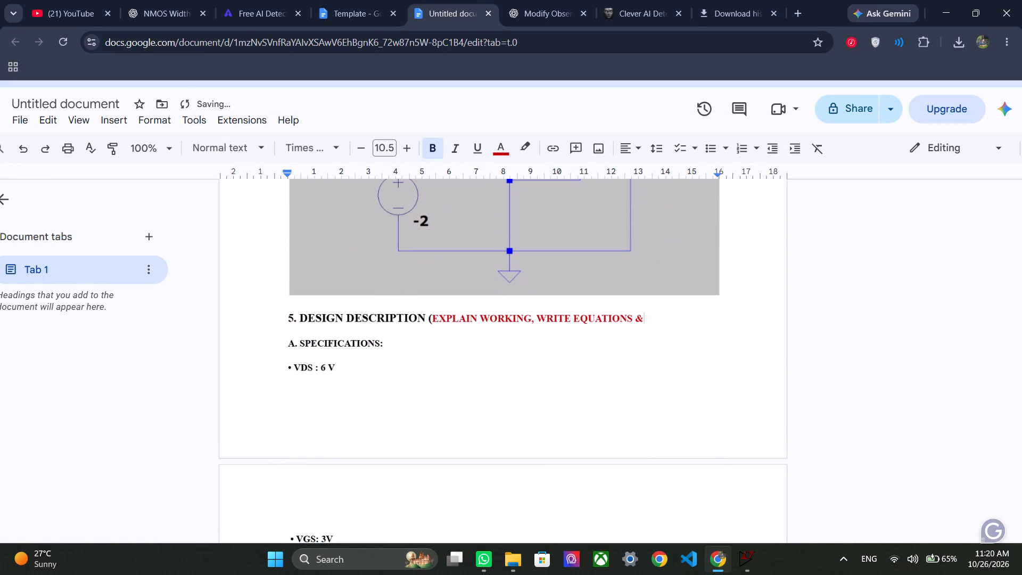
{"action": "key", "text": "BackSpace"}
{"action": "key", "text": "BackSpace"}
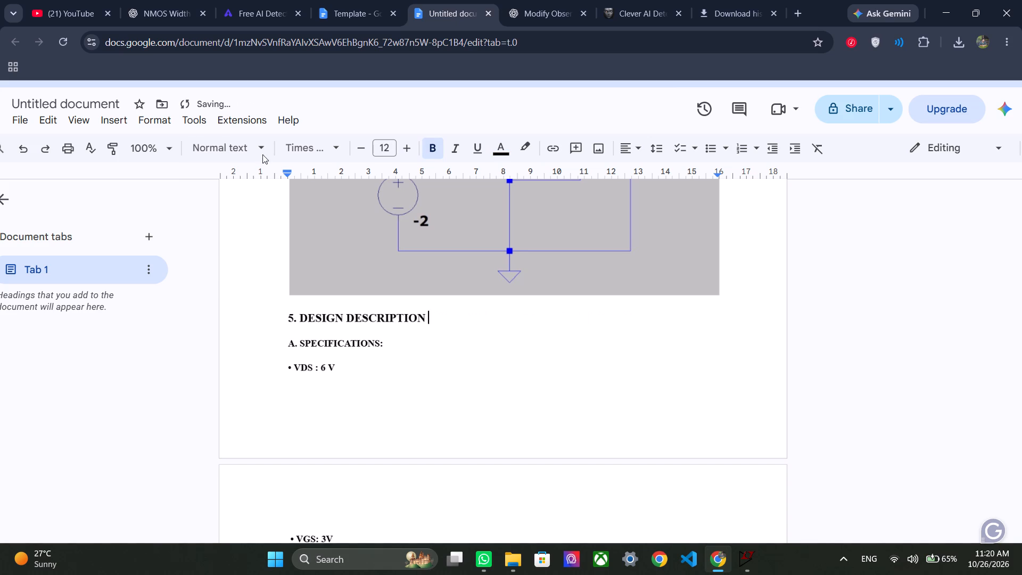
In the Template document, delete the parenthetical instruction from the section 5 DESIGN DESCRIPTION heading, and return to the untitled PMOS report.
{"action": "left_click", "coordinate": [350, 1]}
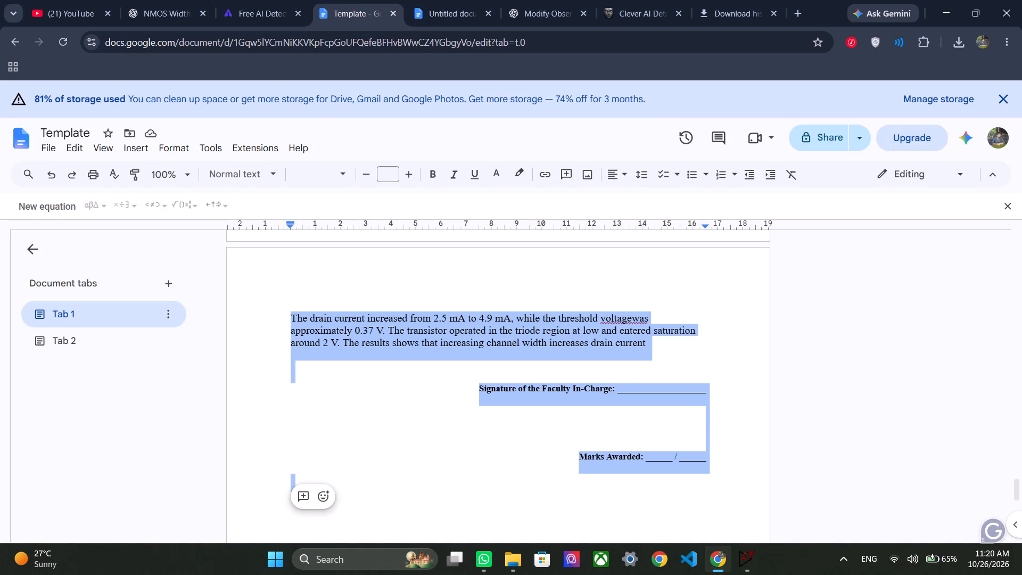
{"action": "scroll", "coordinate": [460, 382], "scroll_direction": "up", "scroll_amount": 16}
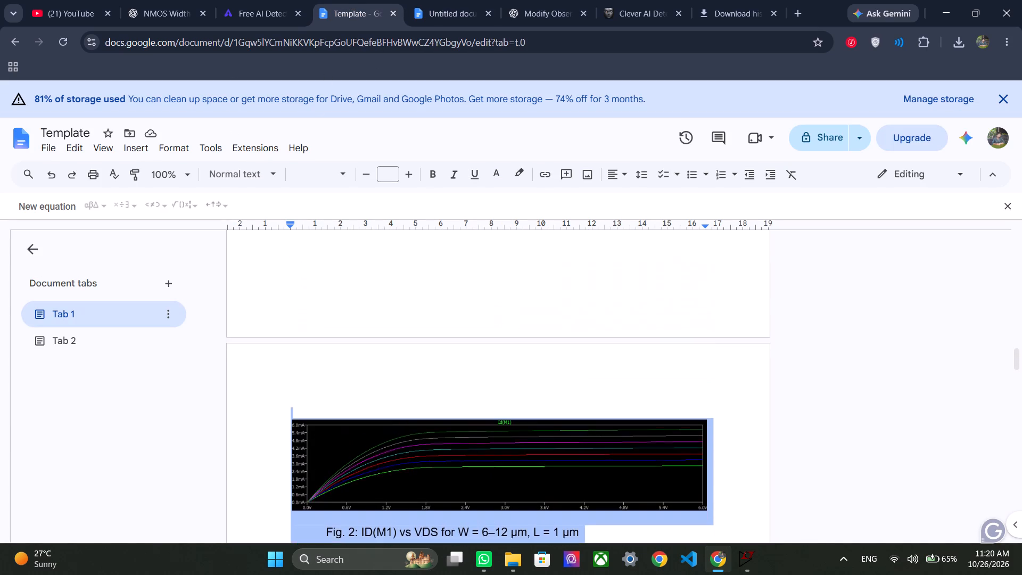
{"action": "scroll", "coordinate": [460, 382], "scroll_direction": "up", "scroll_amount": 6}
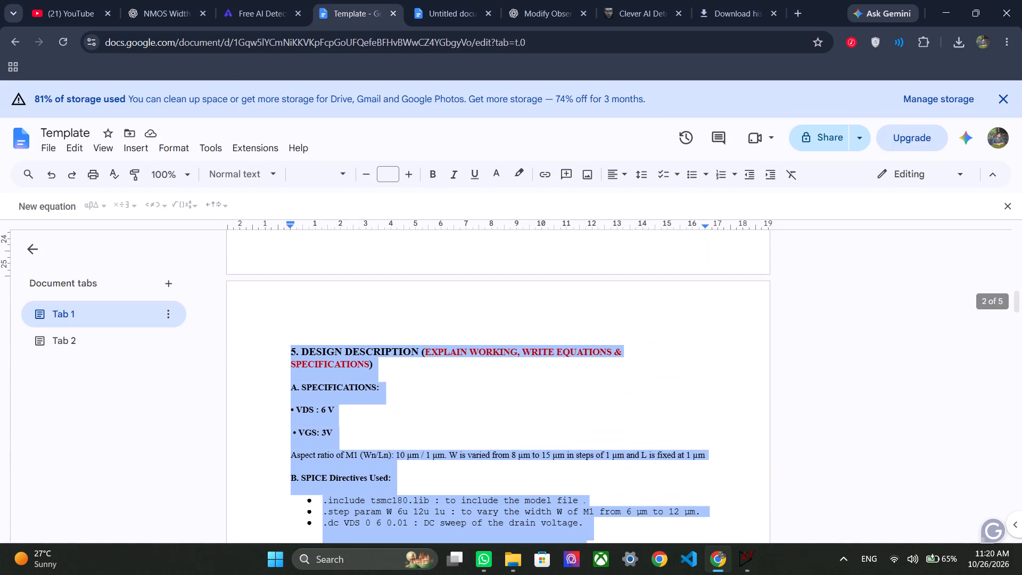
{"action": "double_click", "coordinate": [414, 363]}
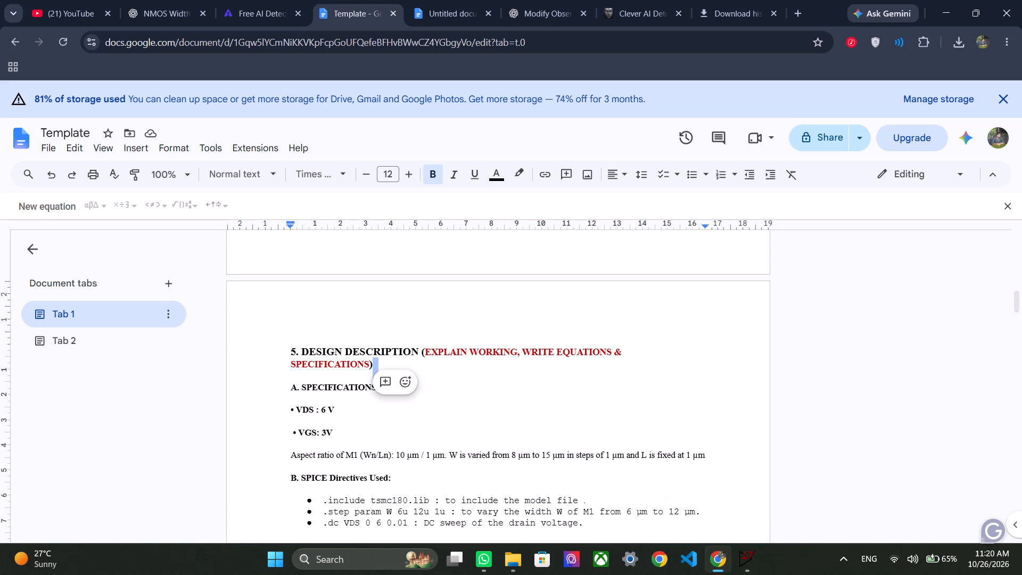
{"action": "left_click_drag", "start_coordinate": [421, 351], "coordinate": [618, 351]}
{"action": "key", "text": "BackSpace"}
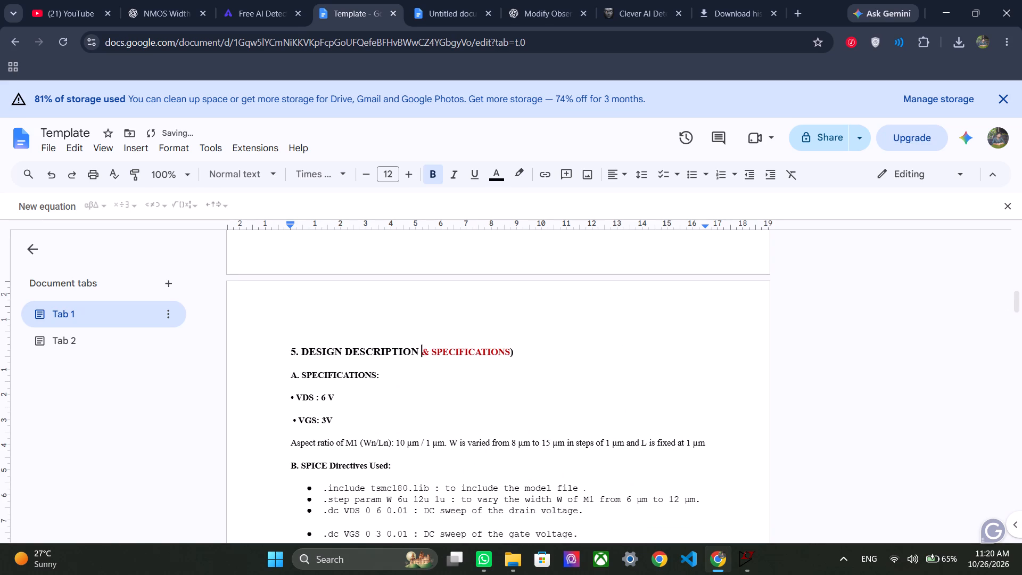
{"action": "left_click_drag", "start_coordinate": [517, 351], "coordinate": [421, 357]}
{"action": "key", "text": "BackSpace"}
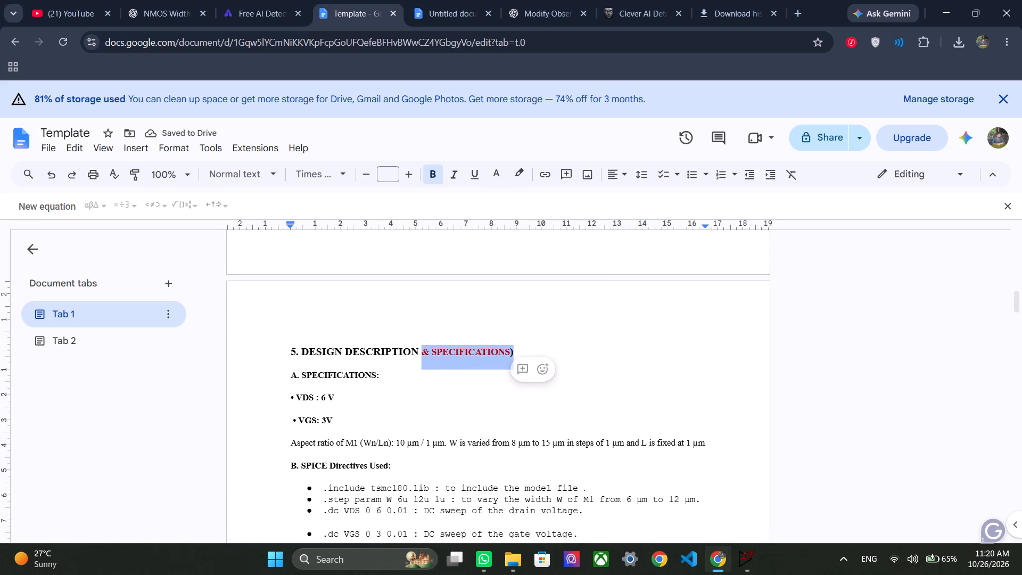
{"action": "key", "text": "BackSpace"}
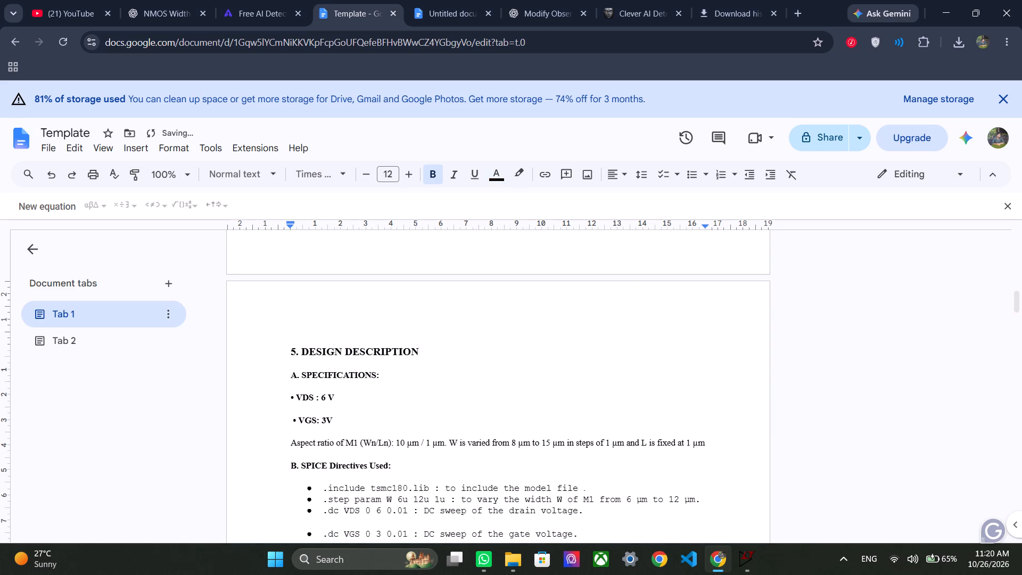
{"action": "scroll", "coordinate": [576, 350], "scroll_direction": "down", "scroll_amount": 1}
{"action": "left_click", "coordinate": [457, 2]}
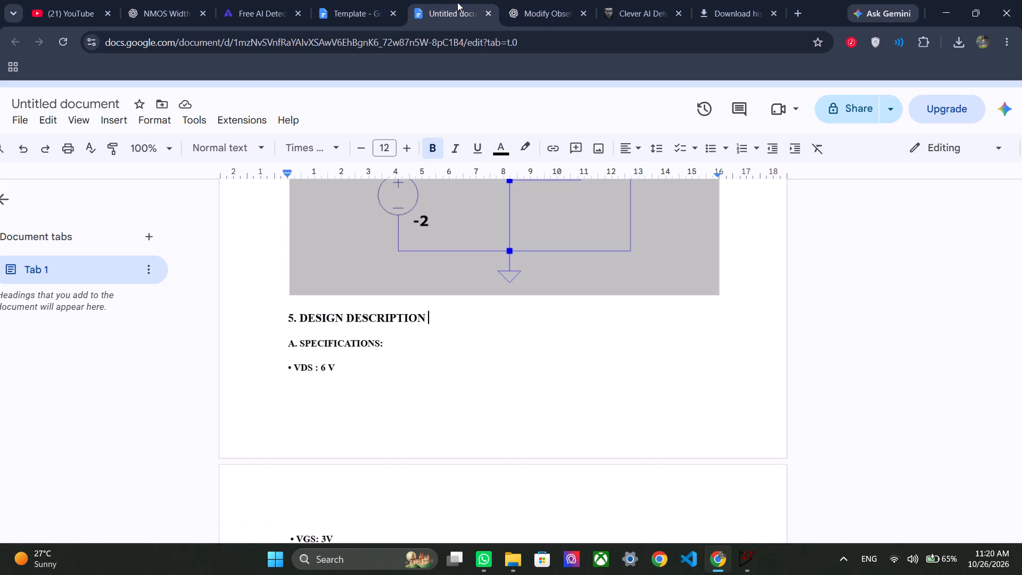
In the section 5 SPECIFICATIONS of the untitled PMOS report, set VDS to -6V and VGS to -2V.
{"action": "scroll", "coordinate": [491, 287], "scroll_direction": "up", "scroll_amount": 1}
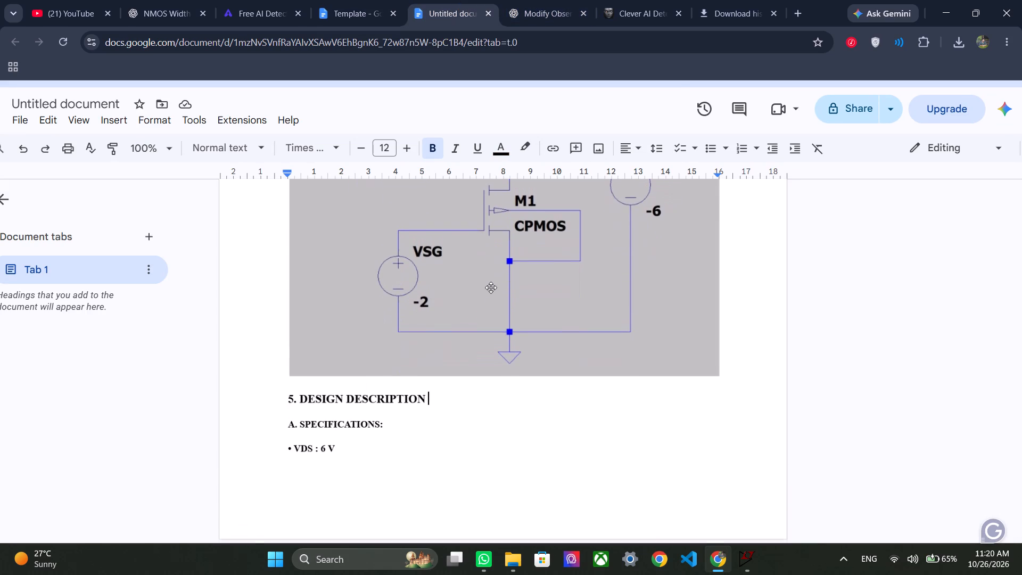
{"action": "scroll", "coordinate": [491, 287], "scroll_direction": "up", "scroll_amount": 1}
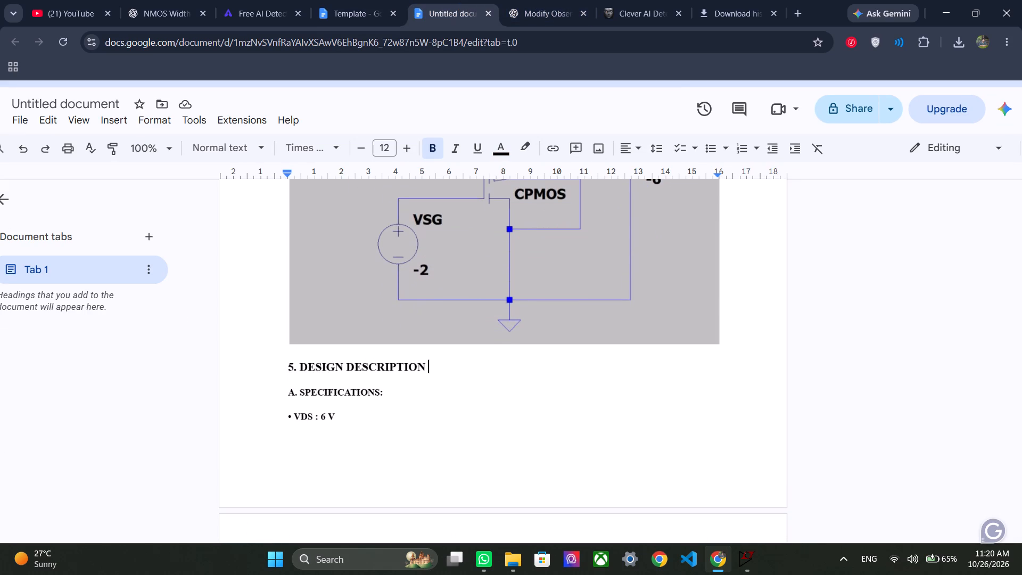
{"action": "left_click", "coordinate": [330, 414]}
{"action": "key", "text": "BackSpace"}
{"action": "key", "text": "BackSpace"}
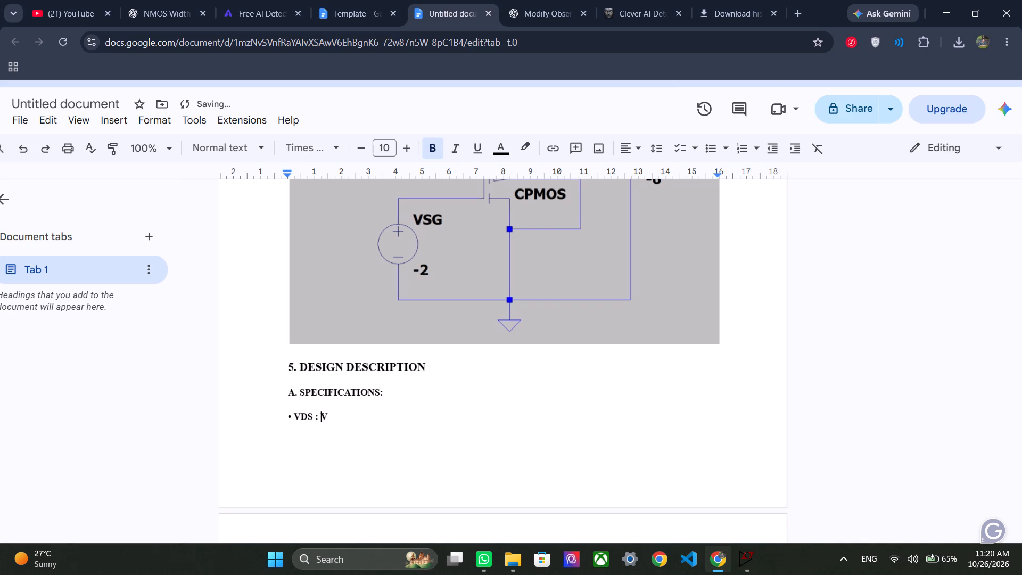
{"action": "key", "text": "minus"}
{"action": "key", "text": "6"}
{"action": "scroll", "coordinate": [487, 448], "scroll_direction": "down", "scroll_amount": 4}
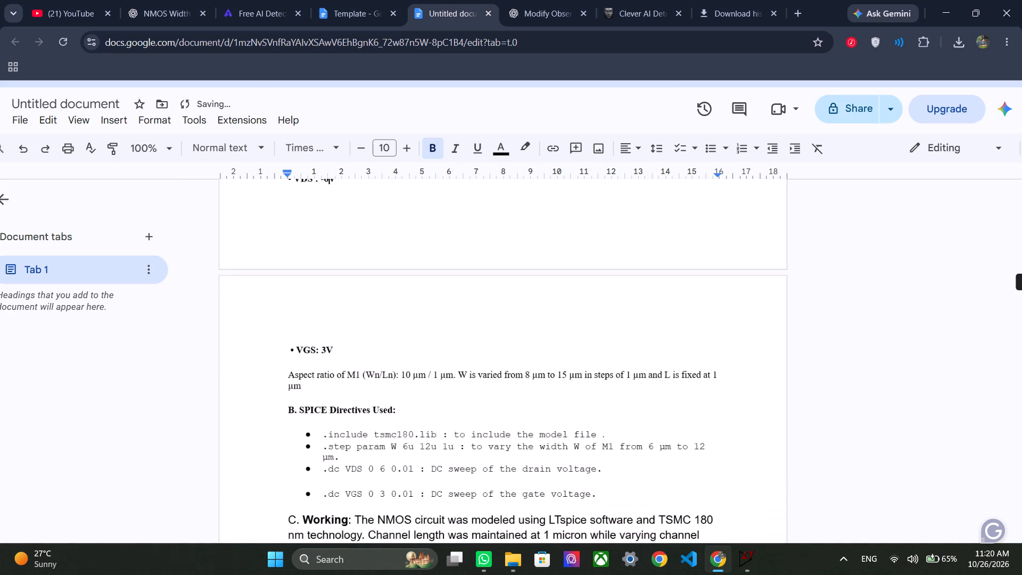
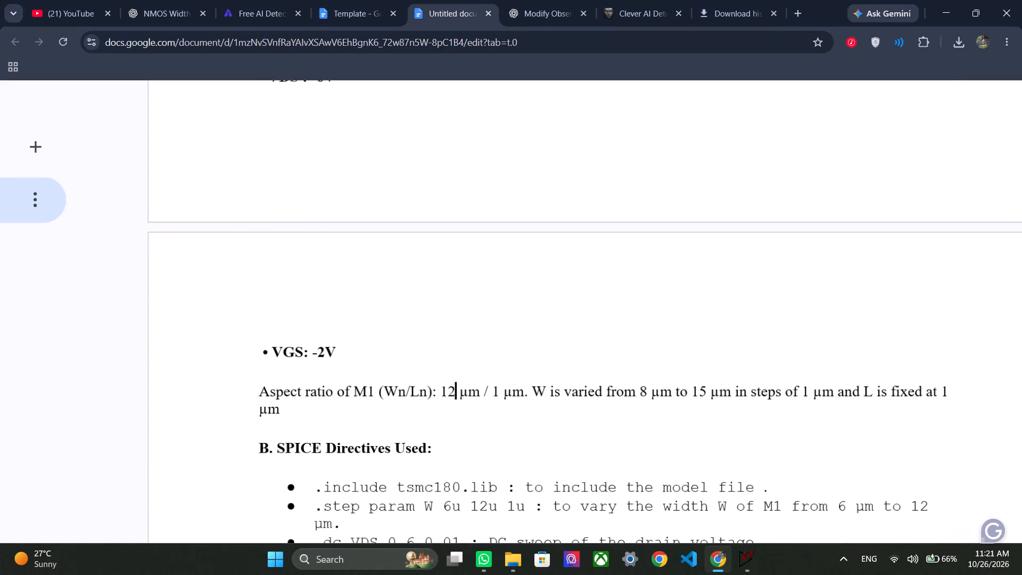
Delete the starting width value of the W variation range in the M1 aspect ratio sentence, ready for replacement.
{"action": "scroll", "coordinate": [484, 445], "scroll_direction": "down", "scroll_amount": 1}
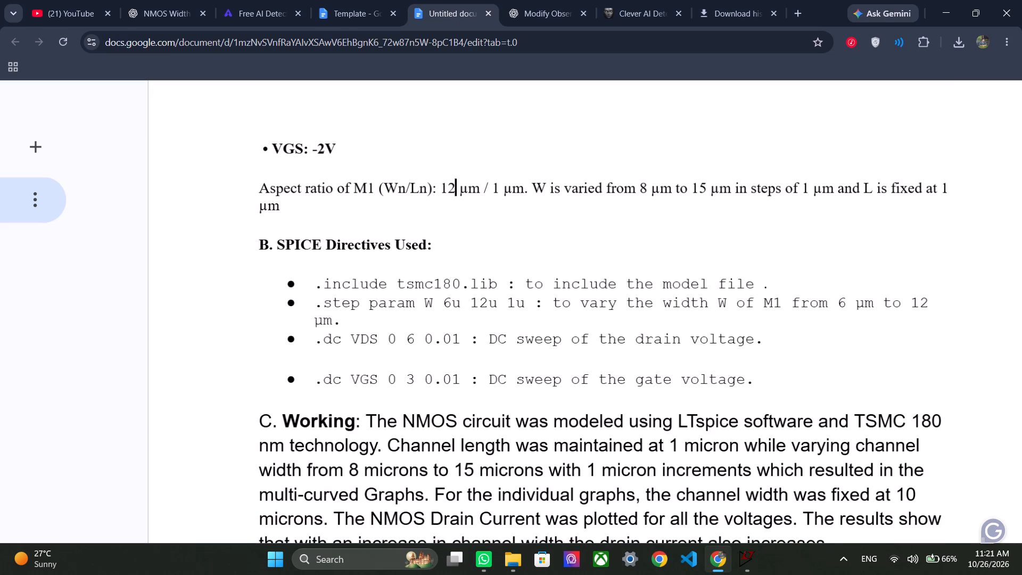
{"action": "left_click", "coordinate": [648, 189]}
{"action": "key", "text": "BackSpace"}
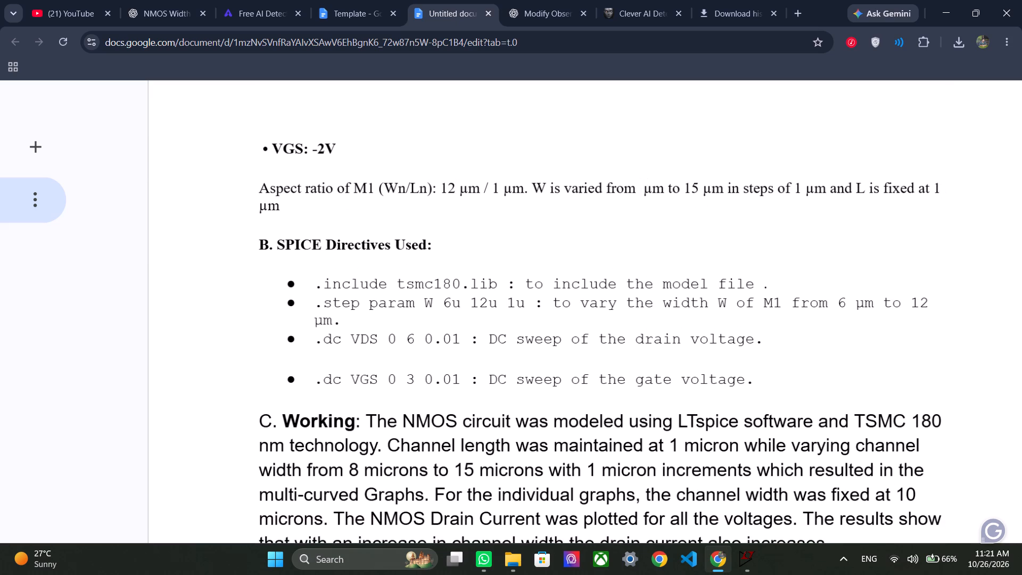
Complete the M1 aspect ratio sentence so that W is varied from 2 µm to 12 µm.
{"action": "key", "text": "2"}
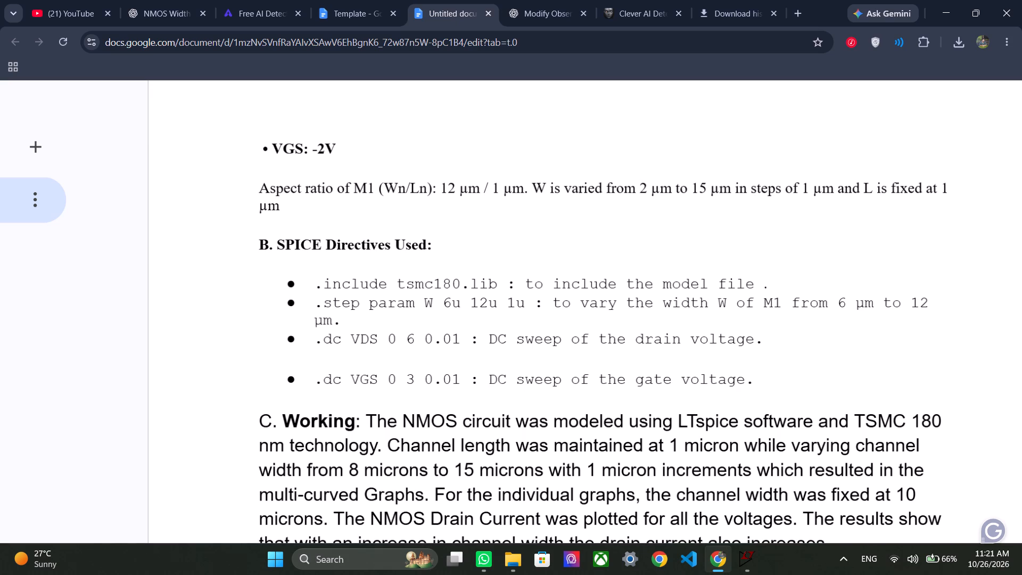
{"action": "left_click", "coordinate": [704, 191]}
{"action": "key", "text": "BackSpace"}
{"action": "key", "text": "2"}
In the SPICE directives, set the VDS sweep's end value to -6 and the VGS sweep's end value to -3.
{"action": "scroll", "coordinate": [718, 241], "scroll_direction": "down", "scroll_amount": 1}
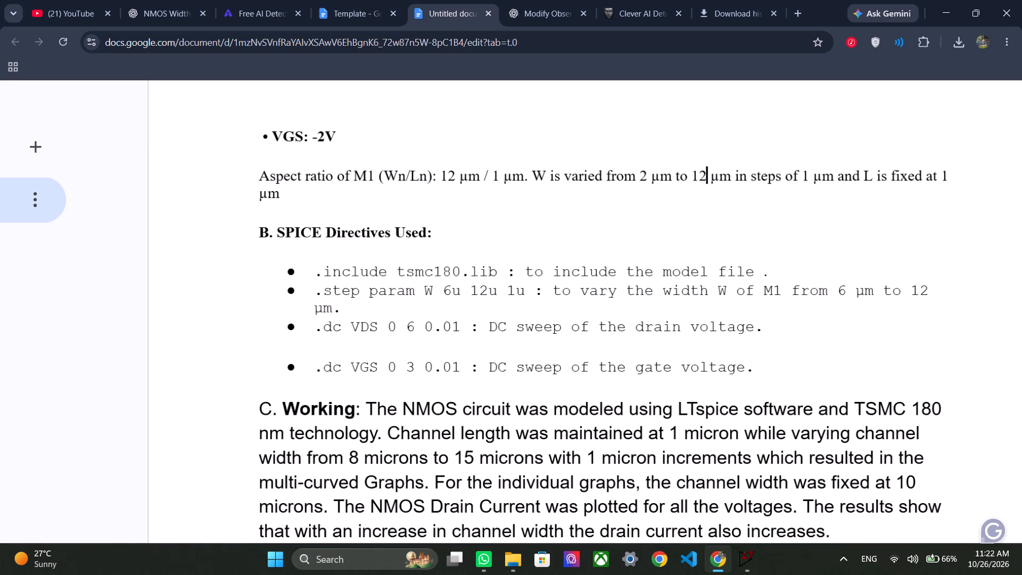
{"action": "scroll", "coordinate": [718, 241], "scroll_direction": "down", "scroll_amount": 2}
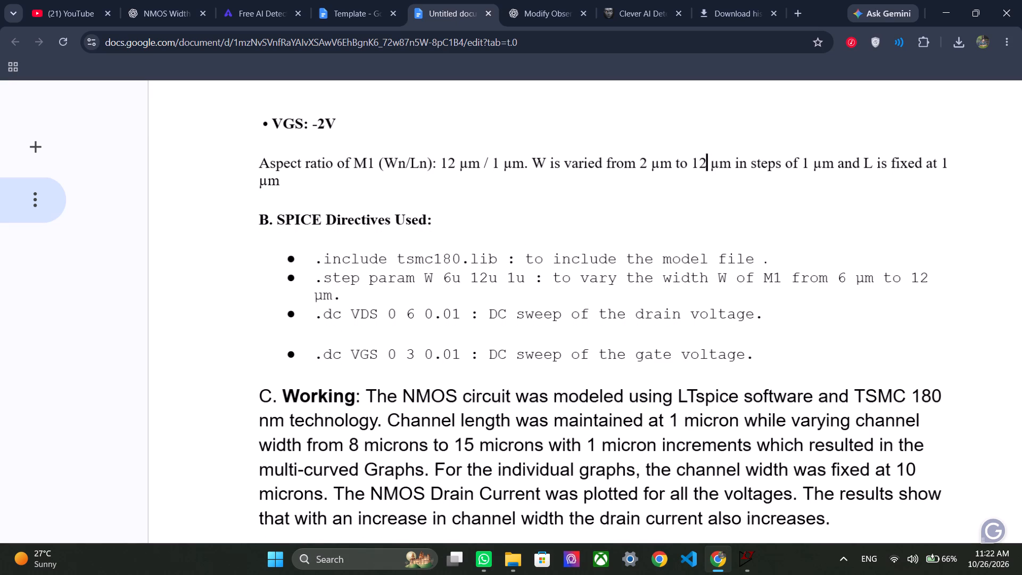
{"action": "scroll", "coordinate": [718, 241], "scroll_direction": "down", "scroll_amount": 2}
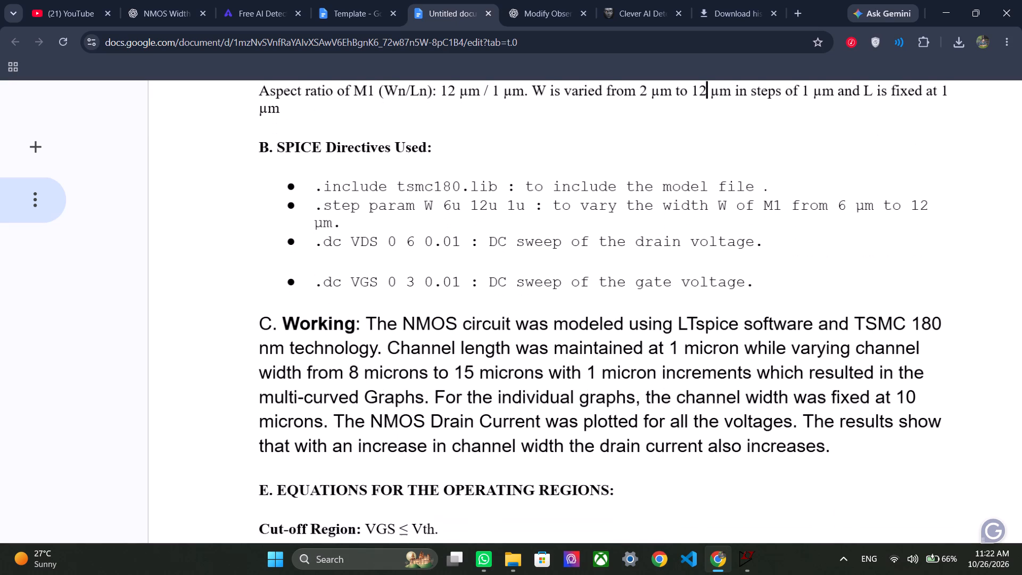
{"action": "left_click", "coordinate": [413, 241]}
{"action": "key", "text": "BackSpace"}
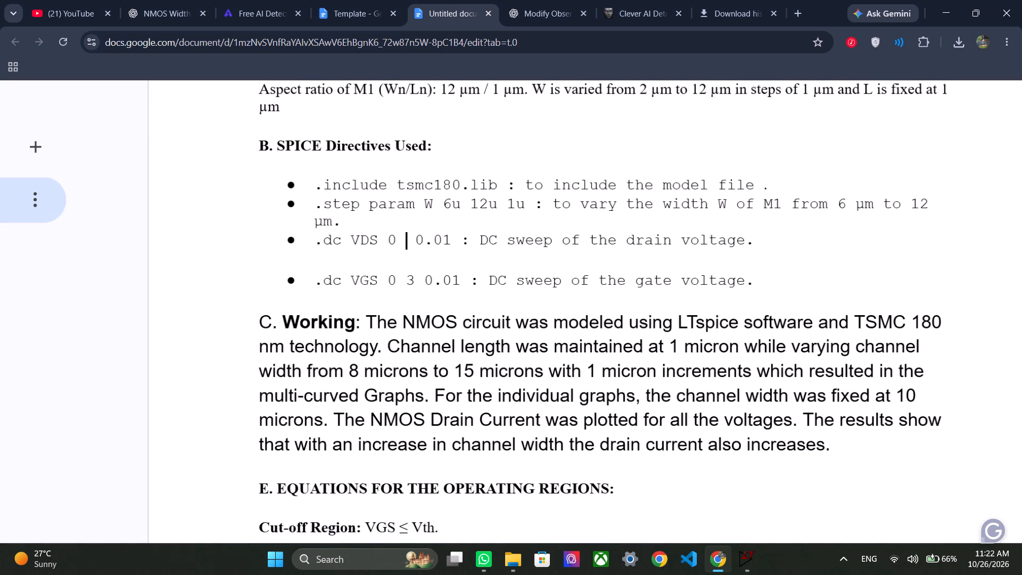
{"action": "type", "text": "-6"}
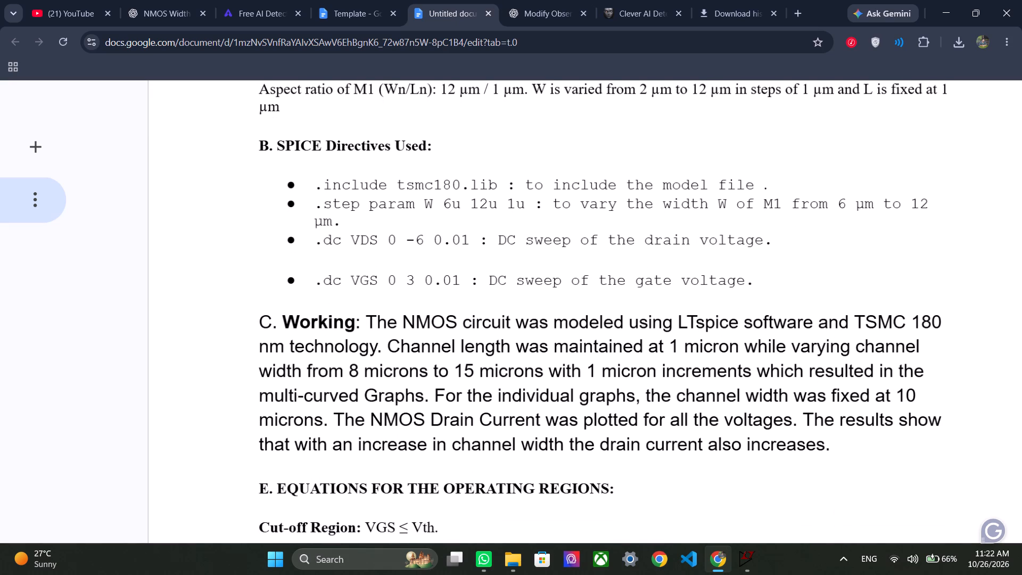
{"action": "left_click", "coordinate": [416, 280]}
{"action": "key", "text": "Left"}
{"action": "key", "text": "minus"}
Format the body text of the "C. Working" paragraph in Times New Roman, size 10.
{"action": "scroll", "coordinate": [516, 227], "scroll_direction": "up", "scroll_amount": 1}
{"action": "scroll", "coordinate": [516, 227], "scroll_direction": "down", "scroll_amount": 1}
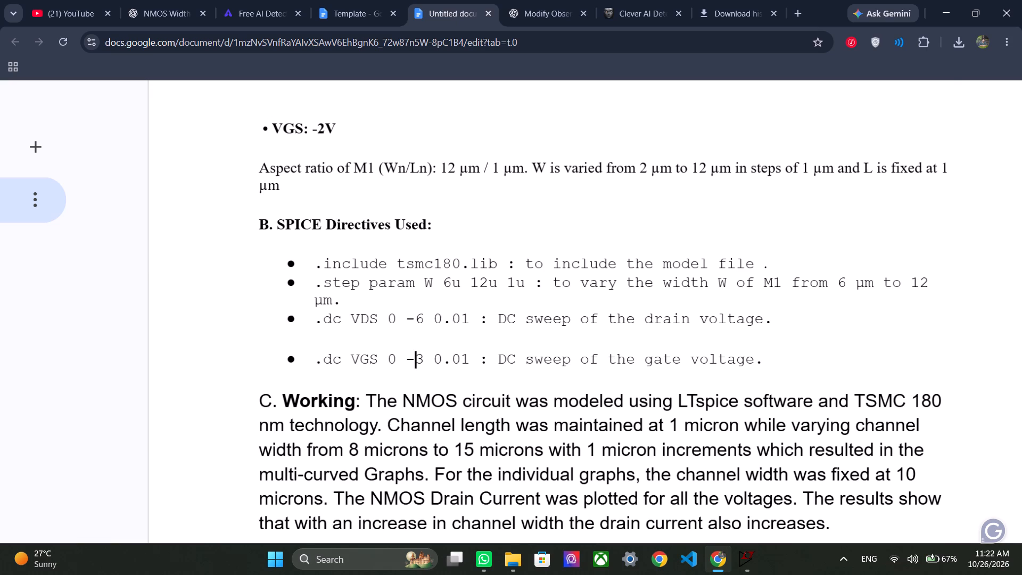
{"action": "scroll", "coordinate": [516, 227], "scroll_direction": "down", "scroll_amount": 2}
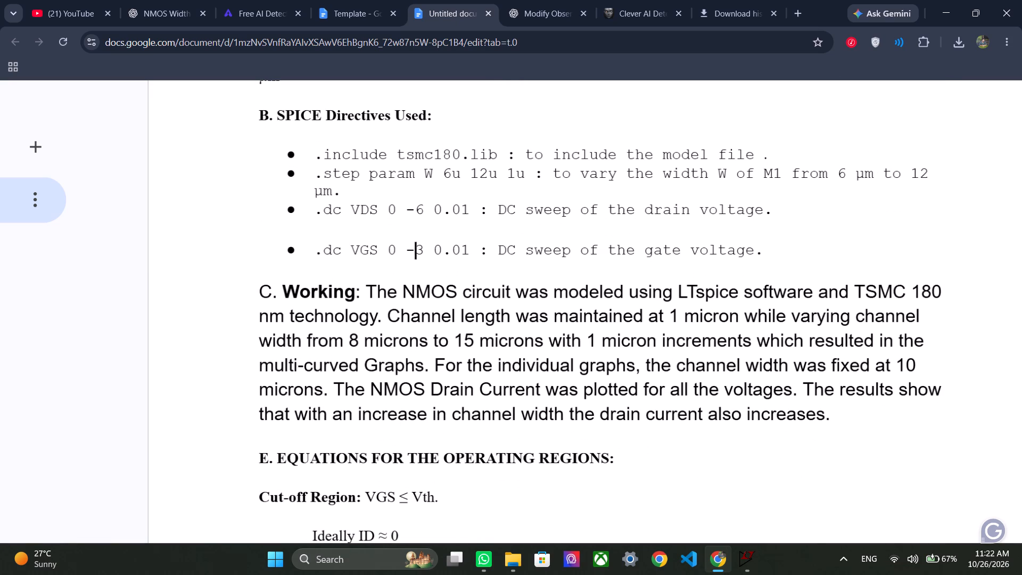
{"action": "double_click", "coordinate": [401, 281]}
{"action": "left_click_drag", "start_coordinate": [370, 291], "coordinate": [372, 291]}
{"action": "left_click_drag", "start_coordinate": [372, 291], "coordinate": [834, 407]}
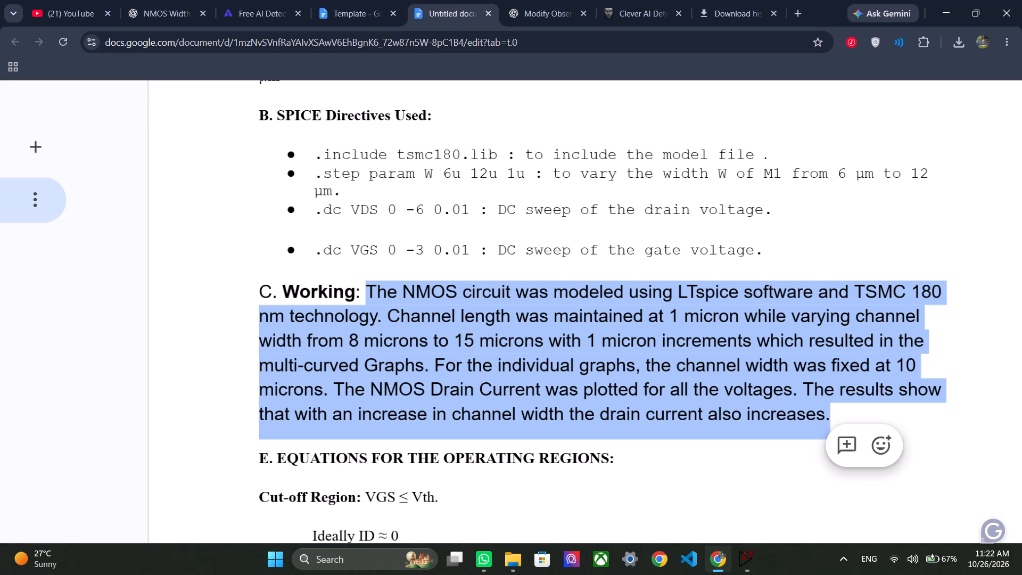
{"action": "scroll", "coordinate": [782, 388], "scroll_direction": "up", "scroll_amount": 5}
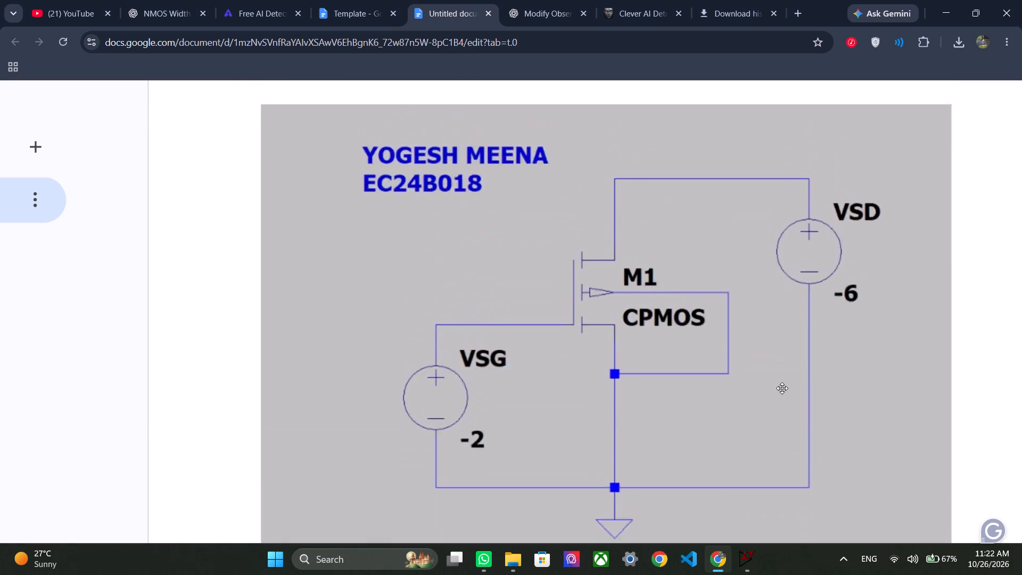
{"action": "scroll", "coordinate": [782, 388], "scroll_direction": "down", "scroll_amount": 1}
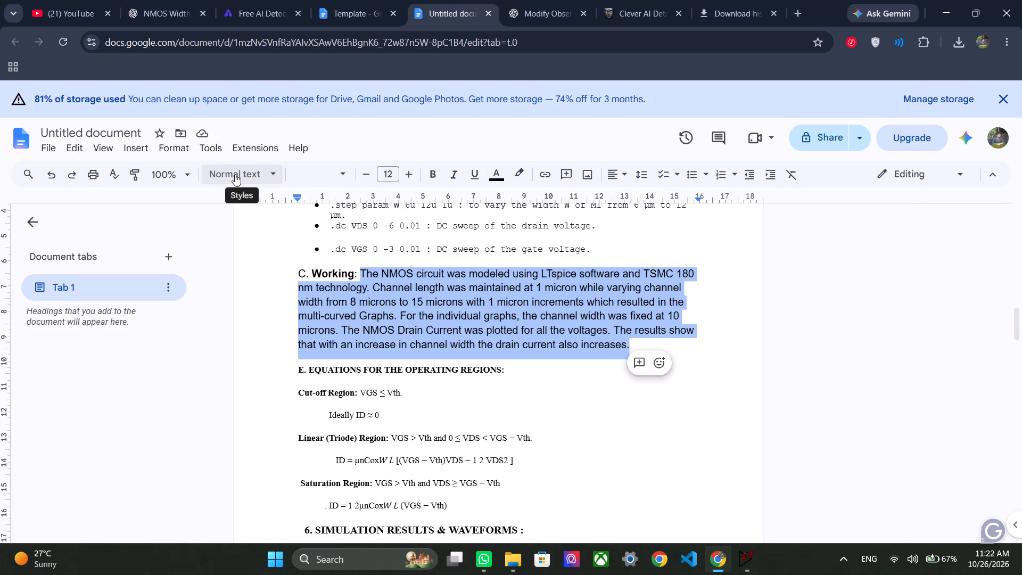
{"action": "left_click", "coordinate": [257, 177]}
{"action": "left_click", "coordinate": [329, 177]}
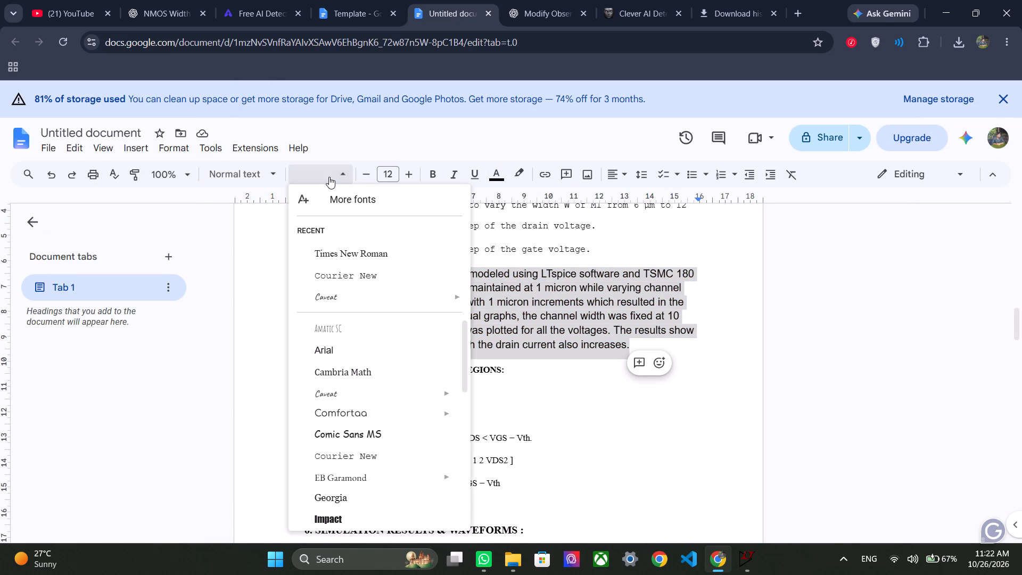
{"action": "left_click", "coordinate": [352, 244]}
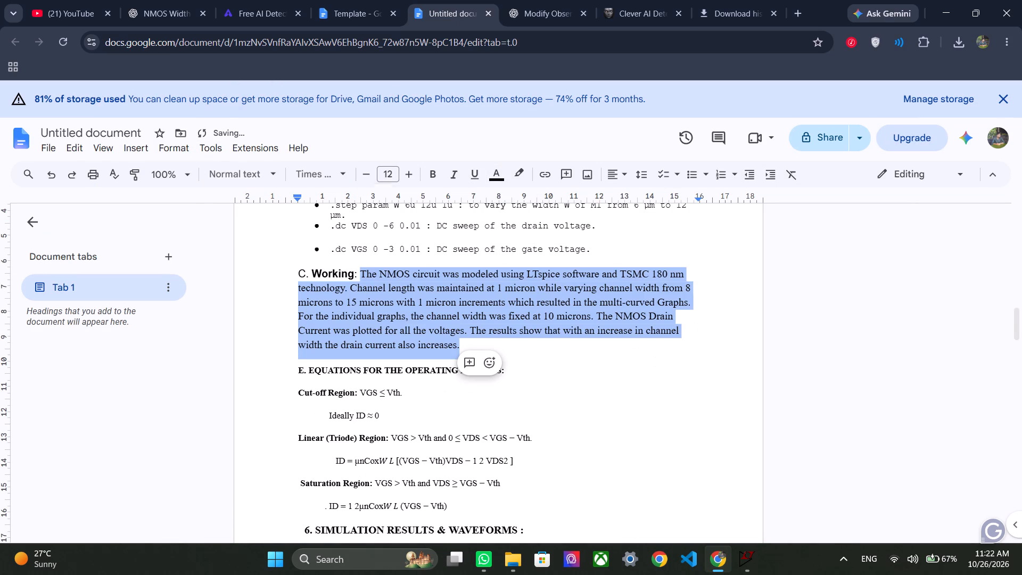
{"action": "left_click", "coordinate": [368, 171]}
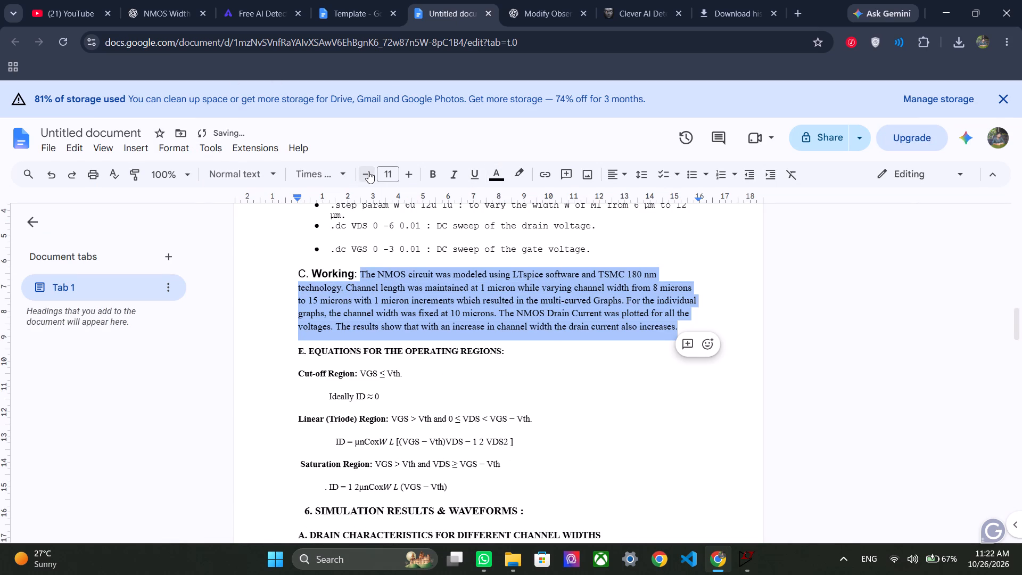
{"action": "left_click", "coordinate": [368, 171]}
{"action": "left_click", "coordinate": [678, 385]}
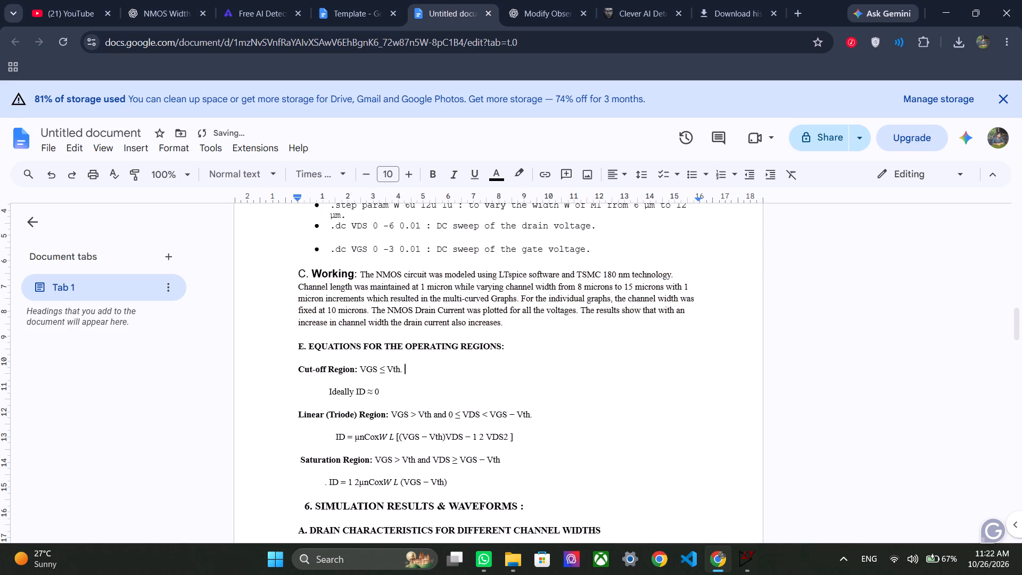
Format the report title "Performance Analysis of PMOS Transistor for Various Width of Channel" in Times New Roman, size 10.
{"action": "scroll", "coordinate": [678, 385], "scroll_direction": "up", "scroll_amount": 11}
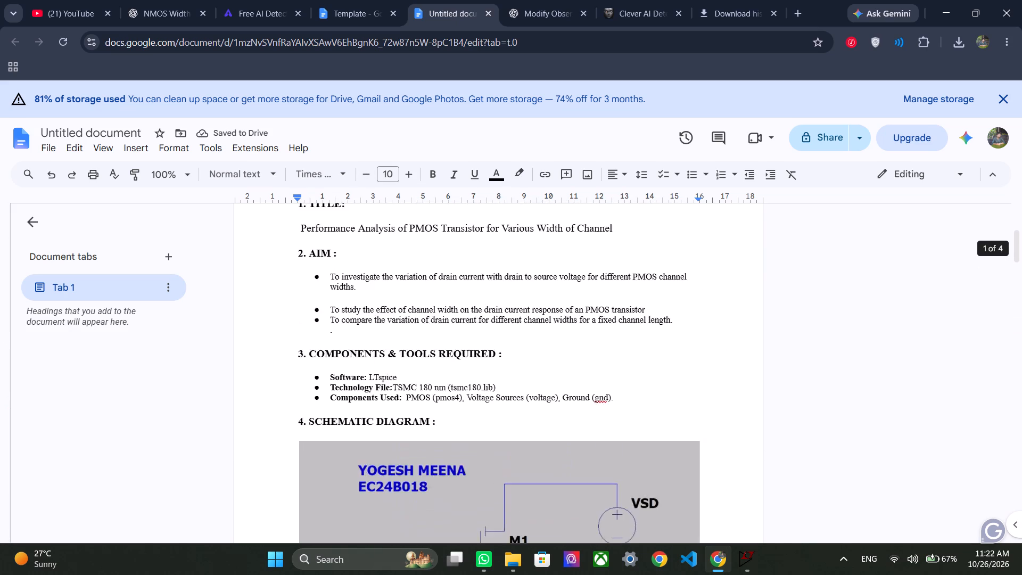
{"action": "scroll", "coordinate": [678, 385], "scroll_direction": "up", "scroll_amount": 3}
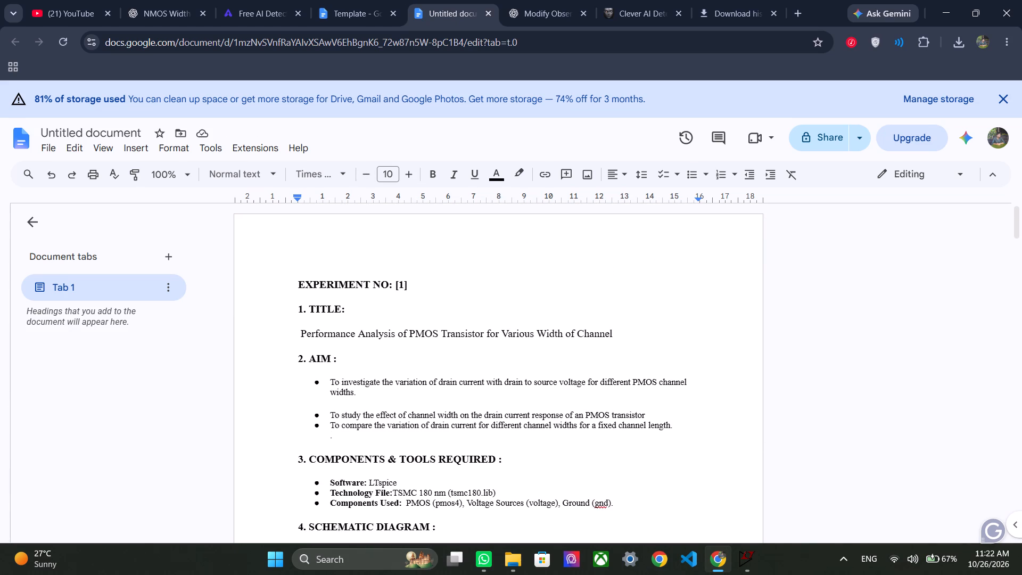
{"action": "left_click_drag", "start_coordinate": [615, 334], "coordinate": [295, 333]}
{"action": "left_click", "coordinate": [308, 169]}
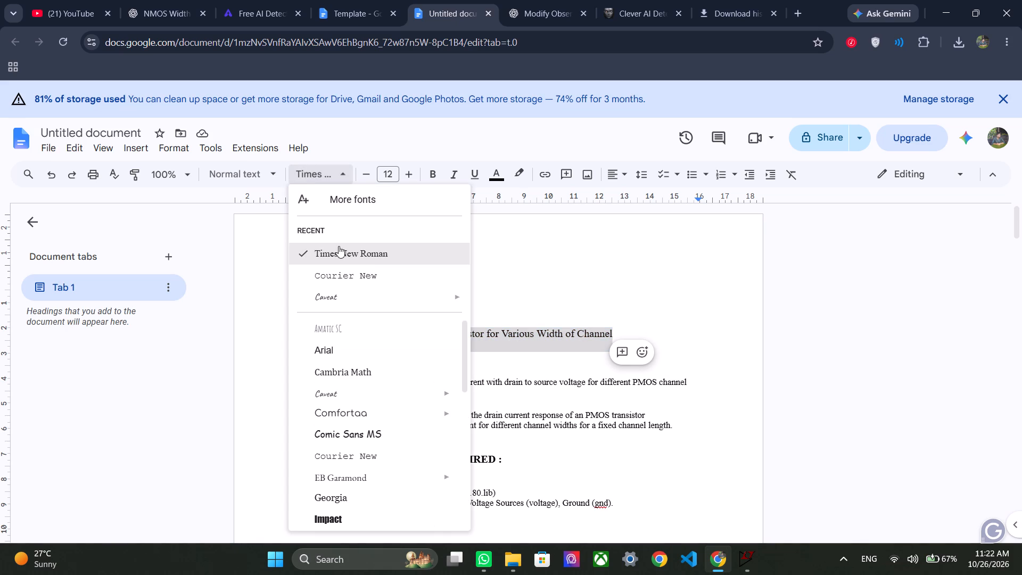
{"action": "left_click", "coordinate": [339, 248]}
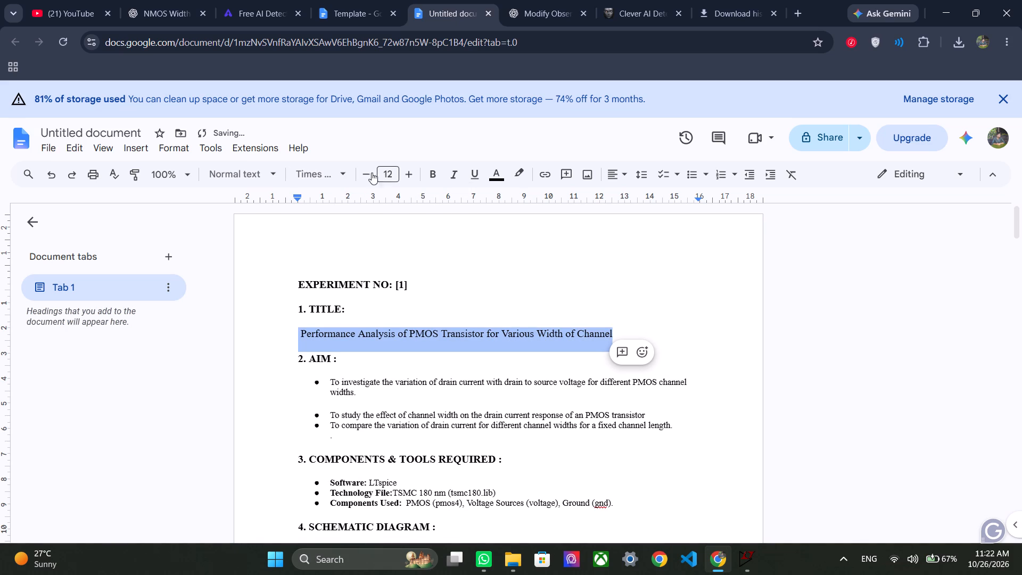
{"action": "left_click", "coordinate": [366, 172]}
{"action": "left_click", "coordinate": [366, 172]}
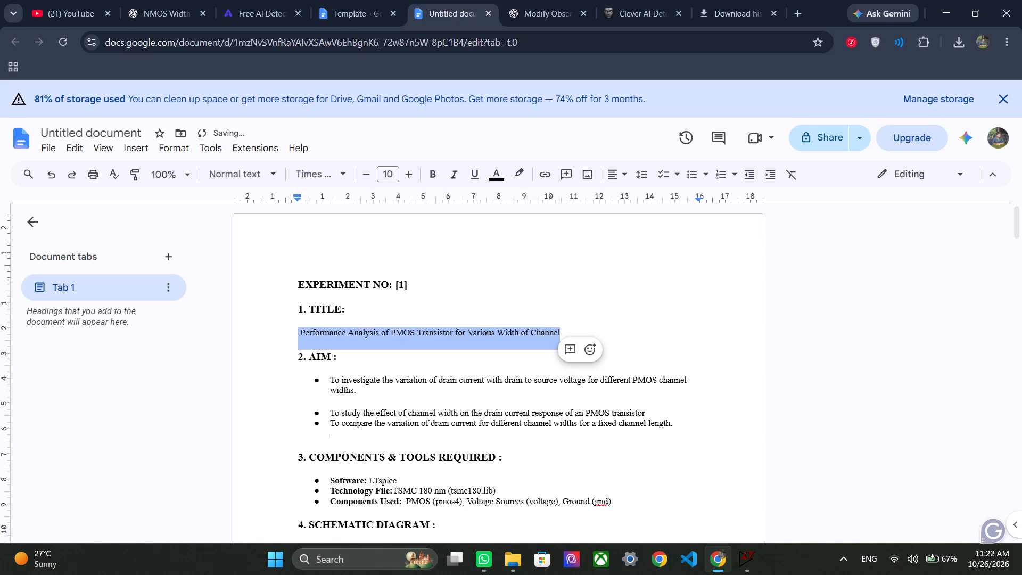
{"action": "left_click", "coordinate": [491, 253]}
Review the report down to the design description and check the font of the M1 aspect ratio paragraph.
{"action": "scroll", "coordinate": [491, 253], "scroll_direction": "down", "scroll_amount": 2}
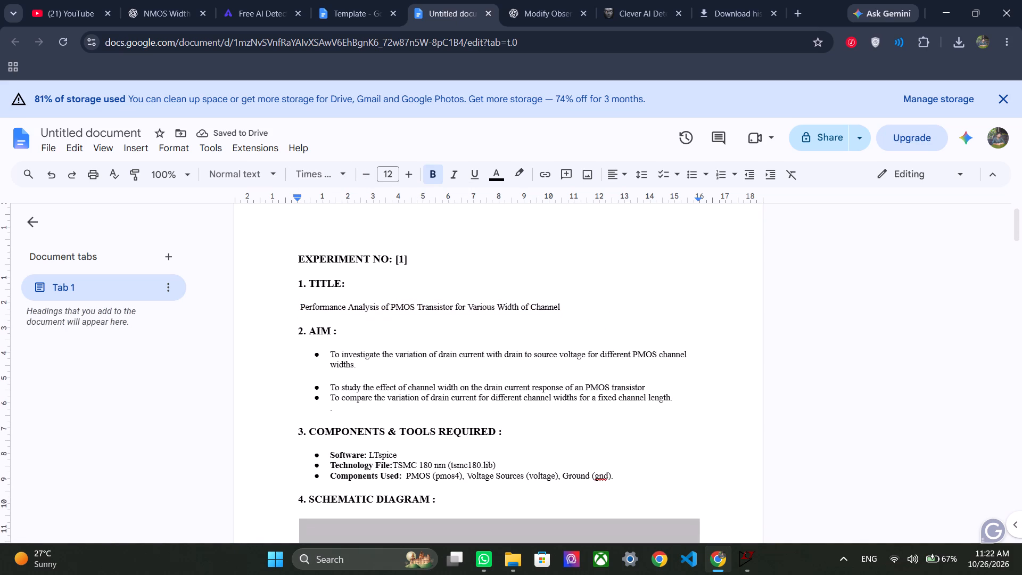
{"action": "scroll", "coordinate": [491, 253], "scroll_direction": "down", "scroll_amount": 2}
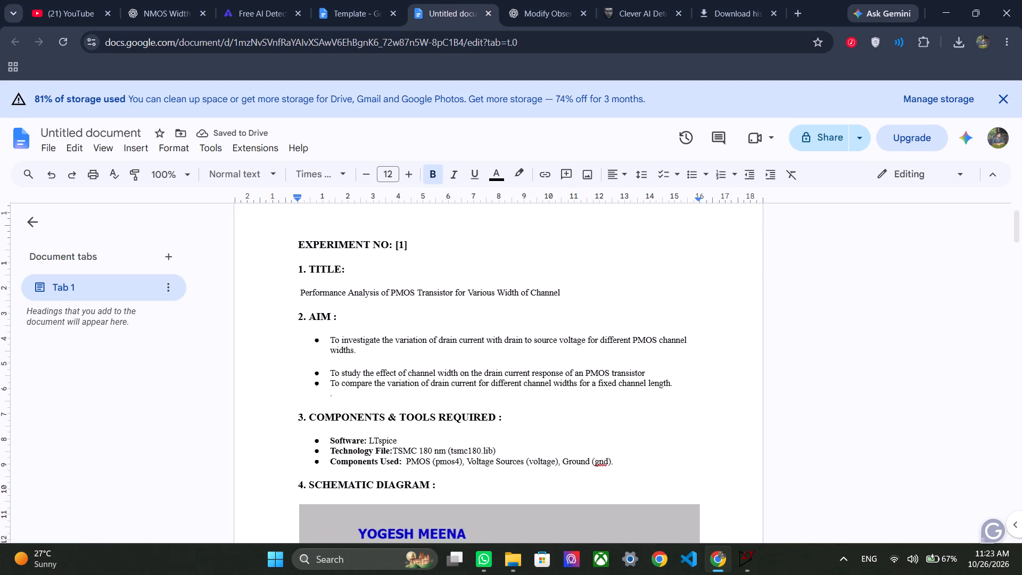
{"action": "scroll", "coordinate": [491, 253], "scroll_direction": "down", "scroll_amount": 5}
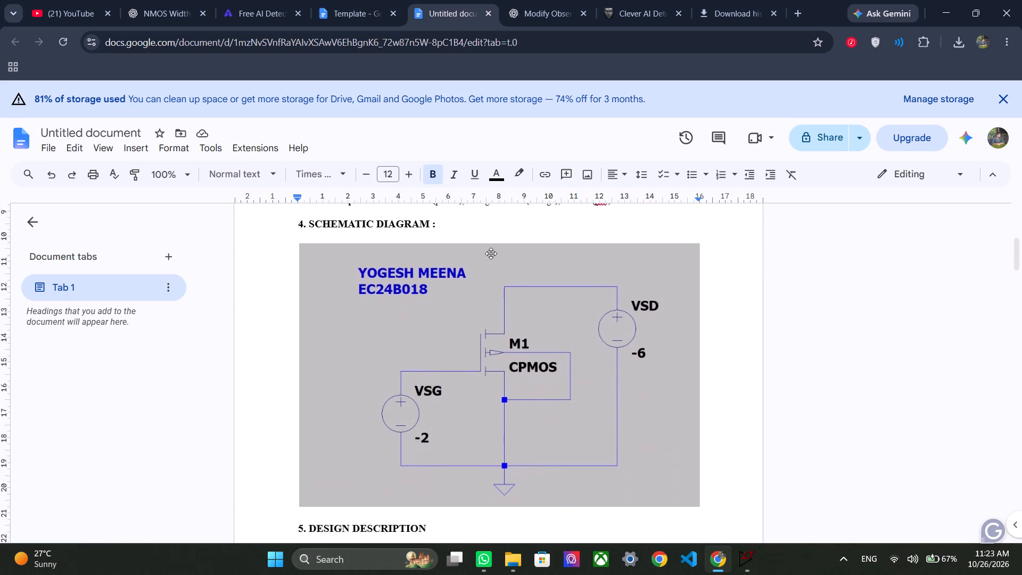
{"action": "scroll", "coordinate": [491, 253], "scroll_direction": "down", "scroll_amount": 7}
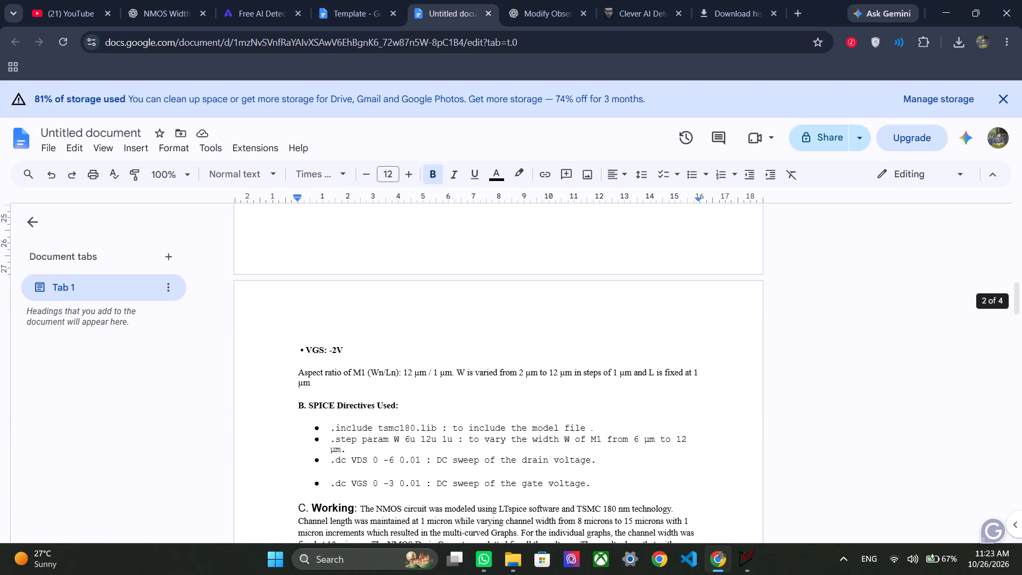
{"action": "scroll", "coordinate": [491, 253], "scroll_direction": "down", "scroll_amount": 1}
{"action": "left_click_drag", "start_coordinate": [297, 338], "coordinate": [310, 349]}
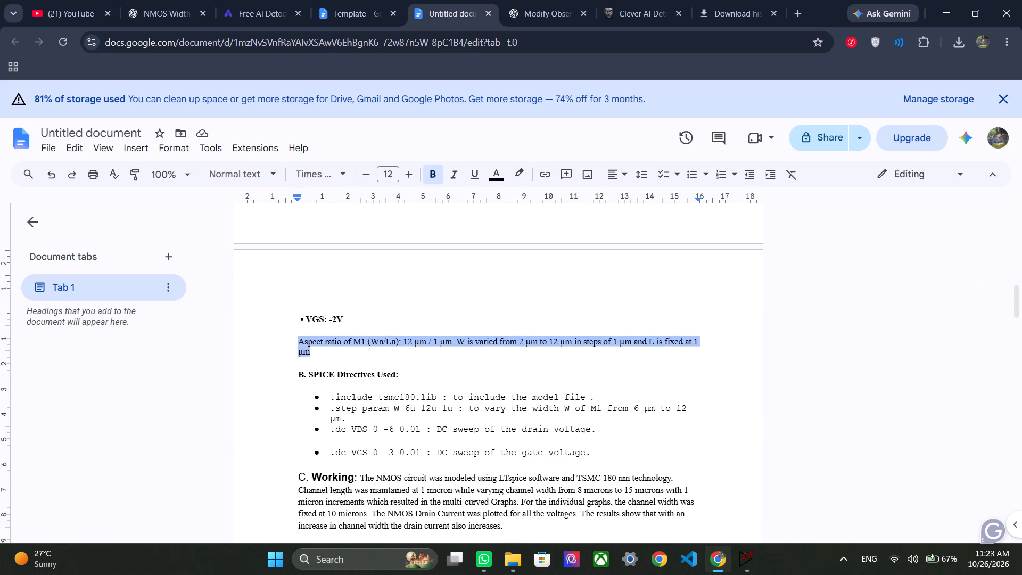
{"action": "left_click_drag", "start_coordinate": [310, 349], "coordinate": [317, 351]}
{"action": "left_click", "coordinate": [318, 177]}
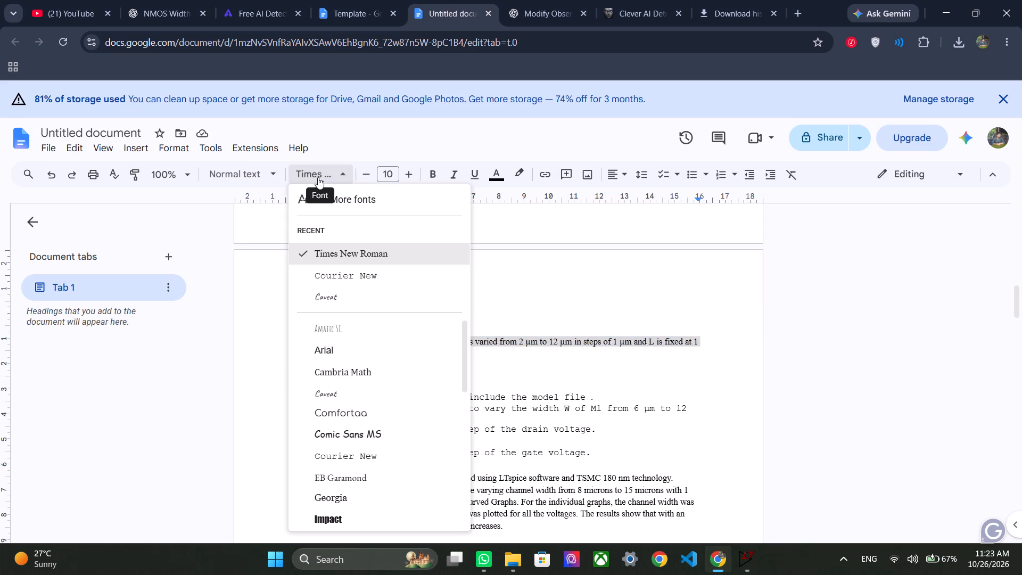
{"action": "scroll", "coordinate": [336, 239], "scroll_direction": "right", "scroll_amount": 1}
{"action": "left_click", "coordinate": [613, 391]}
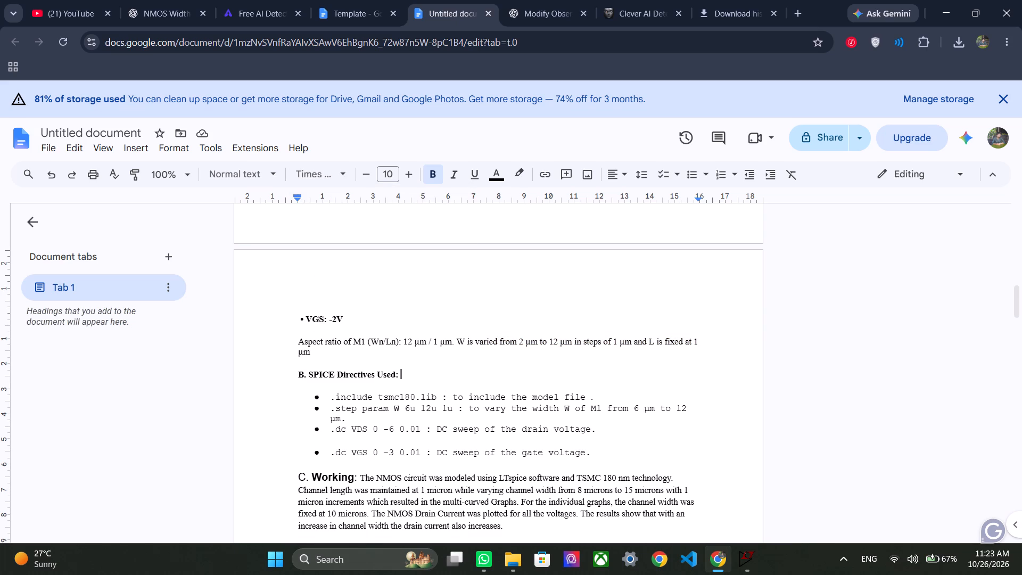
Change the description "to include the model file ." of the .include directive to Times New Roman.
{"action": "left_click_drag", "start_coordinate": [452, 398], "coordinate": [545, 410]}
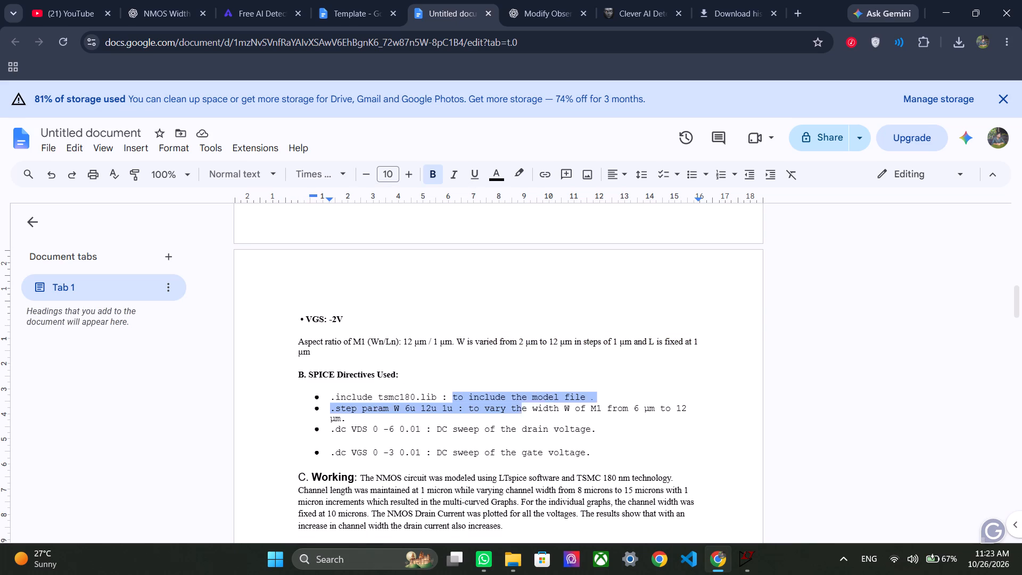
{"action": "left_click_drag", "start_coordinate": [545, 410], "coordinate": [605, 396]}
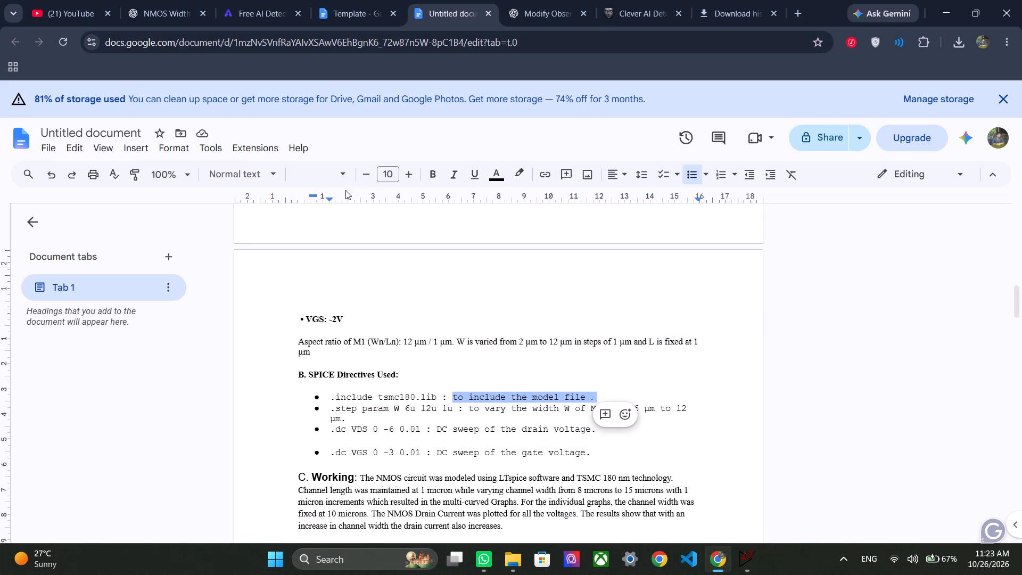
{"action": "left_click", "coordinate": [337, 167]}
{"action": "left_click", "coordinate": [361, 253]}
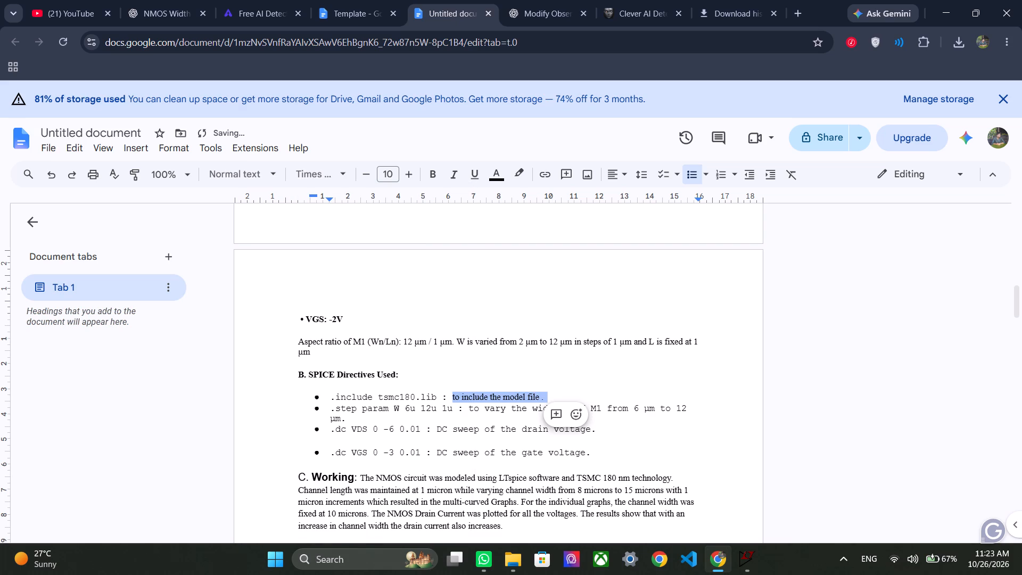
{"action": "left_click_drag", "start_coordinate": [469, 408], "coordinate": [720, 397]}
{"action": "left_click", "coordinate": [720, 397]}
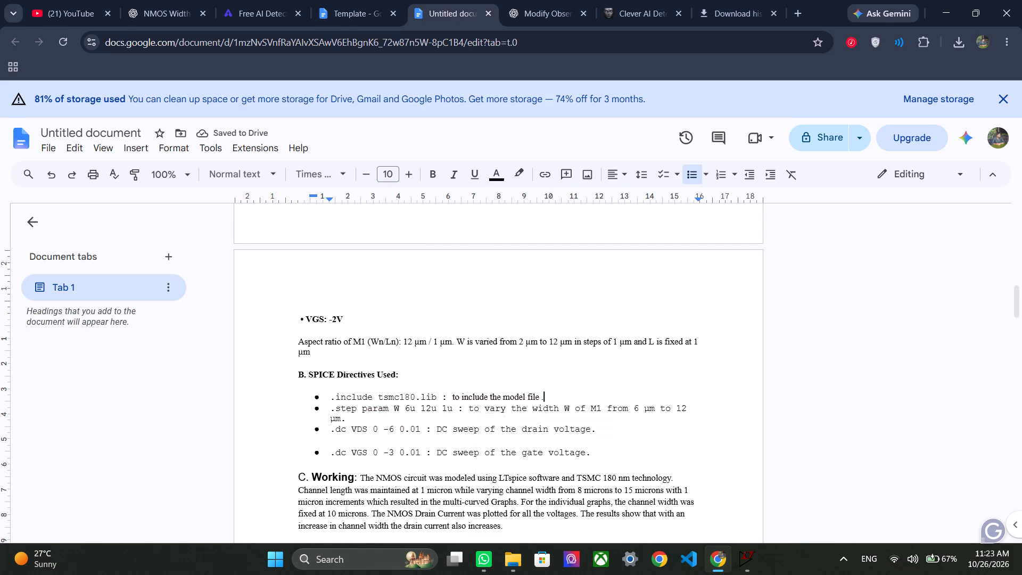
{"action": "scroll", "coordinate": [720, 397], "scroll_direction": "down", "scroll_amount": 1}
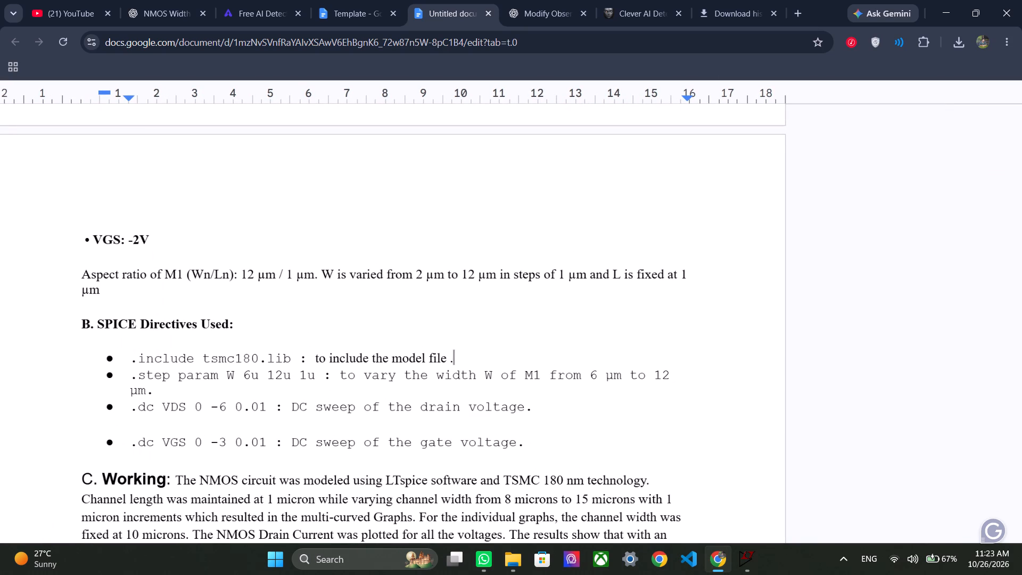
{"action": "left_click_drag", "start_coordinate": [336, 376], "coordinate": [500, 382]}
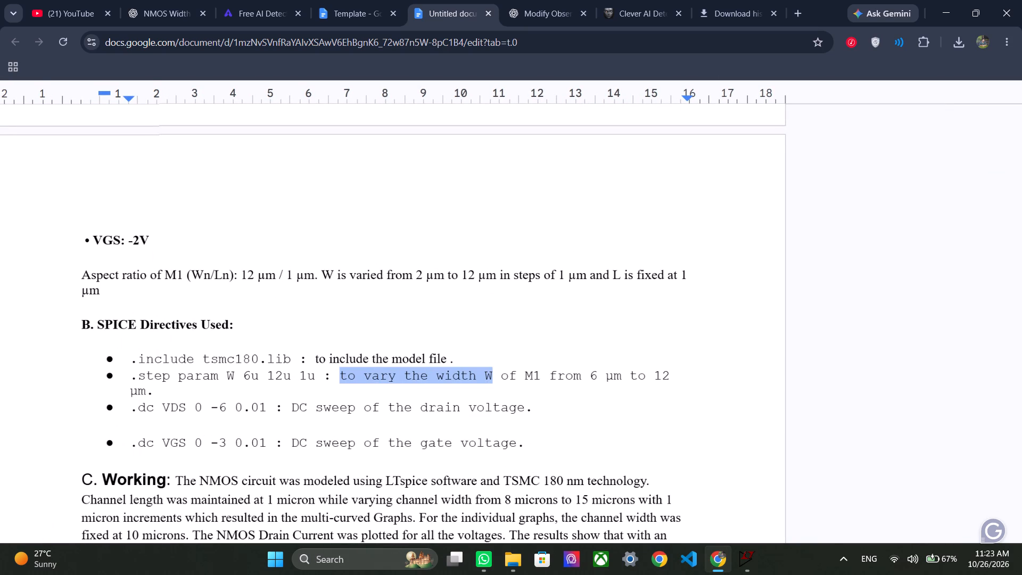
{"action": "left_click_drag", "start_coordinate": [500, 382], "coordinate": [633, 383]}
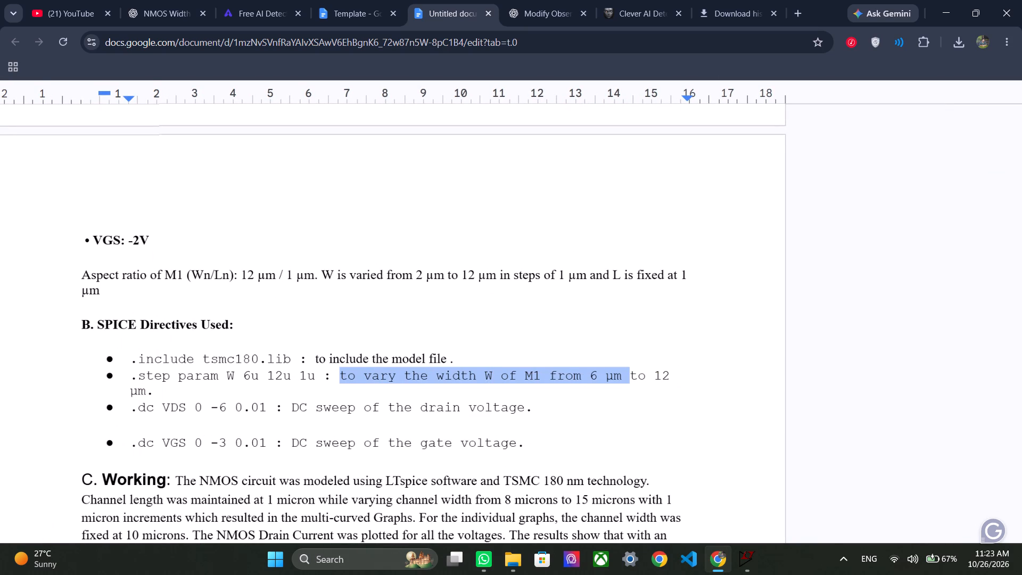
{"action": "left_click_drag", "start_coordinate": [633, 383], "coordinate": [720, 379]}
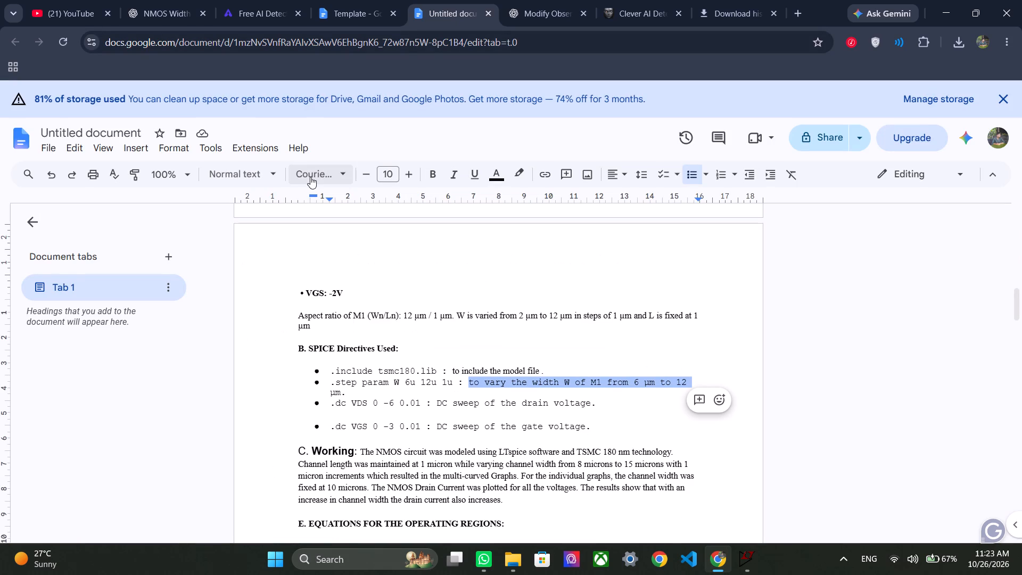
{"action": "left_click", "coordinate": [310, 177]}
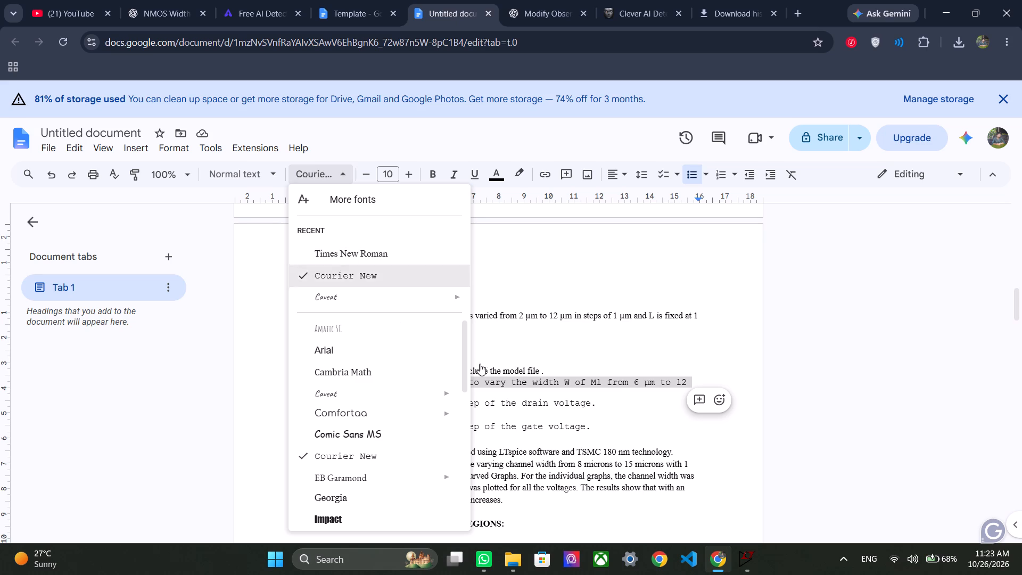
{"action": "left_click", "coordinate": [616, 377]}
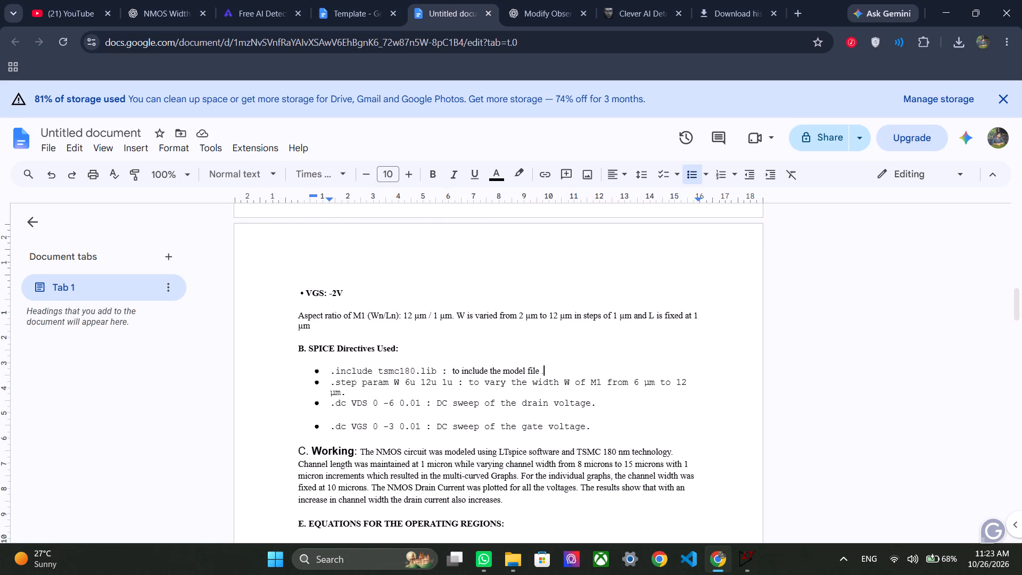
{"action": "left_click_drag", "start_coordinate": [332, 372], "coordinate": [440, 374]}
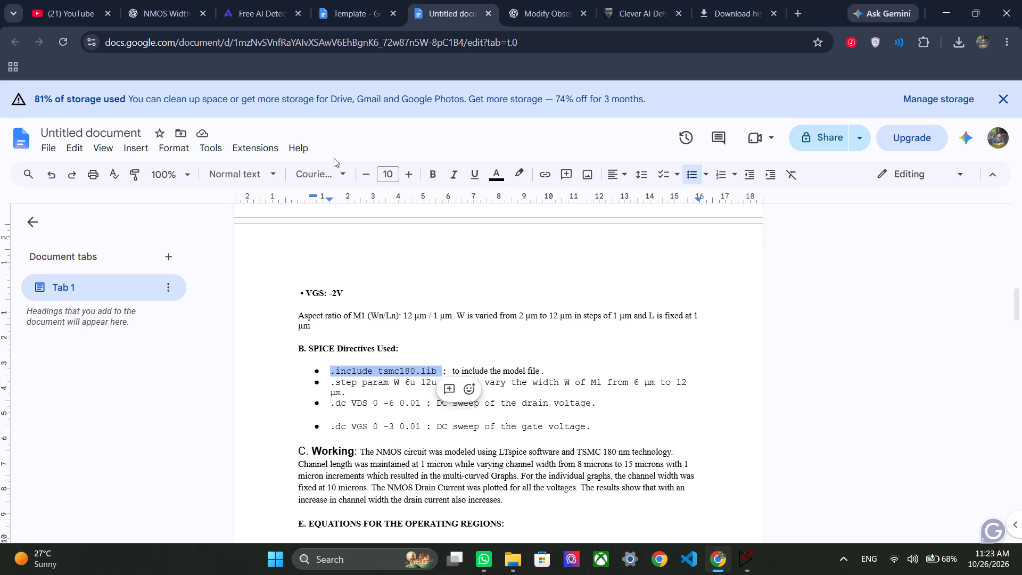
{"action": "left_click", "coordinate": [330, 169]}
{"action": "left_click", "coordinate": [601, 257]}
Change the "C. Working:" heading of the design description to Times New Roman.
{"action": "scroll", "coordinate": [601, 257], "scroll_direction": "down", "scroll_amount": 2}
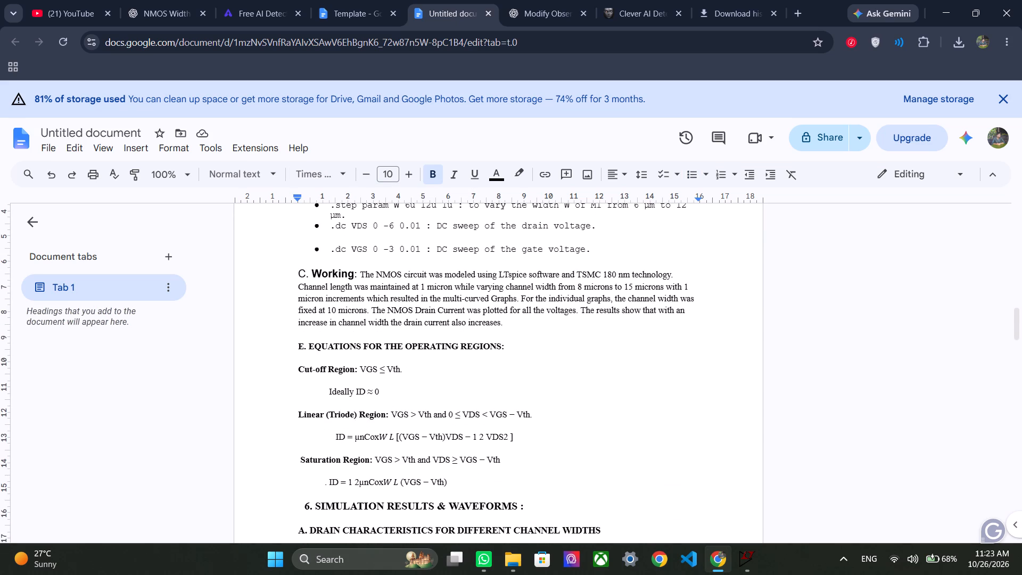
{"action": "left_click", "coordinate": [360, 276]}
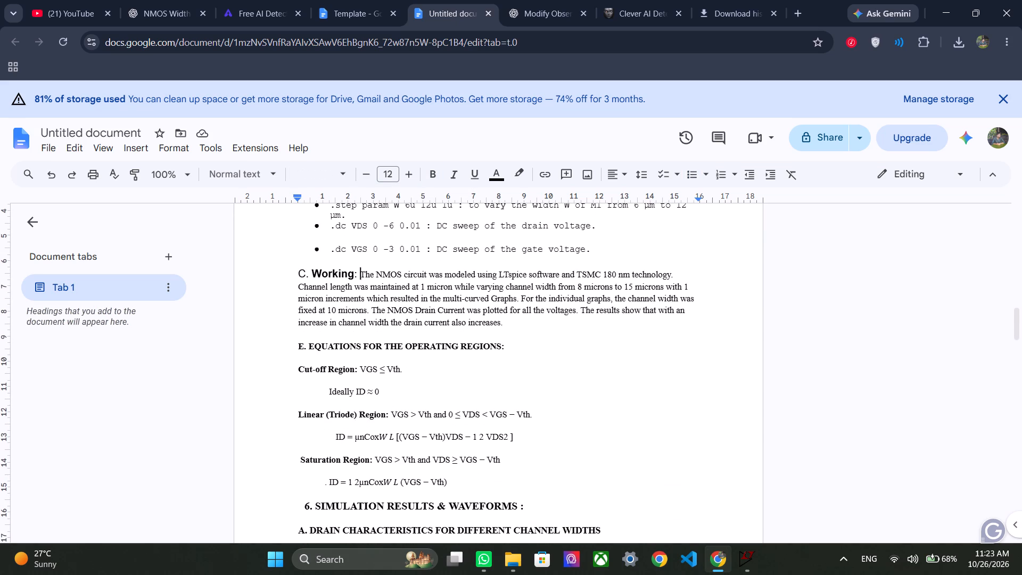
{"action": "left_click_drag", "start_coordinate": [357, 274], "coordinate": [301, 278]}
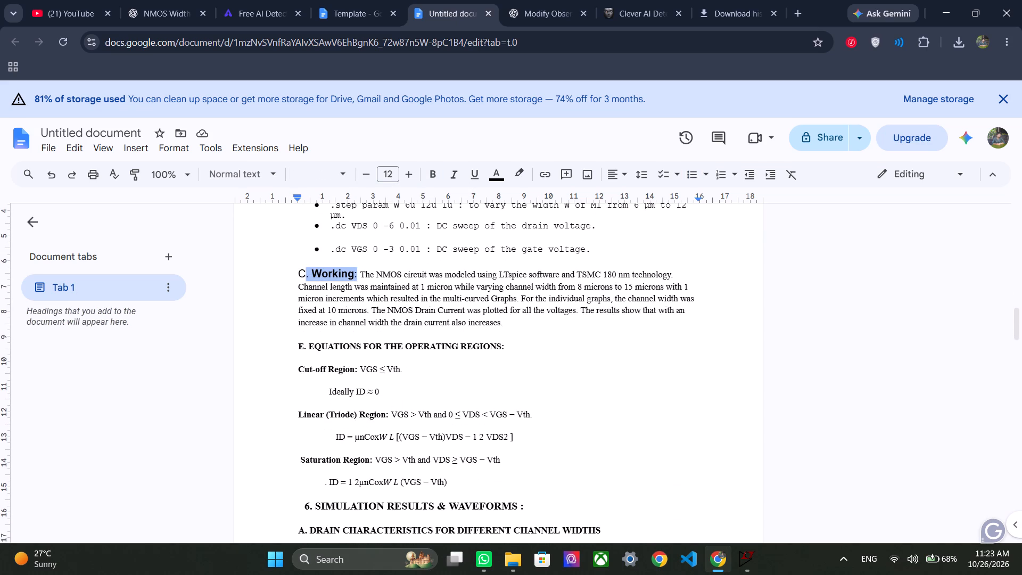
{"action": "left_click_drag", "start_coordinate": [301, 278], "coordinate": [294, 278]}
{"action": "left_click", "coordinate": [347, 171]}
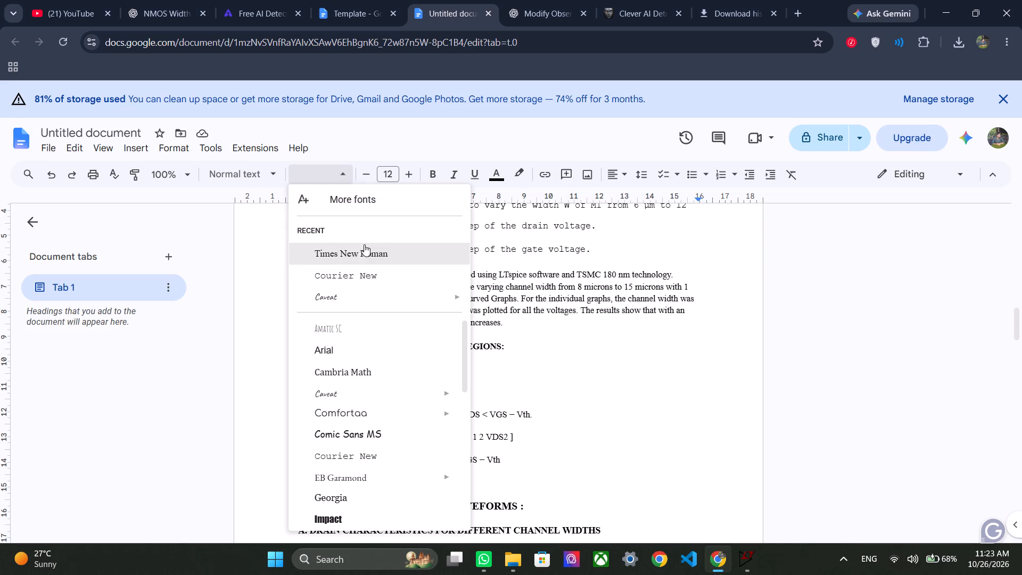
{"action": "left_click", "coordinate": [363, 251]}
Move the body text of the "C. Working:" section onto its own line below the heading.
{"action": "left_click", "coordinate": [353, 275]}
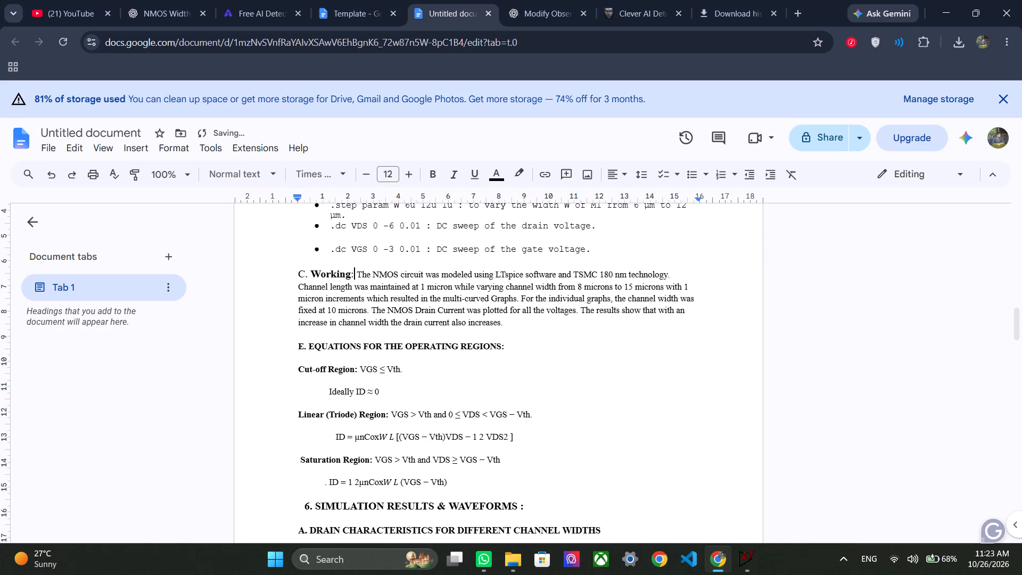
{"action": "key", "text": "Return"}
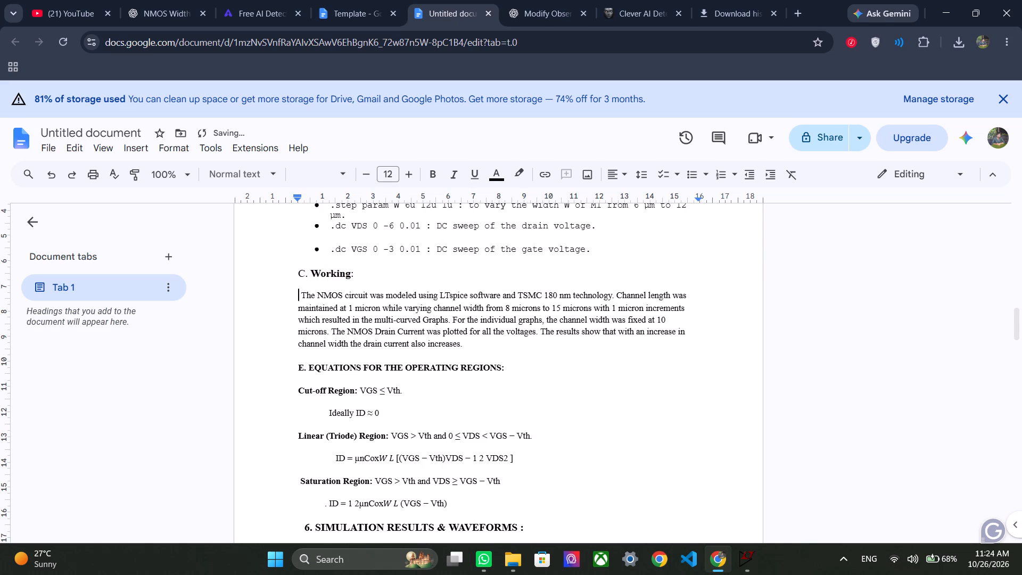
Review the operating region equations, the SPICE directives and the Fig. 2 caption for content and font consistency.
{"action": "scroll", "coordinate": [362, 389], "scroll_direction": "down", "scroll_amount": 2}
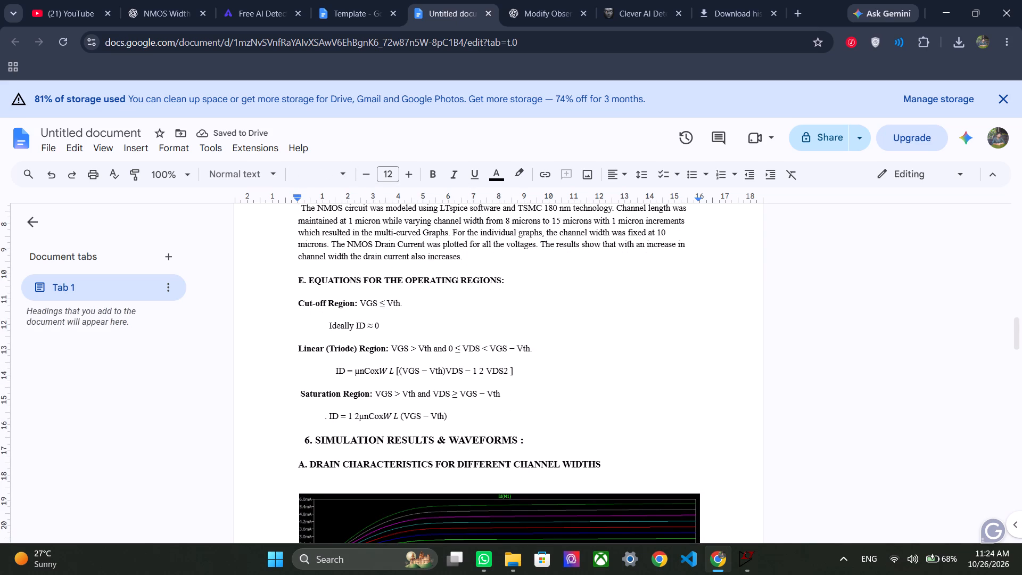
{"action": "left_click_drag", "start_coordinate": [445, 369], "coordinate": [554, 376]}
{"action": "left_click", "coordinate": [554, 376]}
{"action": "scroll", "coordinate": [554, 376], "scroll_direction": "down", "scroll_amount": 1}
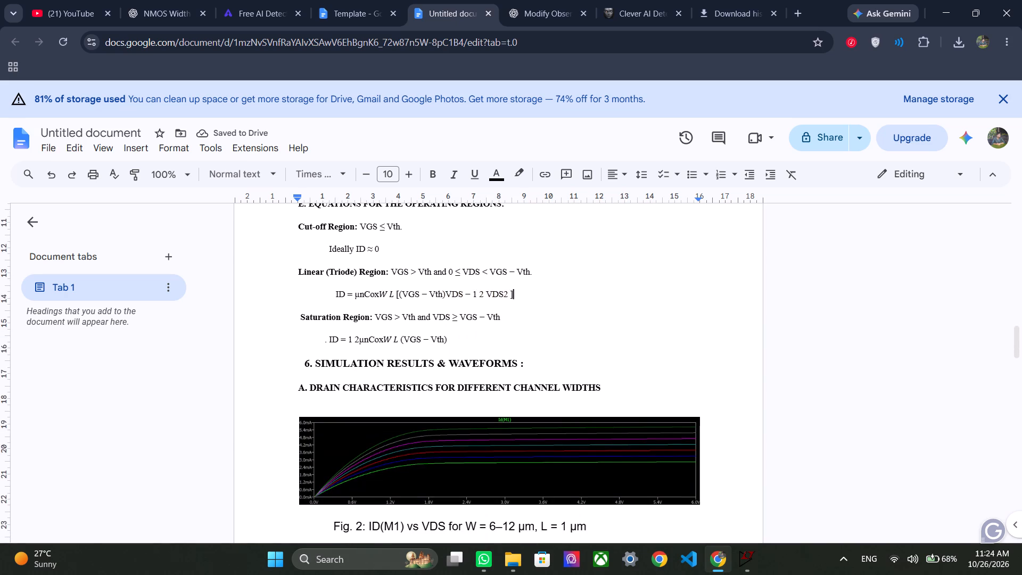
{"action": "scroll", "coordinate": [554, 376], "scroll_direction": "down", "scroll_amount": 2}
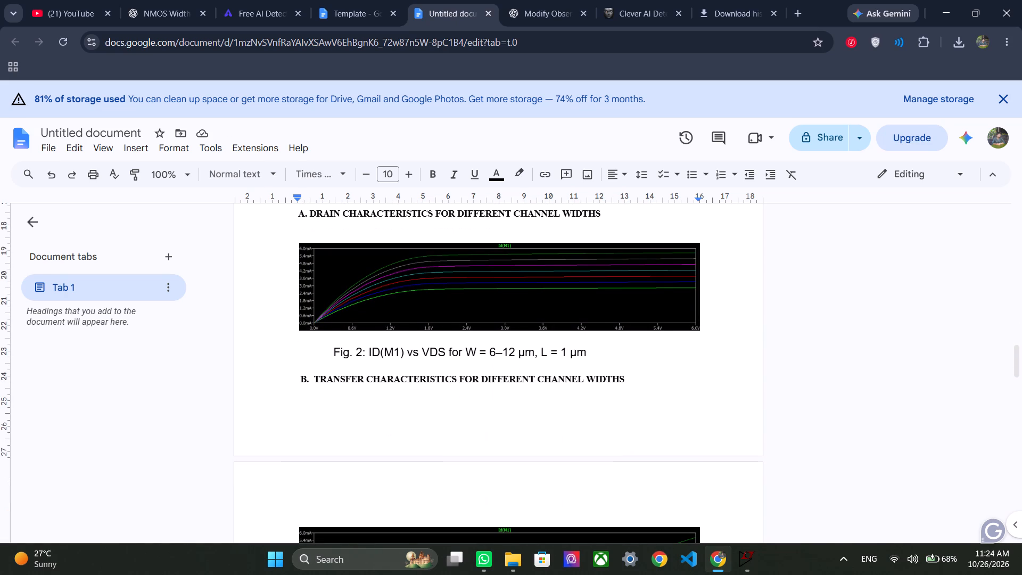
{"action": "left_click_drag", "start_coordinate": [493, 352], "coordinate": [531, 354]}
{"action": "left_click", "coordinate": [531, 354]}
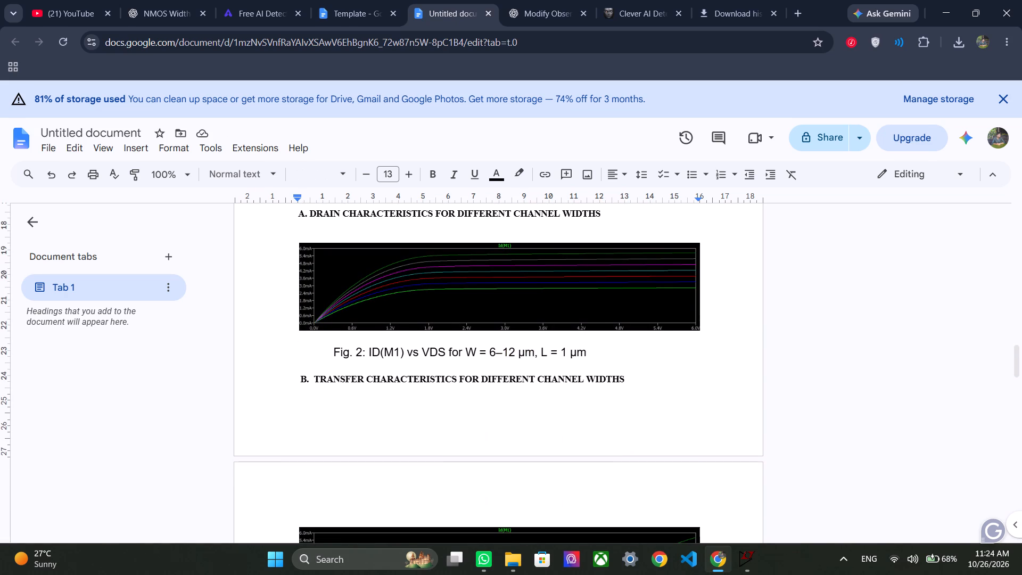
{"action": "left_click_drag", "start_coordinate": [483, 353], "coordinate": [632, 350]}
{"action": "left_click", "coordinate": [632, 350]}
{"action": "scroll", "coordinate": [632, 350], "scroll_direction": "down", "scroll_amount": 2}
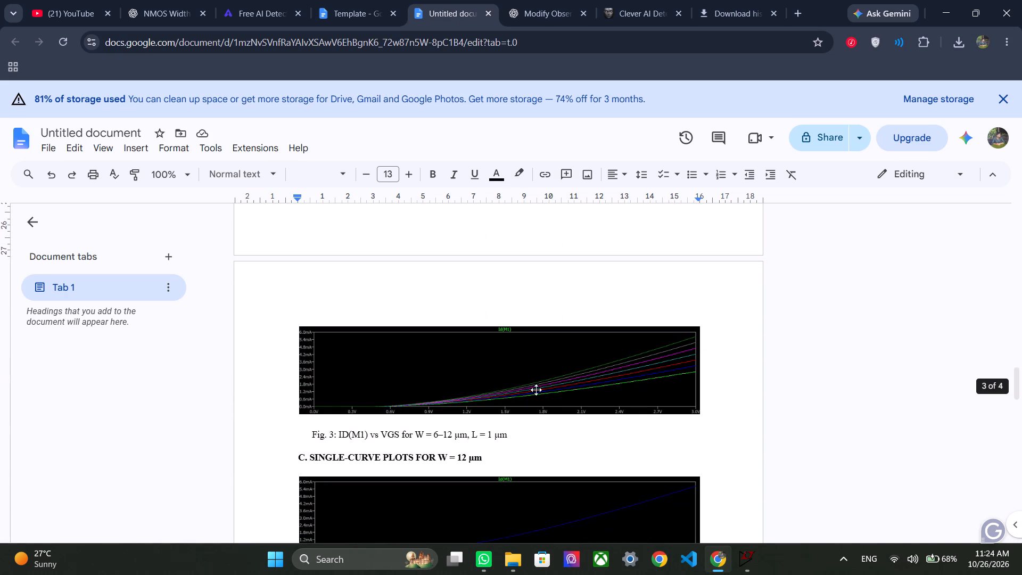
{"action": "scroll", "coordinate": [470, 434], "scroll_direction": "up", "scroll_amount": 7}
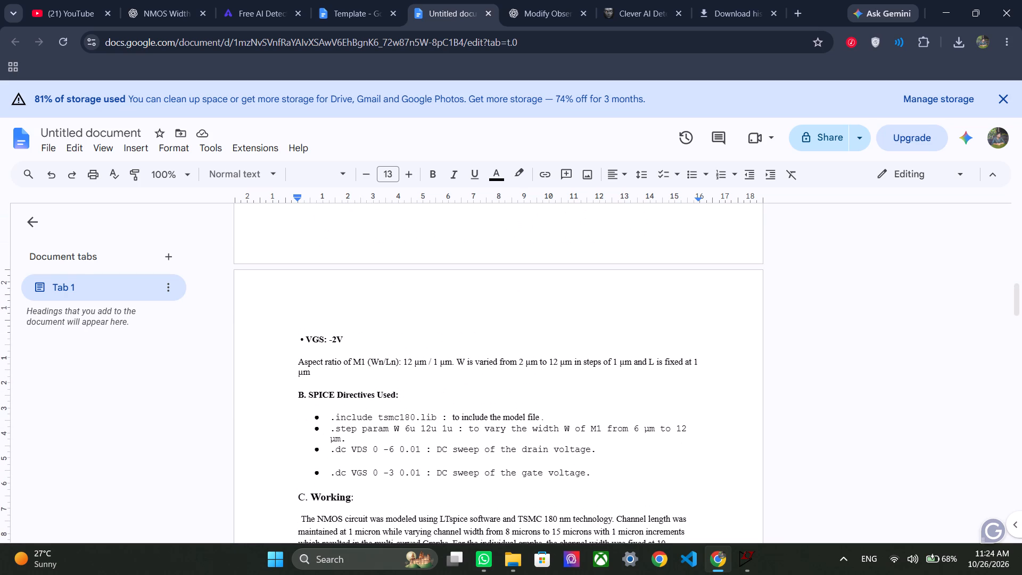
{"action": "left_click_drag", "start_coordinate": [399, 431], "coordinate": [444, 429]}
{"action": "left_click", "coordinate": [444, 429]}
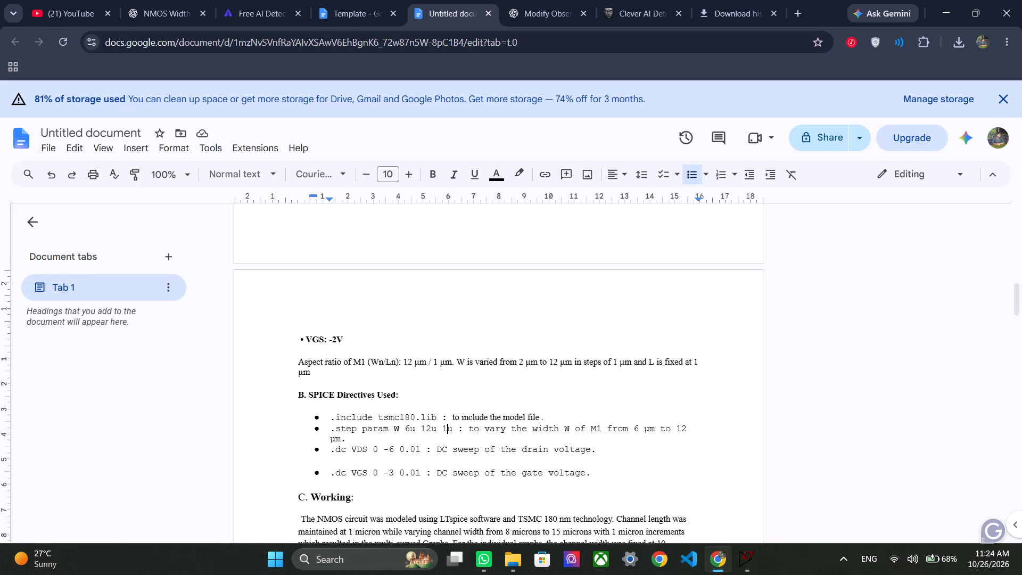
{"action": "scroll", "coordinate": [444, 429], "scroll_direction": "down", "scroll_amount": 1}
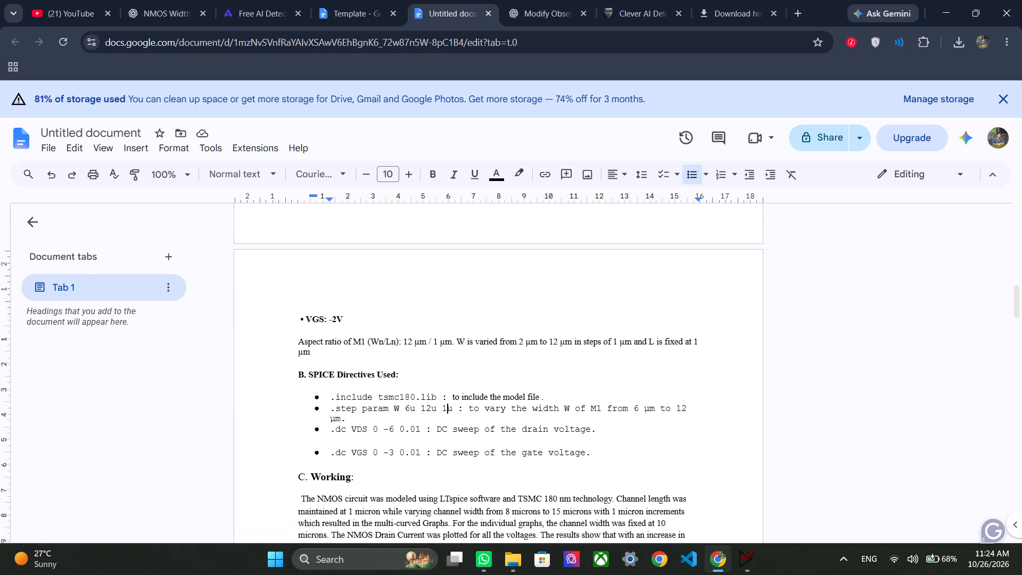
{"action": "scroll", "coordinate": [444, 429], "scroll_direction": "down", "scroll_amount": 3}
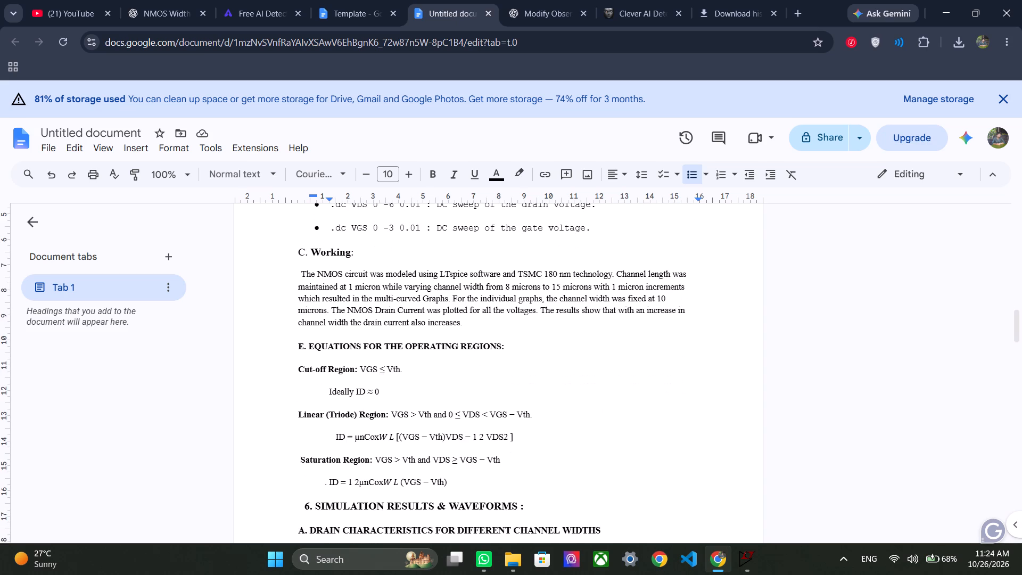
{"action": "scroll", "coordinate": [444, 429], "scroll_direction": "down", "scroll_amount": 2}
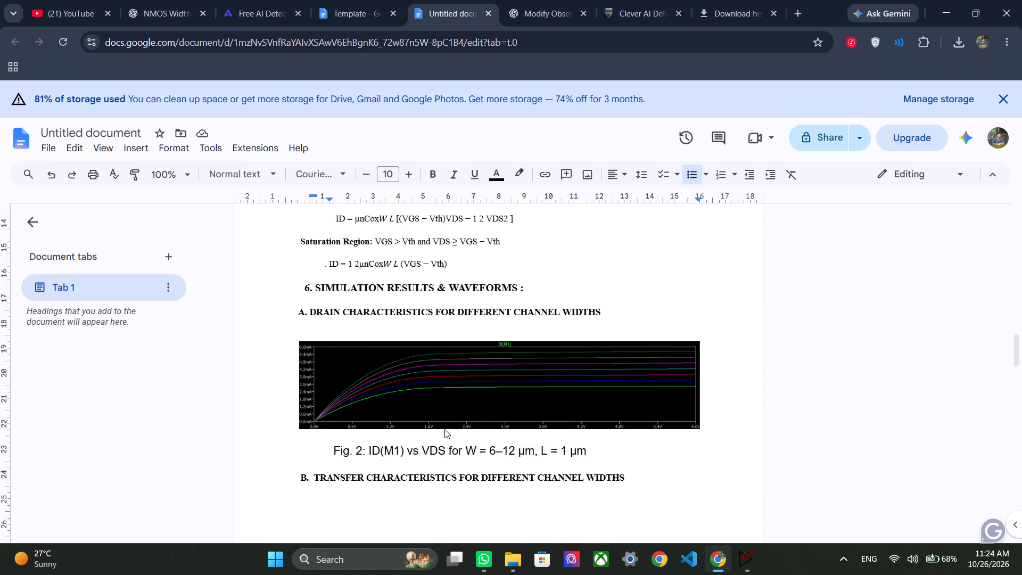
{"action": "scroll", "coordinate": [444, 429], "scroll_direction": "down", "scroll_amount": 2}
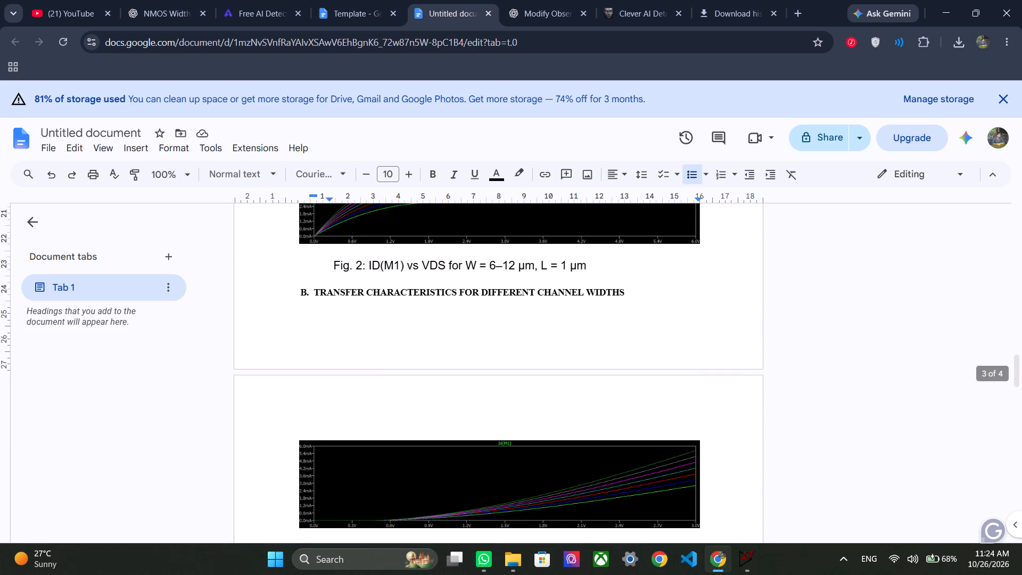
{"action": "left_click_drag", "start_coordinate": [492, 266], "coordinate": [563, 262]}
{"action": "left_click", "coordinate": [563, 262]}
{"action": "scroll", "coordinate": [563, 262], "scroll_direction": "down", "scroll_amount": 3}
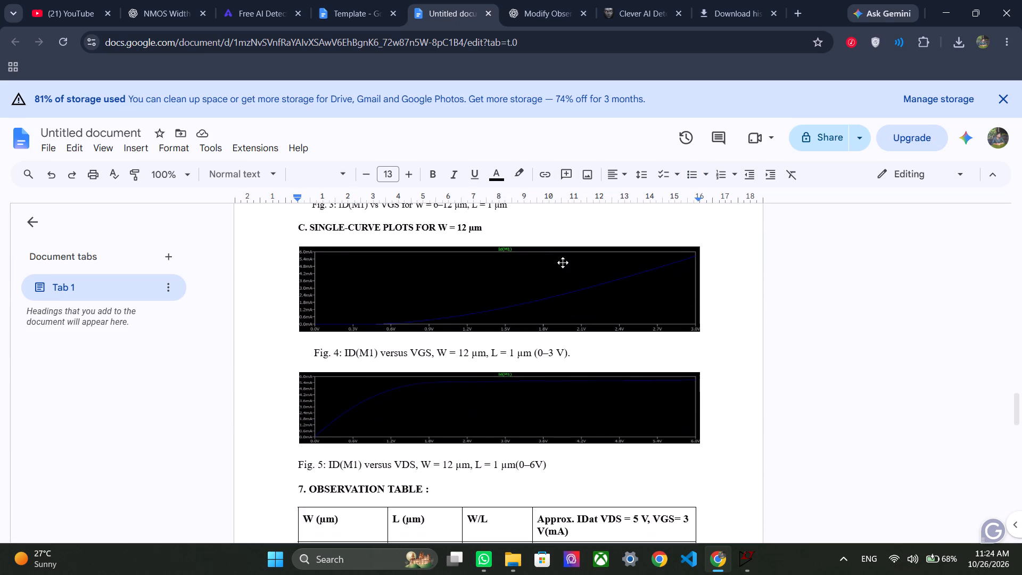
Examine the observation table's drain current column and the PMOS schematic's source voltages in the report.
{"action": "scroll", "coordinate": [563, 262], "scroll_direction": "down", "scroll_amount": 3}
{"action": "left_click_drag", "start_coordinate": [586, 291], "coordinate": [640, 317]}
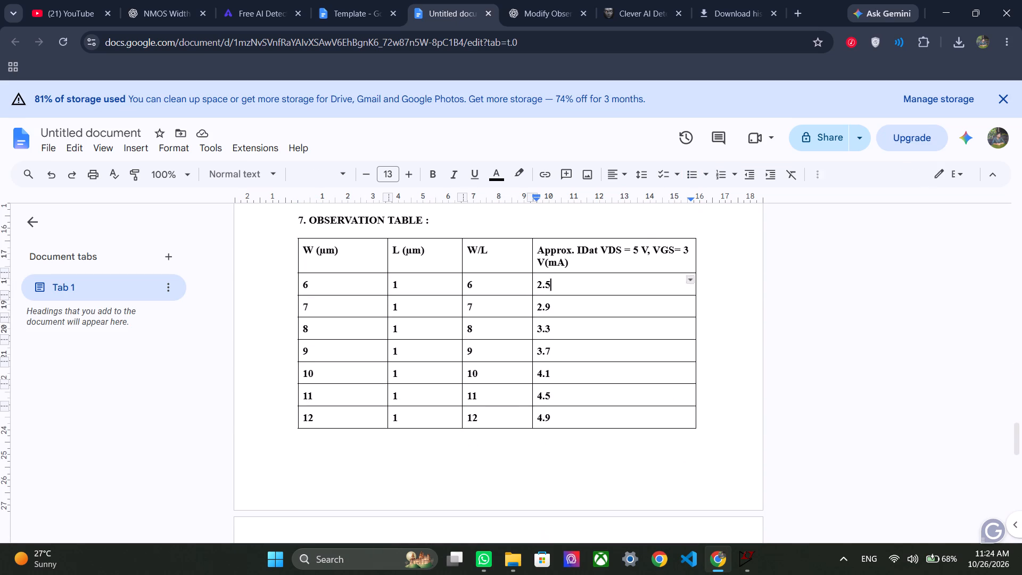
{"action": "left_click_drag", "start_coordinate": [640, 317], "coordinate": [654, 386]}
{"action": "left_click", "coordinate": [654, 386]}
{"action": "left_click", "coordinate": [642, 252]}
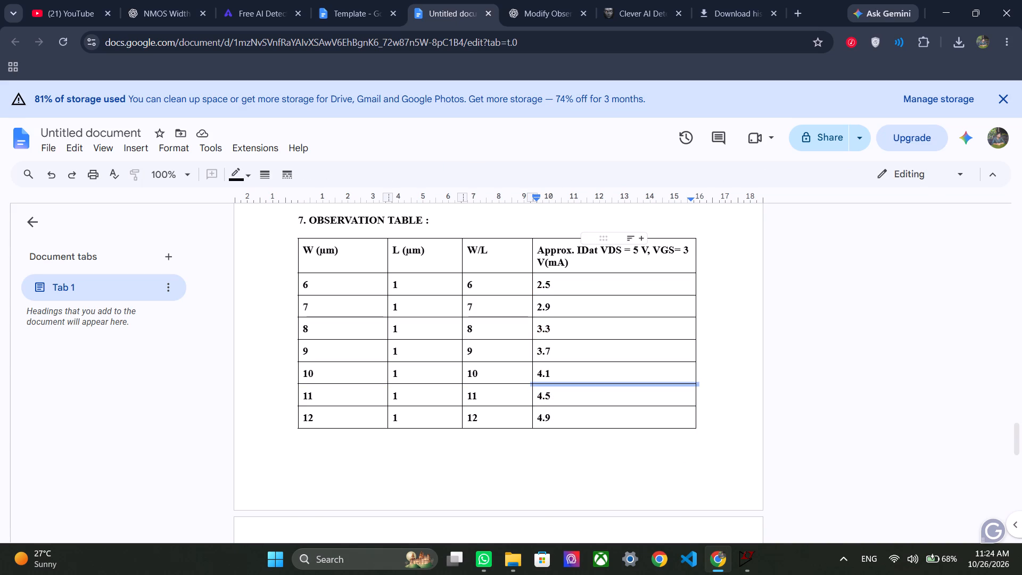
{"action": "left_click_drag", "start_coordinate": [642, 248], "coordinate": [630, 251]}
{"action": "left_click", "coordinate": [630, 251]}
{"action": "scroll", "coordinate": [630, 251], "scroll_direction": "up", "scroll_amount": 1}
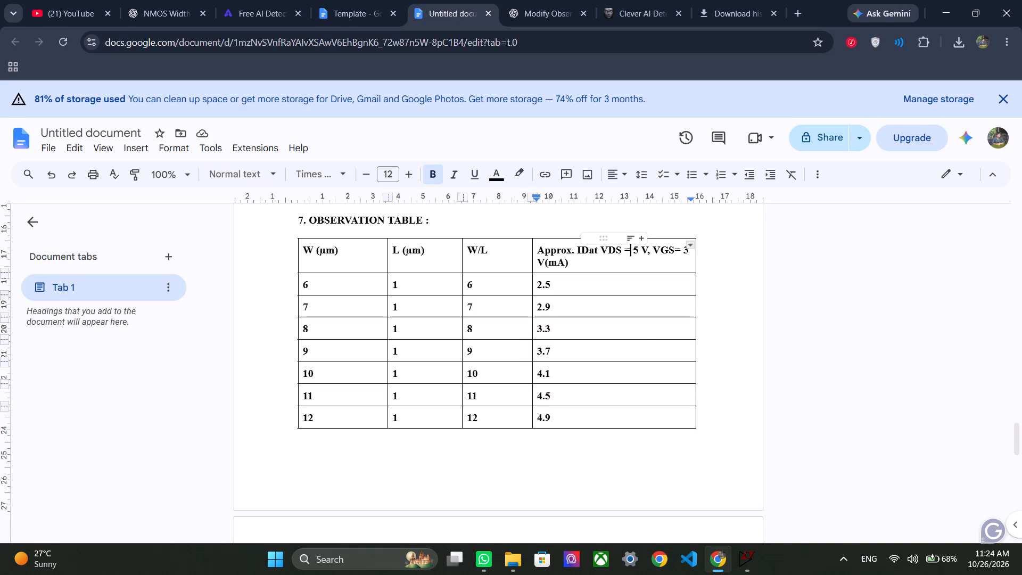
{"action": "scroll", "coordinate": [630, 251], "scroll_direction": "up", "scroll_amount": 7}
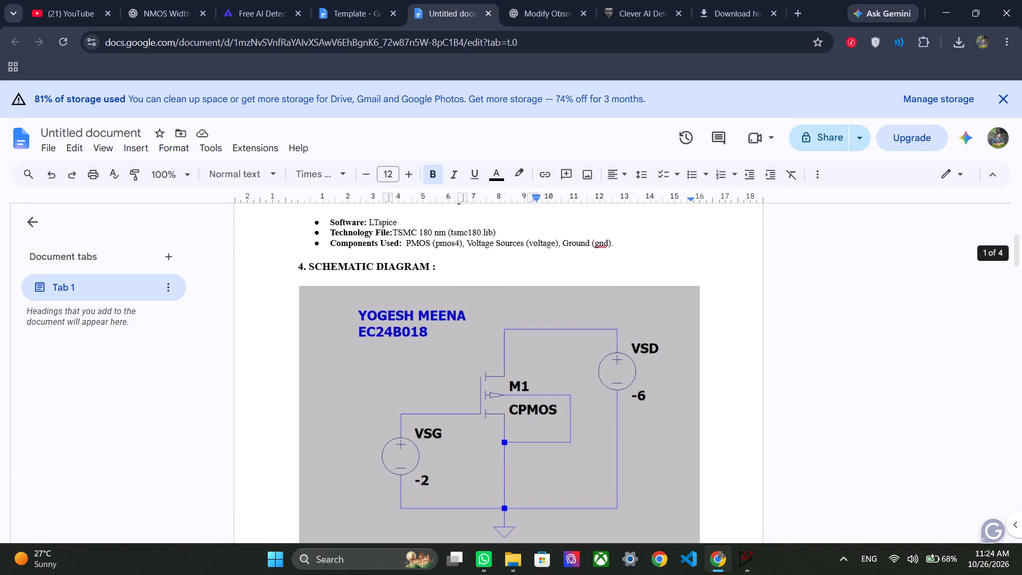
{"action": "scroll", "coordinate": [552, 341], "scroll_direction": "up", "scroll_amount": 1}
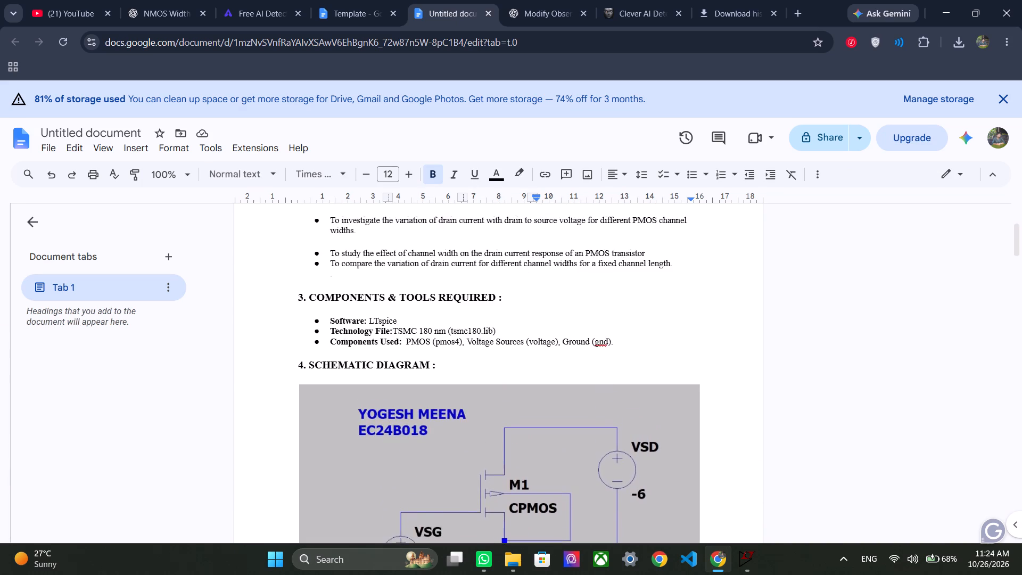
{"action": "scroll", "coordinate": [552, 341], "scroll_direction": "up", "scroll_amount": 1}
Switch to the Template document and check the NMOS schematic's source voltages and the observation table's drain current header.
{"action": "left_click", "coordinate": [347, 2]}
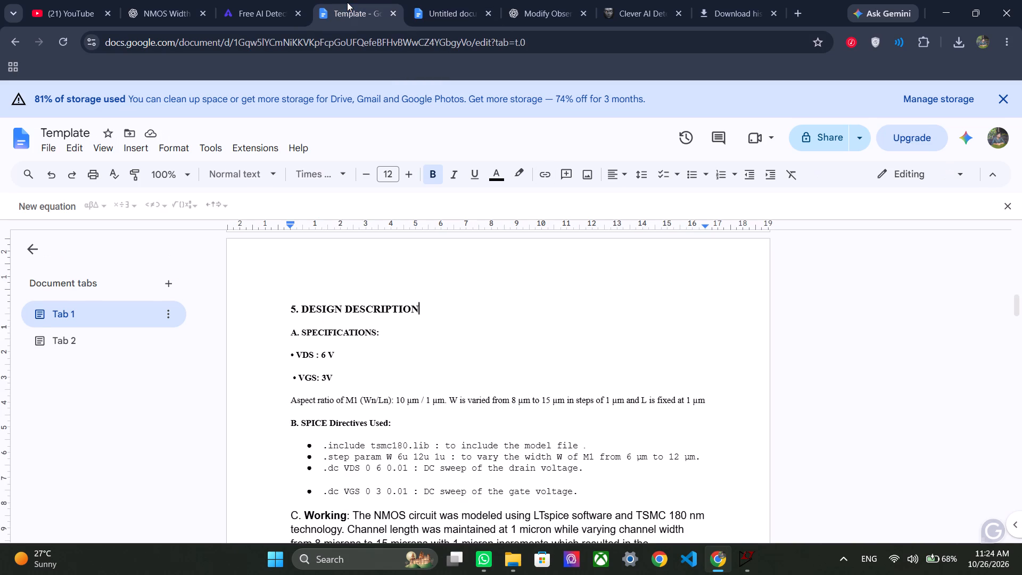
{"action": "left_click", "coordinate": [530, 281]}
{"action": "scroll", "coordinate": [530, 281], "scroll_direction": "up", "scroll_amount": 1}
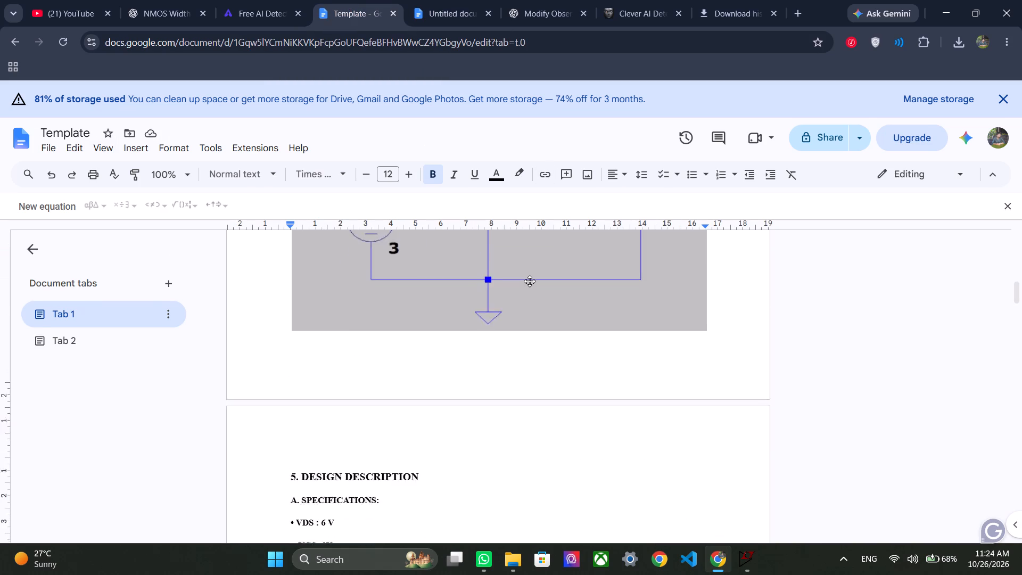
{"action": "scroll", "coordinate": [530, 281], "scroll_direction": "up", "scroll_amount": 2}
{"action": "scroll", "coordinate": [530, 281], "scroll_direction": "down", "scroll_amount": 1}
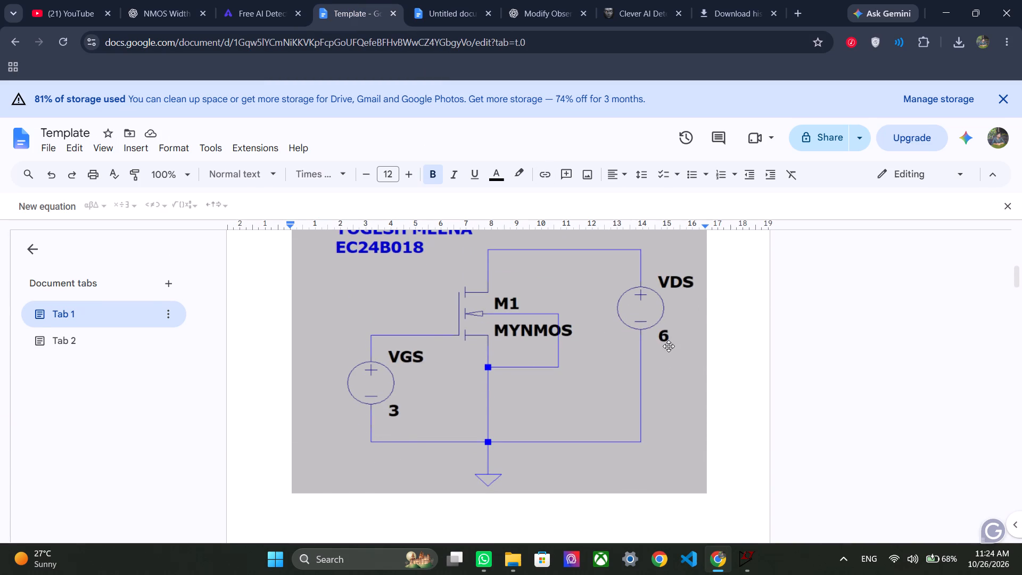
{"action": "scroll", "coordinate": [669, 347], "scroll_direction": "down", "scroll_amount": 11}
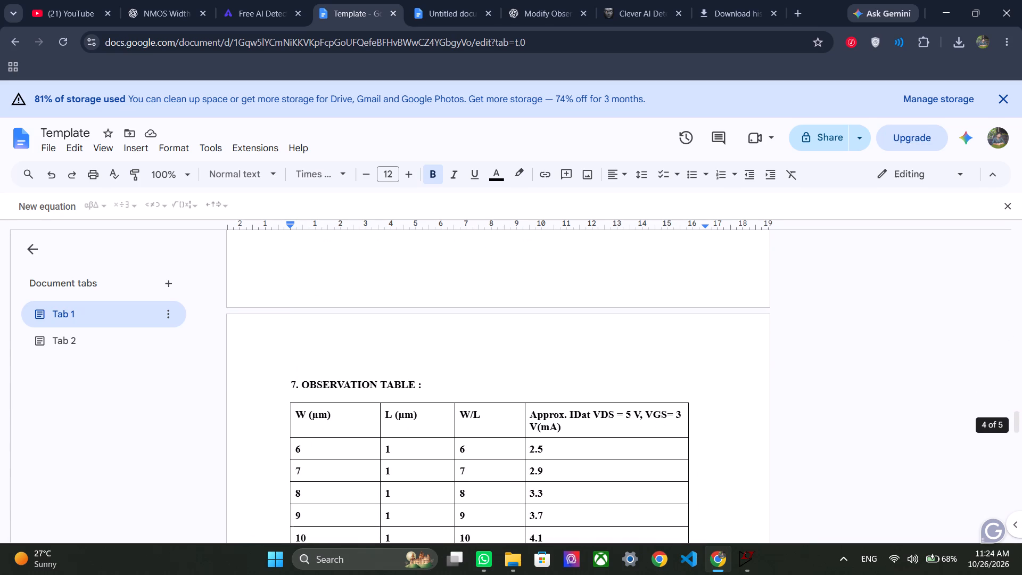
{"action": "left_click_drag", "start_coordinate": [624, 417], "coordinate": [661, 424]}
{"action": "left_click", "coordinate": [661, 424]}
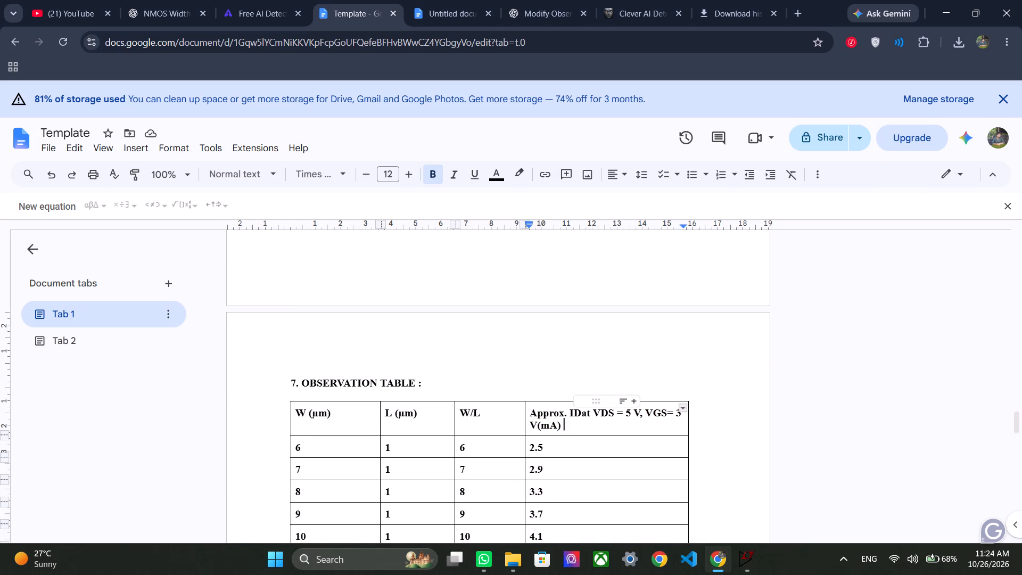
Change the VDS value in the observation table's drain current header to 6 V.
{"action": "left_click", "coordinate": [632, 414]}
{"action": "key", "text": "BackSpace"}
{"action": "key", "text": "6"}
{"action": "key", "text": "Right"}
{"action": "key", "text": "BackSpace"}
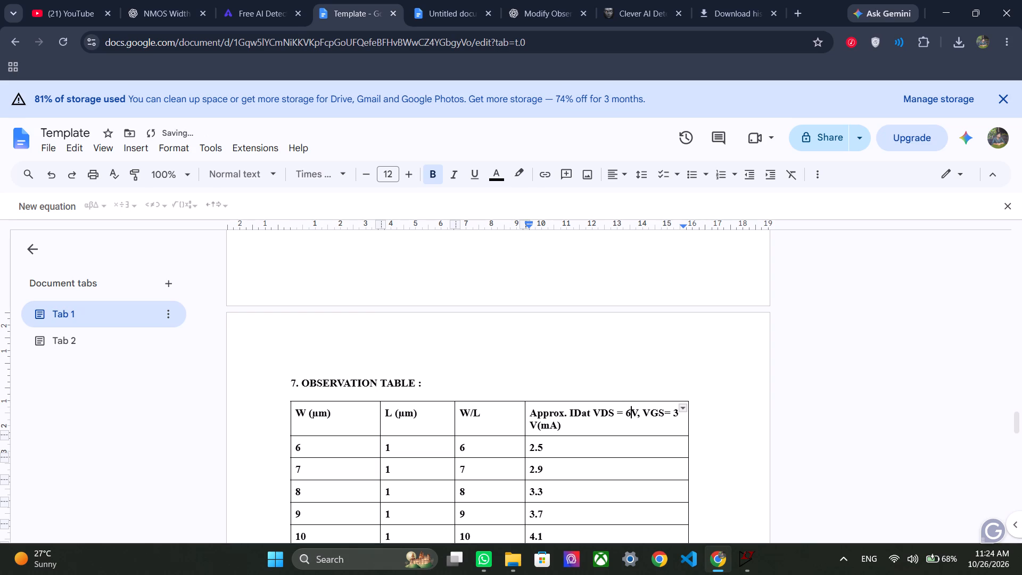
{"action": "key", "text": "space"}
{"action": "key", "text": "BackSpace"}
Examine the SPICE directives, the Working paragraph and the channel width range in the design description.
{"action": "scroll", "coordinate": [631, 429], "scroll_direction": "up", "scroll_amount": 5}
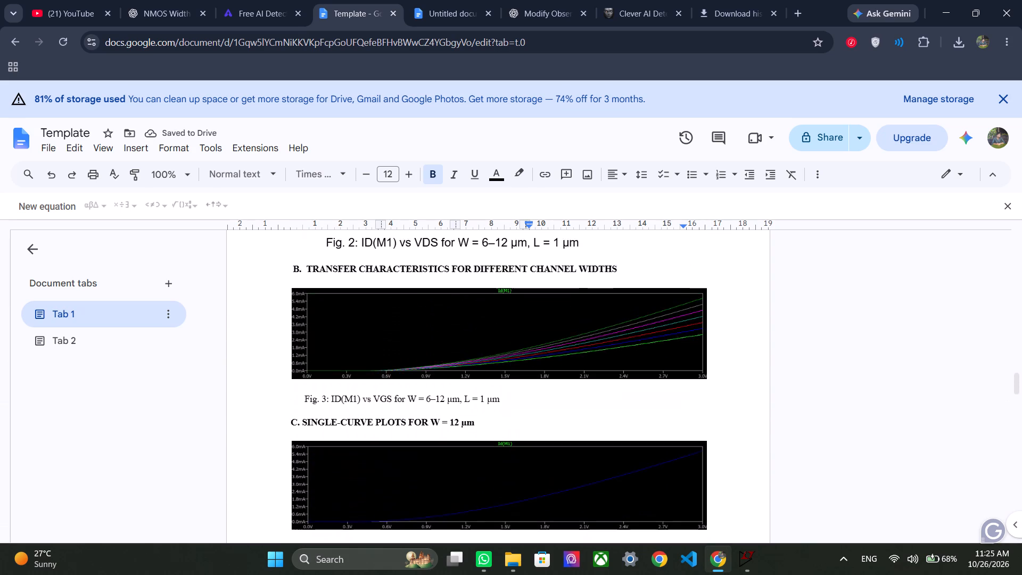
{"action": "scroll", "coordinate": [631, 429], "scroll_direction": "up", "scroll_amount": 5}
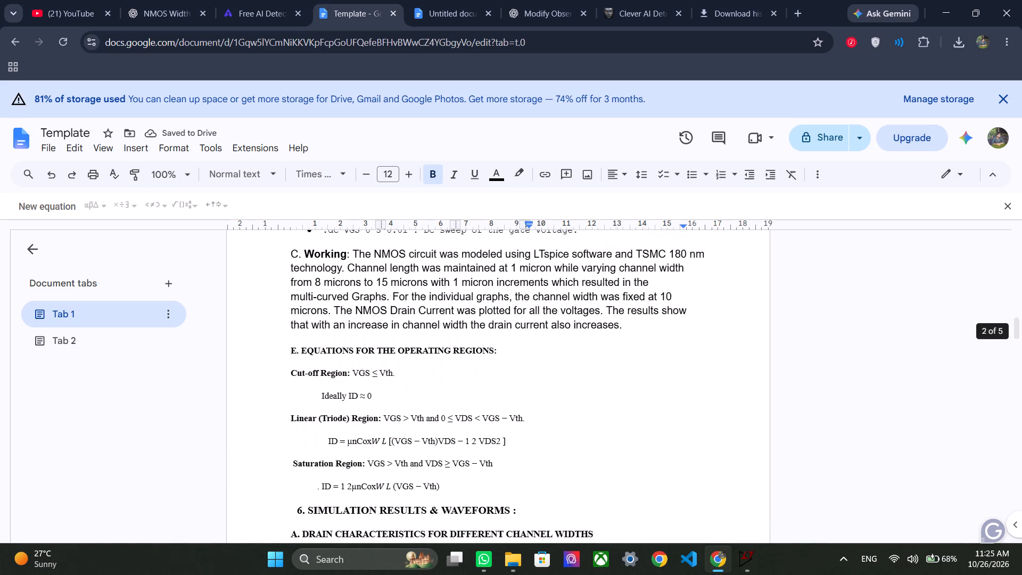
{"action": "scroll", "coordinate": [631, 429], "scroll_direction": "up", "scroll_amount": 2}
{"action": "left_click_drag", "start_coordinate": [450, 338], "coordinate": [535, 388]}
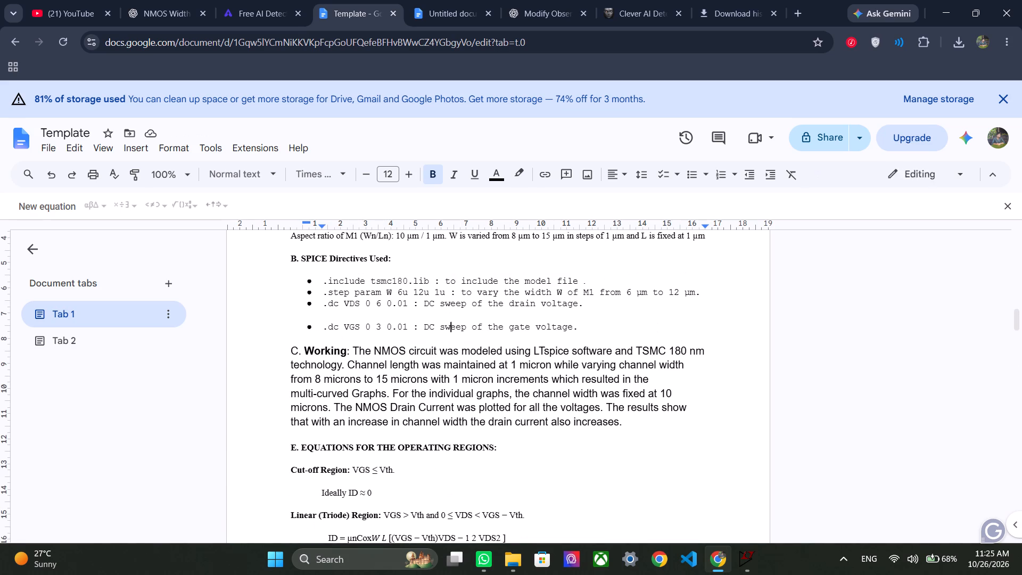
{"action": "left_click_drag", "start_coordinate": [535, 388], "coordinate": [619, 442]}
{"action": "left_click", "coordinate": [619, 442]}
{"action": "left_click_drag", "start_coordinate": [424, 283], "coordinate": [543, 348]}
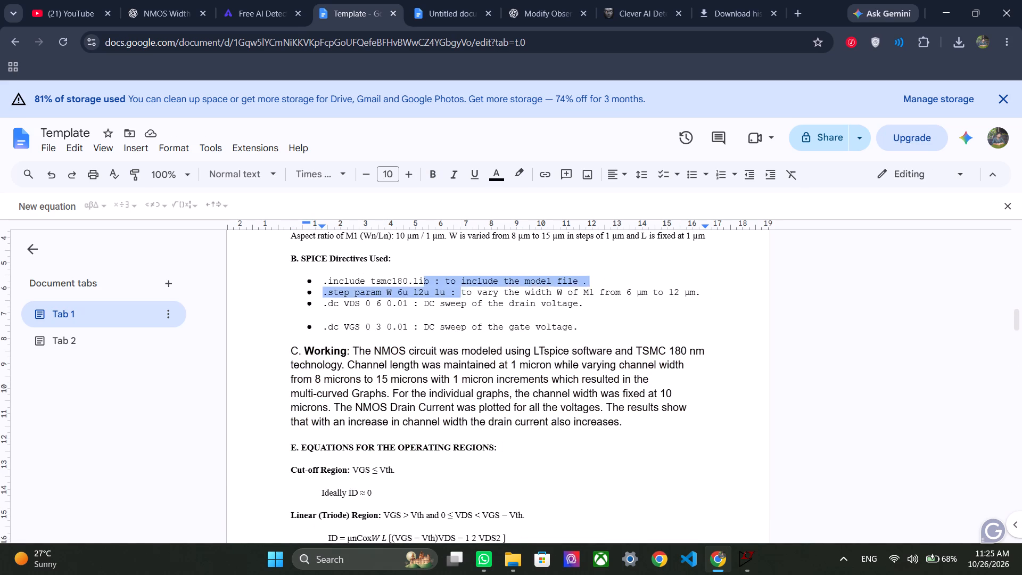
{"action": "left_click_drag", "start_coordinate": [543, 348], "coordinate": [553, 357]}
{"action": "left_click", "coordinate": [553, 357]}
{"action": "scroll", "coordinate": [553, 357], "scroll_direction": "up", "scroll_amount": 3}
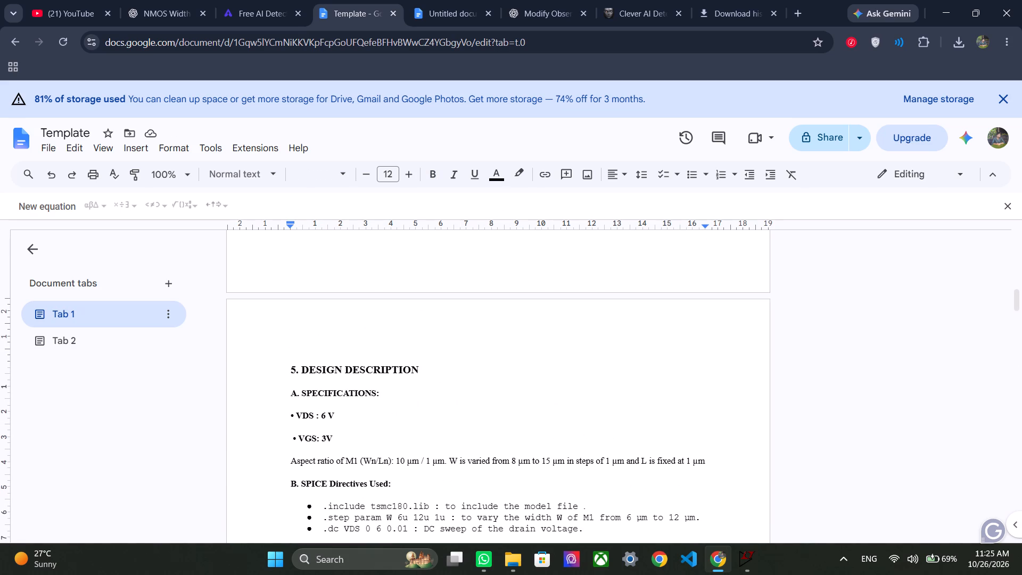
{"action": "scroll", "coordinate": [553, 357], "scroll_direction": "down", "scroll_amount": 1}
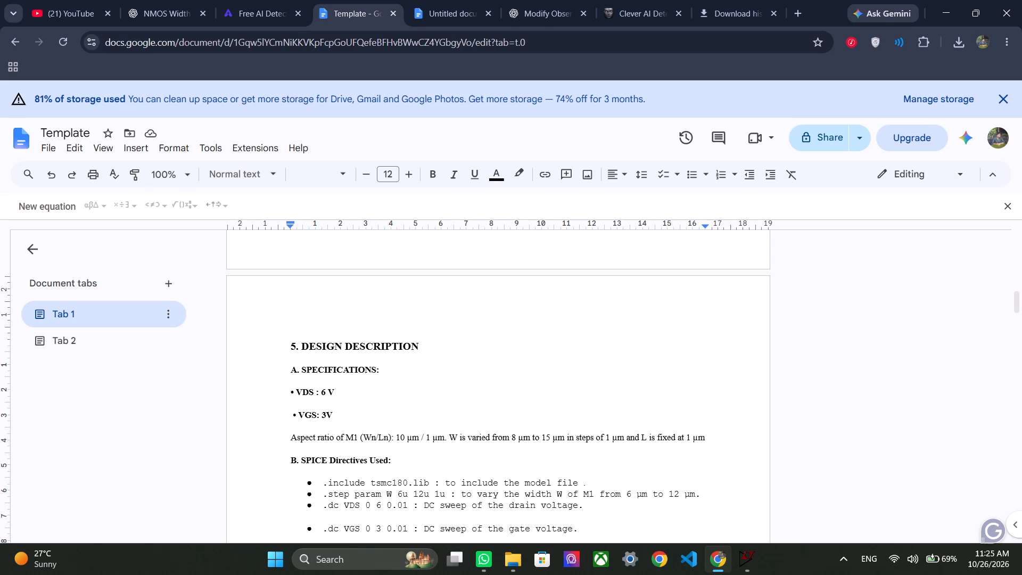
{"action": "left_click_drag", "start_coordinate": [509, 438], "coordinate": [527, 442]}
{"action": "left_click", "coordinate": [527, 442]}
{"action": "left_click_drag", "start_coordinate": [502, 435], "coordinate": [589, 447]}
{"action": "left_click_drag", "start_coordinate": [589, 447], "coordinate": [503, 436]}
{"action": "left_click_drag", "start_coordinate": [503, 436], "coordinate": [572, 453]}
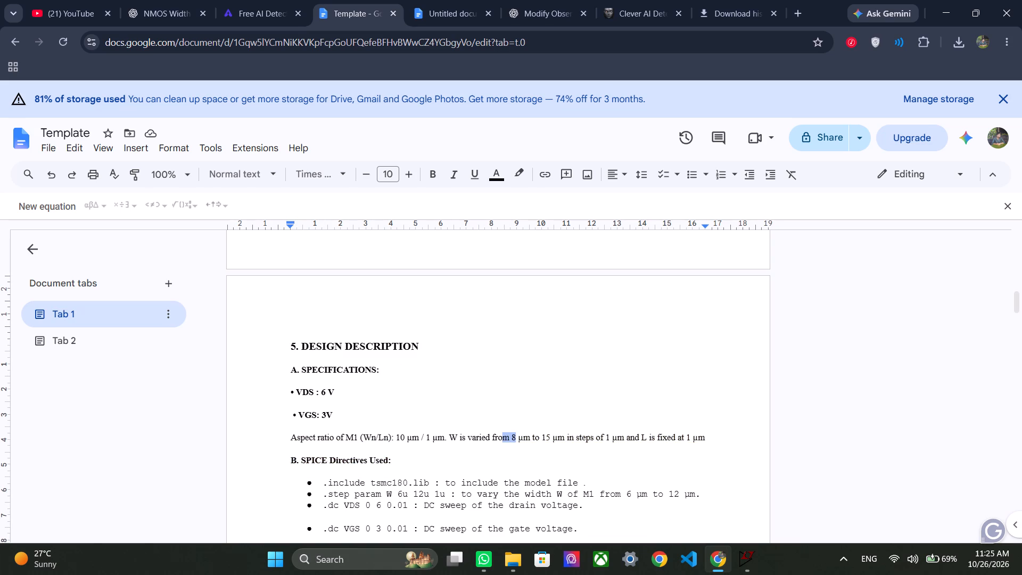
{"action": "left_click_drag", "start_coordinate": [572, 453], "coordinate": [574, 454]}
{"action": "left_click", "coordinate": [574, 454]}
Check the Fig. 2 caption, the aim, the components list and the NMOS schematic against the specifications.
{"action": "scroll", "coordinate": [554, 405], "scroll_direction": "down", "scroll_amount": 4}
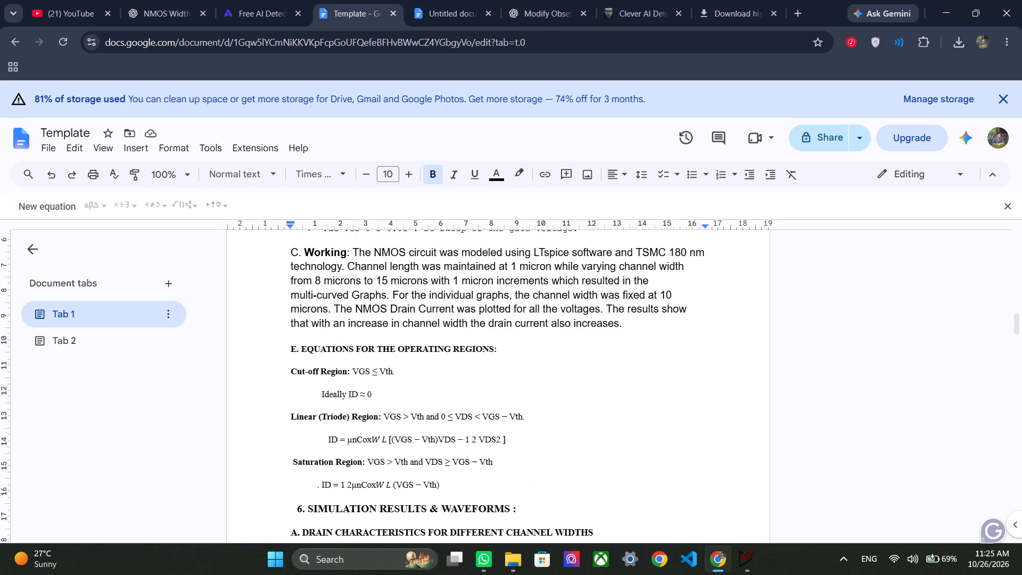
{"action": "scroll", "coordinate": [554, 405], "scroll_direction": "down", "scroll_amount": 2}
{"action": "scroll", "coordinate": [554, 405], "scroll_direction": "up", "scroll_amount": 2}
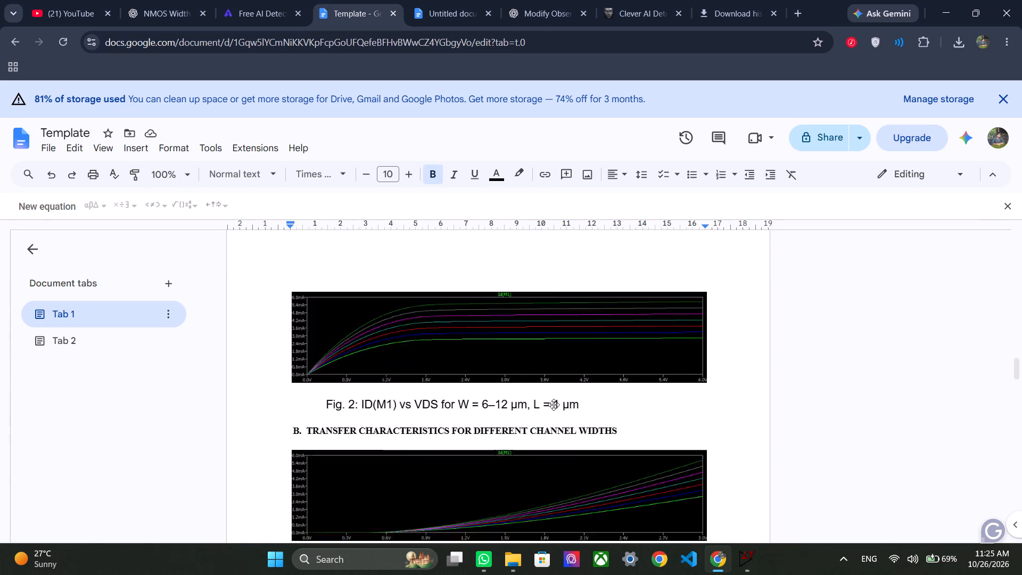
{"action": "scroll", "coordinate": [554, 405], "scroll_direction": "up", "scroll_amount": 4}
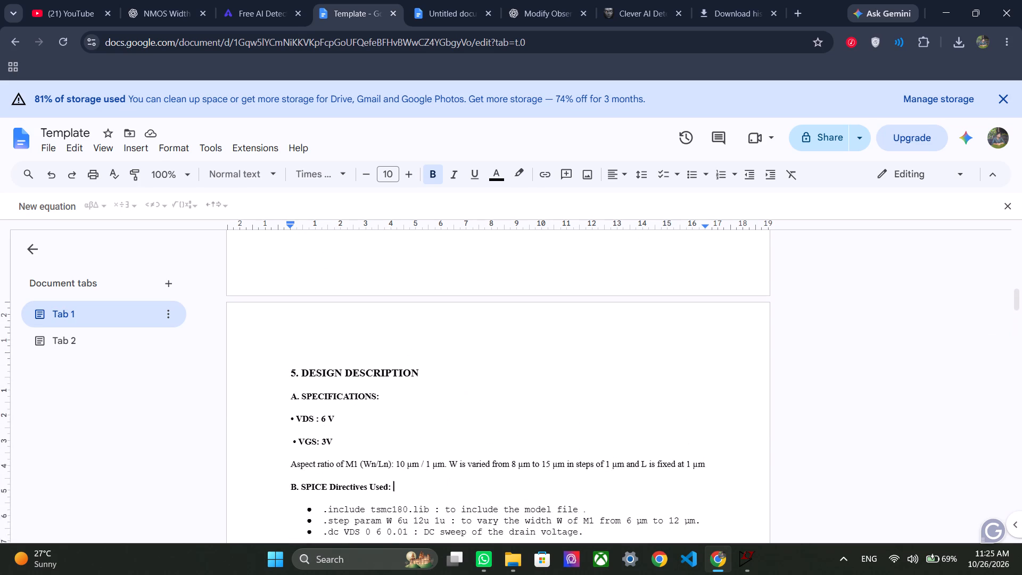
{"action": "scroll", "coordinate": [554, 405], "scroll_direction": "up", "scroll_amount": 4}
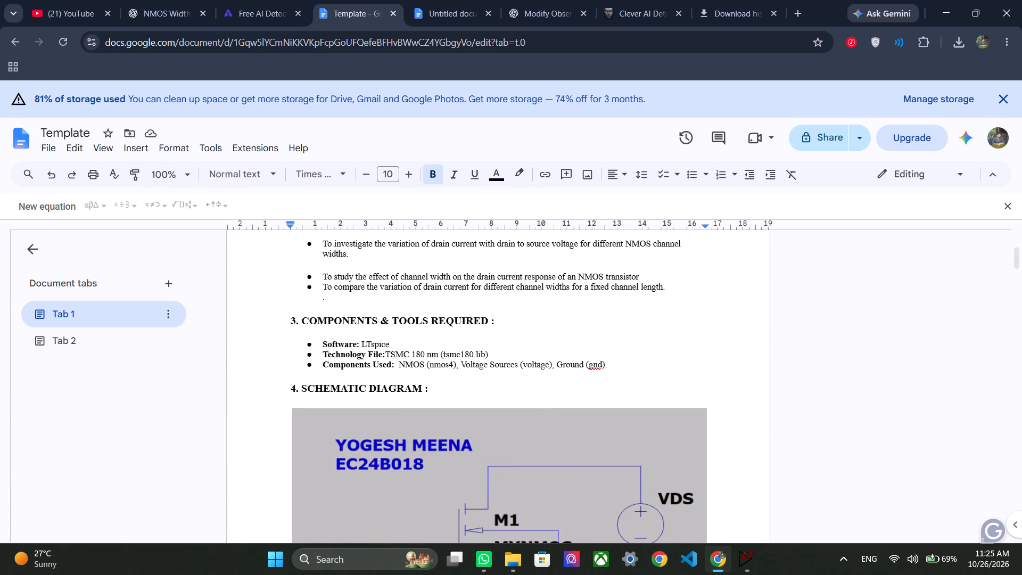
{"action": "scroll", "coordinate": [554, 405], "scroll_direction": "up", "scroll_amount": 1}
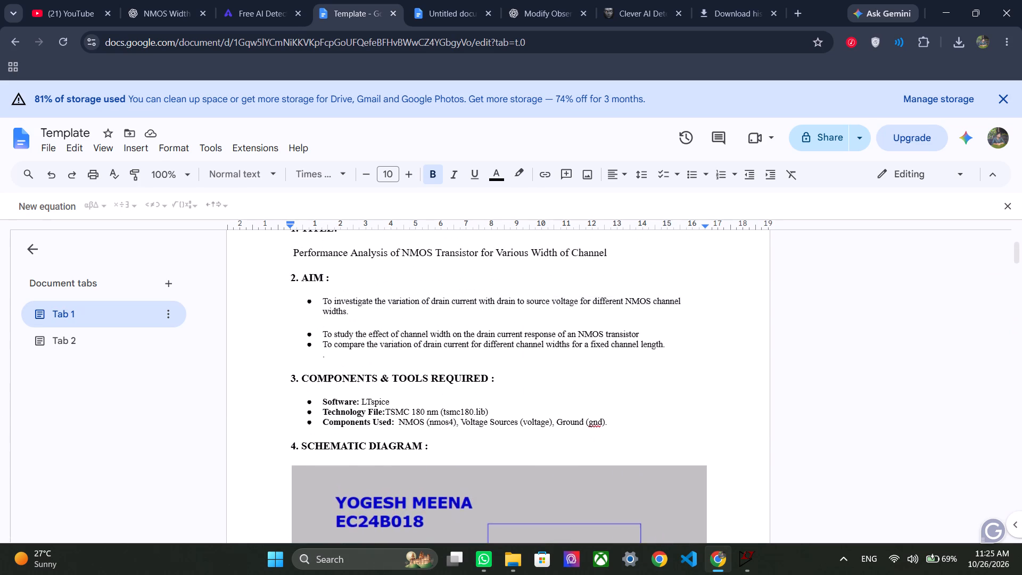
{"action": "scroll", "coordinate": [554, 405], "scroll_direction": "up", "scroll_amount": 1}
{"action": "scroll", "coordinate": [554, 405], "scroll_direction": "down", "scroll_amount": 4}
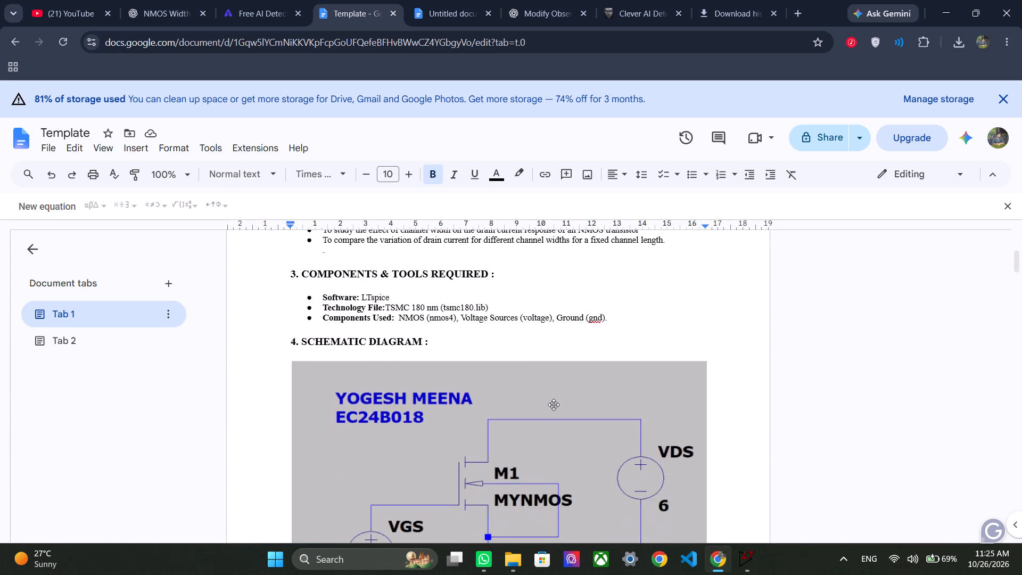
Correct the channel width range in the aspect ratio specification to 6 µm to 12 µm.
{"action": "scroll", "coordinate": [554, 405], "scroll_direction": "down", "scroll_amount": 4}
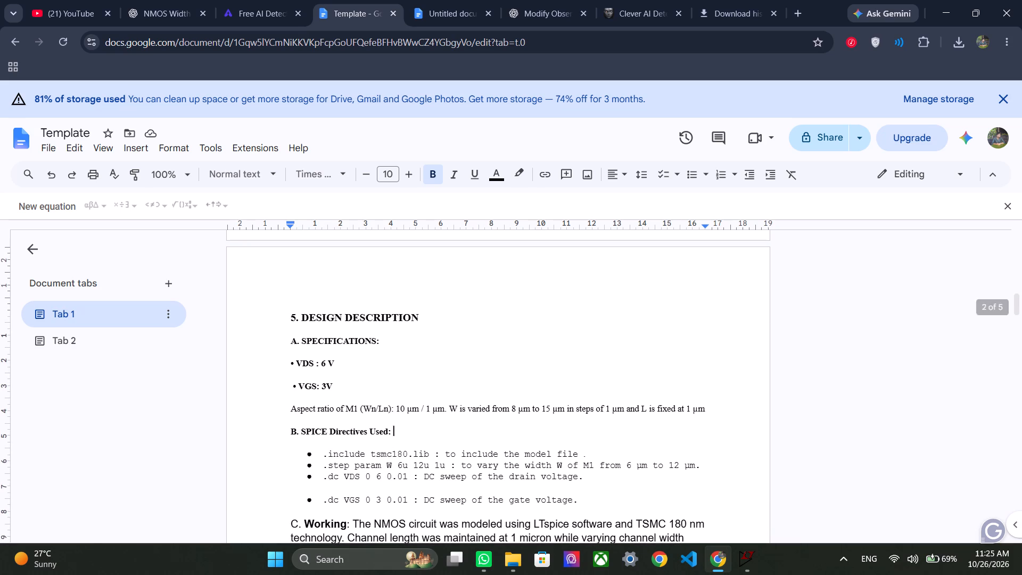
{"action": "left_click", "coordinate": [516, 408]}
{"action": "key", "text": "BackSpace"}
{"action": "key", "text": "6"}
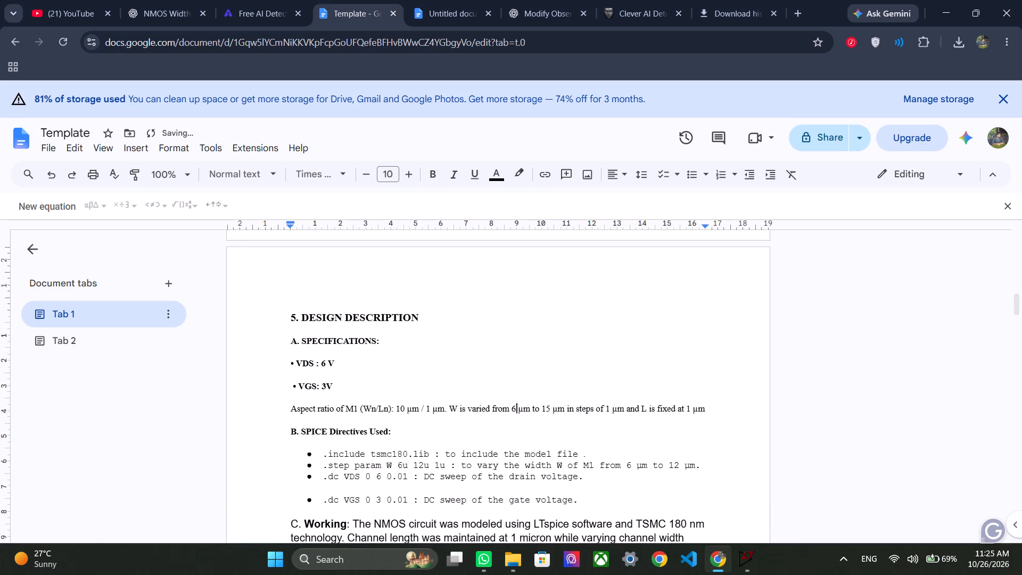
{"action": "left_click", "coordinate": [549, 409]}
{"action": "key", "text": "BackSpace"}
{"action": "key", "text": "2"}
Set the descriptions of the .include and .step param directives to Times New Roman.
{"action": "scroll", "coordinate": [587, 417], "scroll_direction": "down", "scroll_amount": 3}
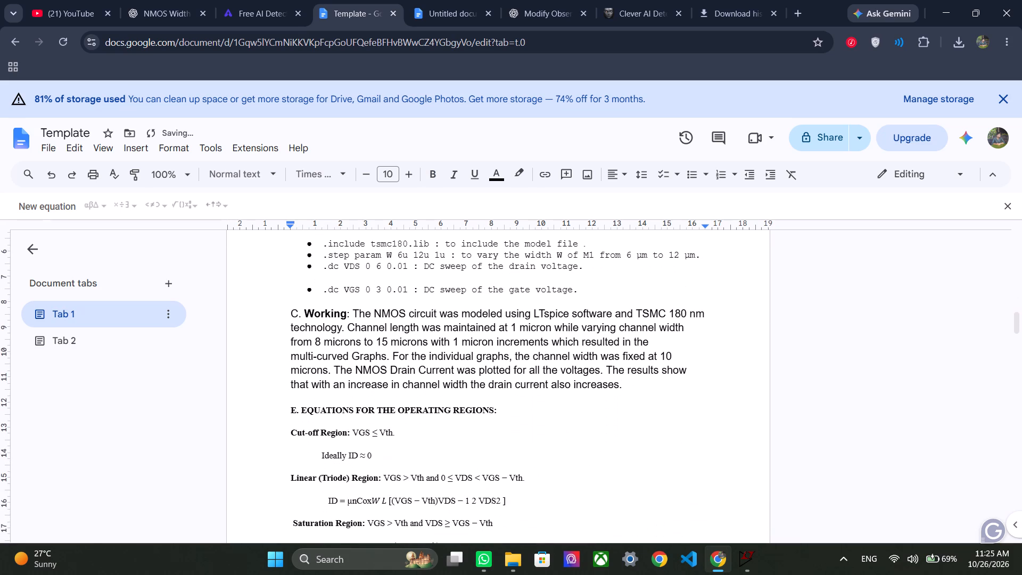
{"action": "scroll", "coordinate": [587, 417], "scroll_direction": "up", "scroll_amount": 1}
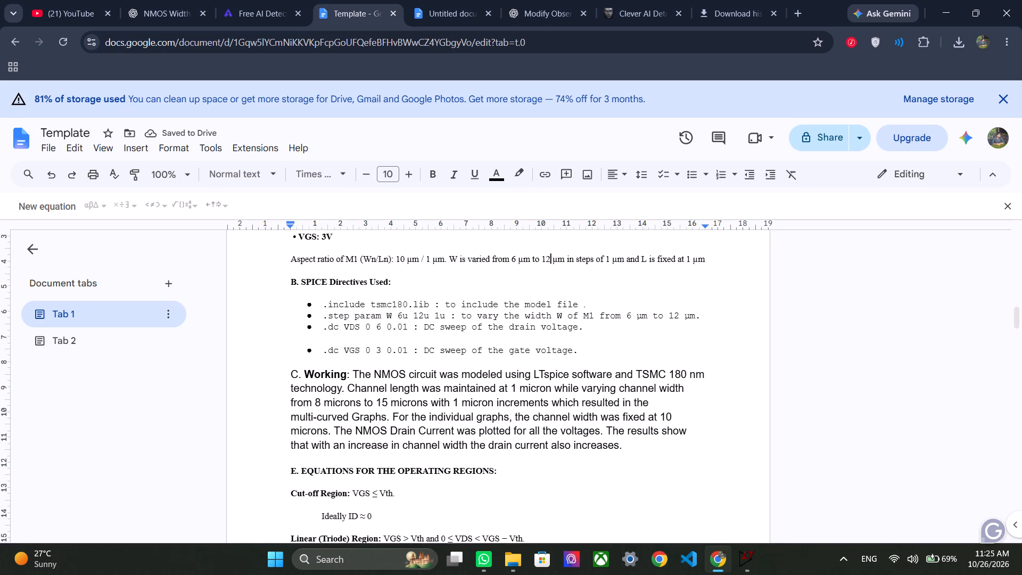
{"action": "left_click_drag", "start_coordinate": [440, 303], "coordinate": [590, 305]}
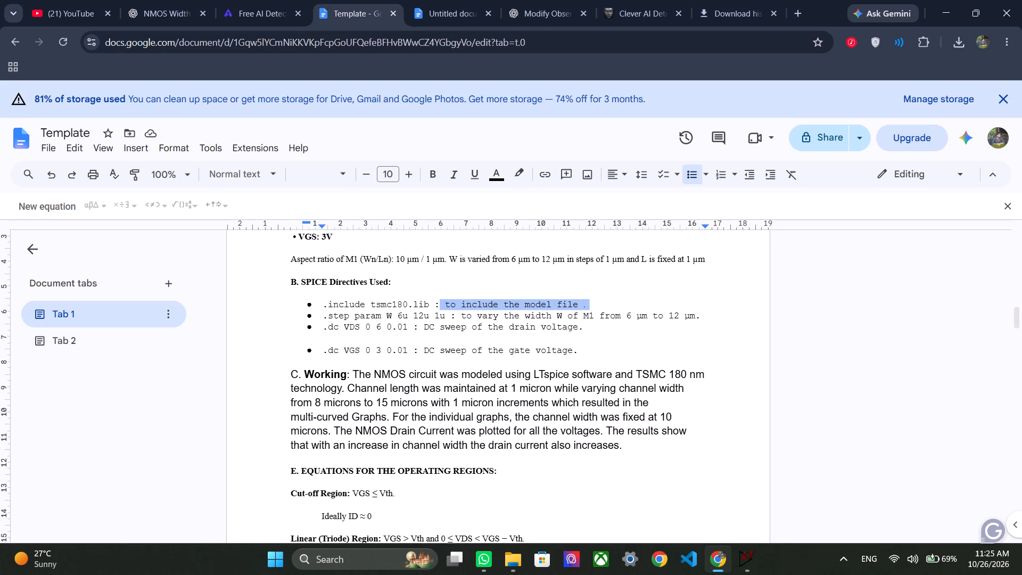
{"action": "left_click", "coordinate": [304, 172]}
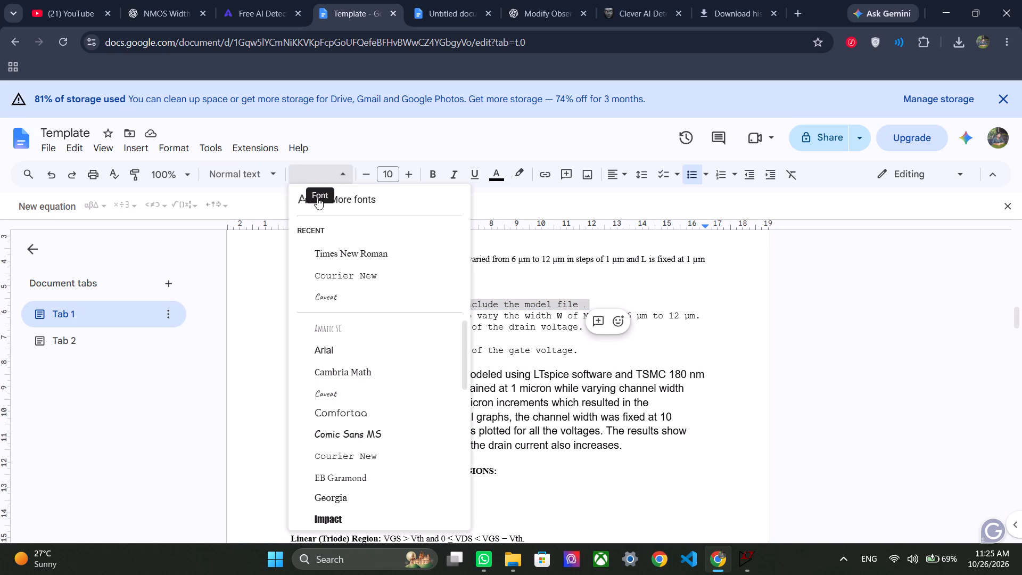
{"action": "left_click", "coordinate": [345, 254]}
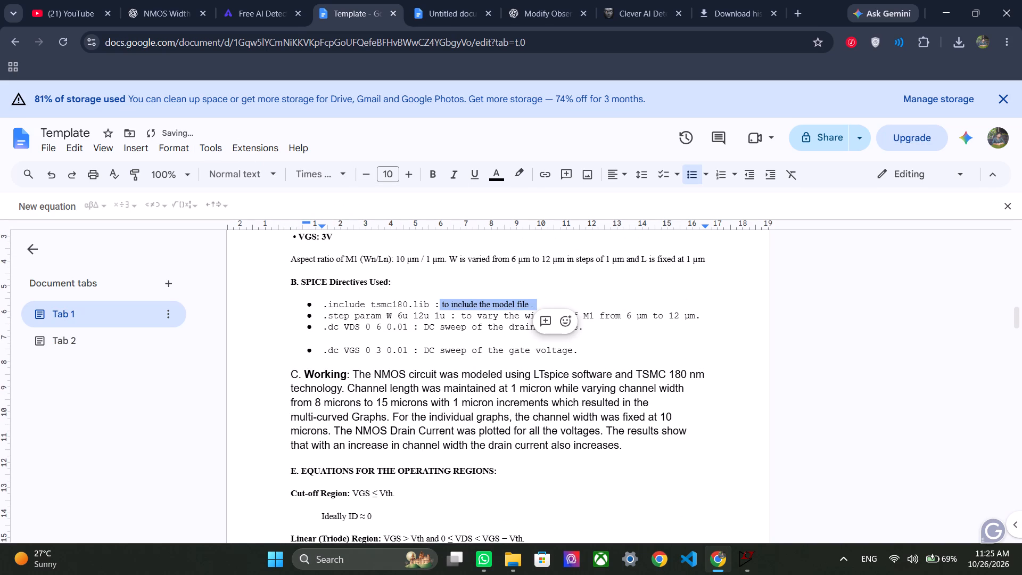
{"action": "left_click_drag", "start_coordinate": [458, 314], "coordinate": [702, 317]}
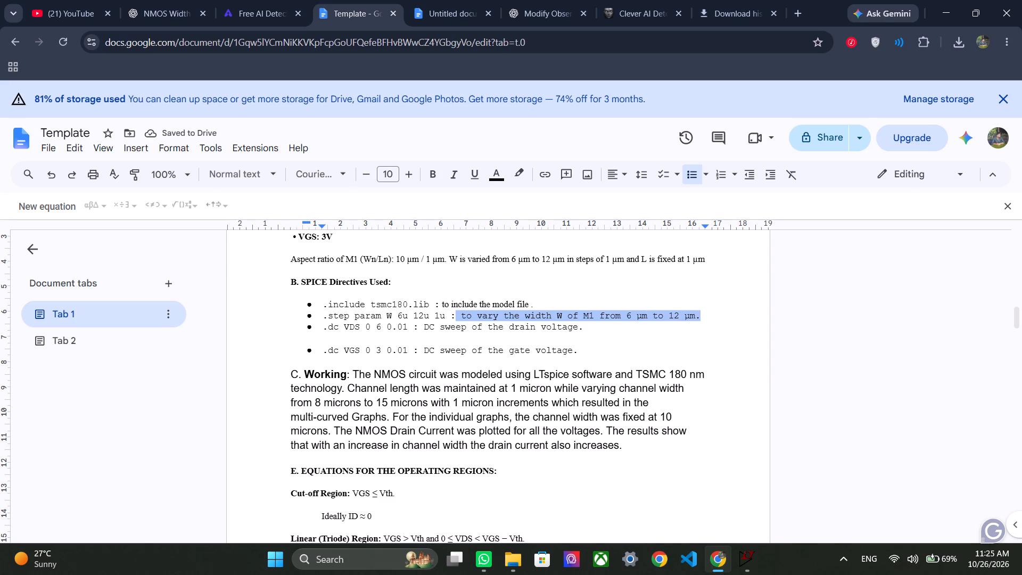
{"action": "left_click", "coordinate": [340, 176]}
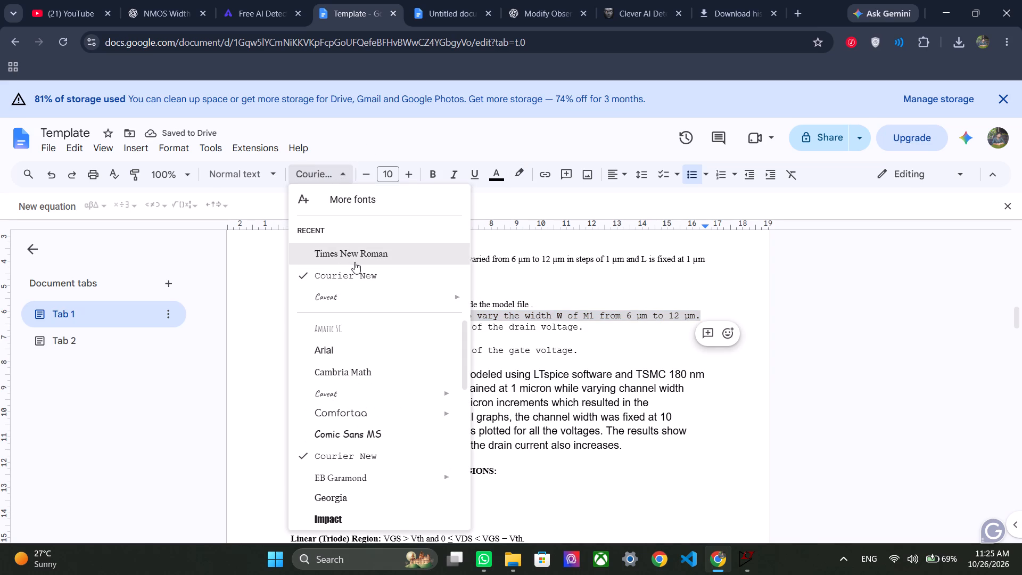
{"action": "left_click", "coordinate": [355, 262]}
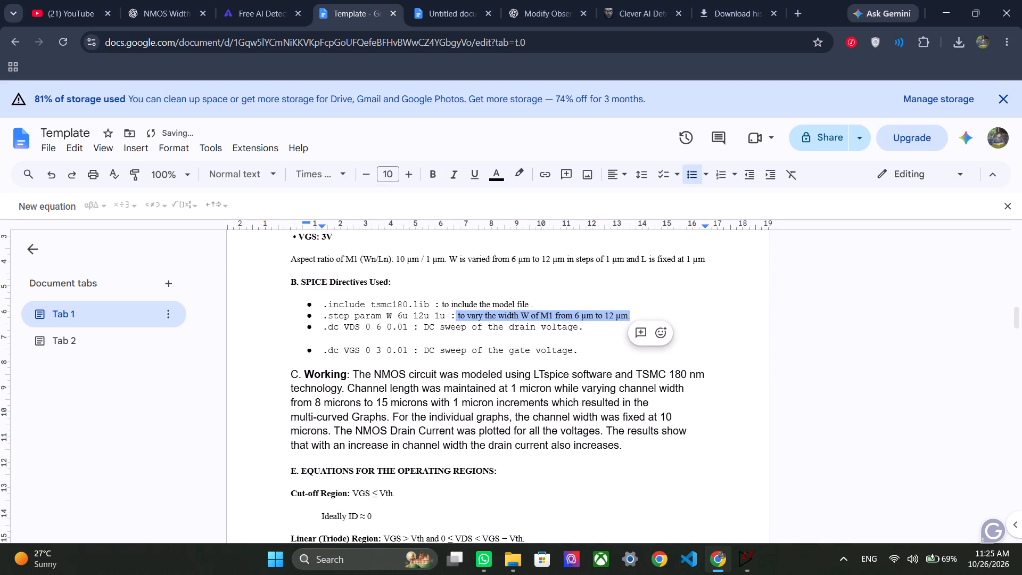
Set the descriptions of the two .dc sweep directives, drain voltage and gate voltage, to Times New Roman.
{"action": "left_click_drag", "start_coordinate": [422, 327], "coordinate": [576, 334]}
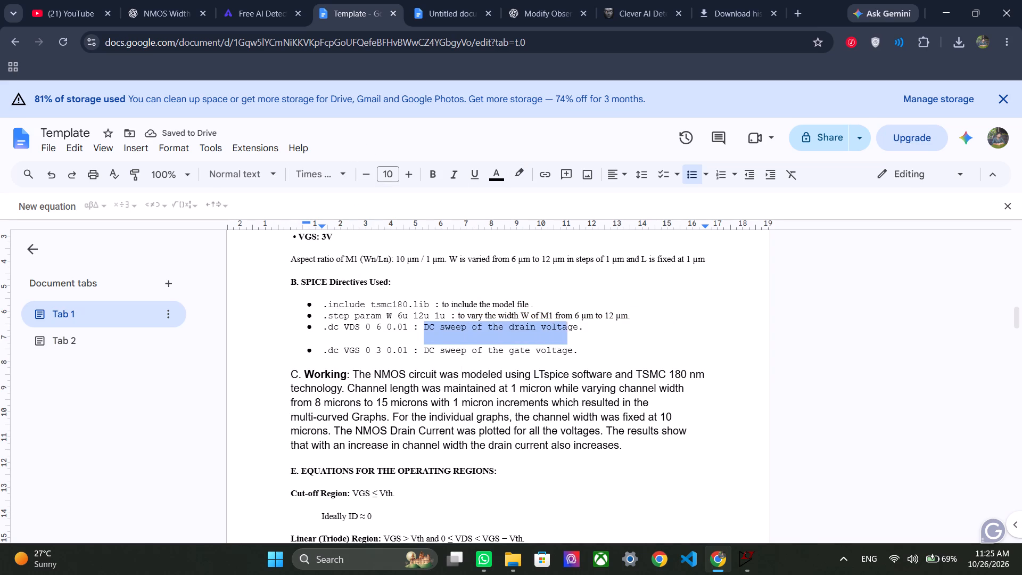
{"action": "left_click_drag", "start_coordinate": [576, 334], "coordinate": [601, 333]}
{"action": "left_click", "coordinate": [308, 174]}
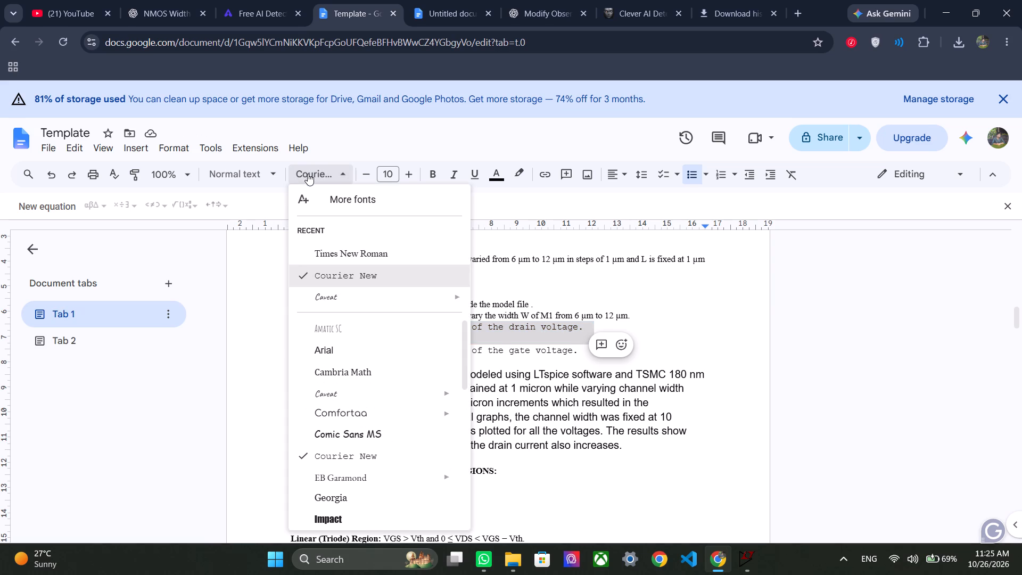
{"action": "left_click", "coordinate": [339, 248]}
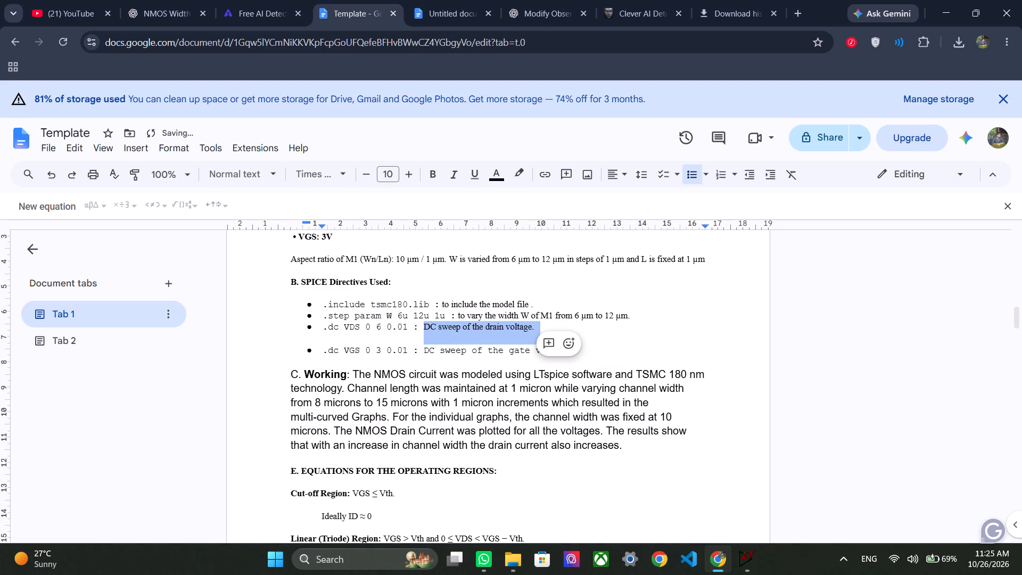
{"action": "left_click_drag", "start_coordinate": [423, 354], "coordinate": [597, 363]}
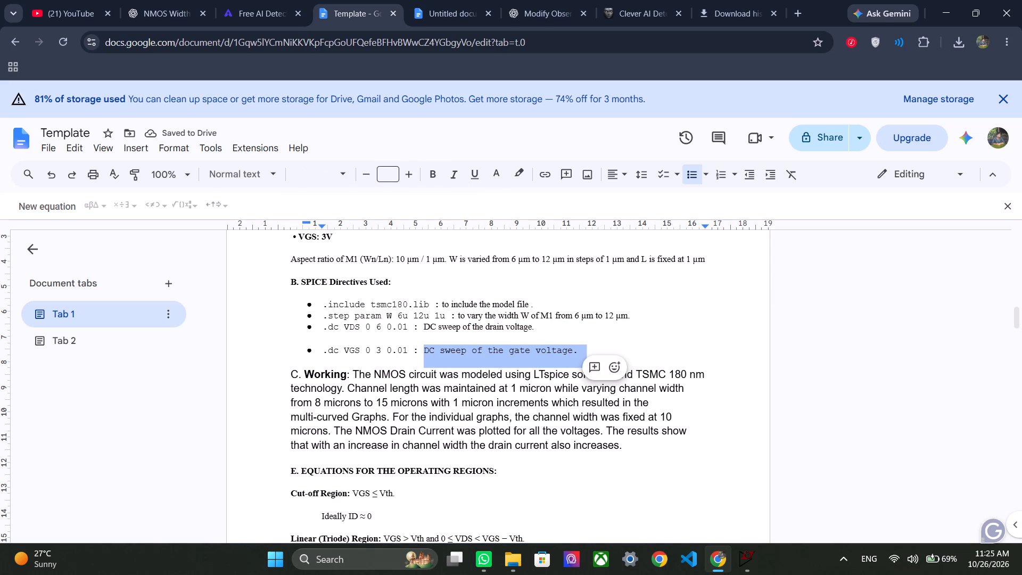
{"action": "left_click", "coordinate": [337, 177]}
{"action": "left_click", "coordinate": [371, 246]}
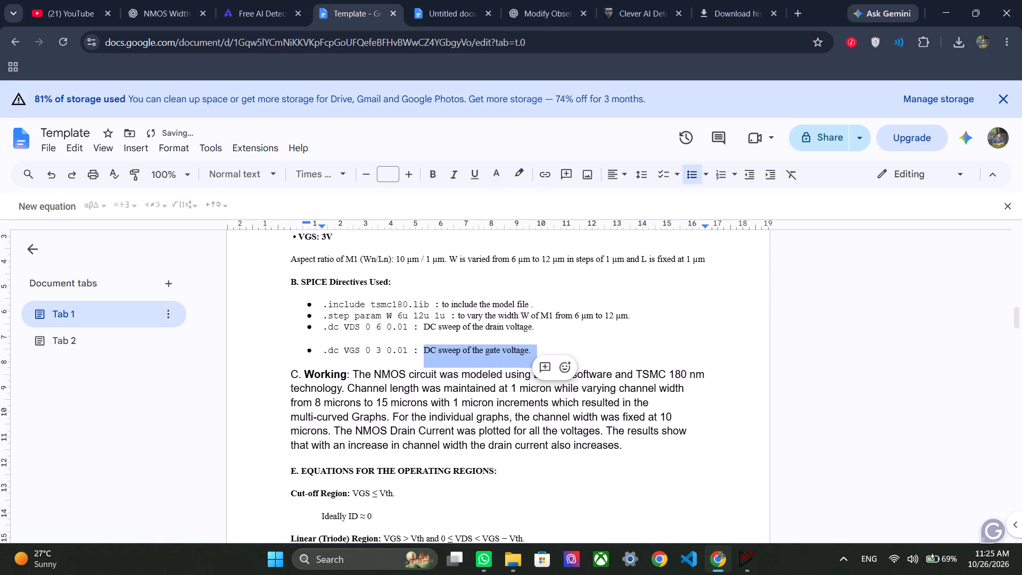
{"action": "left_click", "coordinate": [573, 334]}
Set the body paragraph of section C, Working, describing the NMOS circuit modelling, to Times New Roman.
{"action": "scroll", "coordinate": [573, 334], "scroll_direction": "down", "scroll_amount": 1}
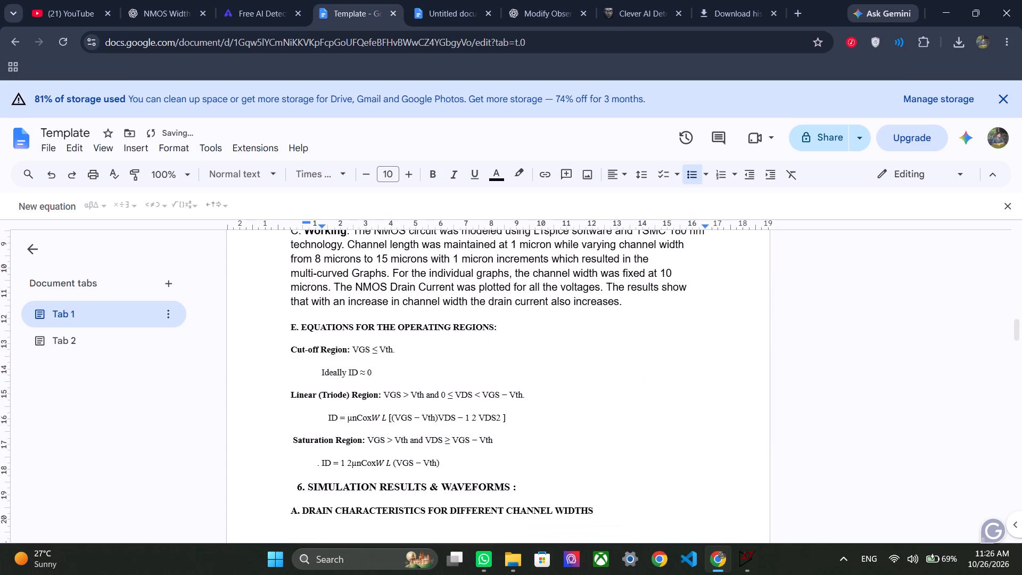
{"action": "scroll", "coordinate": [573, 334], "scroll_direction": "down", "scroll_amount": 1}
{"action": "left_click_drag", "start_coordinate": [631, 349], "coordinate": [414, 287]}
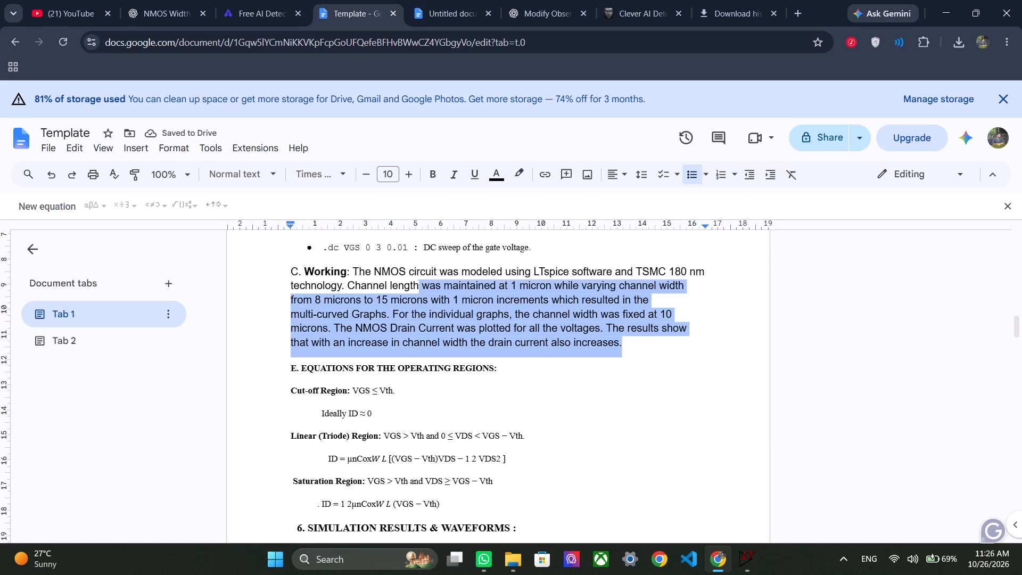
{"action": "left_click_drag", "start_coordinate": [414, 287], "coordinate": [355, 277]}
{"action": "left_click", "coordinate": [310, 170]}
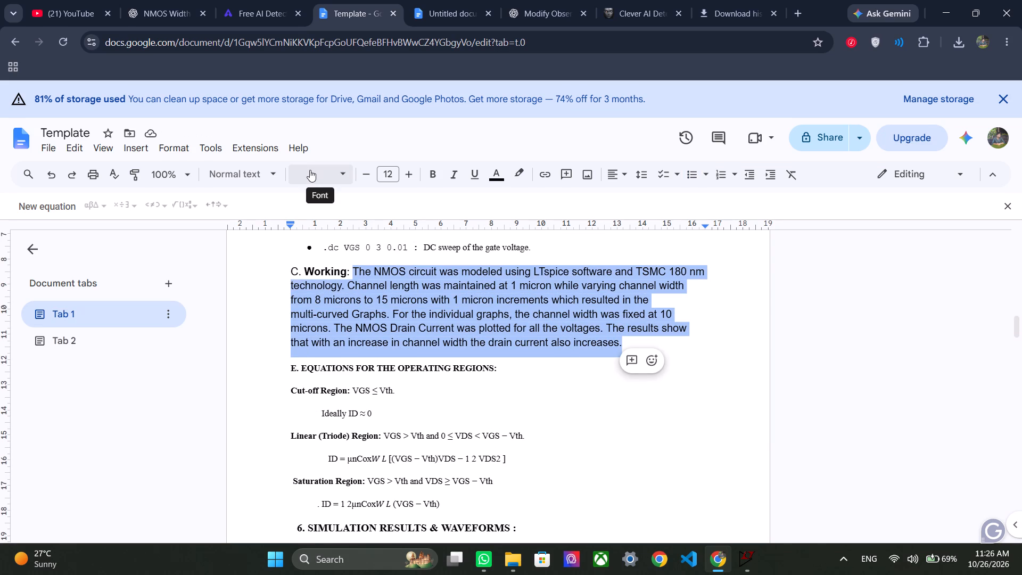
{"action": "left_click", "coordinate": [338, 256]}
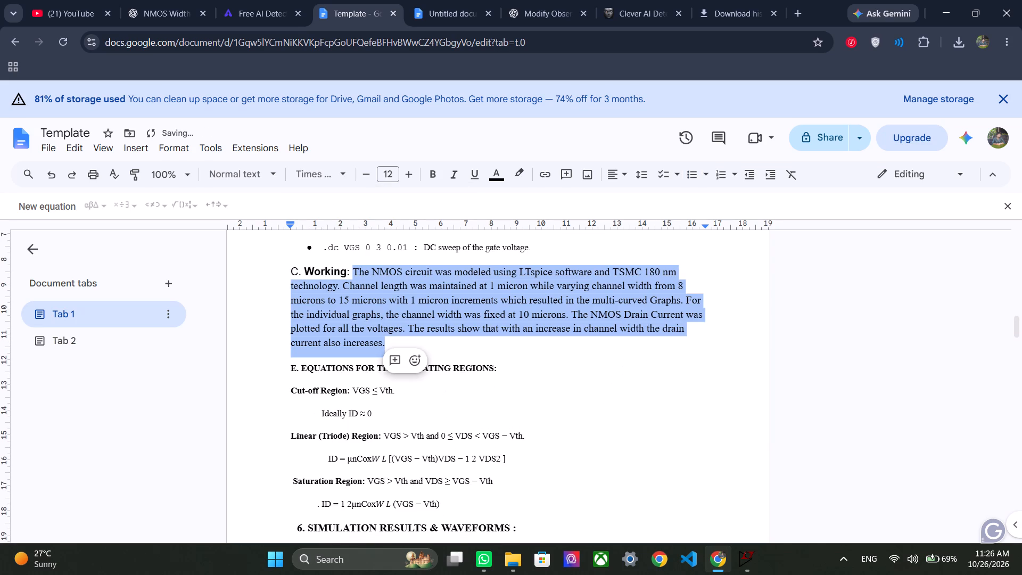
Set the bold "Working" heading label of section C to Times New Roman as well.
{"action": "left_click_drag", "start_coordinate": [345, 274], "coordinate": [298, 270]}
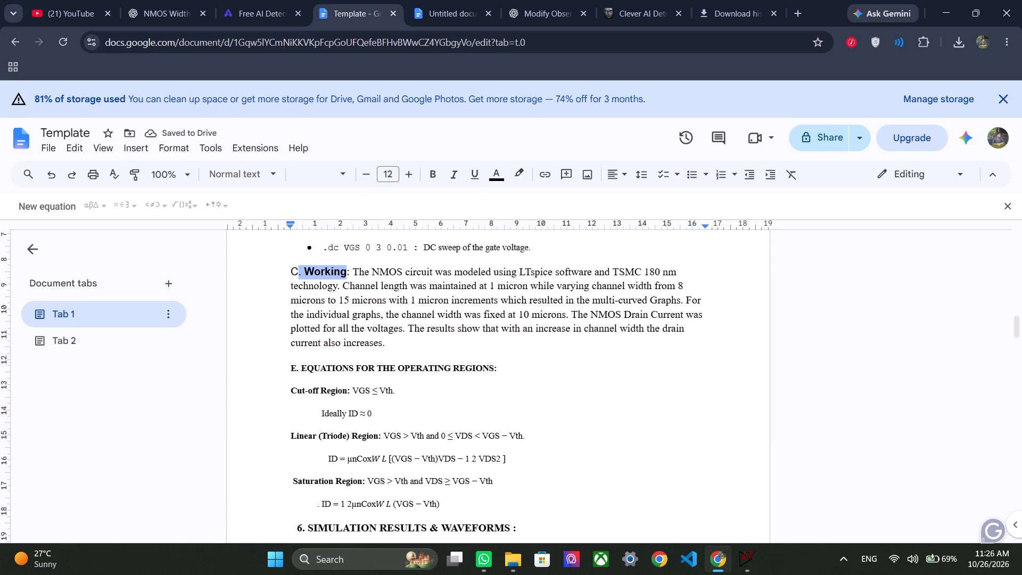
{"action": "left_click", "coordinate": [261, 167]}
{"action": "left_click", "coordinate": [333, 172]}
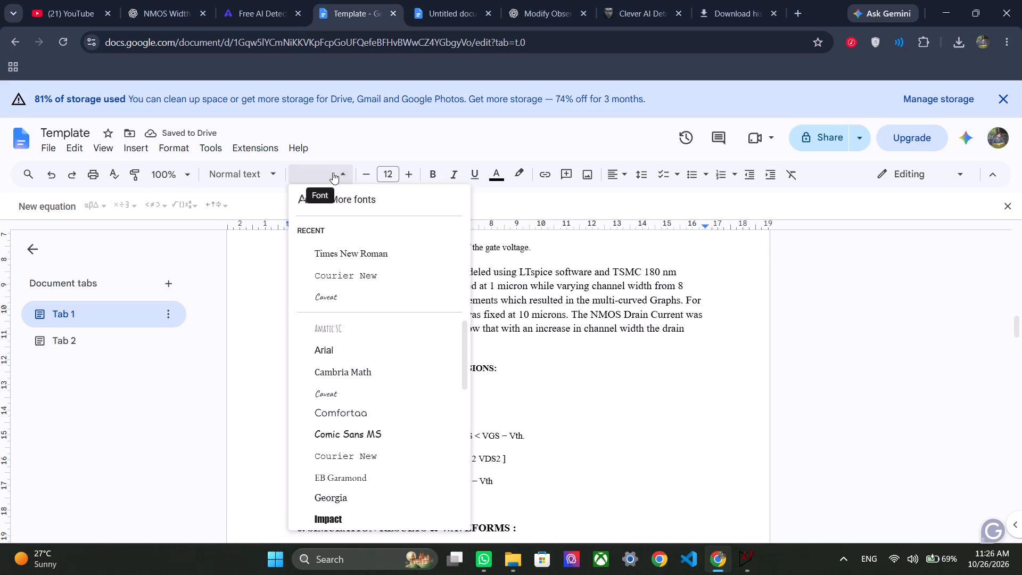
{"action": "left_click", "coordinate": [349, 255]}
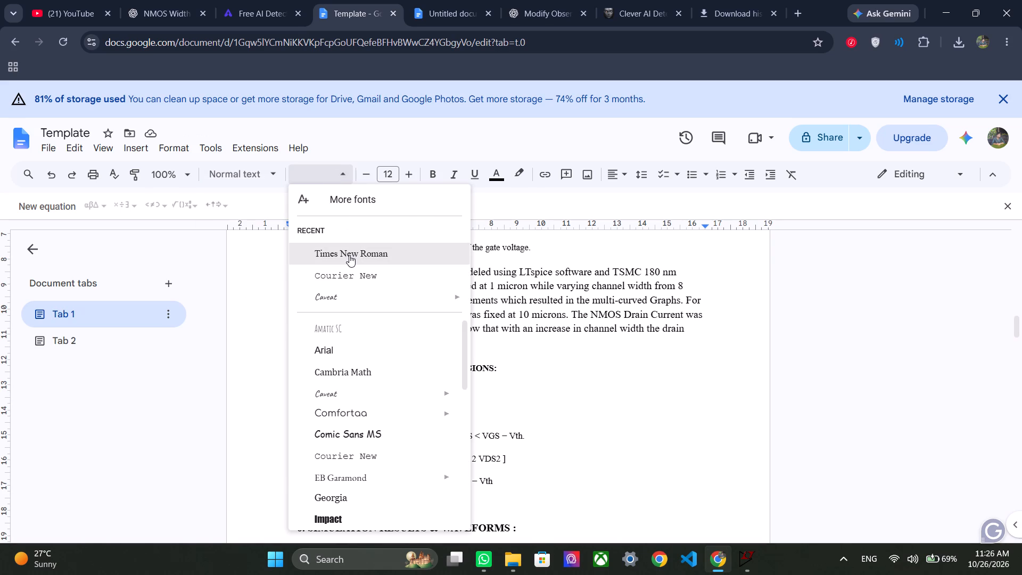
{"action": "left_click", "coordinate": [540, 383]}
Set the comparison paragraph under section 8, Calculations, to Times New Roman at size 10.
{"action": "scroll", "coordinate": [540, 383], "scroll_direction": "down", "scroll_amount": 2}
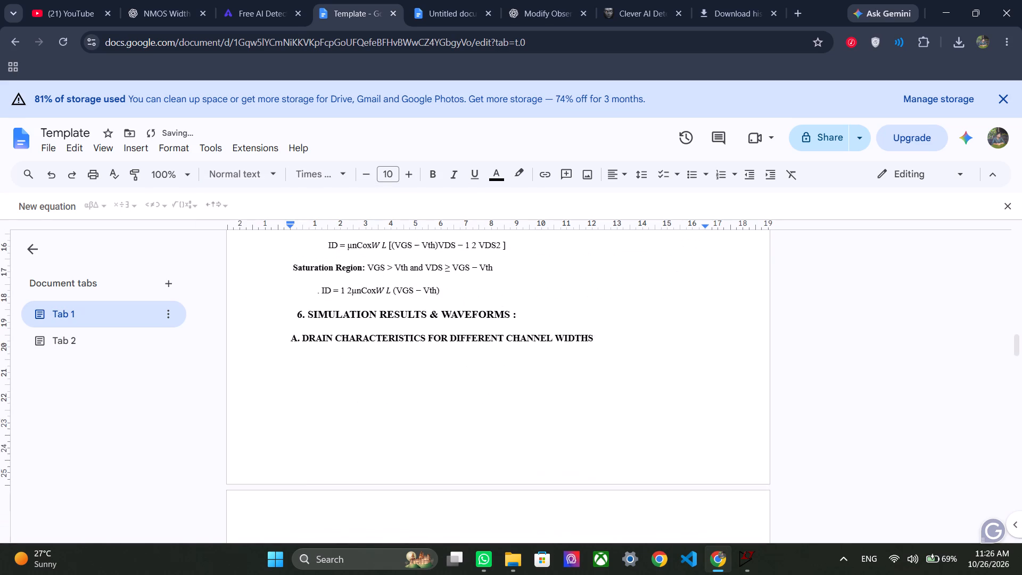
{"action": "scroll", "coordinate": [540, 383], "scroll_direction": "down", "scroll_amount": 6}
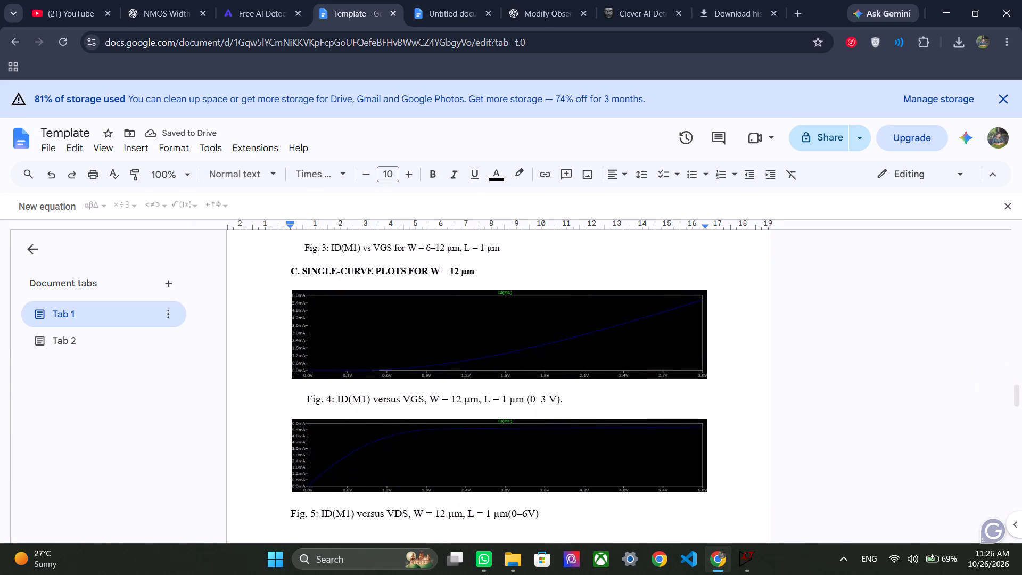
{"action": "scroll", "coordinate": [540, 383], "scroll_direction": "down", "scroll_amount": 6}
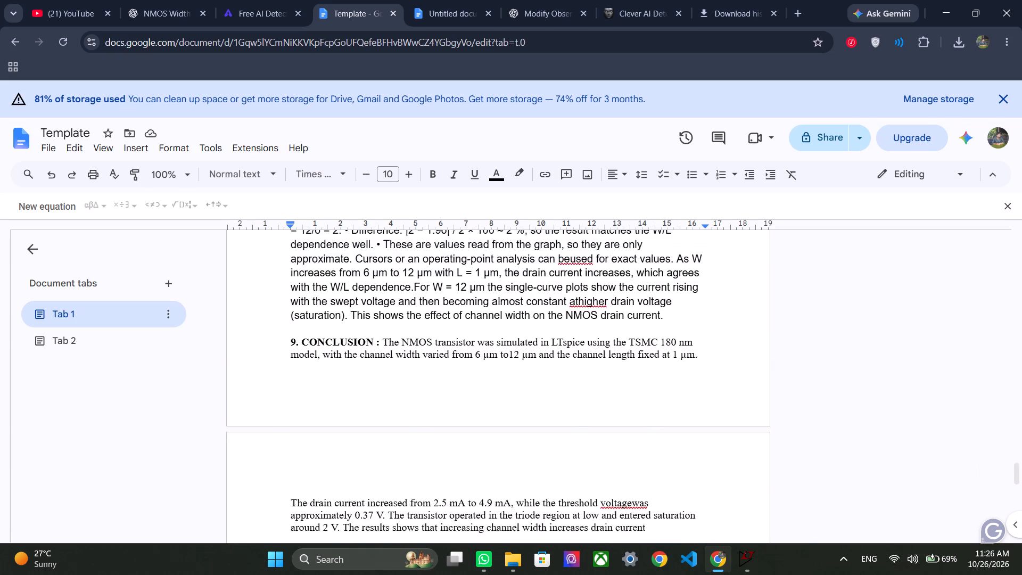
{"action": "scroll", "coordinate": [540, 383], "scroll_direction": "down", "scroll_amount": 3}
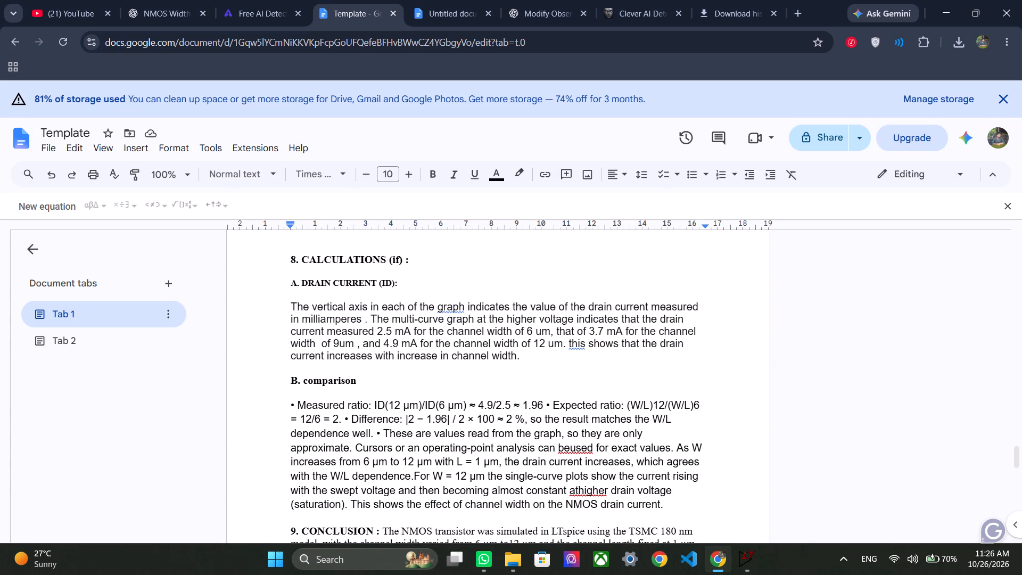
{"action": "left_click_drag", "start_coordinate": [287, 402], "coordinate": [668, 513]}
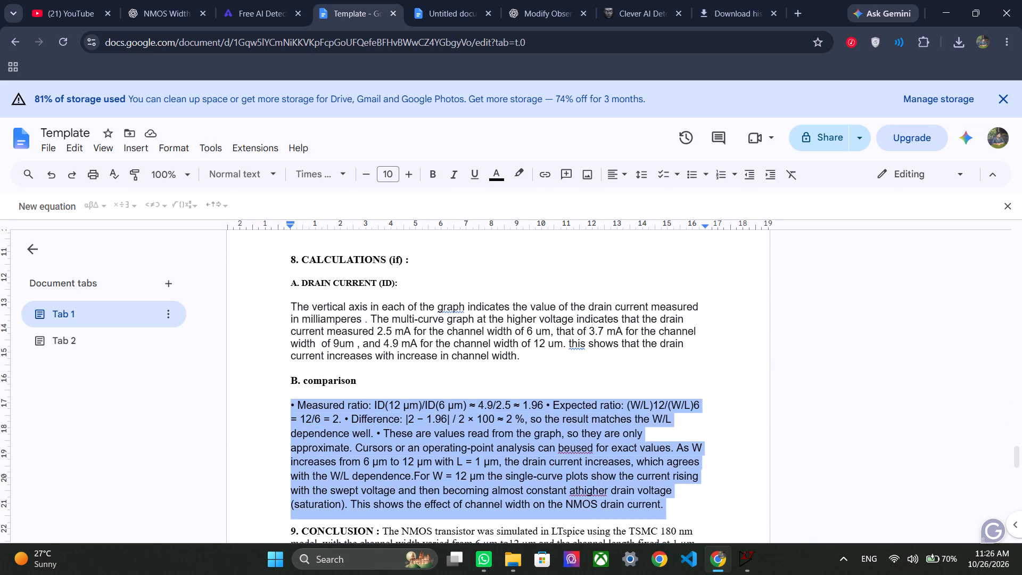
{"action": "left_click_drag", "start_coordinate": [668, 513], "coordinate": [667, 508]}
{"action": "left_click", "coordinate": [324, 183]}
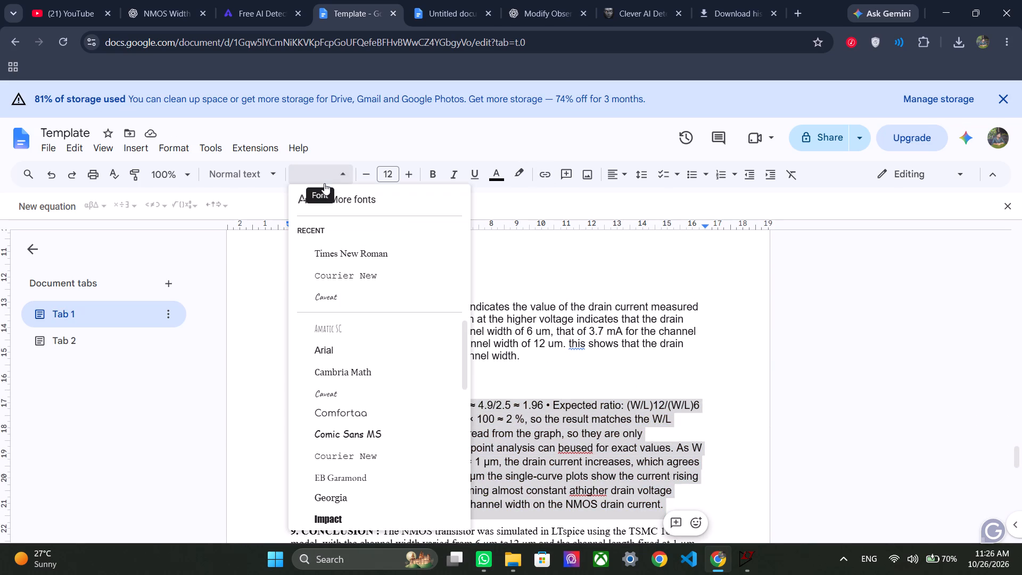
{"action": "left_click", "coordinate": [342, 259]}
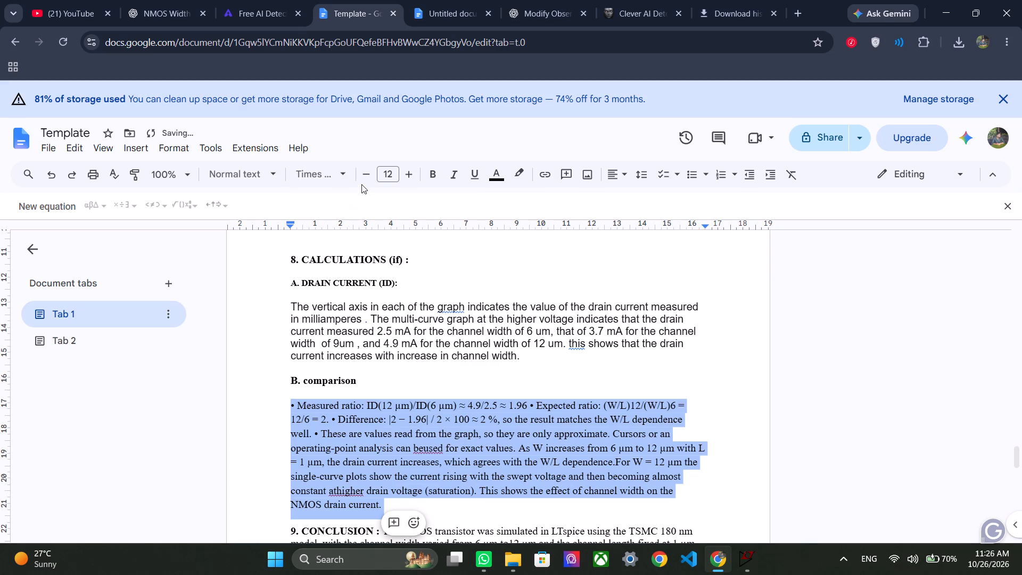
{"action": "double_click", "coordinate": [362, 180]}
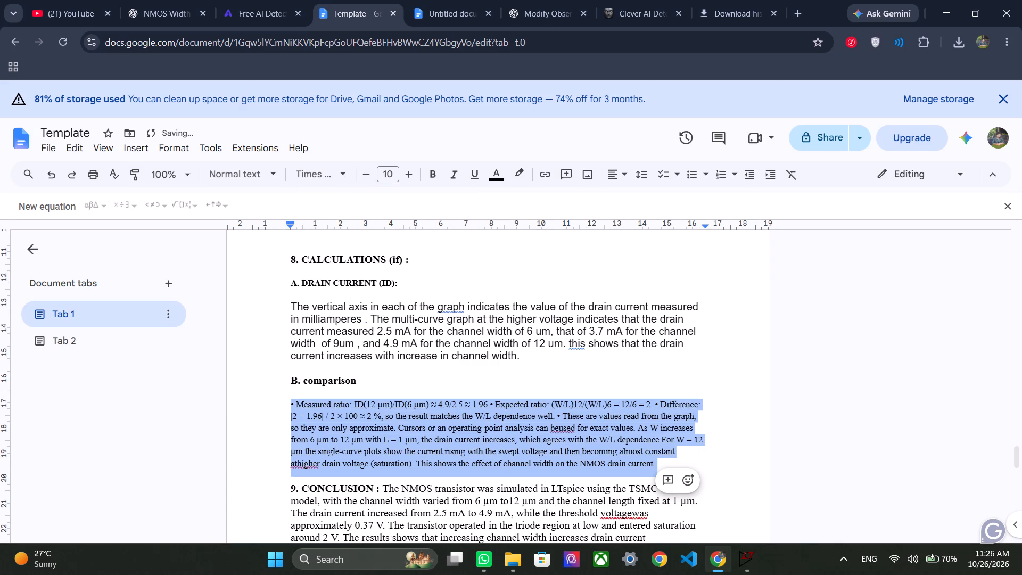
Set the drain current (ID) paragraph under section 8, Calculations, to Times New Roman at size 10.
{"action": "left_click", "coordinate": [511, 355]}
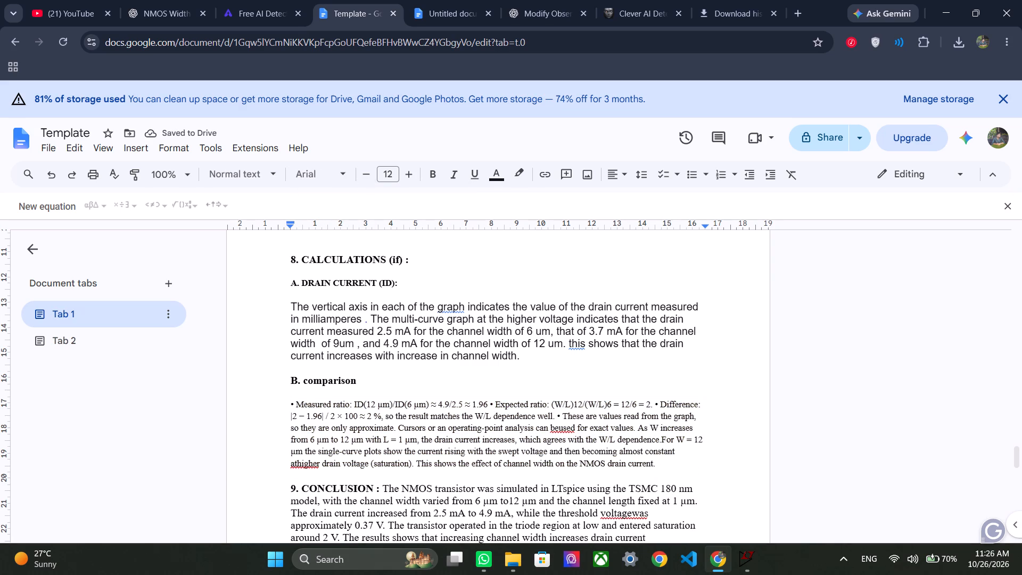
{"action": "left_click_drag", "start_coordinate": [517, 355], "coordinate": [285, 302]}
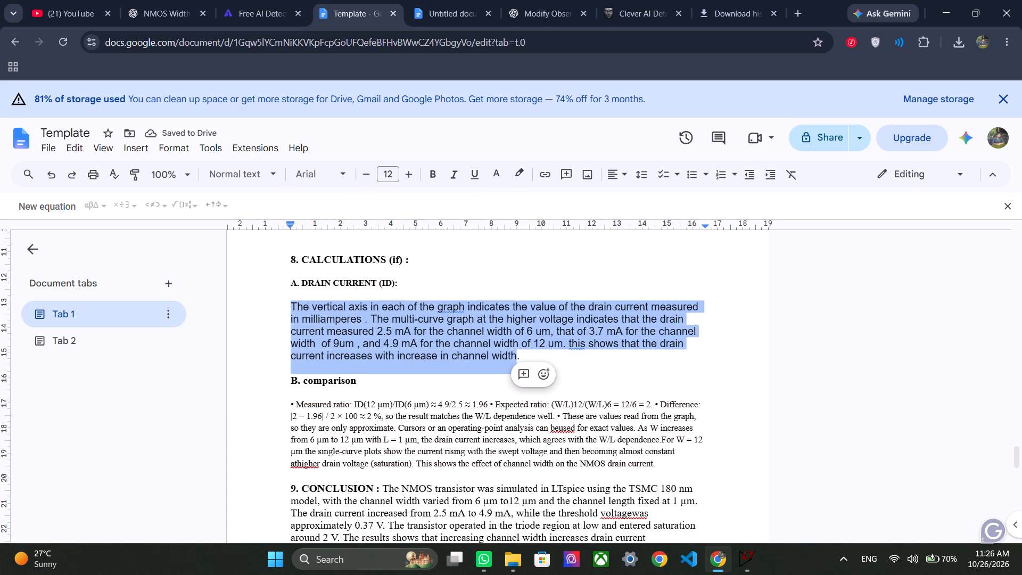
{"action": "left_click", "coordinate": [320, 171]}
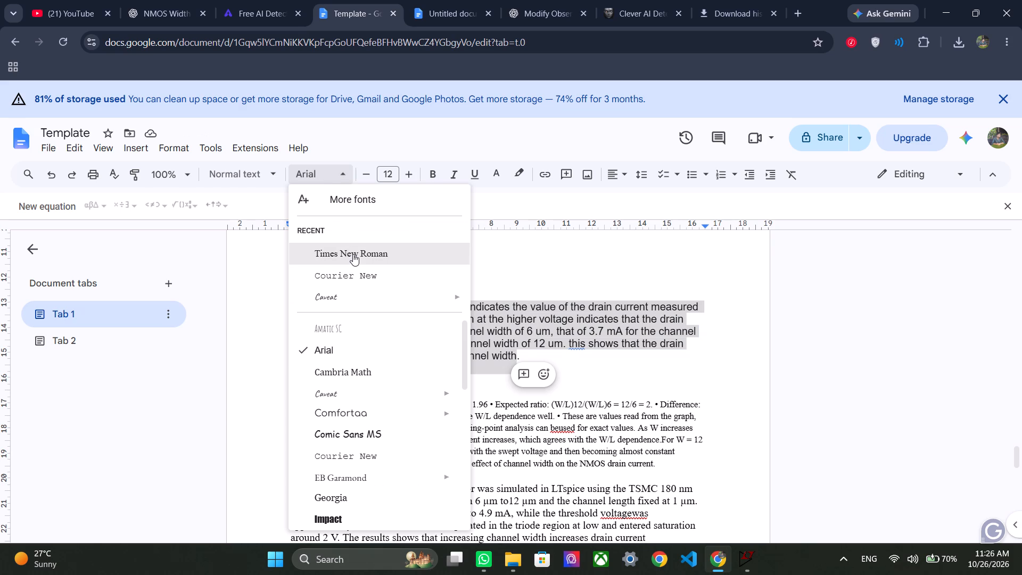
{"action": "left_click", "coordinate": [353, 254]}
{"action": "double_click", "coordinate": [360, 169]}
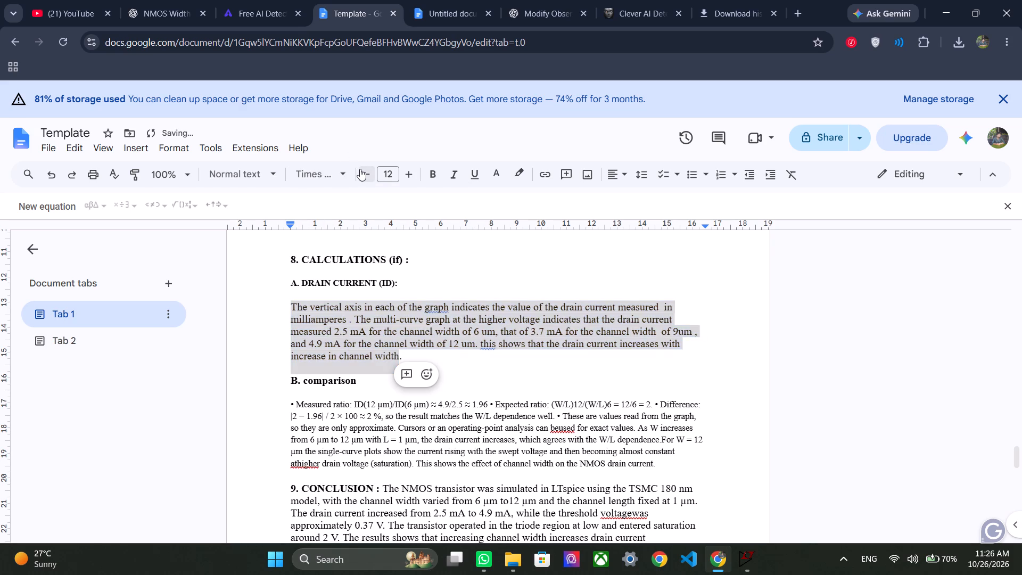
{"action": "left_click", "coordinate": [455, 265]}
Set the body text of section 9, Conclusion, to Times New Roman at size 10.
{"action": "scroll", "coordinate": [455, 265], "scroll_direction": "down", "scroll_amount": 1}
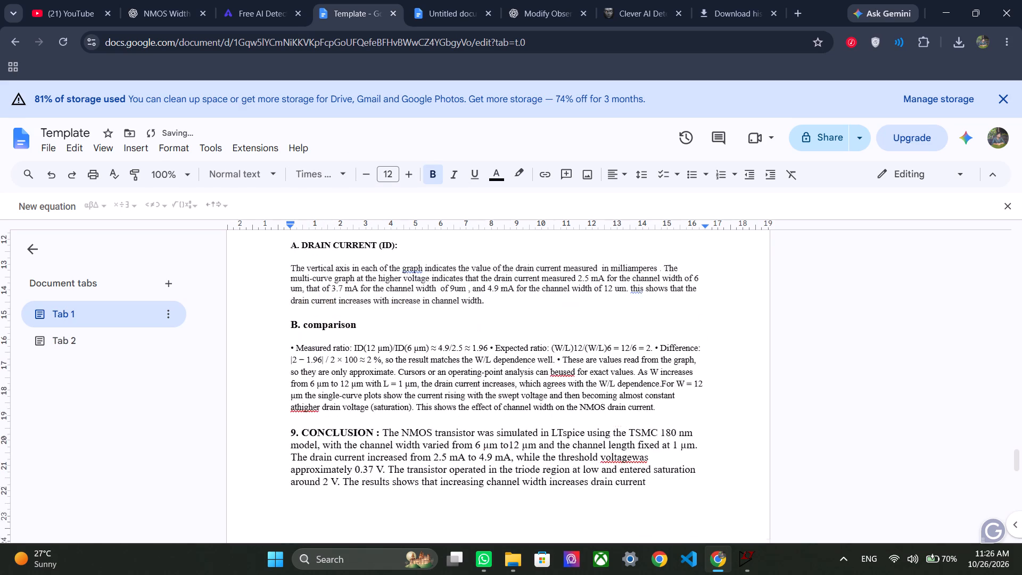
{"action": "scroll", "coordinate": [455, 265], "scroll_direction": "down", "scroll_amount": 1}
{"action": "left_click_drag", "start_coordinate": [381, 347], "coordinate": [648, 398]}
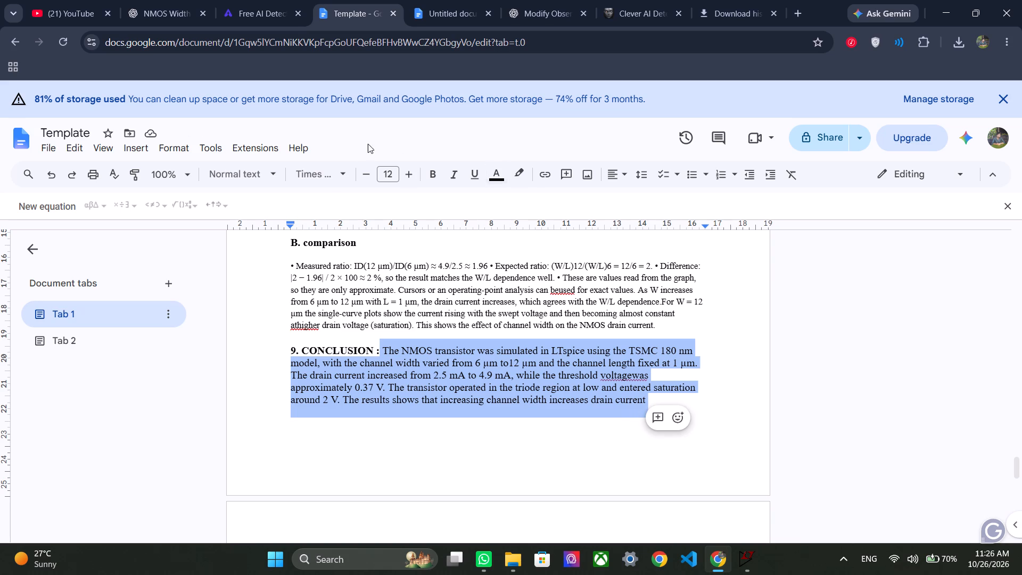
{"action": "left_click", "coordinate": [341, 181]}
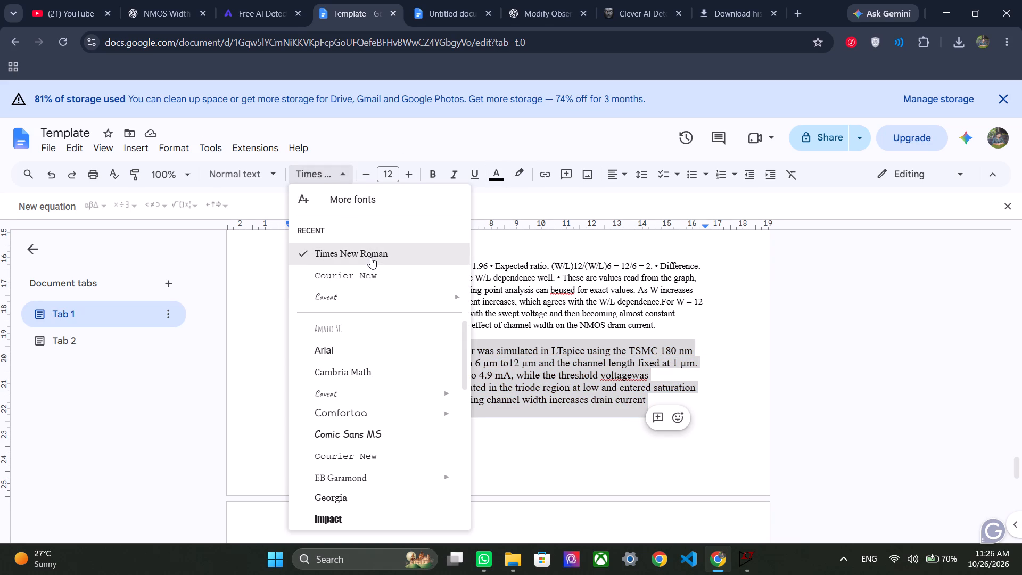
{"action": "left_click", "coordinate": [372, 258]}
{"action": "double_click", "coordinate": [368, 180]}
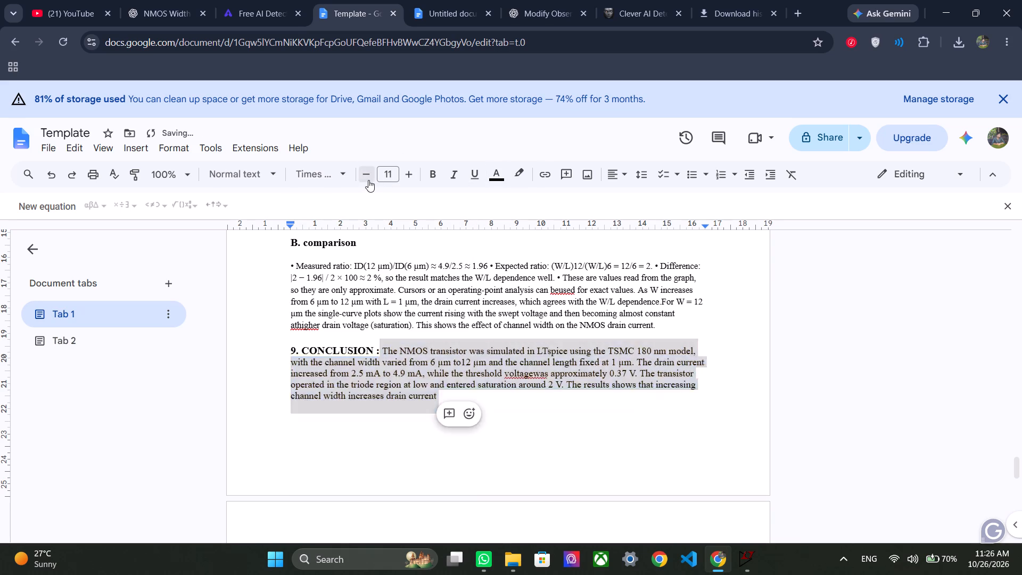
{"action": "left_click", "coordinate": [458, 450]}
Review the NMOS report from the conclusion back to the title for remaining font and size inconsistencies.
{"action": "scroll", "coordinate": [458, 450], "scroll_direction": "up", "scroll_amount": 2}
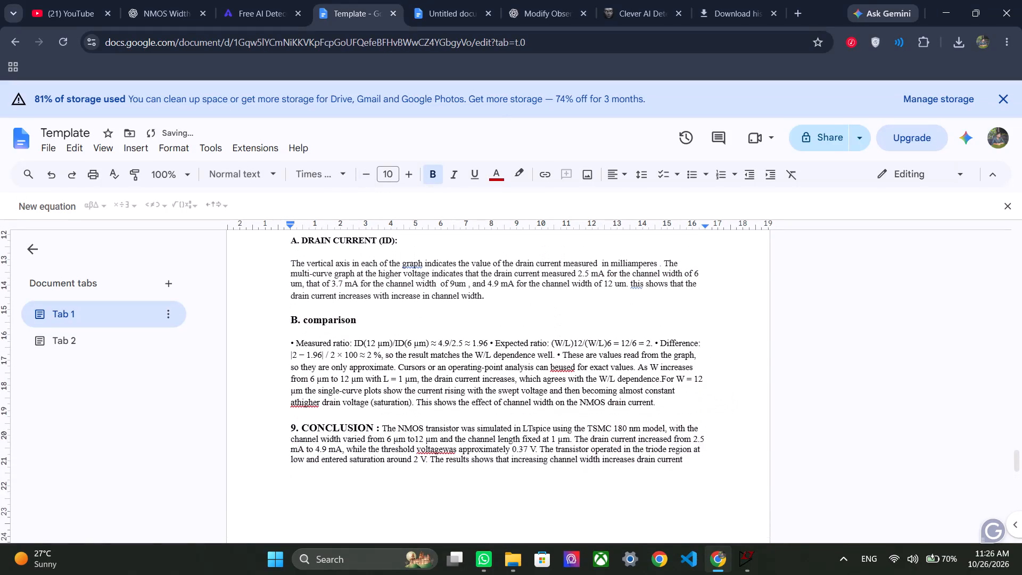
{"action": "scroll", "coordinate": [458, 450], "scroll_direction": "up", "scroll_amount": 7}
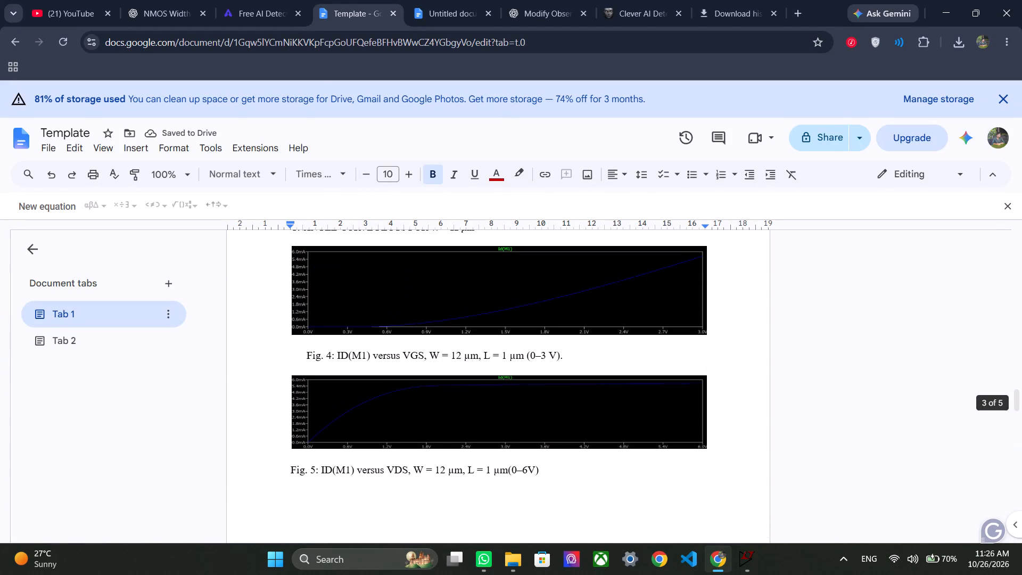
{"action": "scroll", "coordinate": [458, 450], "scroll_direction": "up", "scroll_amount": 2}
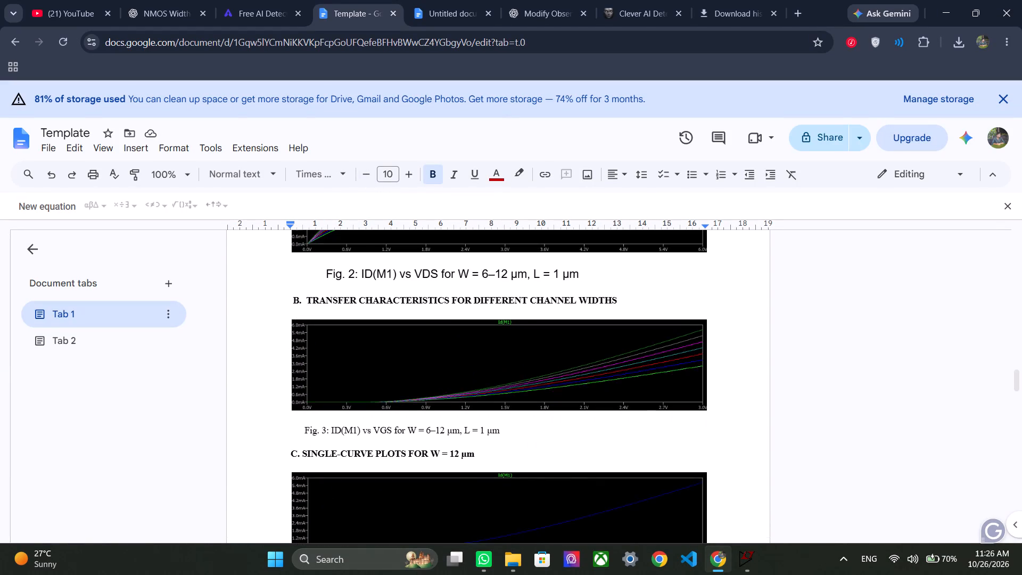
{"action": "scroll", "coordinate": [458, 450], "scroll_direction": "up", "scroll_amount": 4}
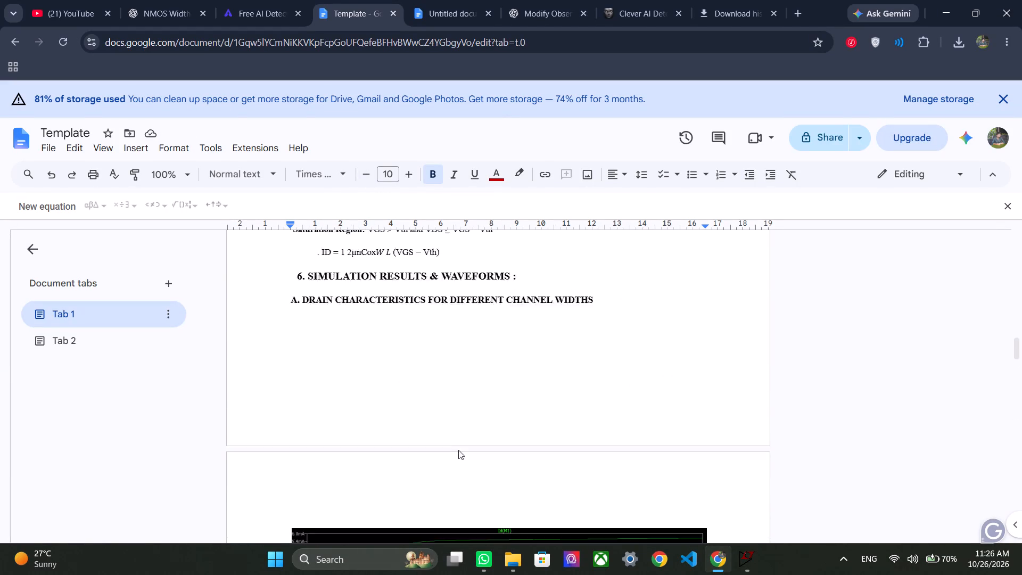
{"action": "scroll", "coordinate": [458, 450], "scroll_direction": "up", "scroll_amount": 4}
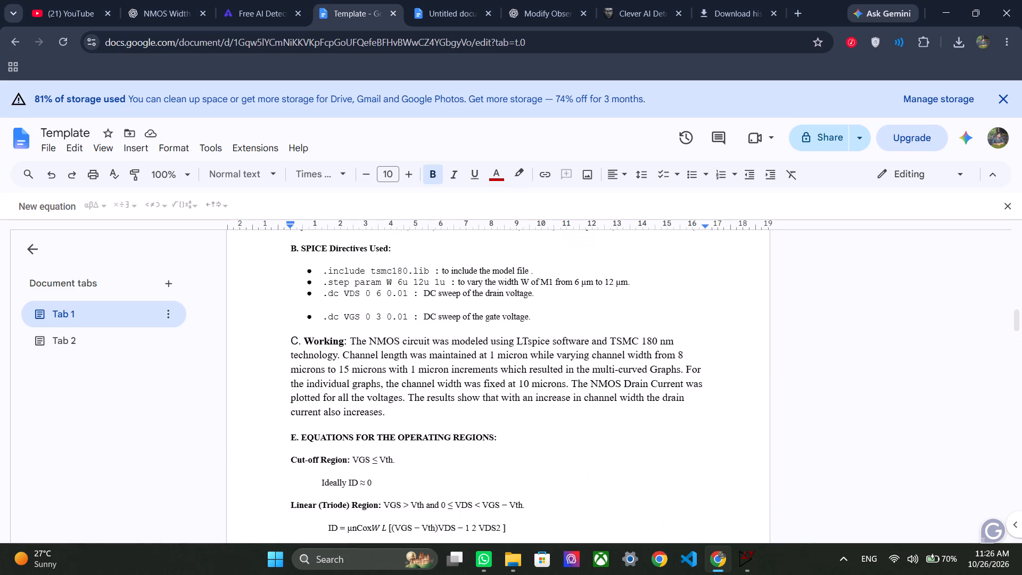
{"action": "scroll", "coordinate": [458, 450], "scroll_direction": "up", "scroll_amount": 4}
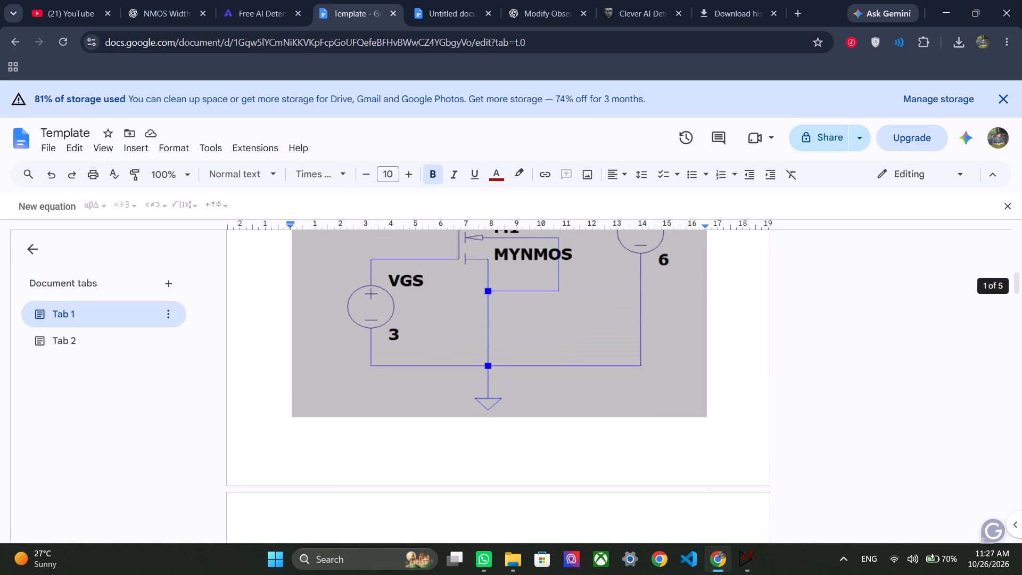
{"action": "scroll", "coordinate": [458, 450], "scroll_direction": "up", "scroll_amount": 3}
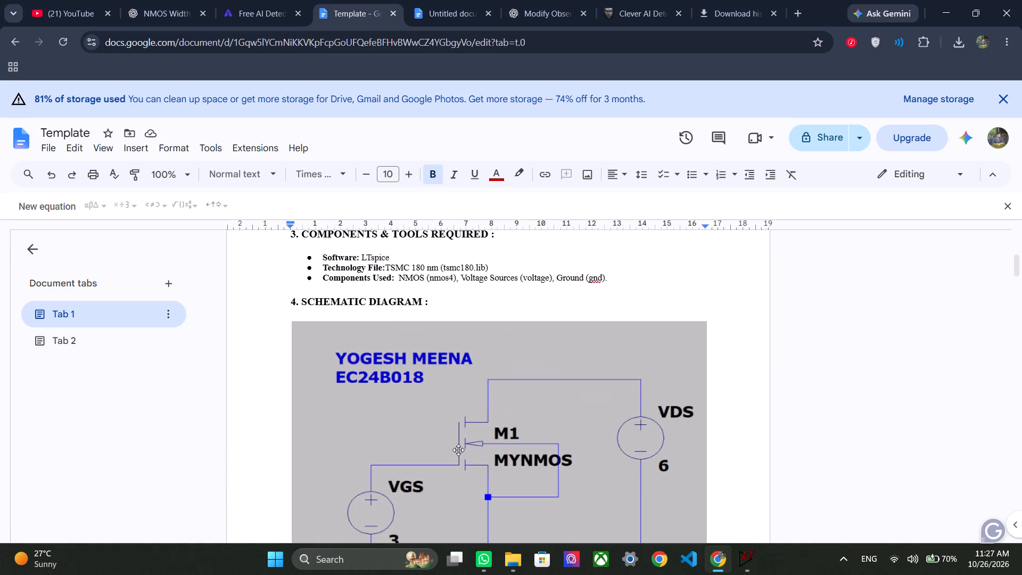
{"action": "scroll", "coordinate": [458, 450], "scroll_direction": "up", "scroll_amount": 7}
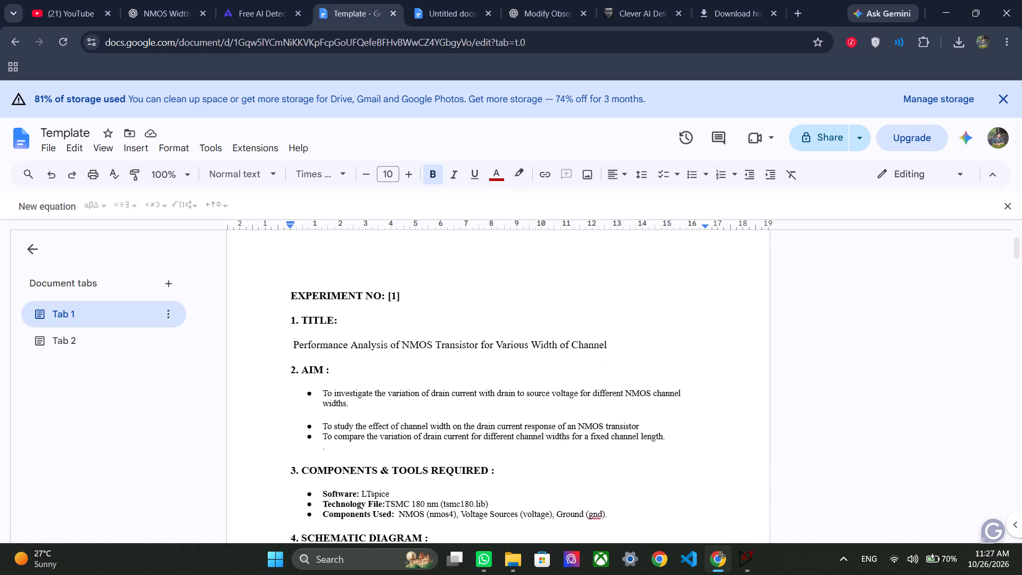
Set the experiment title text, "Performance Analysis of NMOS Transistor for Various Width of Channel", to size 11.
{"action": "scroll", "coordinate": [458, 450], "scroll_direction": "down", "scroll_amount": 1}
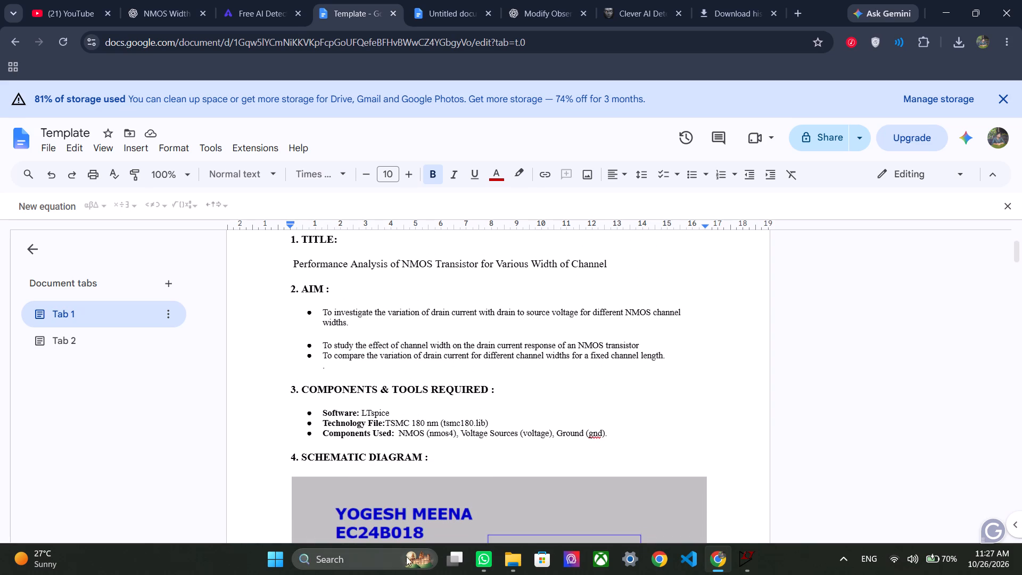
{"action": "left_click_drag", "start_coordinate": [288, 258], "coordinate": [376, 253]}
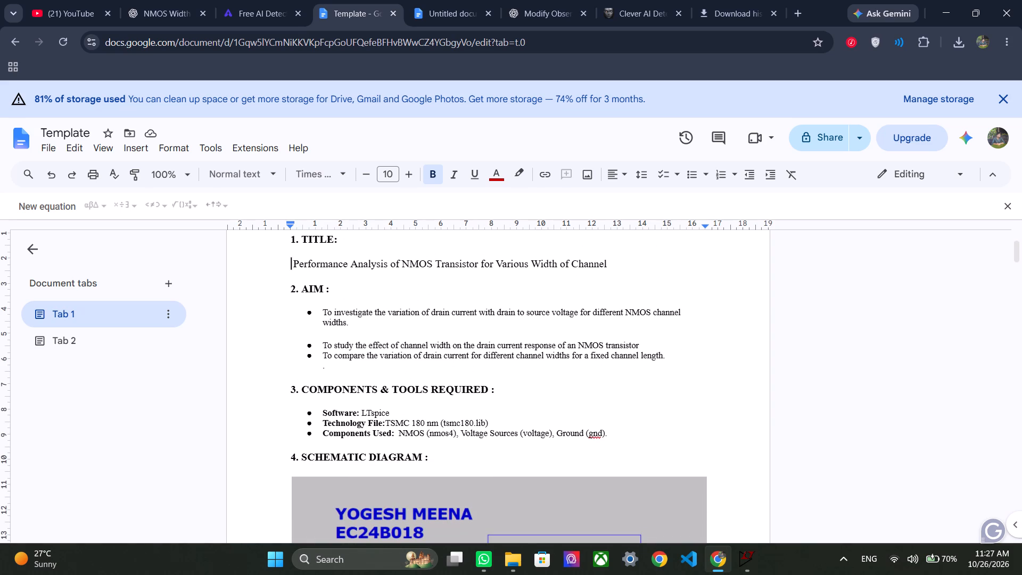
{"action": "left_click_drag", "start_coordinate": [376, 253], "coordinate": [620, 268]}
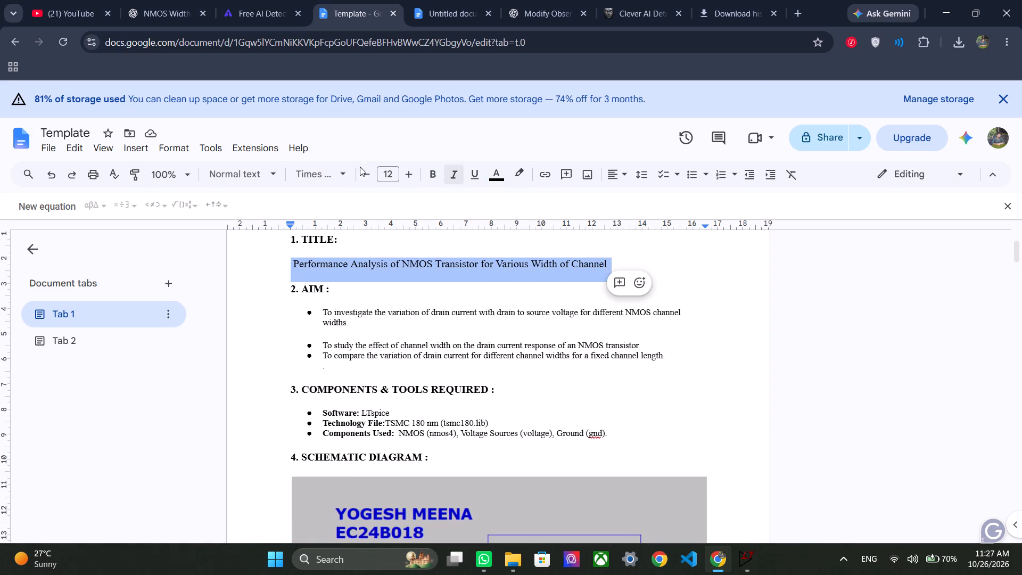
{"action": "left_click", "coordinate": [362, 173]}
{"action": "left_click", "coordinate": [388, 289]}
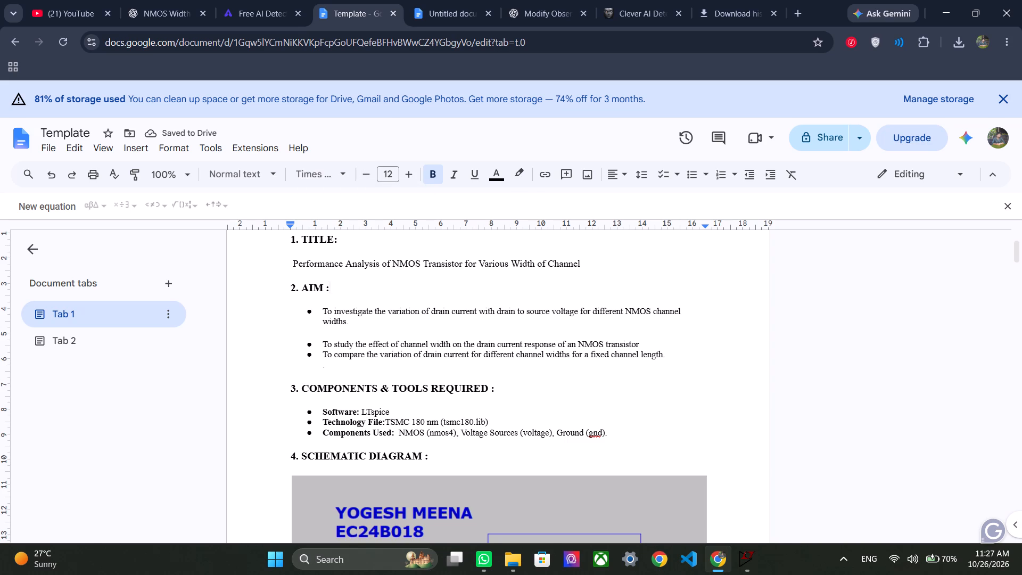
Set the experiment title text, "Performance Analysis of NMOS Transistor for Various Width of Channel", to size 10.
{"action": "left_click_drag", "start_coordinate": [281, 261], "coordinate": [596, 266]}
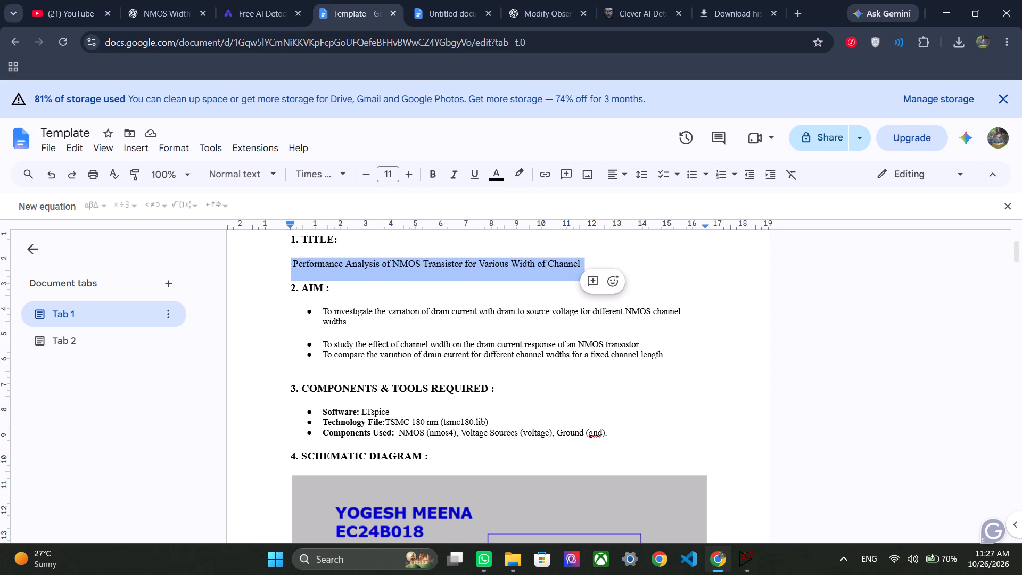
{"action": "left_click", "coordinate": [360, 176]}
{"action": "left_click", "coordinate": [448, 318]}
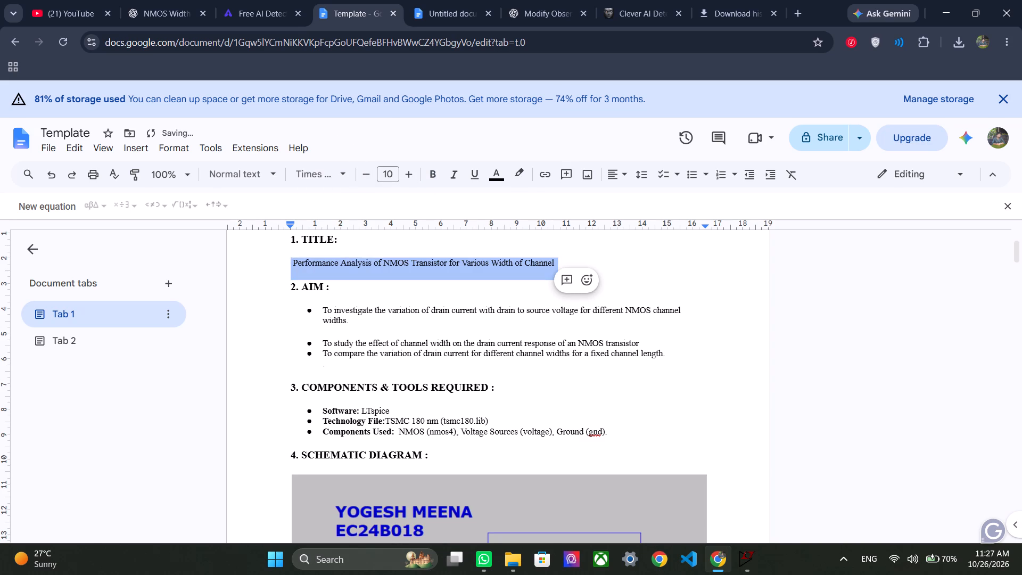
{"action": "left_click", "coordinate": [313, 338]}
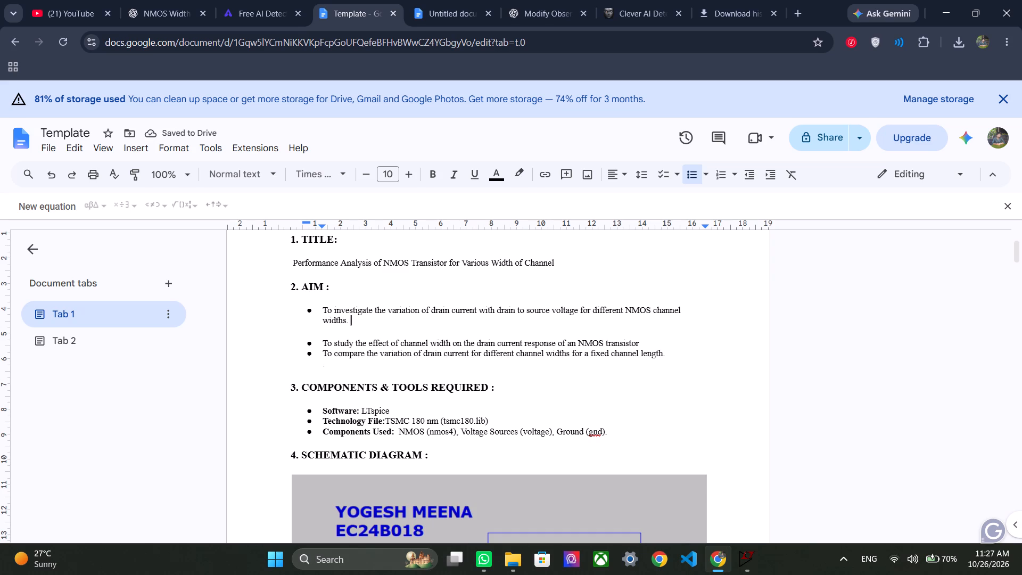
{"action": "left_click_drag", "start_coordinate": [324, 331], "coordinate": [365, 326]}
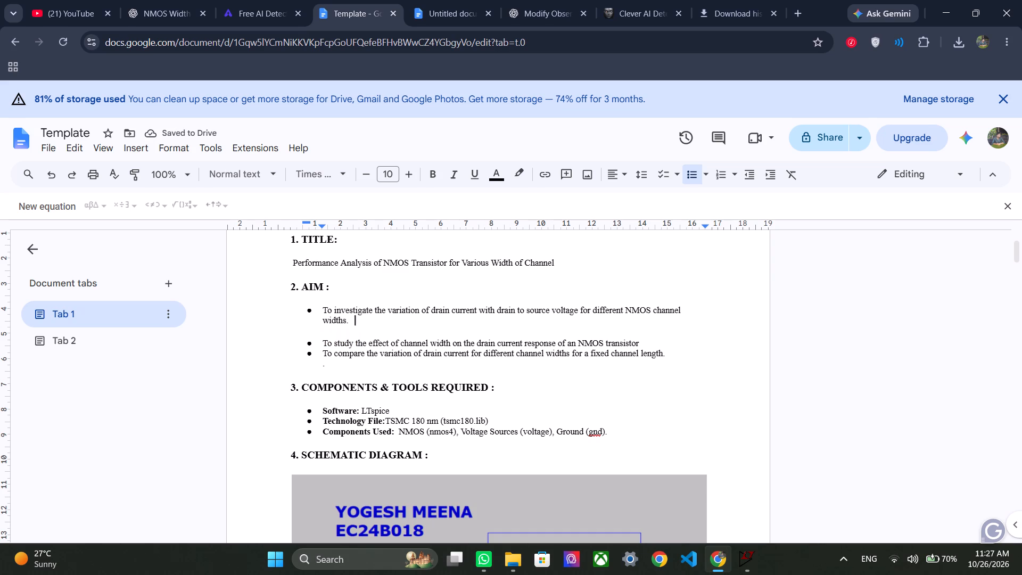
{"action": "left_click", "coordinate": [365, 326]}
Move the Working paragraph in section 5 onto its own line below the "C. Working:" heading.
{"action": "scroll", "coordinate": [357, 345], "scroll_direction": "down", "scroll_amount": 1}
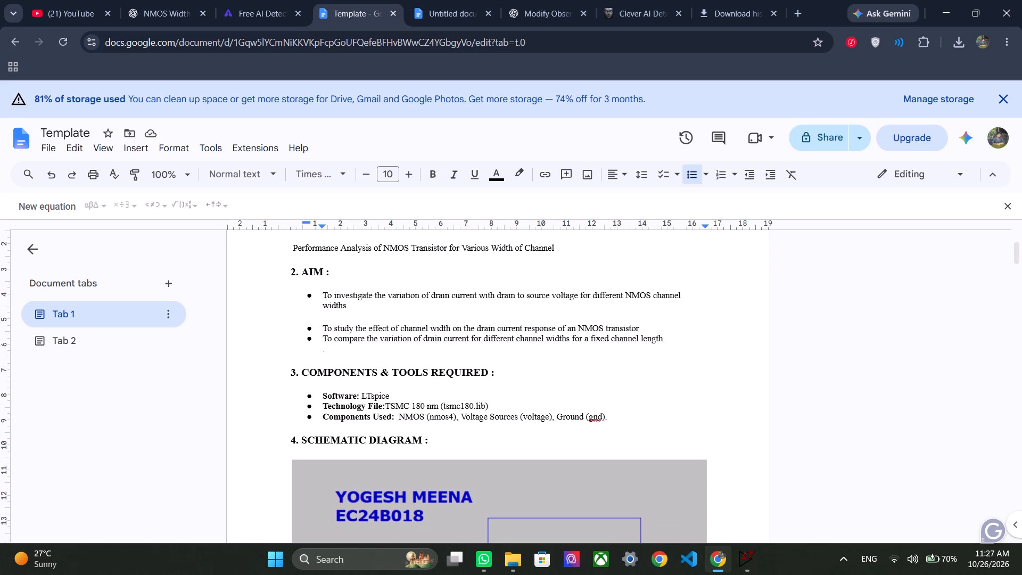
{"action": "scroll", "coordinate": [357, 345], "scroll_direction": "down", "scroll_amount": 1}
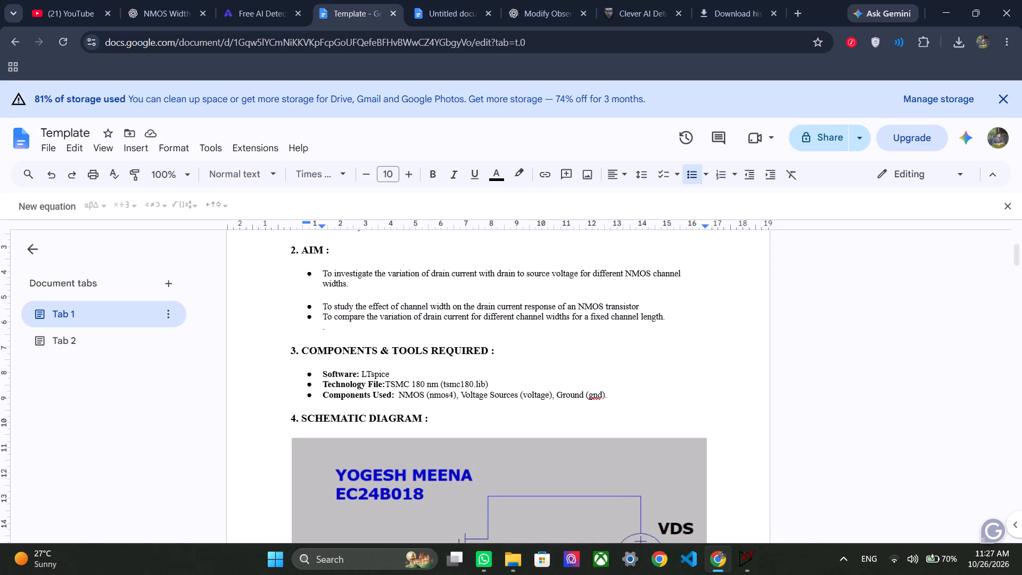
{"action": "scroll", "coordinate": [357, 345], "scroll_direction": "down", "scroll_amount": 1}
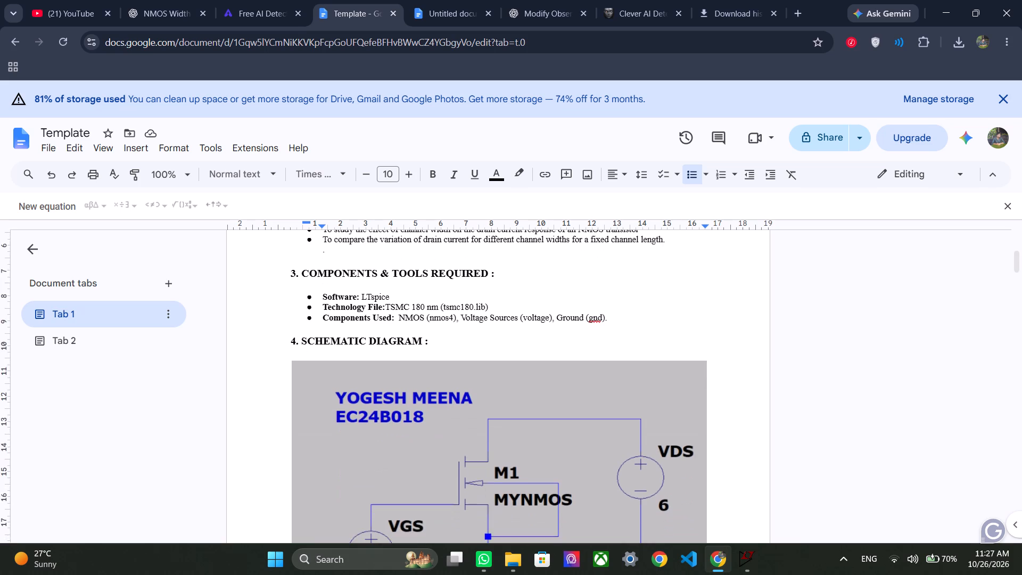
{"action": "scroll", "coordinate": [357, 345], "scroll_direction": "down", "scroll_amount": 3}
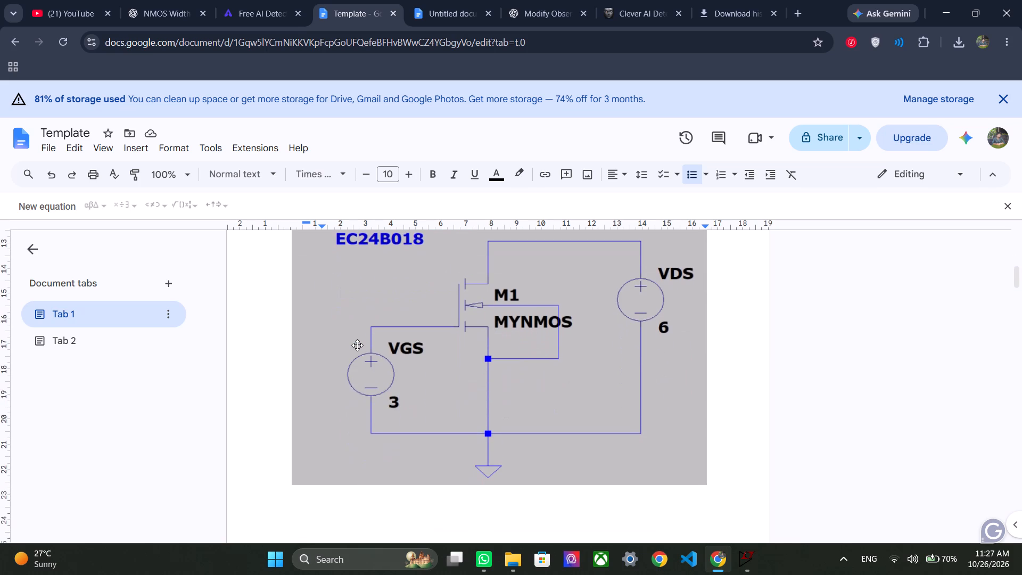
{"action": "scroll", "coordinate": [357, 345], "scroll_direction": "down", "scroll_amount": 4}
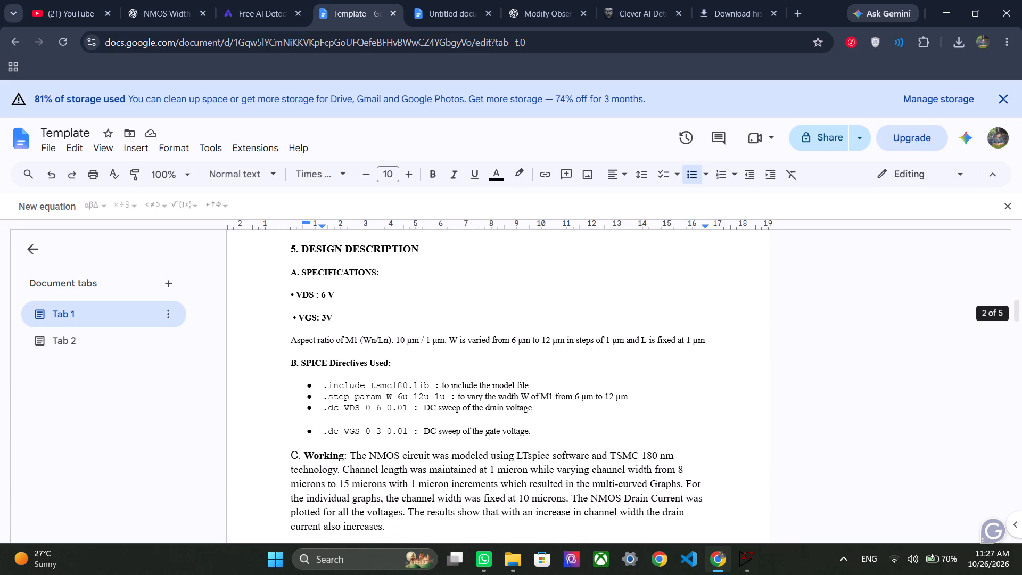
{"action": "scroll", "coordinate": [357, 345], "scroll_direction": "down", "scroll_amount": 2}
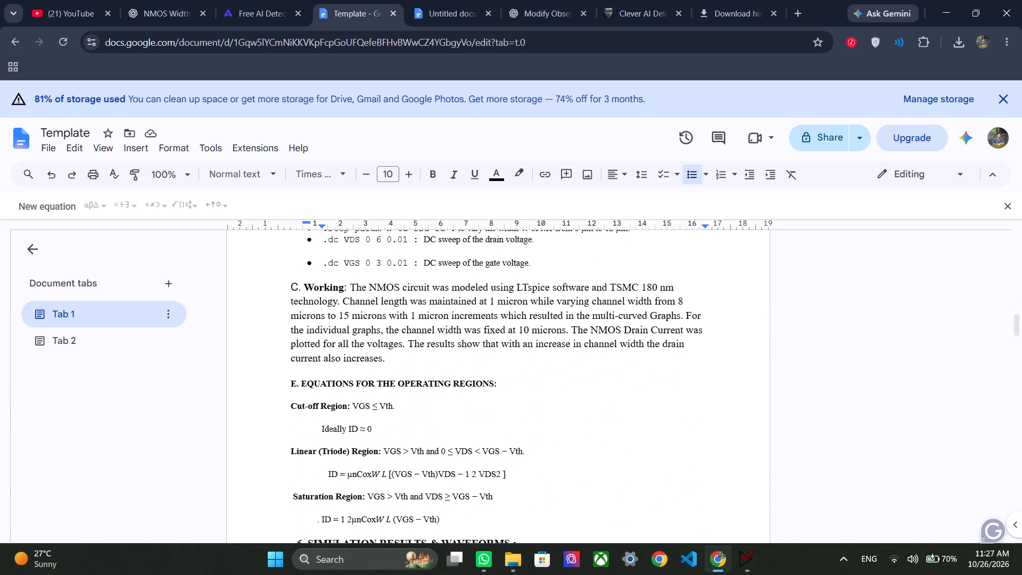
{"action": "left_click", "coordinate": [351, 289]}
{"action": "key", "text": "Return"}
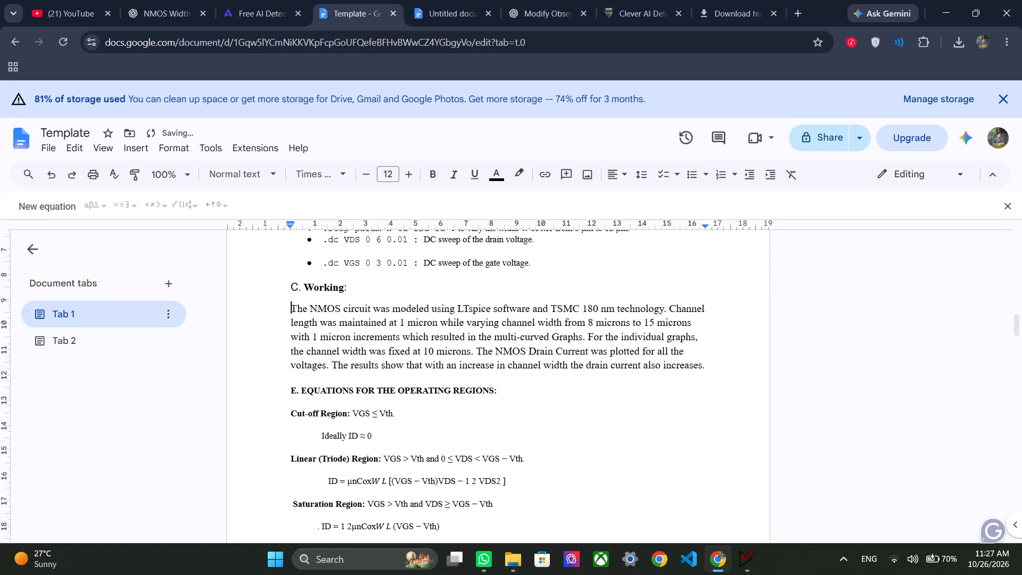
Compare the channel width range in the Working paragraph with the .step param directive and the M1 aspect ratio line.
{"action": "left_click_drag", "start_coordinate": [587, 317], "coordinate": [589, 317]}
{"action": "left_click_drag", "start_coordinate": [589, 317], "coordinate": [645, 316]}
{"action": "left_click", "coordinate": [645, 316]}
{"action": "left_click_drag", "start_coordinate": [598, 325], "coordinate": [632, 324]}
{"action": "left_click", "coordinate": [632, 324]}
{"action": "scroll", "coordinate": [475, 277], "scroll_direction": "up", "scroll_amount": 2}
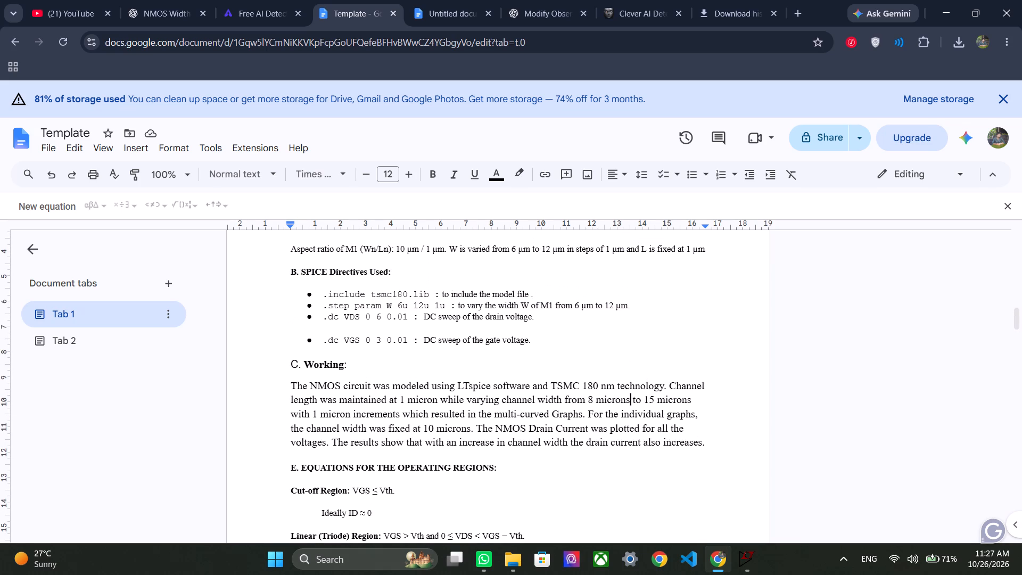
{"action": "left_click_drag", "start_coordinate": [403, 304], "coordinate": [632, 311]}
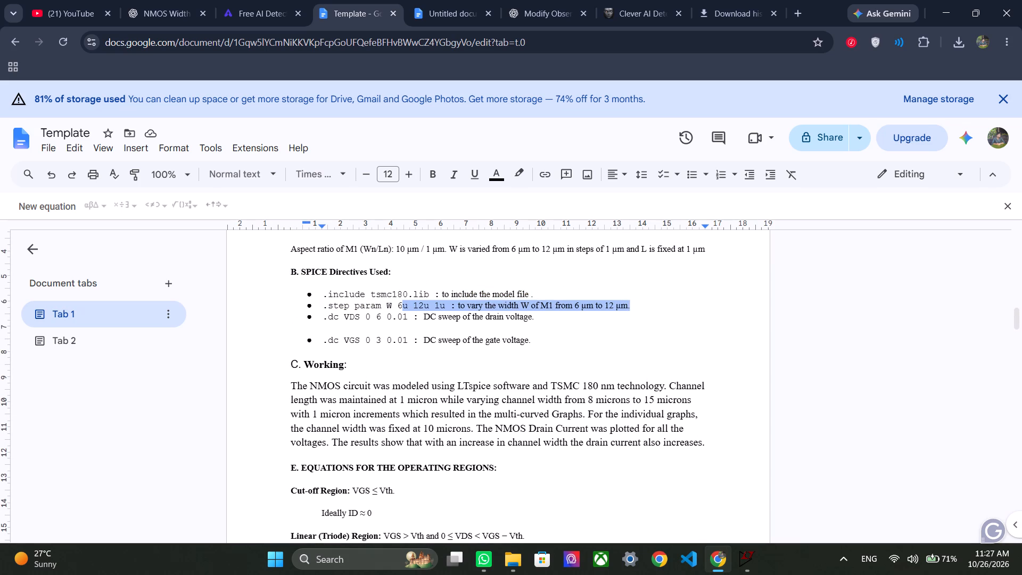
{"action": "left_click_drag", "start_coordinate": [632, 311], "coordinate": [632, 311]}
{"action": "left_click", "coordinate": [632, 311]}
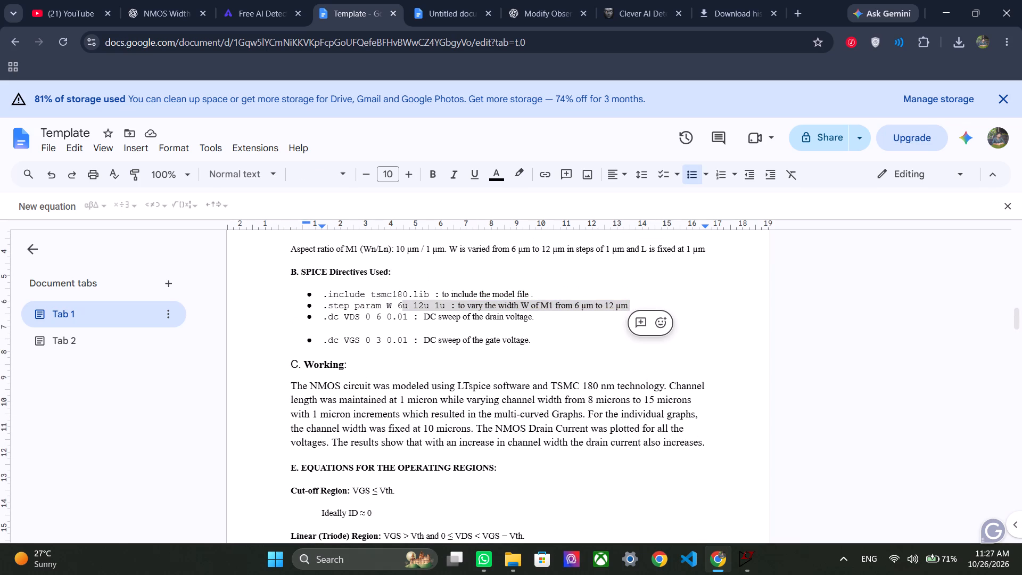
{"action": "left_click_drag", "start_coordinate": [394, 248], "coordinate": [436, 248]}
{"action": "left_click", "coordinate": [436, 248]}
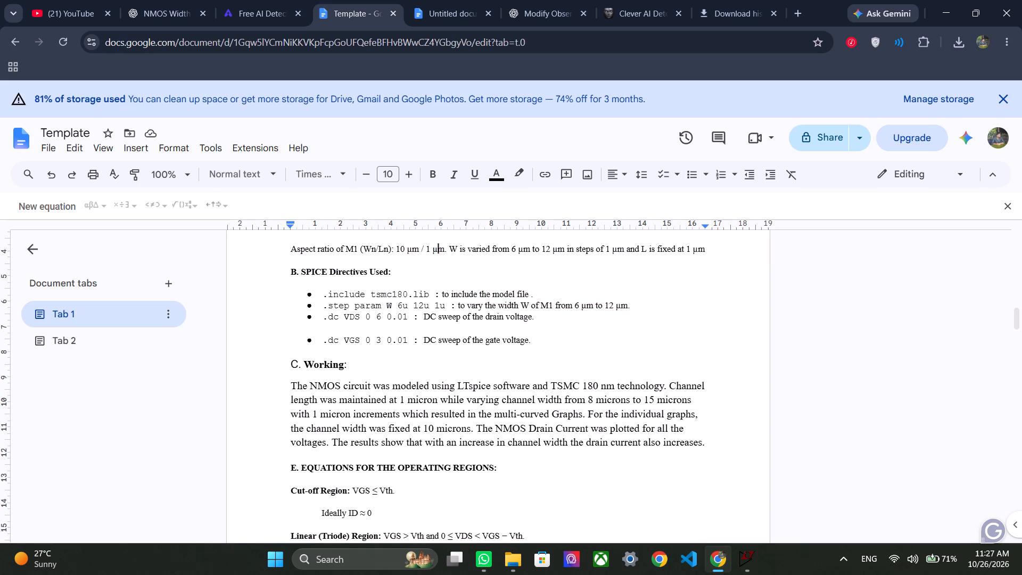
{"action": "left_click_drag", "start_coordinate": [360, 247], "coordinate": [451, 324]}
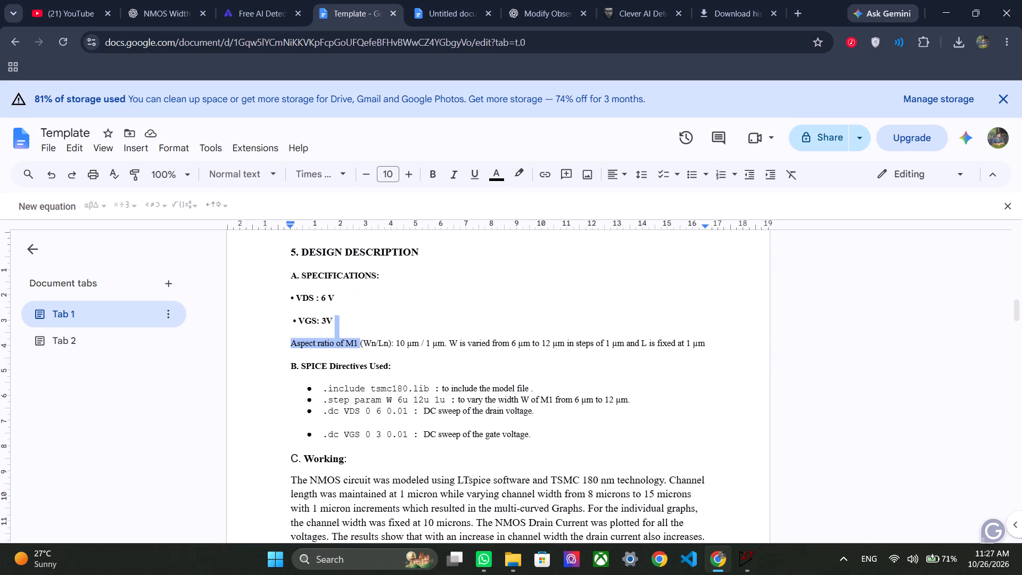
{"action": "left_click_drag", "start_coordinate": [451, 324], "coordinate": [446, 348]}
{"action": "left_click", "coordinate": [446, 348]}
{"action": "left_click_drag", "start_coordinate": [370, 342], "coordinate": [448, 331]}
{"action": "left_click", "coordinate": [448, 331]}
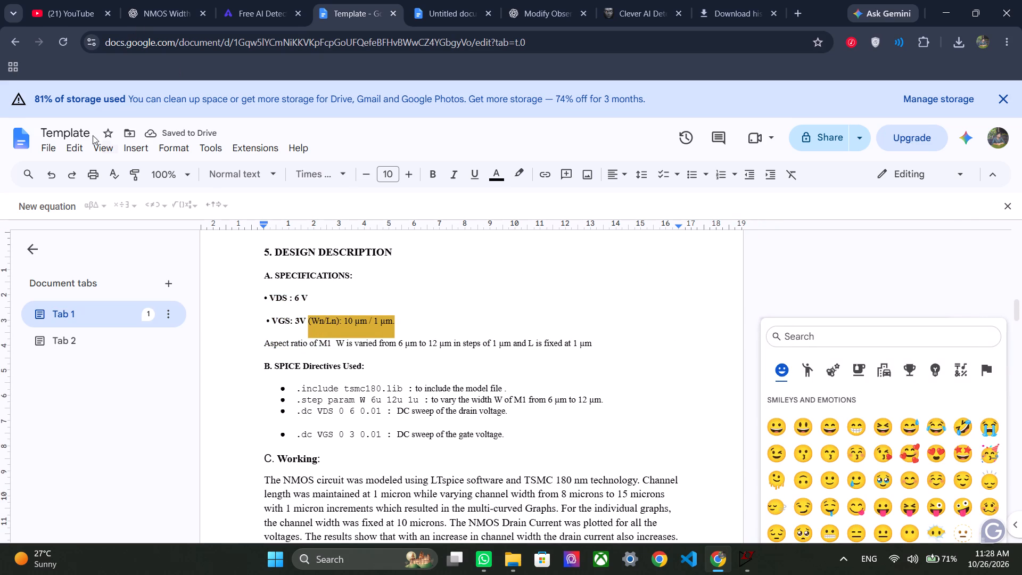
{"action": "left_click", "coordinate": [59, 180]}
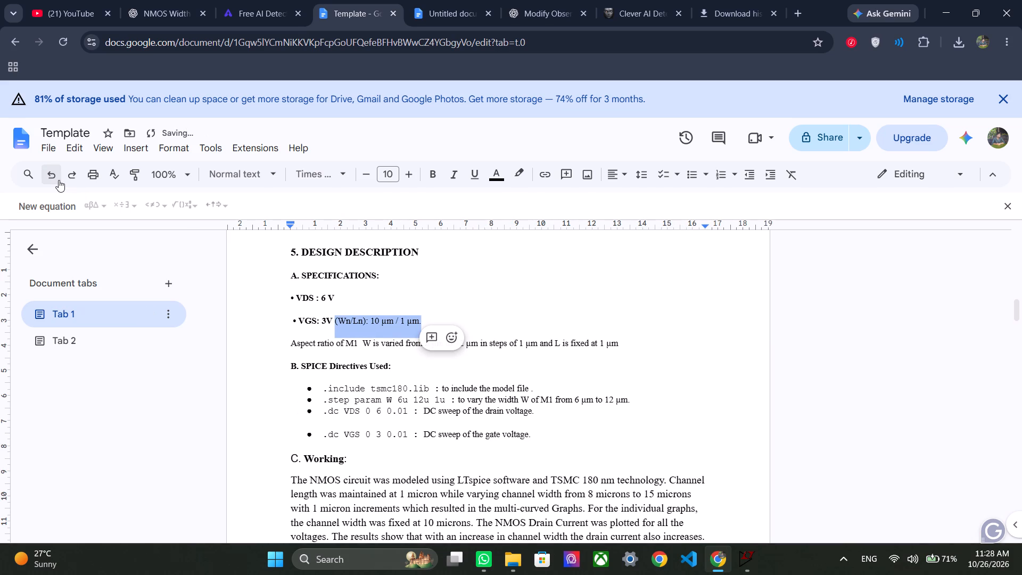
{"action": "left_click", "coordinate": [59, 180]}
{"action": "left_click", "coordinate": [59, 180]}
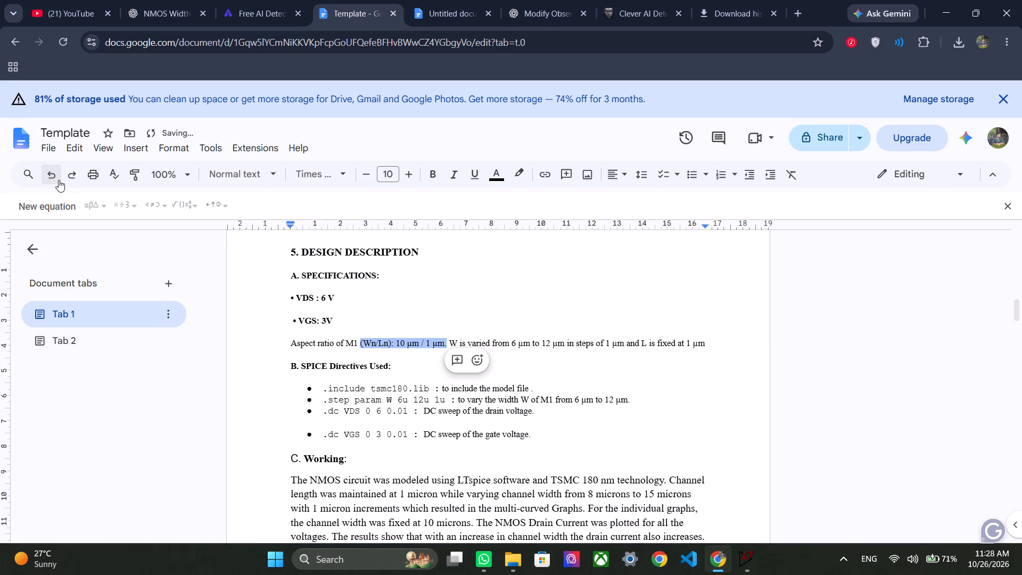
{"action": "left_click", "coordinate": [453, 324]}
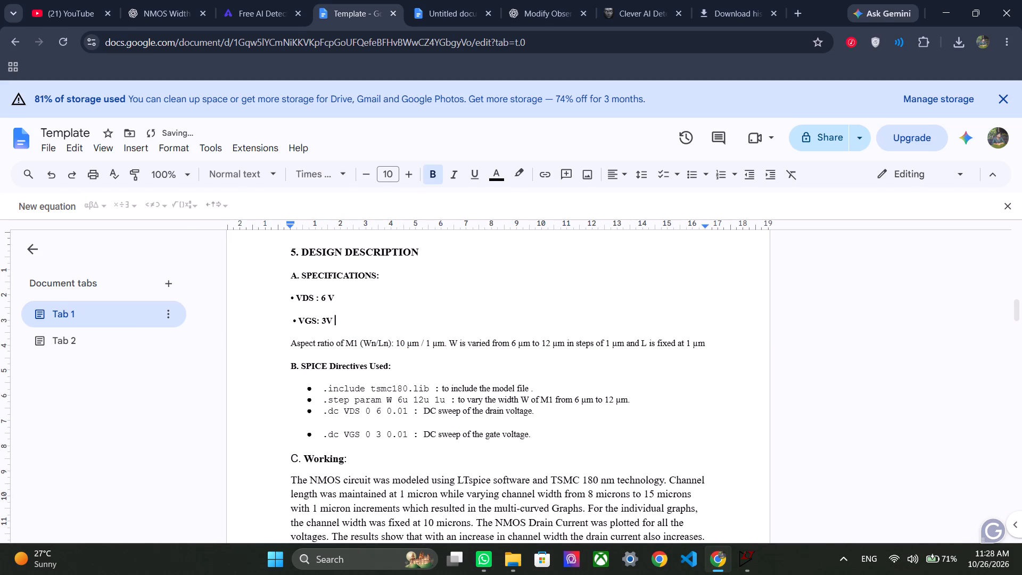
Change the width in the M1 aspect ratio (Wn/Ln) under Specifications to 12 µm.
{"action": "left_click", "coordinate": [407, 346]}
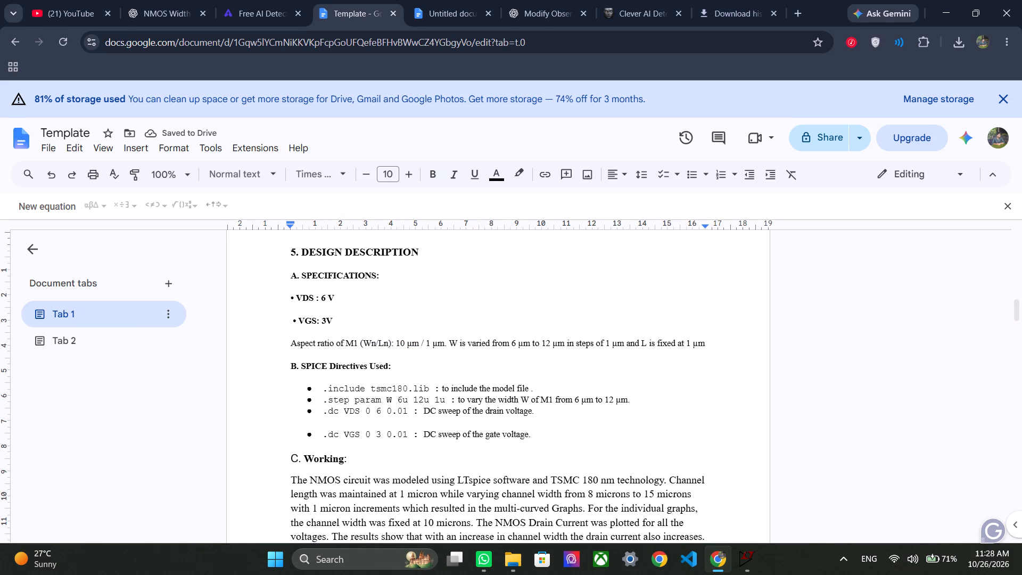
{"action": "left_click", "coordinate": [404, 341]}
{"action": "key", "text": "BackSpace"}
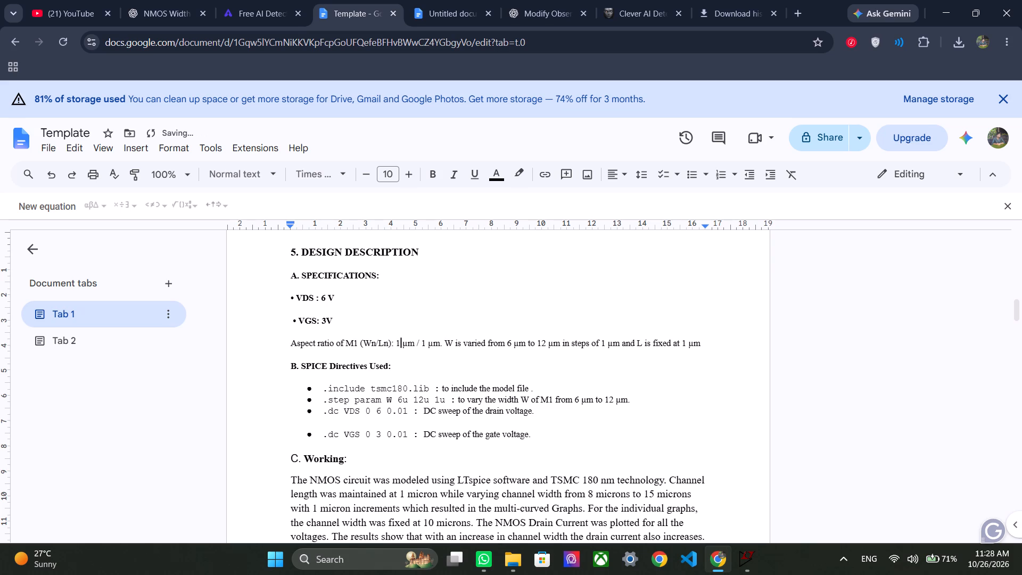
{"action": "key", "text": "2"}
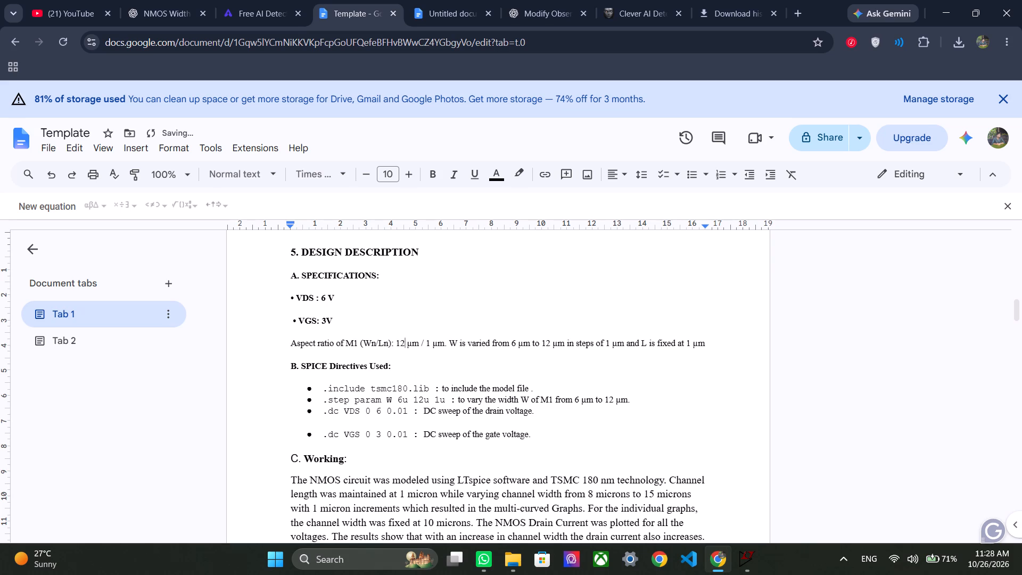
Change the starting channel width in the Working paragraph to 6 microns.
{"action": "scroll", "coordinate": [656, 375], "scroll_direction": "down", "scroll_amount": 1}
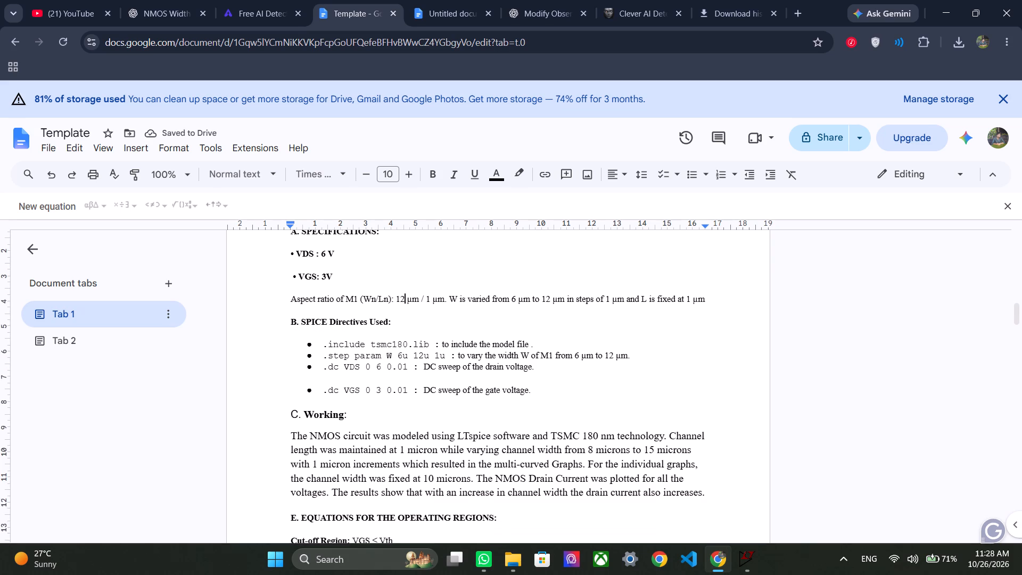
{"action": "scroll", "coordinate": [656, 375], "scroll_direction": "down", "scroll_amount": 1}
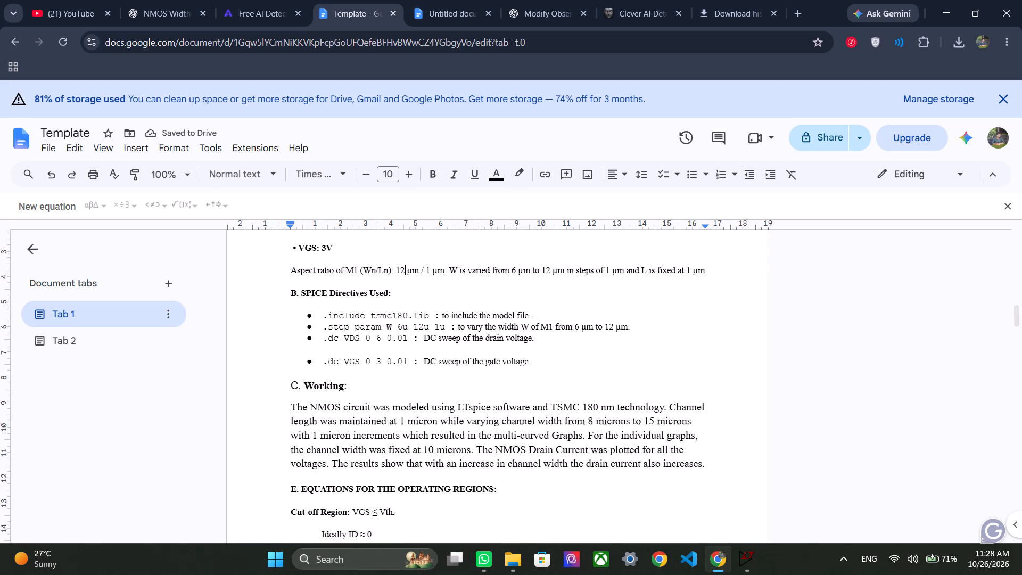
{"action": "scroll", "coordinate": [656, 375], "scroll_direction": "down", "scroll_amount": 1}
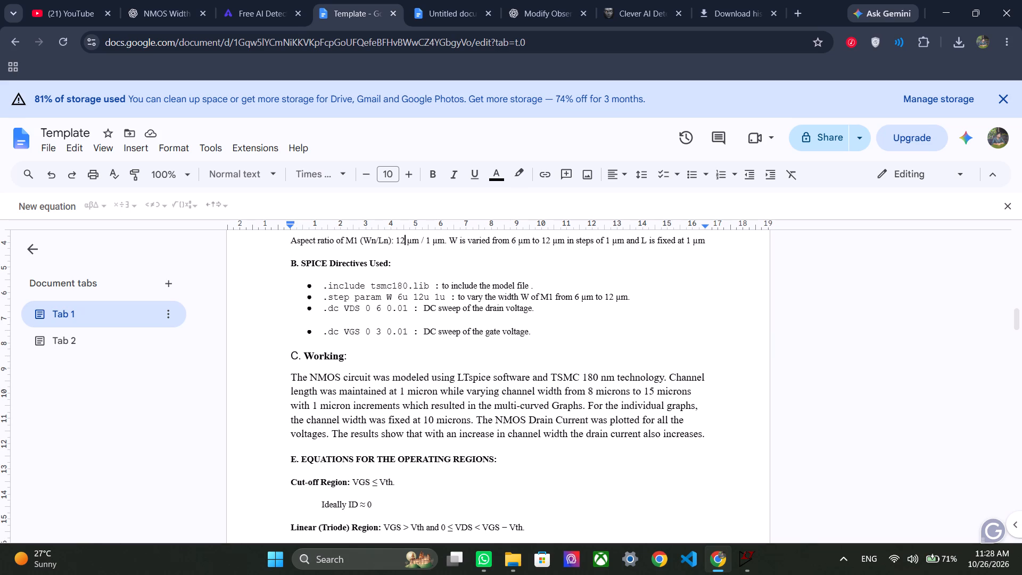
{"action": "left_click_drag", "start_coordinate": [590, 390], "coordinate": [595, 392]}
{"action": "left_click", "coordinate": [595, 392]}
{"action": "key", "text": "BackSpace"}
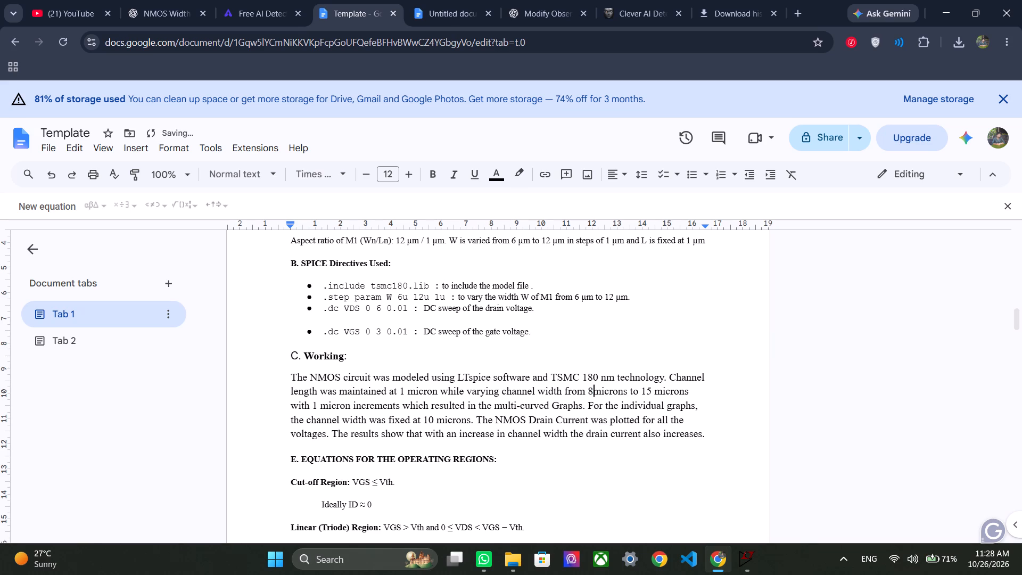
{"action": "key", "text": "BackSpace"}
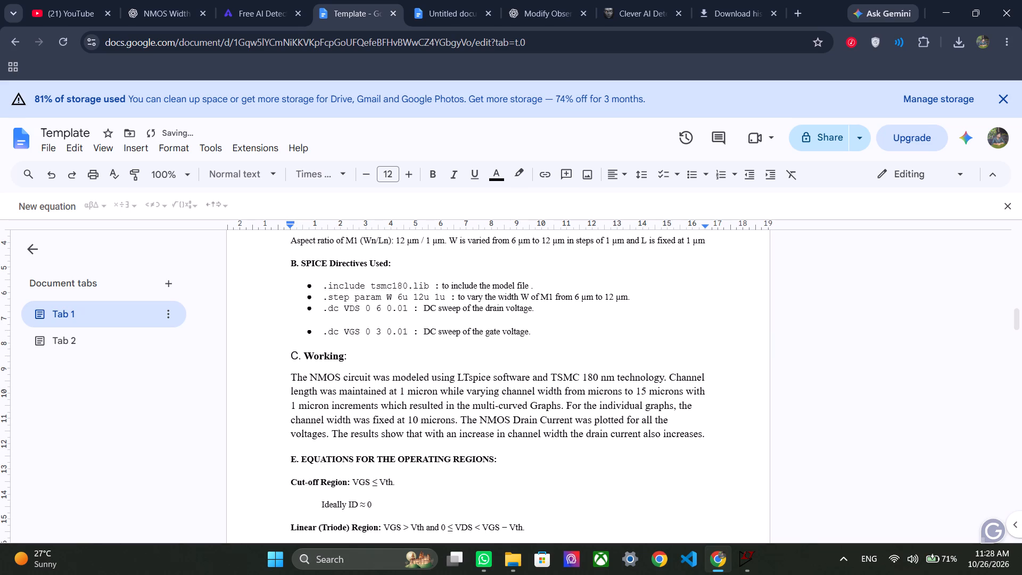
{"action": "type", "text": "6"}
{"action": "key", "text": "space"}
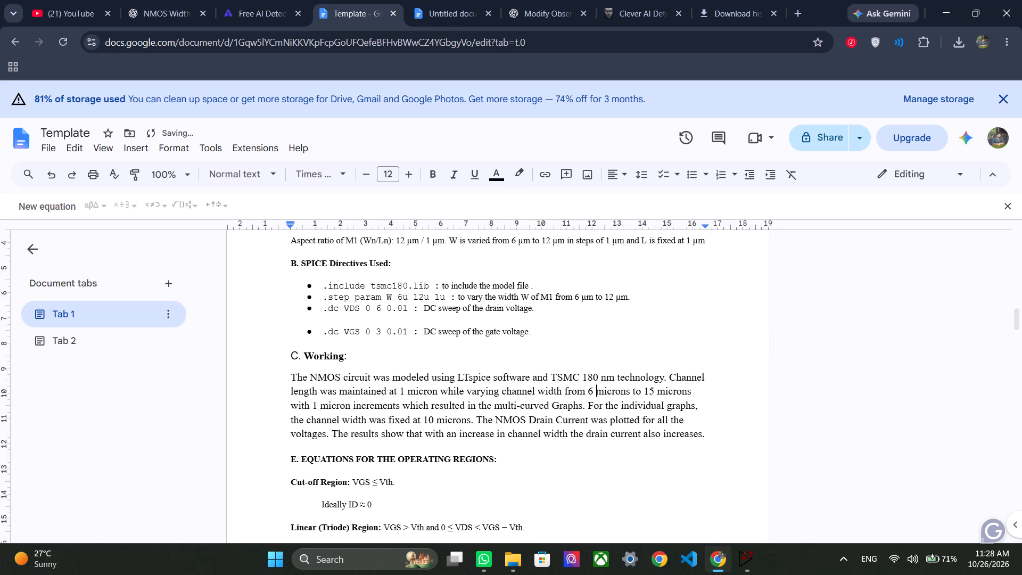
Replace every "micron" and "microns" in the Working paragraph with the µm unit copied from the .step param directive's description.
{"action": "left_click", "coordinate": [584, 302]}
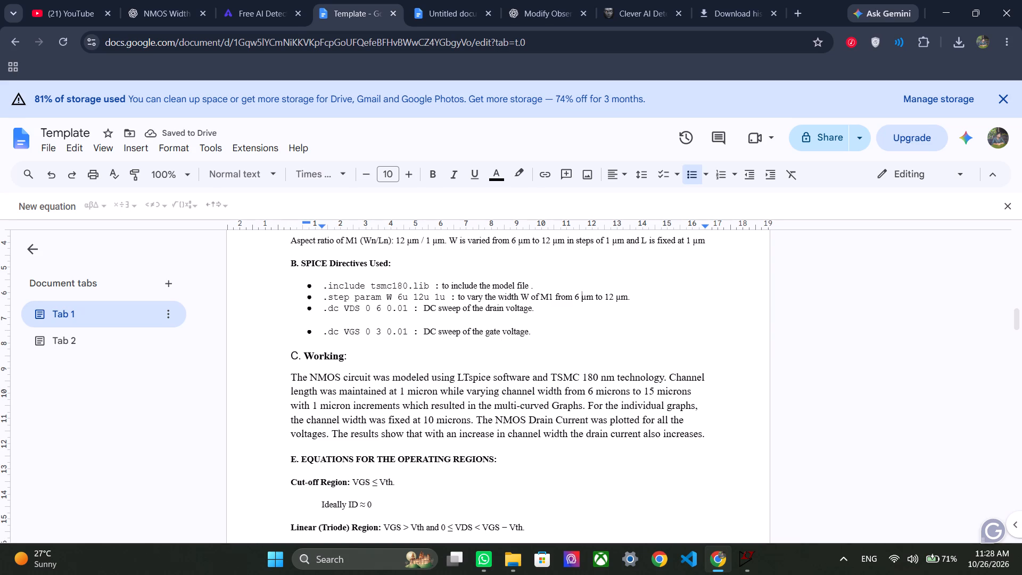
{"action": "left_click", "coordinate": [596, 388]}
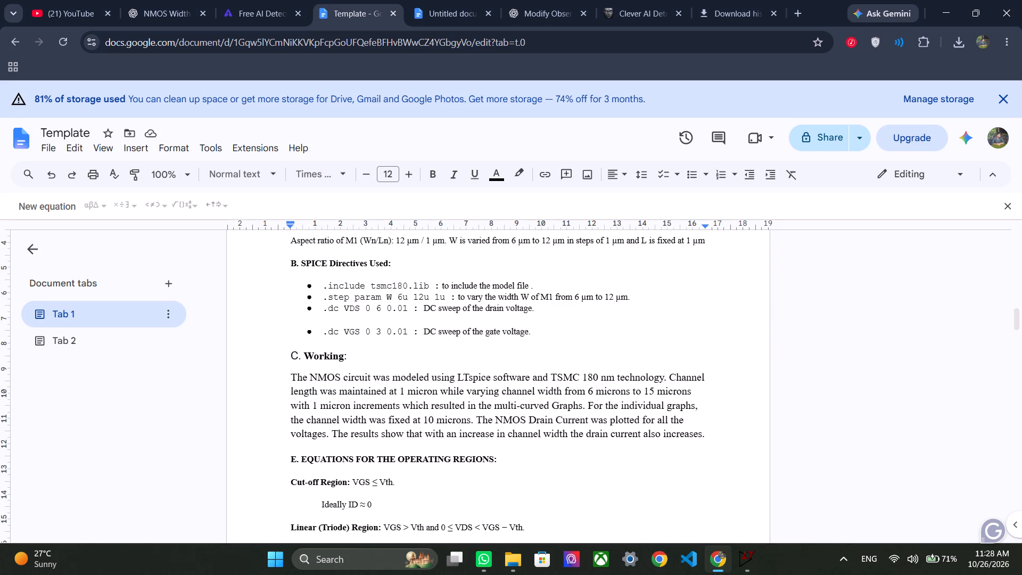
{"action": "left_click_drag", "start_coordinate": [580, 295], "coordinate": [583, 297]}
{"action": "left_click_drag", "start_coordinate": [583, 297], "coordinate": [594, 301]}
{"action": "key", "text": "ctrl+c"}
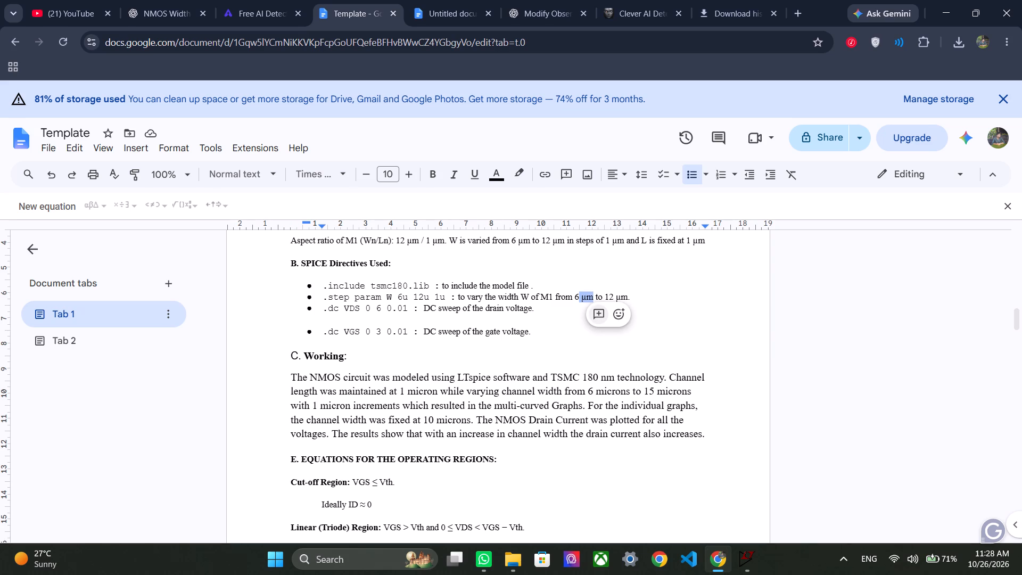
{"action": "left_click_drag", "start_coordinate": [599, 392], "coordinate": [629, 393]}
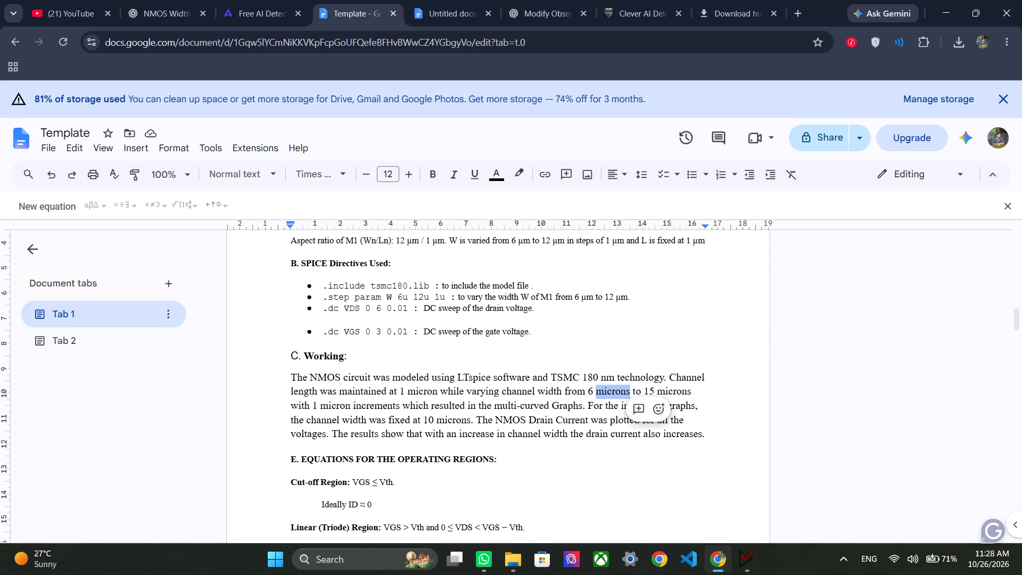
{"action": "key", "text": "ctrl+v"}
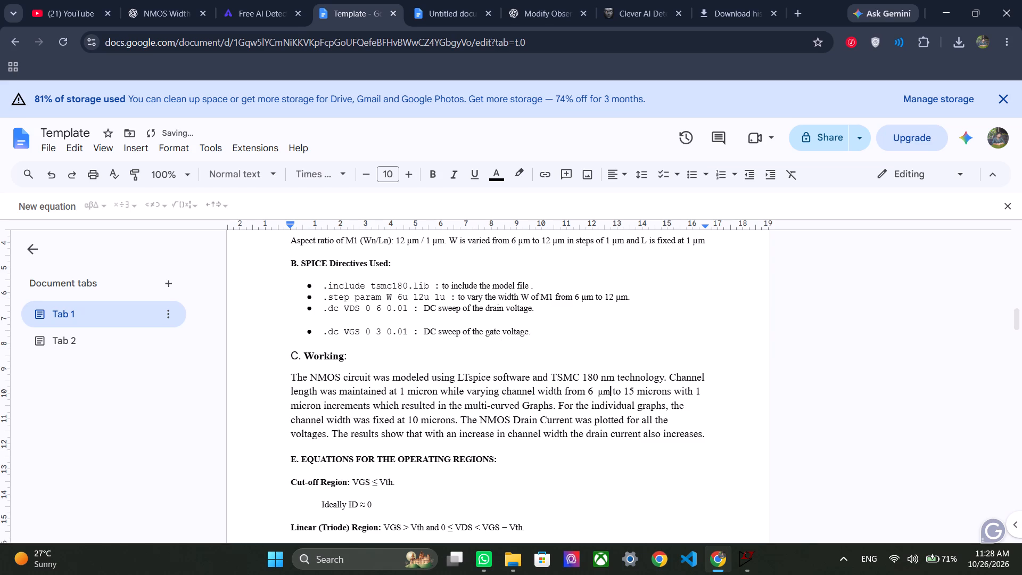
{"action": "left_click_drag", "start_coordinate": [637, 393], "coordinate": [672, 398]}
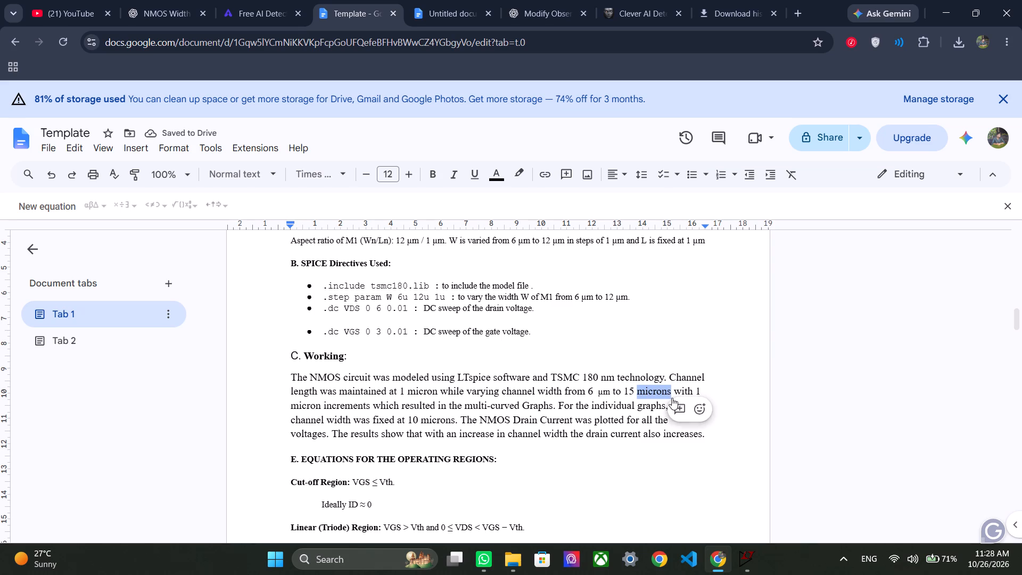
{"action": "key", "text": "ctrl+v"}
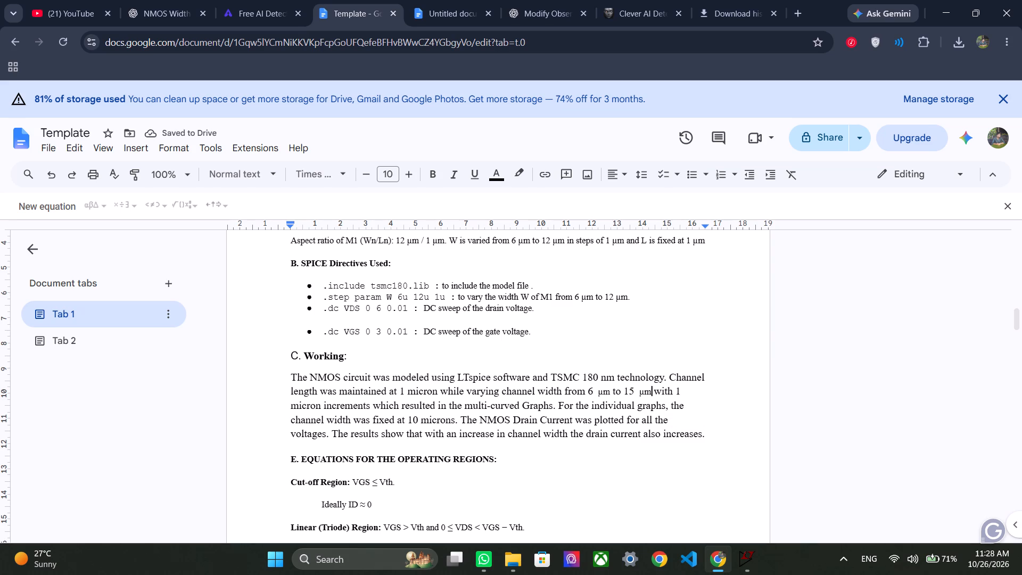
{"action": "left_click_drag", "start_coordinate": [291, 408], "coordinate": [322, 406]}
{"action": "key", "text": "ctrl+v"}
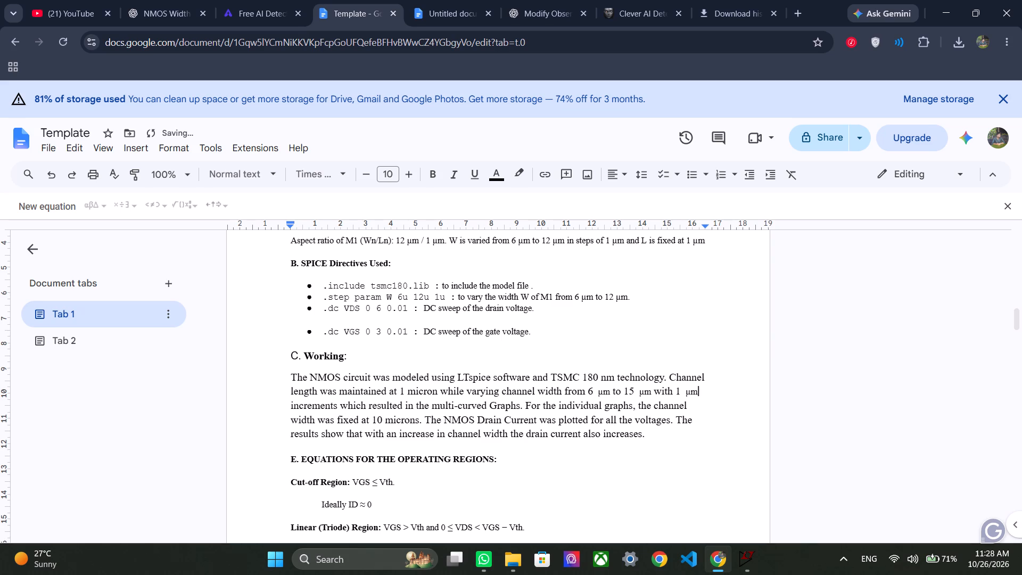
{"action": "left_click_drag", "start_coordinate": [409, 392], "coordinate": [441, 396]}
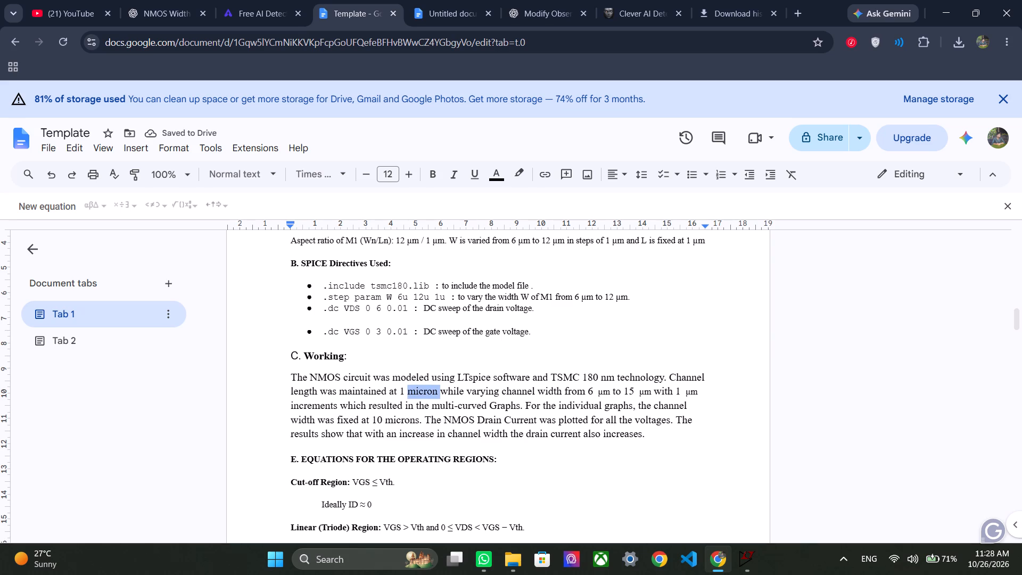
{"action": "key", "text": "ctrl+v"}
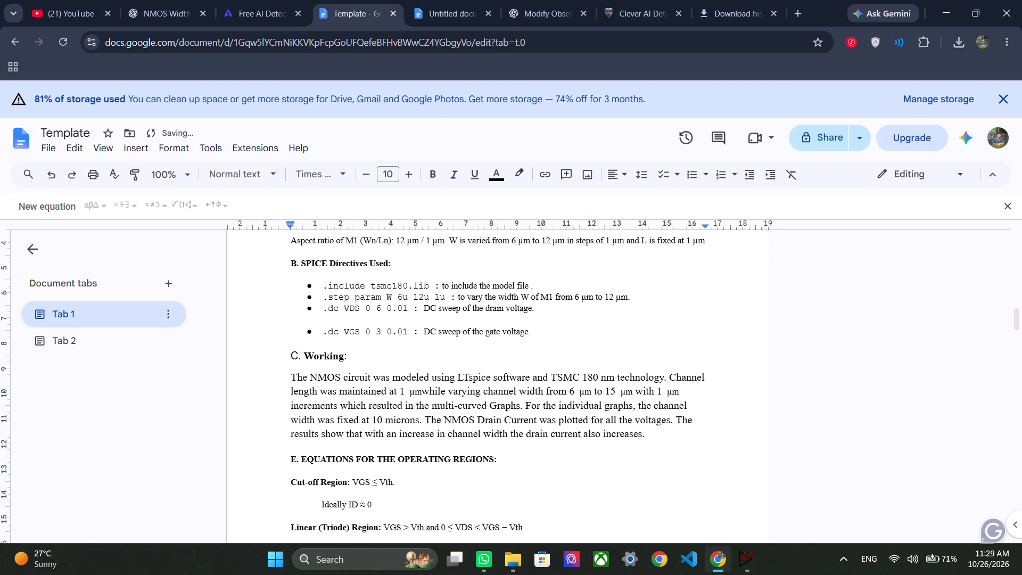
{"action": "key", "text": "space"}
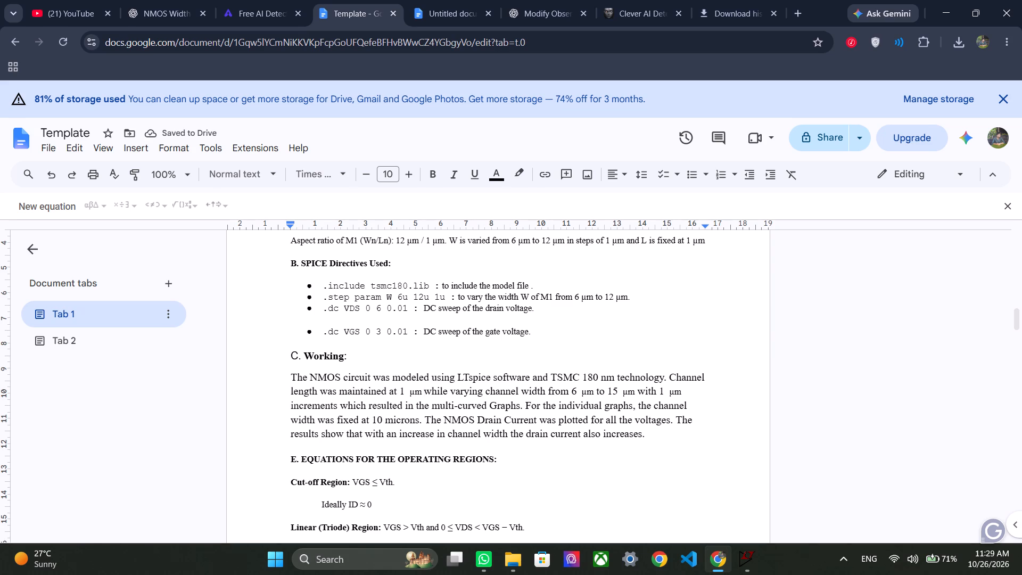
{"action": "left_click_drag", "start_coordinate": [419, 422], "coordinate": [384, 424]}
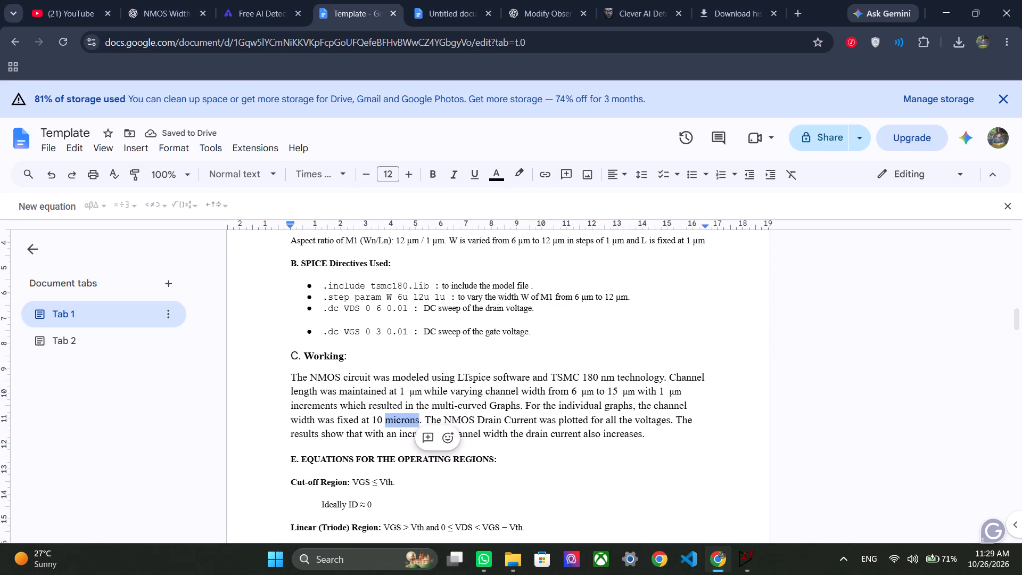
{"action": "key", "text": "ctrl+v"}
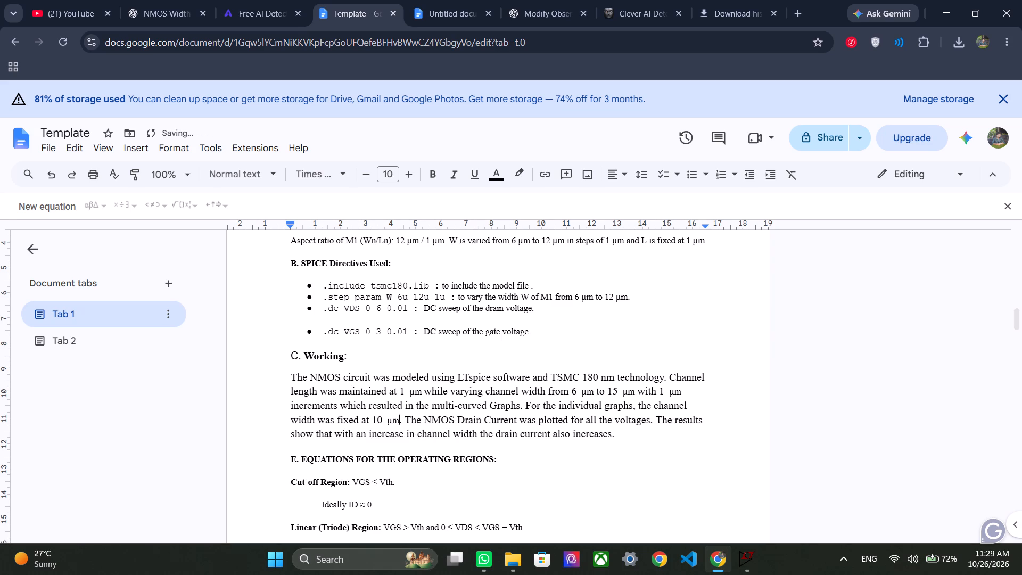
Change the fixed channel width for the individual graphs in the Working paragraph to 12 µm.
{"action": "key", "text": "Left"}
{"action": "key", "text": "Left"}
{"action": "key", "text": "Left"}
{"action": "key", "text": "Left"}
{"action": "key", "text": "BackSpace"}
{"action": "key", "text": "2"}
Review the rest of the NMOS report, from the operating region equations through the waveforms, observation table and conclusion.
{"action": "scroll", "coordinate": [384, 424], "scroll_direction": "down", "scroll_amount": 4}
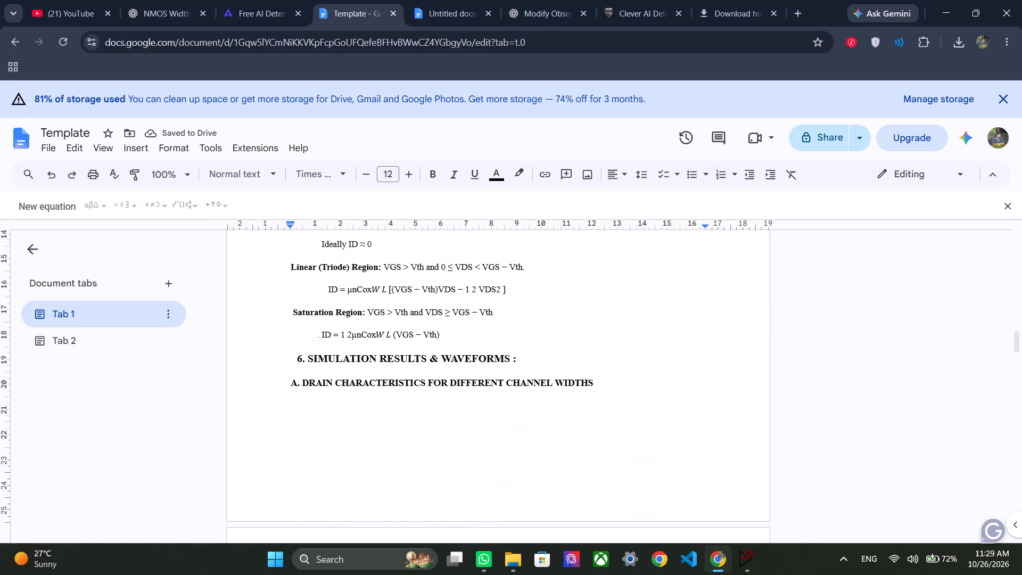
{"action": "scroll", "coordinate": [384, 424], "scroll_direction": "down", "scroll_amount": 5}
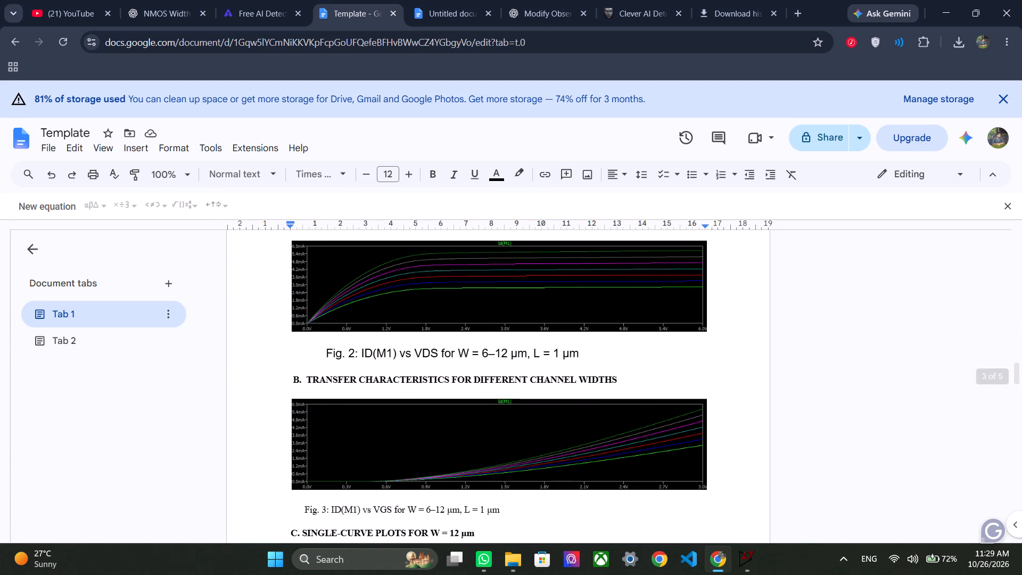
{"action": "scroll", "coordinate": [384, 424], "scroll_direction": "down", "scroll_amount": 1}
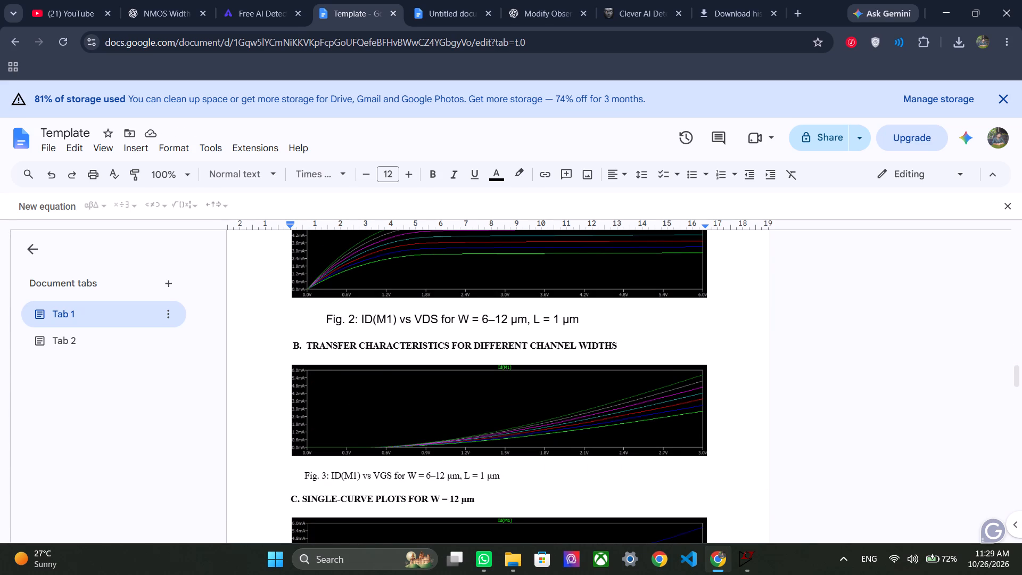
{"action": "scroll", "coordinate": [540, 337], "scroll_direction": "down", "scroll_amount": 3}
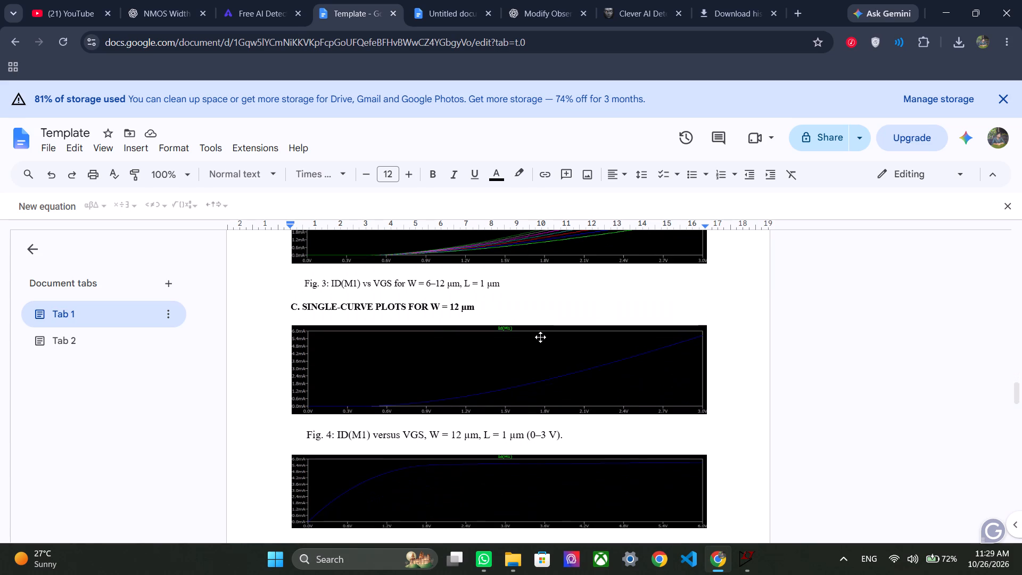
{"action": "scroll", "coordinate": [540, 337], "scroll_direction": "down", "scroll_amount": 1}
{"action": "scroll", "coordinate": [497, 390], "scroll_direction": "down", "scroll_amount": 1}
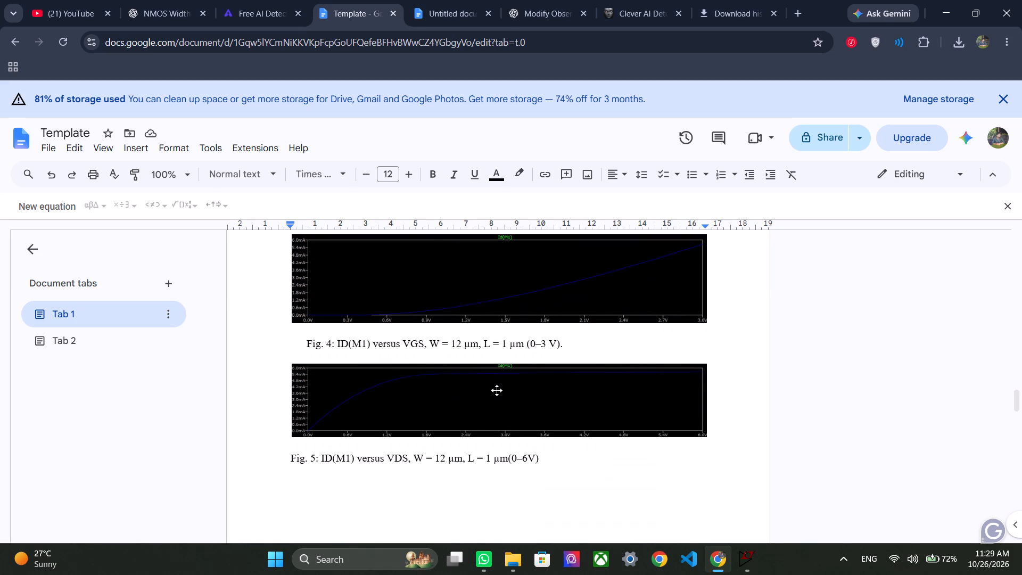
{"action": "scroll", "coordinate": [497, 390], "scroll_direction": "down", "scroll_amount": 3}
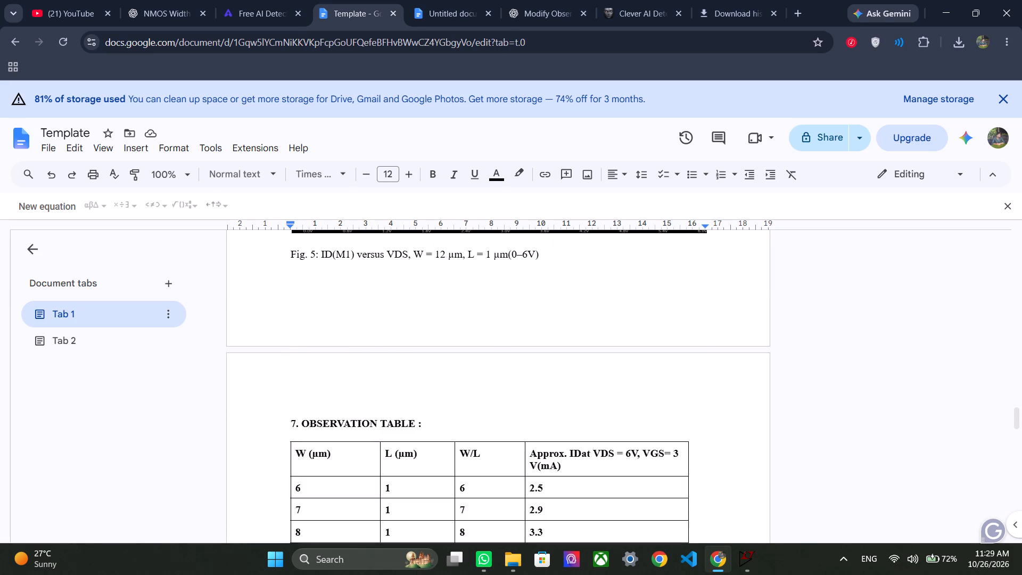
{"action": "scroll", "coordinate": [497, 390], "scroll_direction": "down", "scroll_amount": 3}
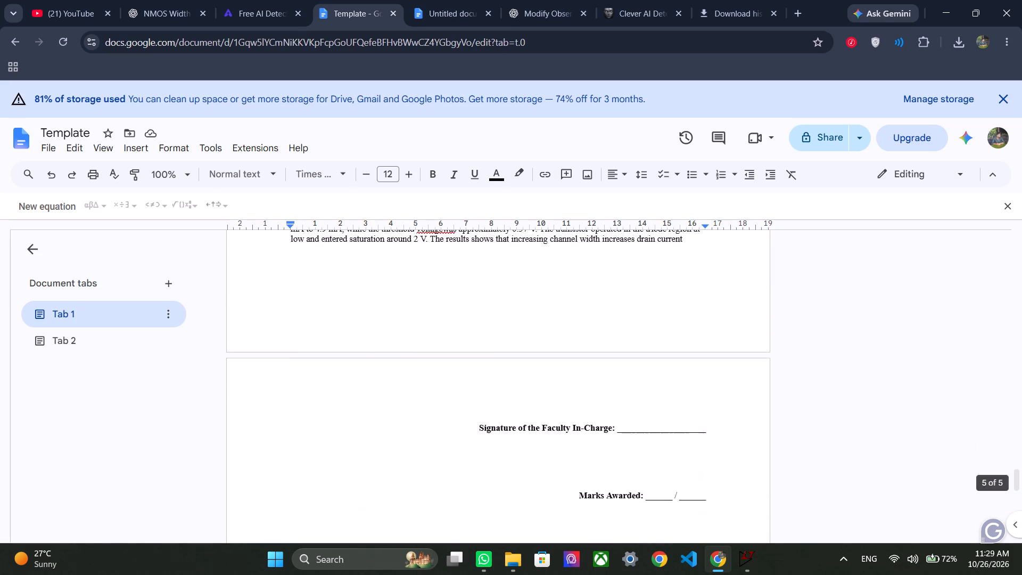
{"action": "scroll", "coordinate": [497, 390], "scroll_direction": "down", "scroll_amount": 3}
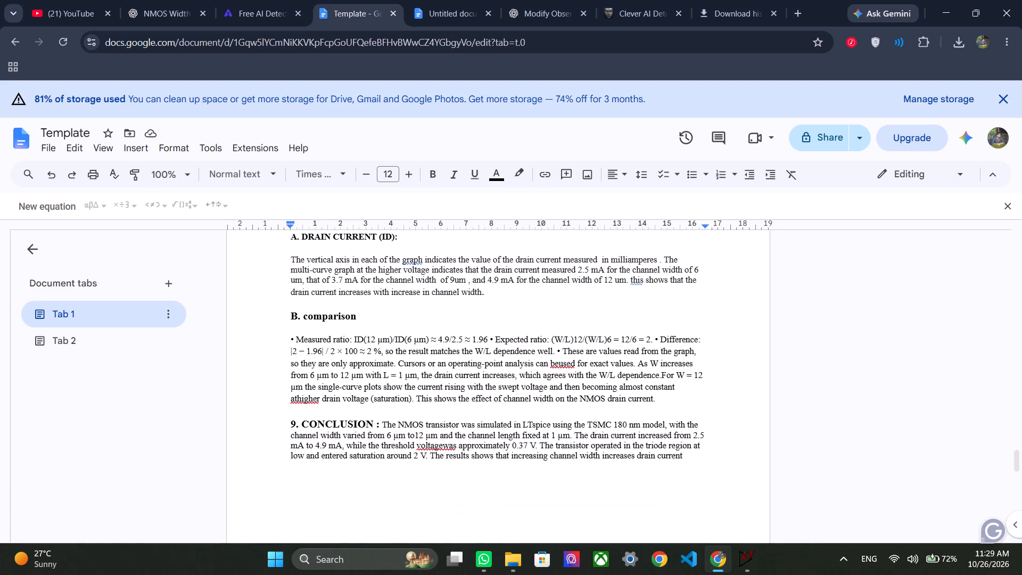
{"action": "scroll", "coordinate": [497, 390], "scroll_direction": "down", "scroll_amount": 1}
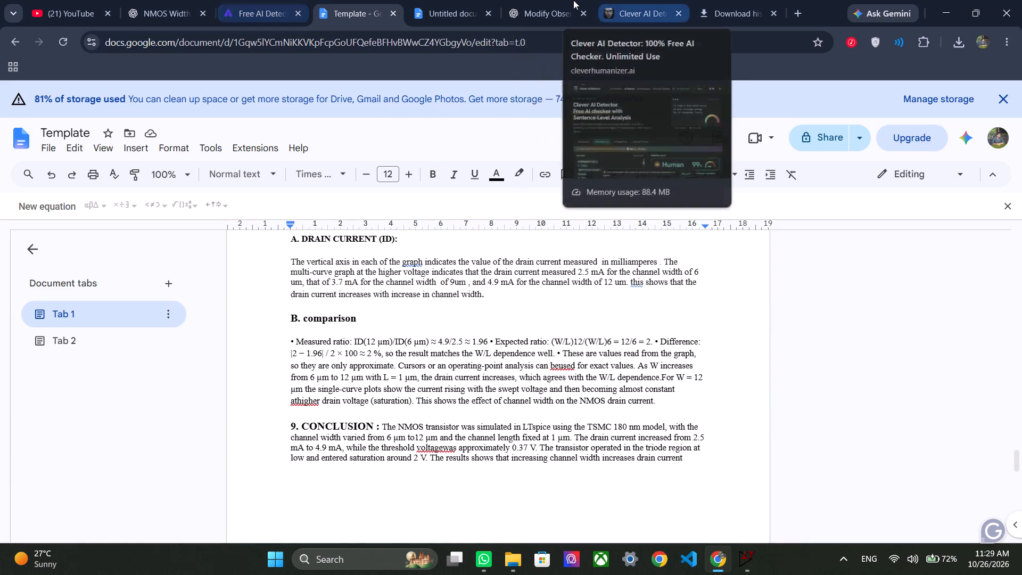
Switch to the PMOS report document and review it from the title through the schematic, specifications, Working paragraph, waveforms, table and conclusion.
{"action": "left_click", "coordinate": [408, 10]}
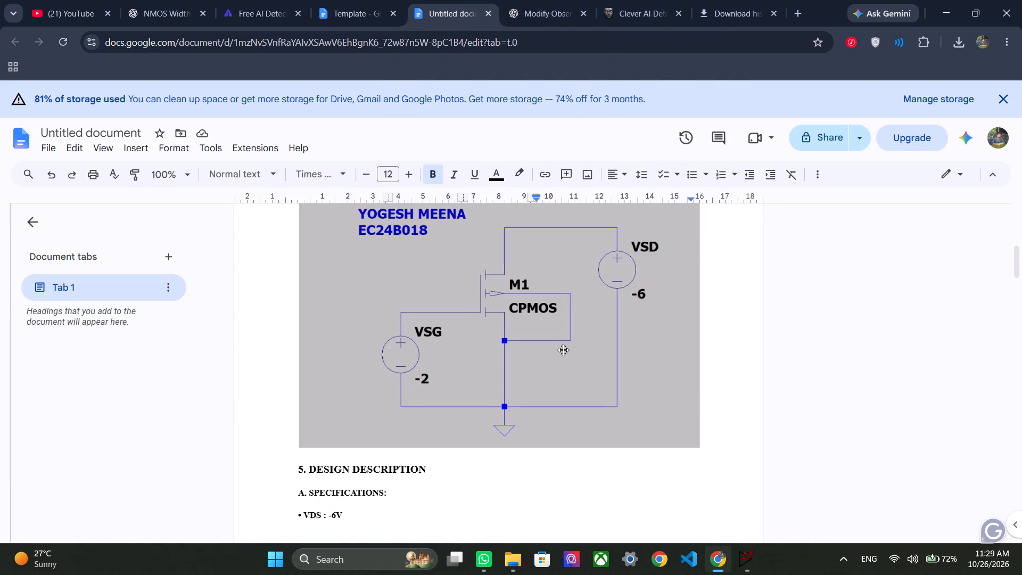
{"action": "scroll", "coordinate": [563, 350], "scroll_direction": "up", "scroll_amount": 20}
{"action": "scroll", "coordinate": [563, 350], "scroll_direction": "down", "scroll_amount": 1}
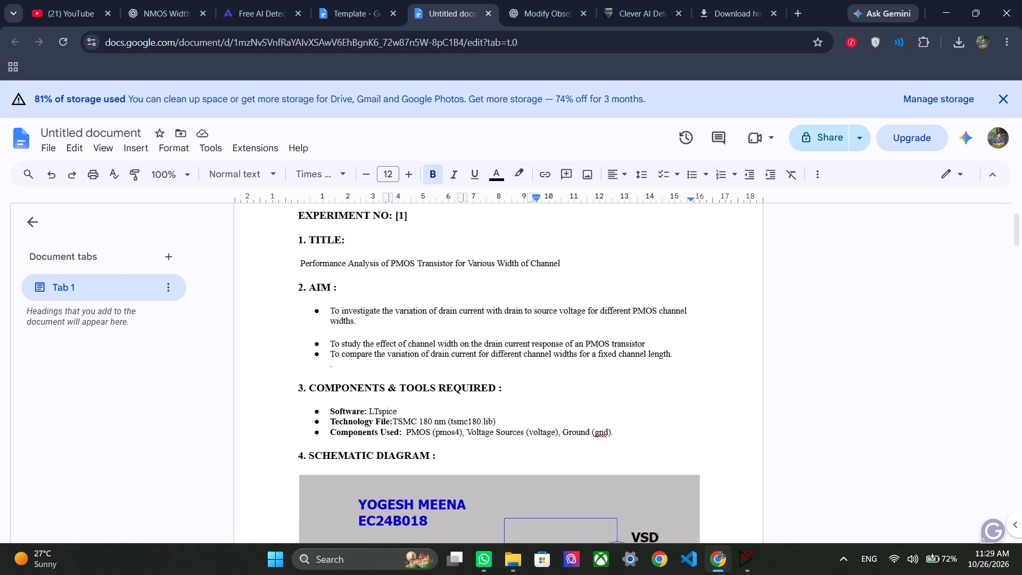
{"action": "scroll", "coordinate": [563, 350], "scroll_direction": "down", "scroll_amount": 3}
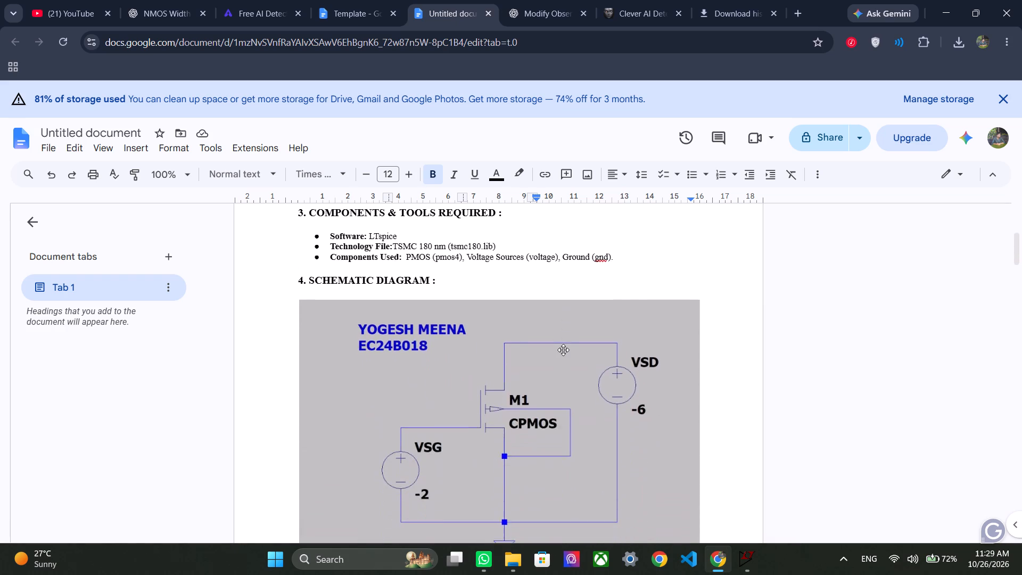
{"action": "scroll", "coordinate": [563, 350], "scroll_direction": "down", "scroll_amount": 5}
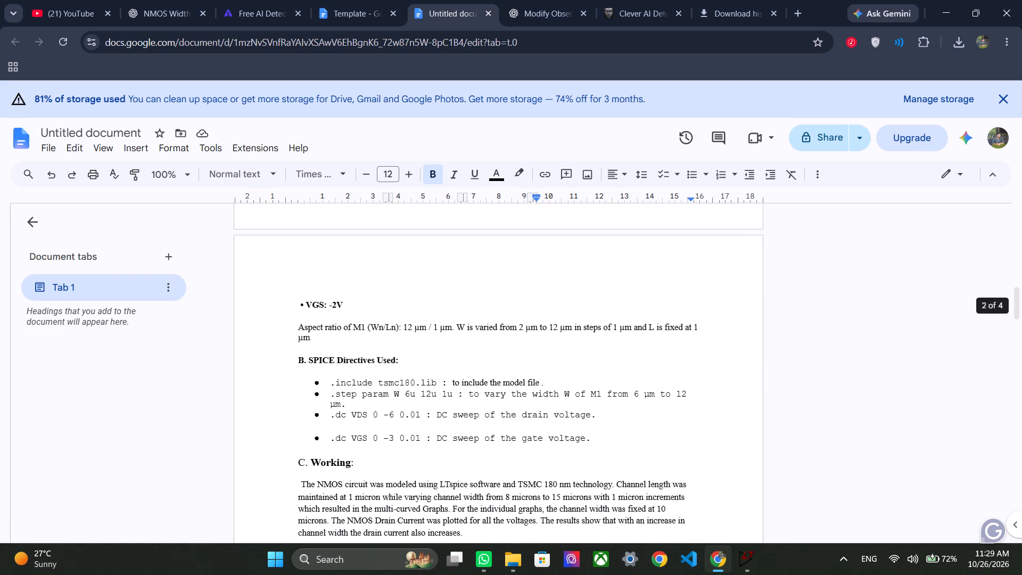
{"action": "scroll", "coordinate": [563, 350], "scroll_direction": "down", "scroll_amount": 5}
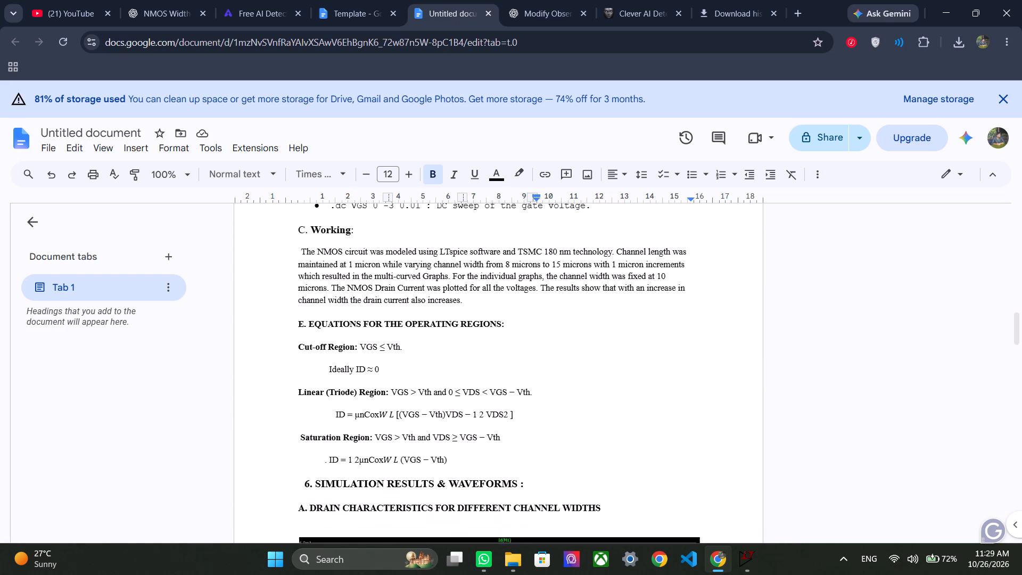
{"action": "scroll", "coordinate": [563, 350], "scroll_direction": "down", "scroll_amount": 5}
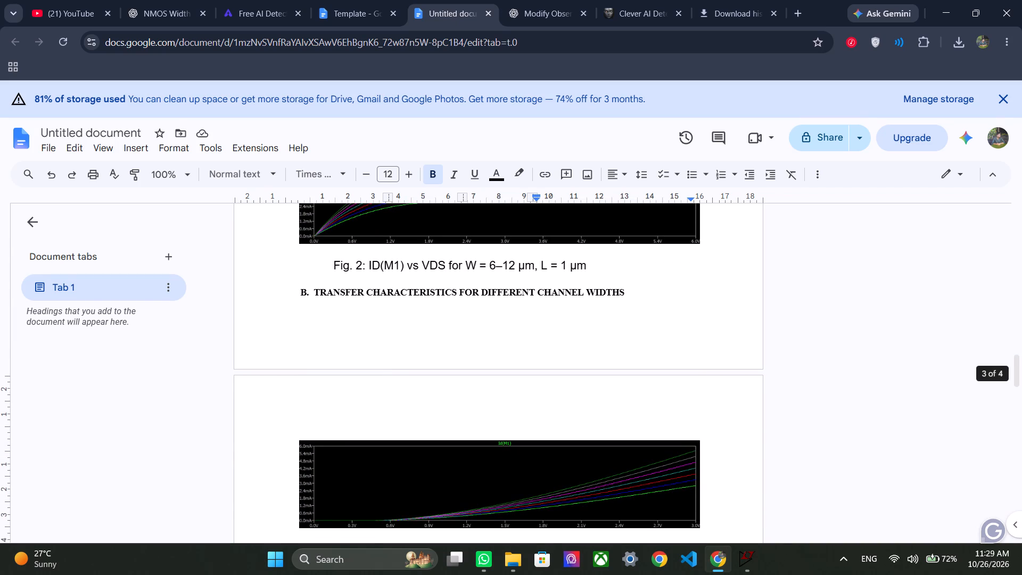
{"action": "scroll", "coordinate": [563, 350], "scroll_direction": "down", "scroll_amount": 4}
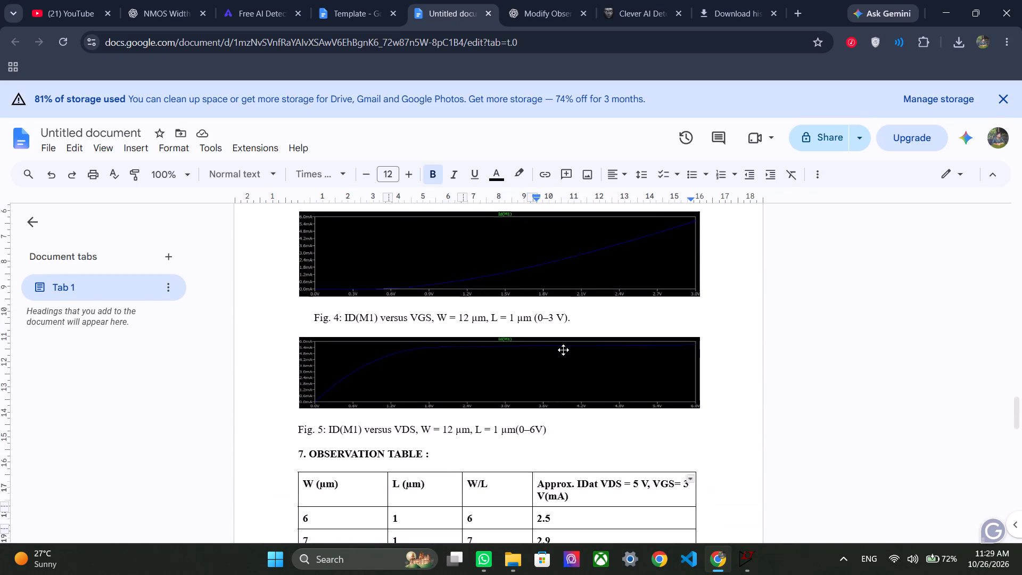
{"action": "scroll", "coordinate": [563, 350], "scroll_direction": "down", "scroll_amount": 4}
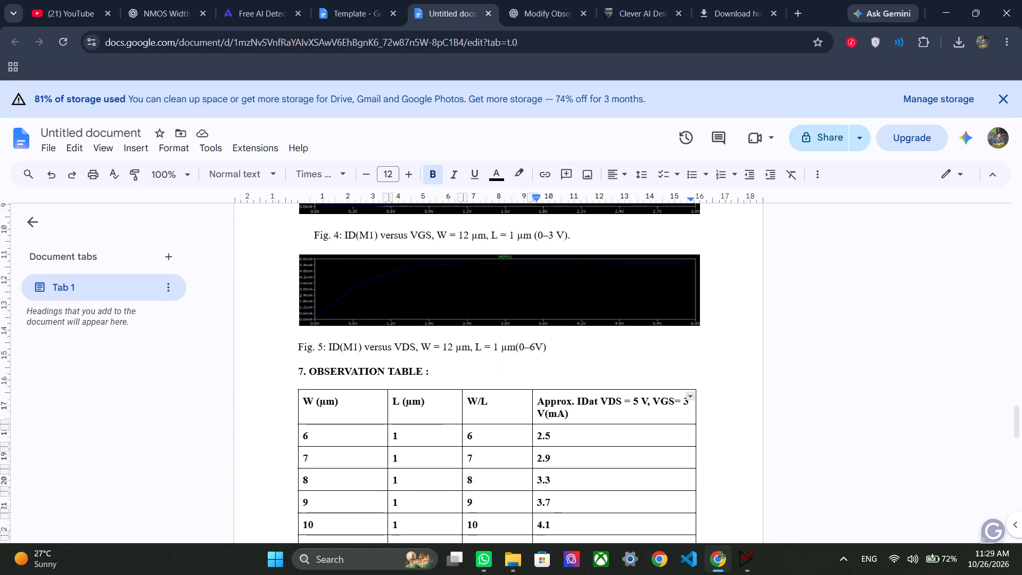
{"action": "scroll", "coordinate": [563, 350], "scroll_direction": "down", "scroll_amount": 5}
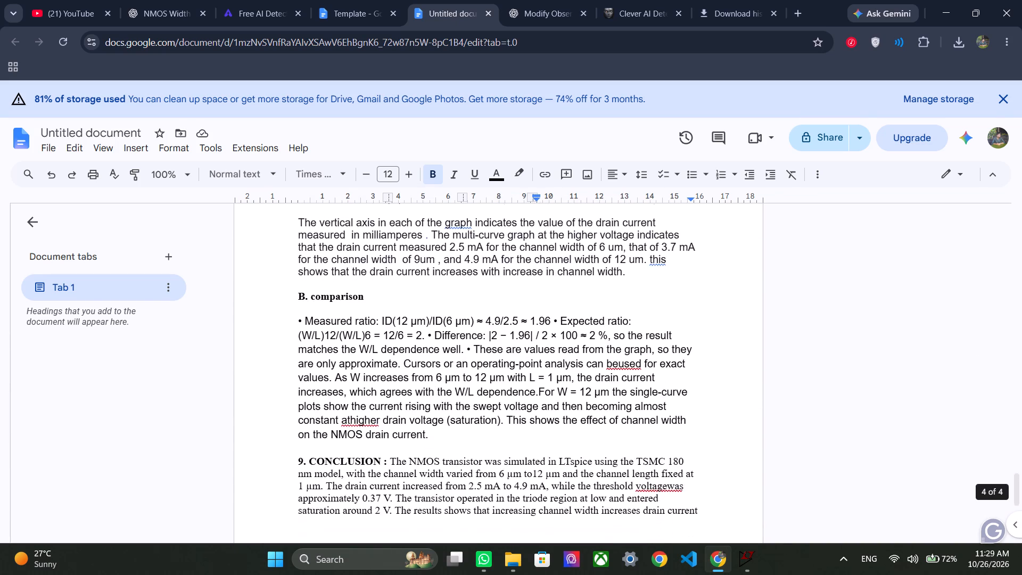
{"action": "scroll", "coordinate": [563, 350], "scroll_direction": "down", "scroll_amount": 4}
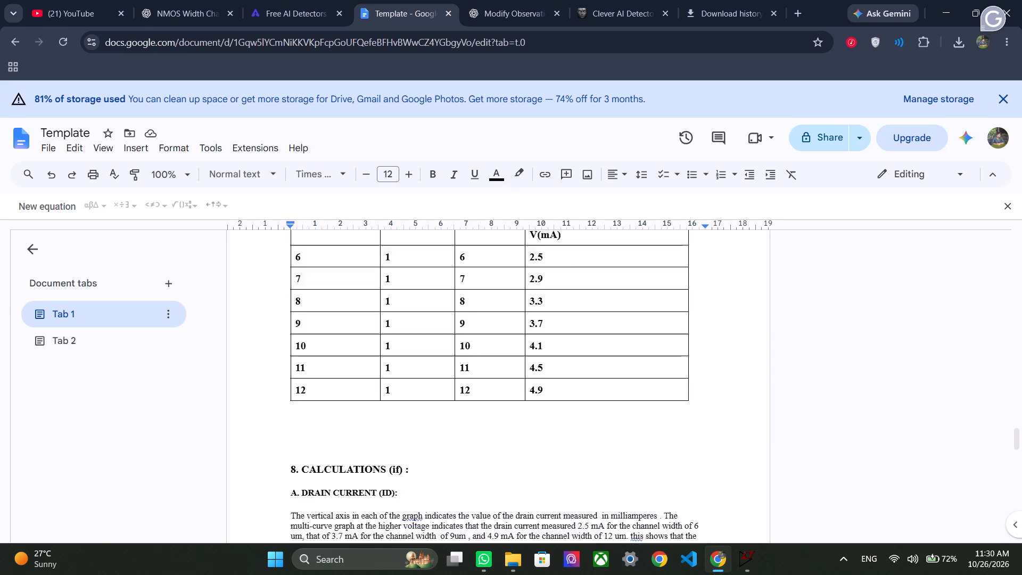
{"action": "scroll", "coordinate": [407, 300], "scroll_direction": "up", "scroll_amount": 20}
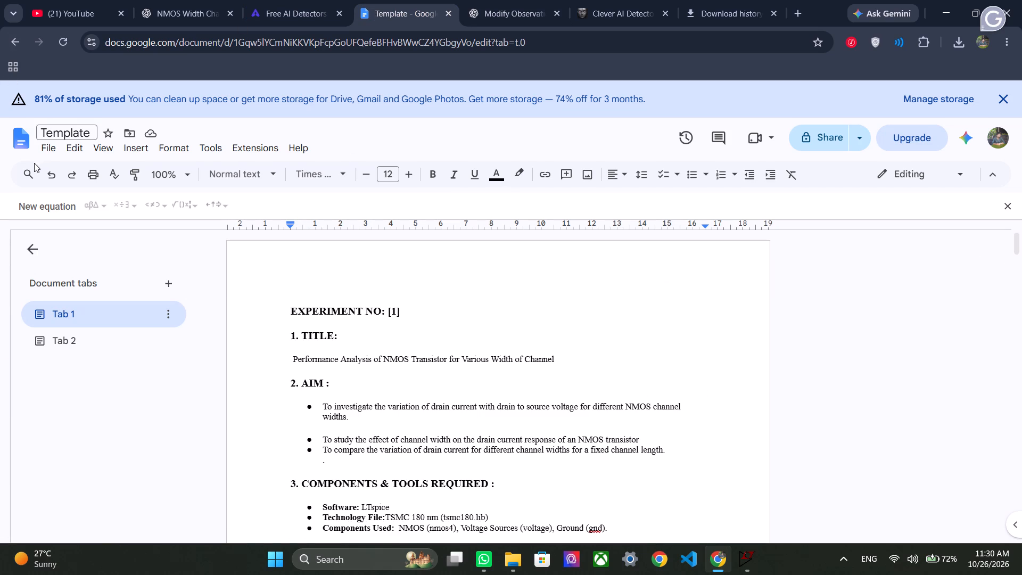
{"action": "left_click", "coordinate": [45, 153]}
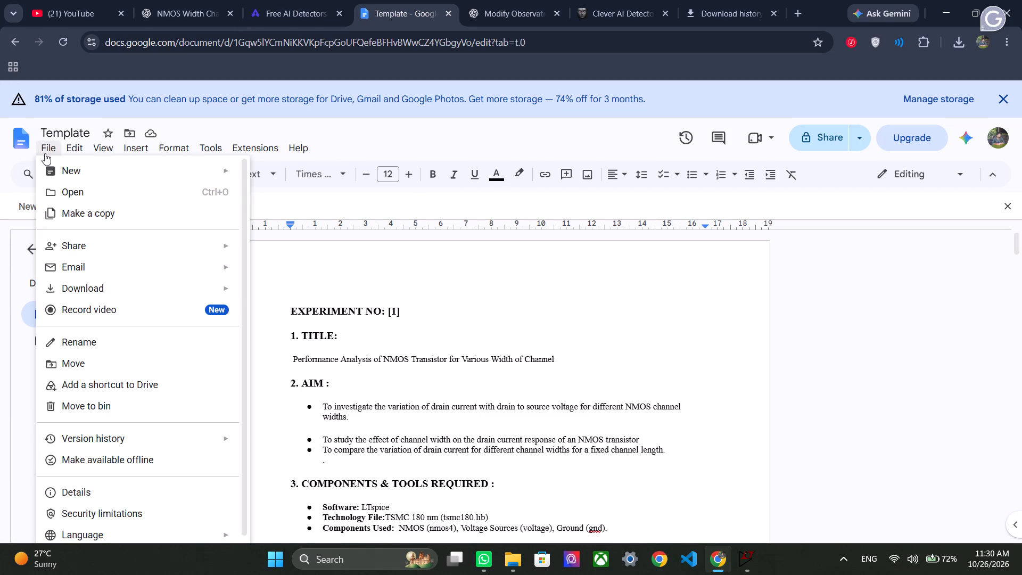
{"action": "left_click", "coordinate": [59, 164]}
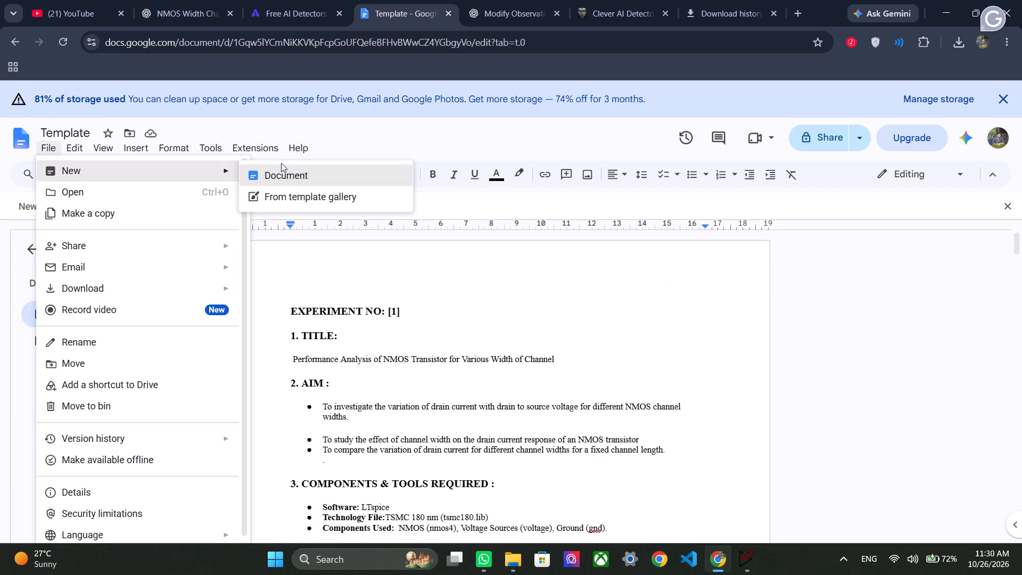
{"action": "left_click", "coordinate": [279, 172]}
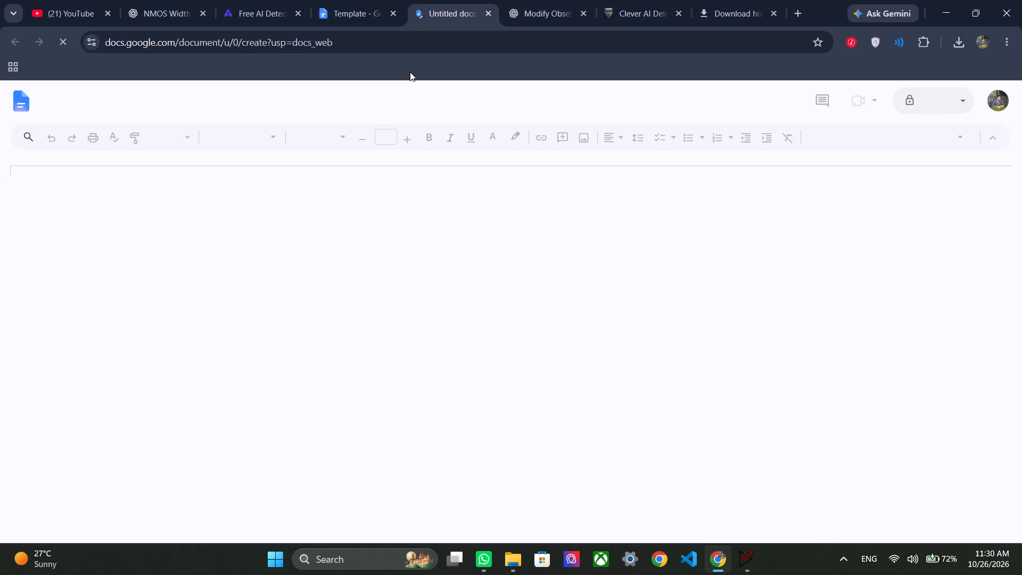
{"action": "left_click", "coordinate": [352, 196]}
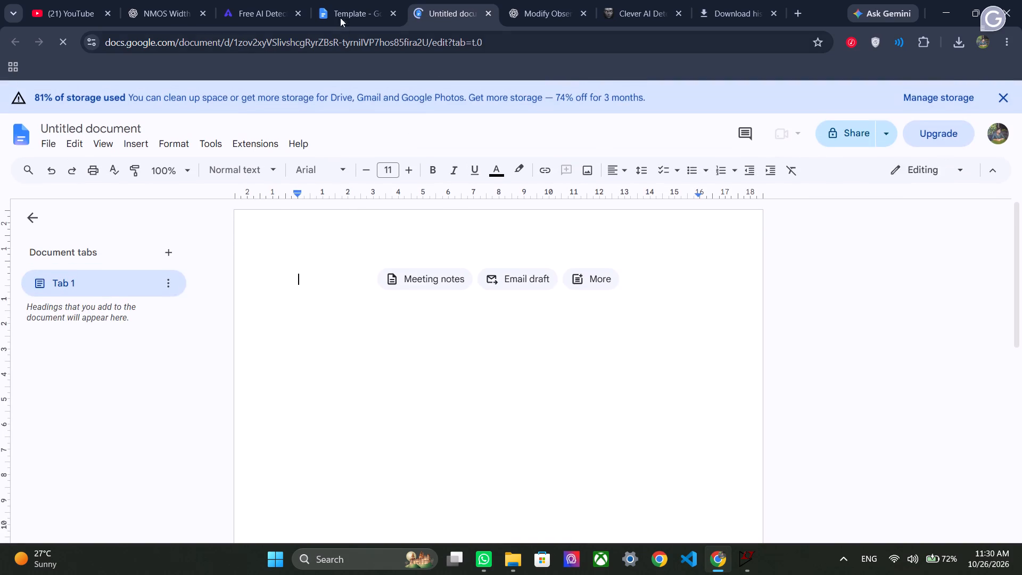
Copy the entire NMOS report, from the experiment number to the Marks Awarded line, into the new blank document.
{"action": "left_click", "coordinate": [339, 13]}
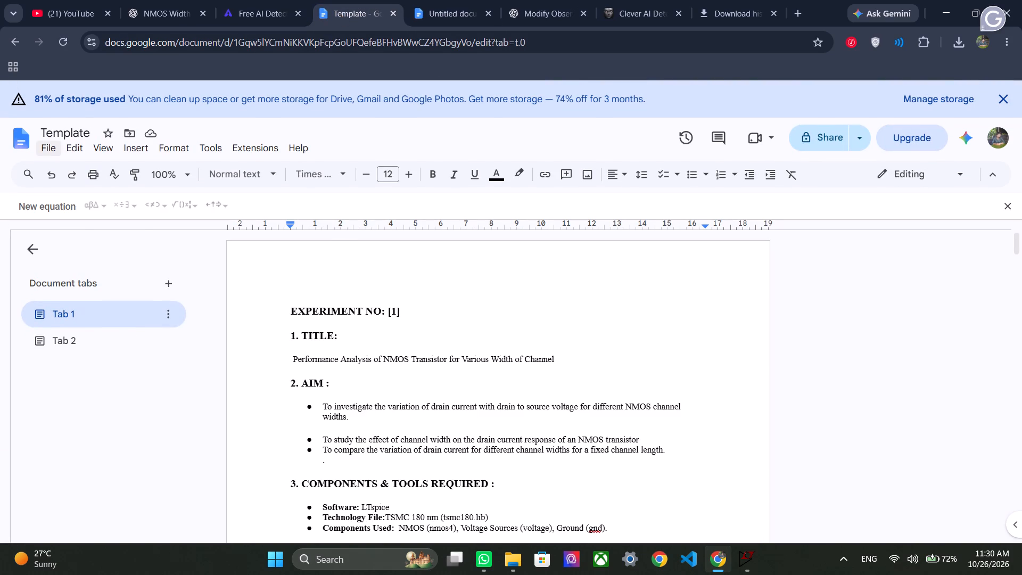
{"action": "left_click_drag", "start_coordinate": [287, 309], "coordinate": [469, 574]}
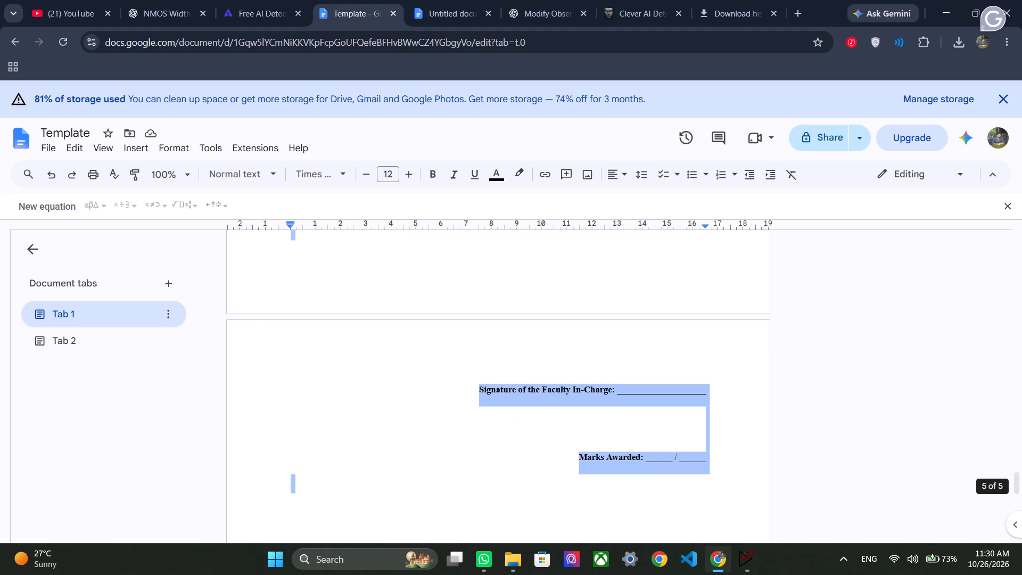
{"action": "left_click_drag", "start_coordinate": [469, 574], "coordinate": [418, 484]}
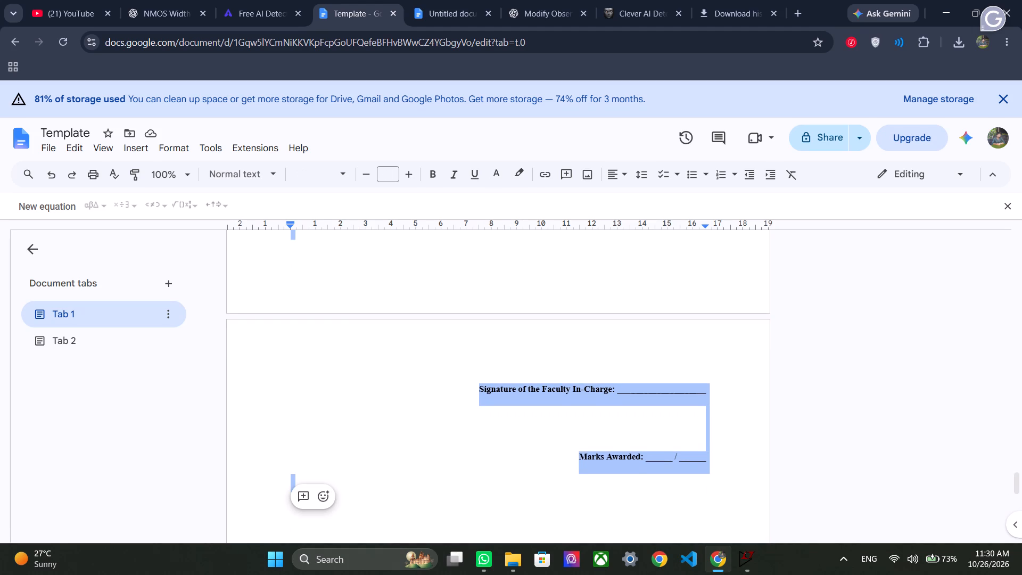
{"action": "key", "text": "ctrl+c"}
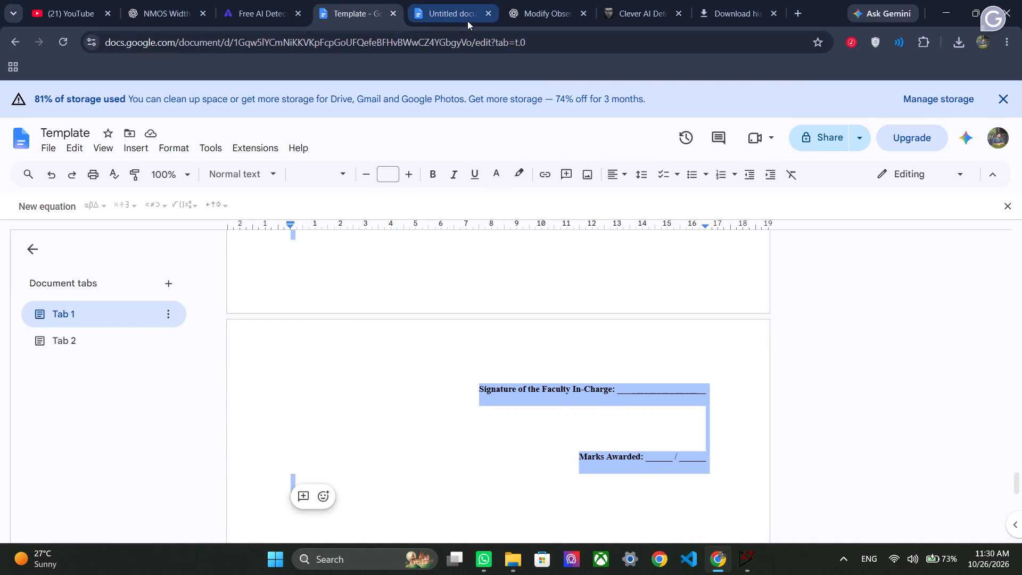
{"action": "left_click", "coordinate": [467, 21]}
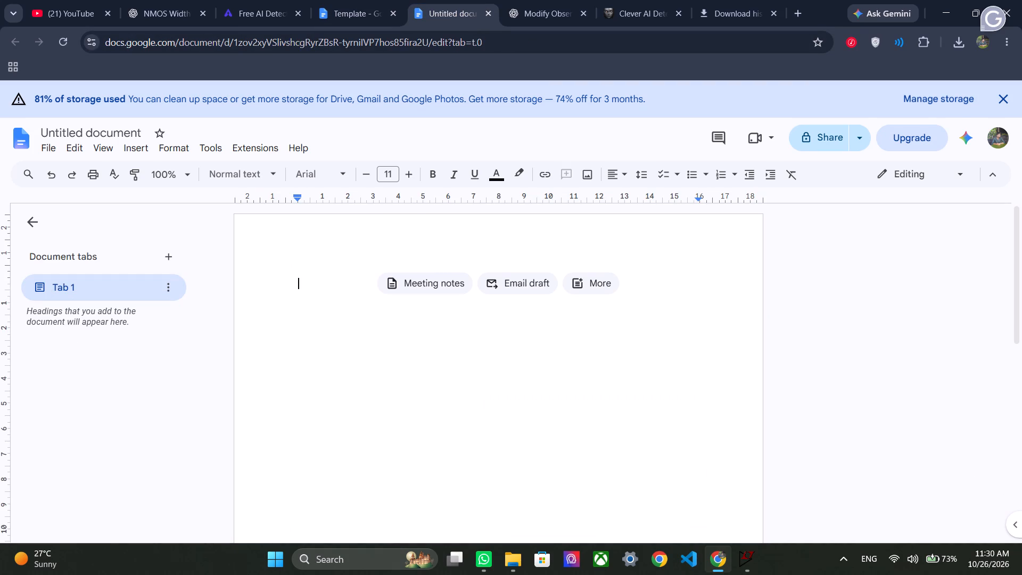
{"action": "left_click", "coordinate": [312, 286]}
{"action": "key", "text": "ctrl+v"}
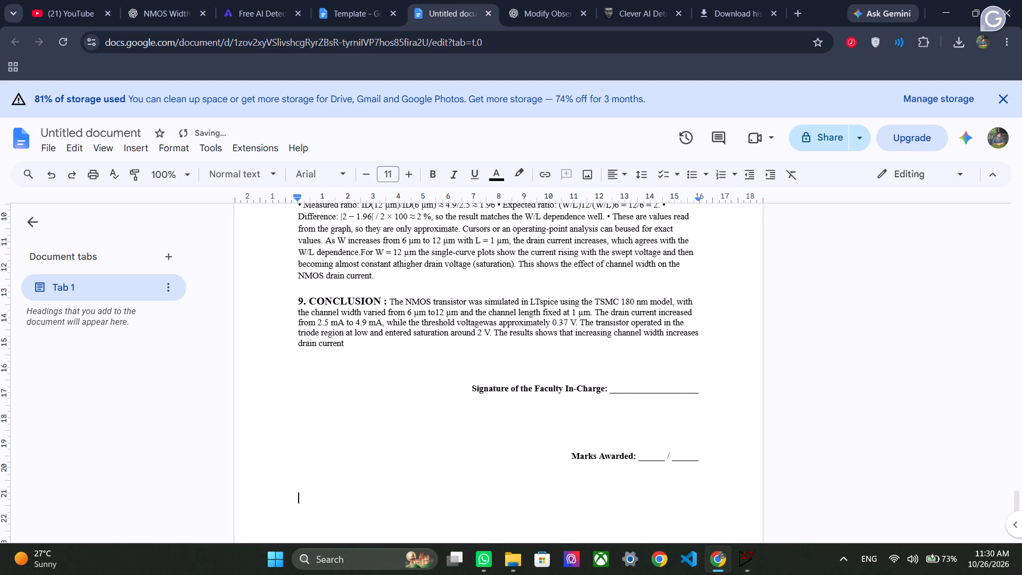
Change NMOS to PMOS in the title line of the copied report.
{"action": "scroll", "coordinate": [492, 311], "scroll_direction": "up", "scroll_amount": 20}
{"action": "scroll", "coordinate": [492, 311], "scroll_direction": "up", "scroll_amount": 7}
{"action": "scroll", "coordinate": [492, 311], "scroll_direction": "down", "scroll_amount": 1}
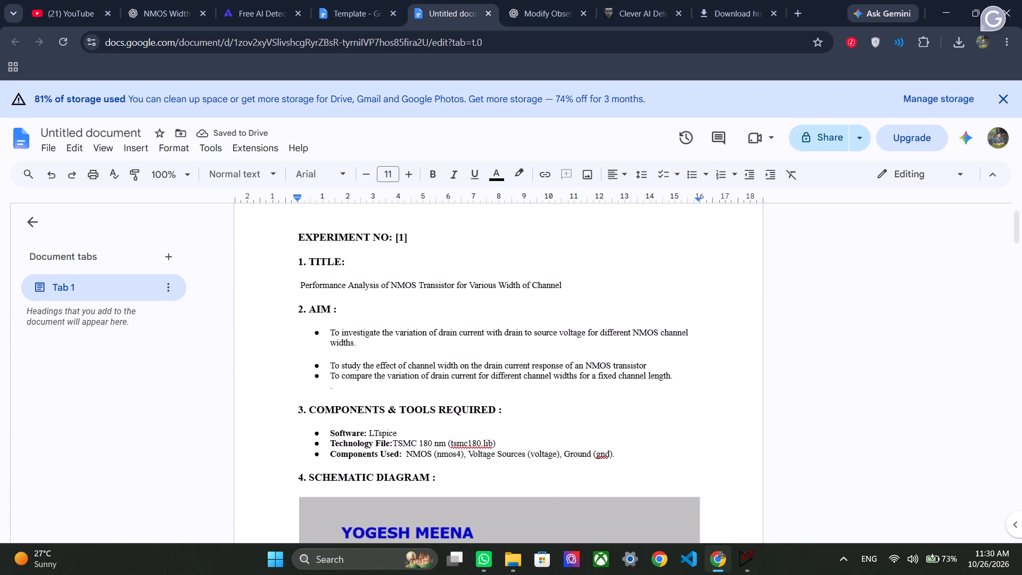
{"action": "left_click", "coordinate": [396, 284]}
{"action": "key", "text": "equal"}
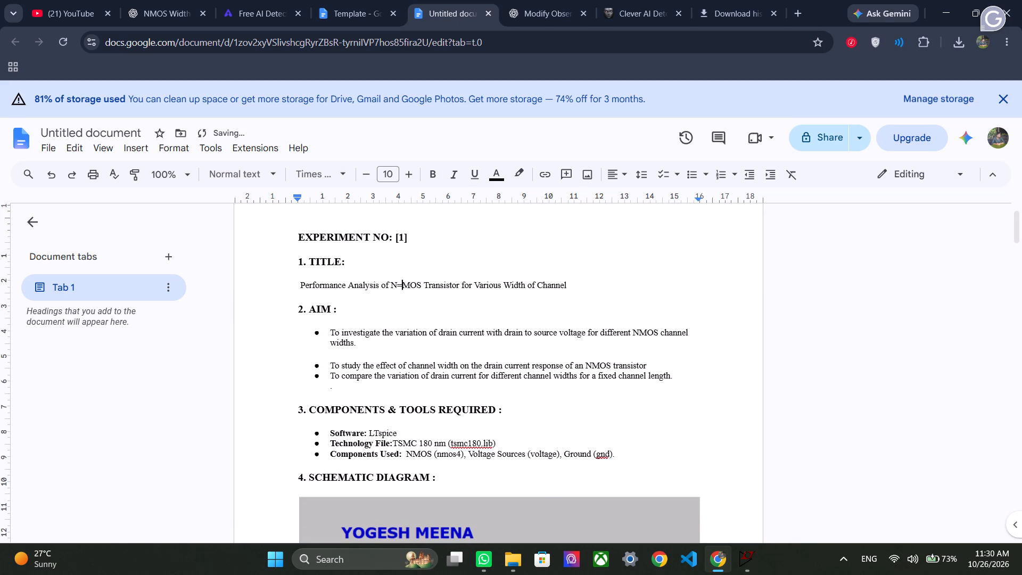
{"action": "key", "text": "BackSpace"}
{"action": "key", "text": "BackSpace"}
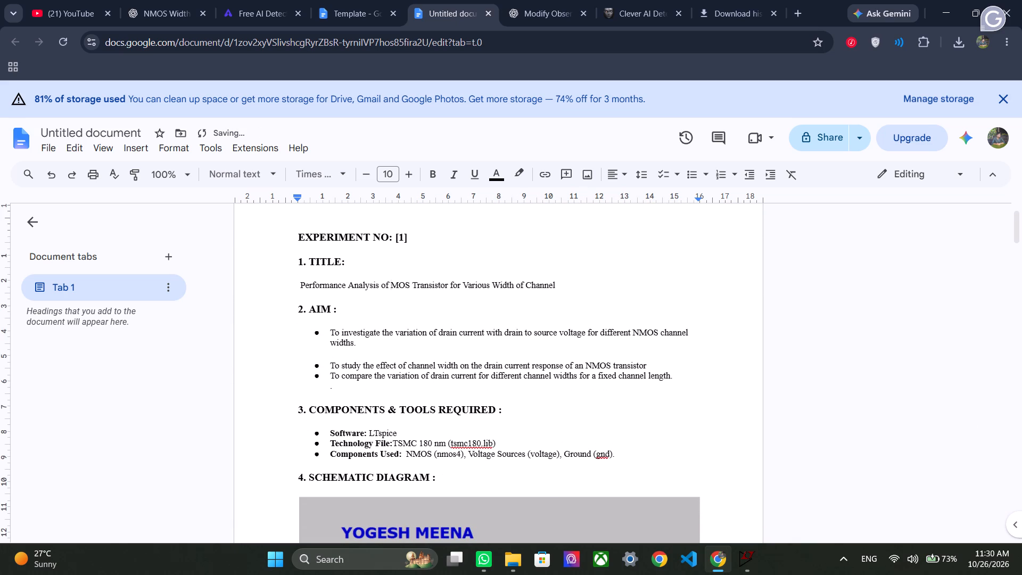
{"action": "key", "text": "shift+p"}
{"action": "key", "text": "BackSpace"}
{"action": "key", "text": "p"}
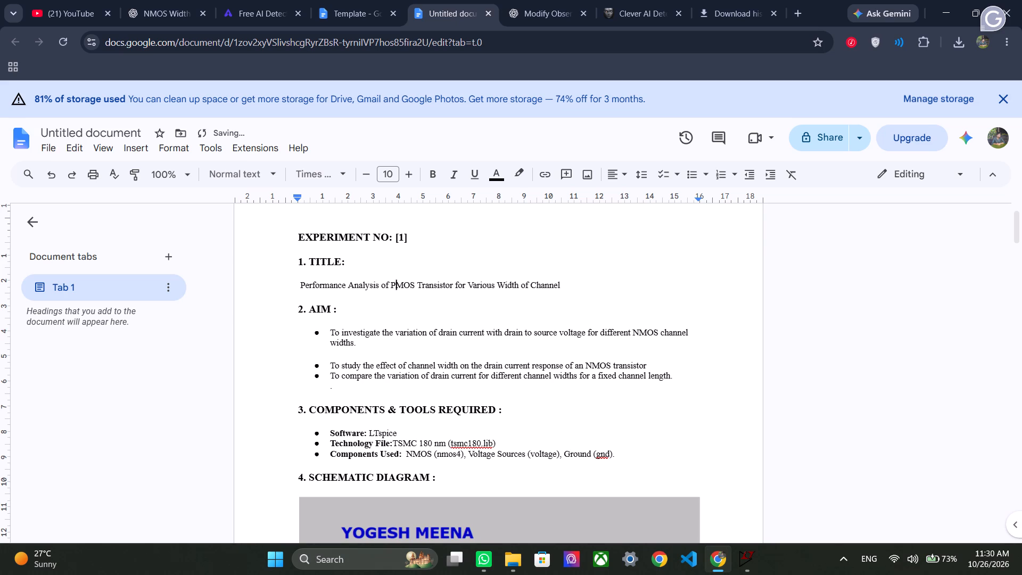
Change NMOS to PMOS in the first two bullet points of the Aim section.
{"action": "left_click", "coordinate": [640, 328]}
{"action": "key", "text": "BackSpace"}
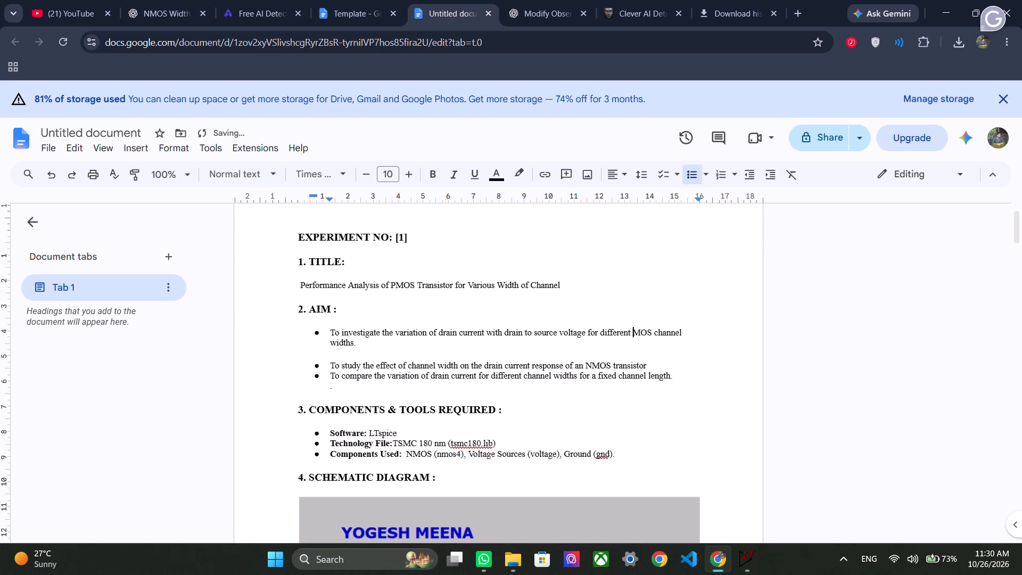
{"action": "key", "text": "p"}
{"action": "left_click", "coordinate": [591, 360]}
{"action": "key", "text": "BackSpace"}
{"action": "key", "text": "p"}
Change the Components Used entry from NMOS (nmos4) to PMOS (pmos4).
{"action": "scroll", "coordinate": [624, 374], "scroll_direction": "down", "scroll_amount": 1}
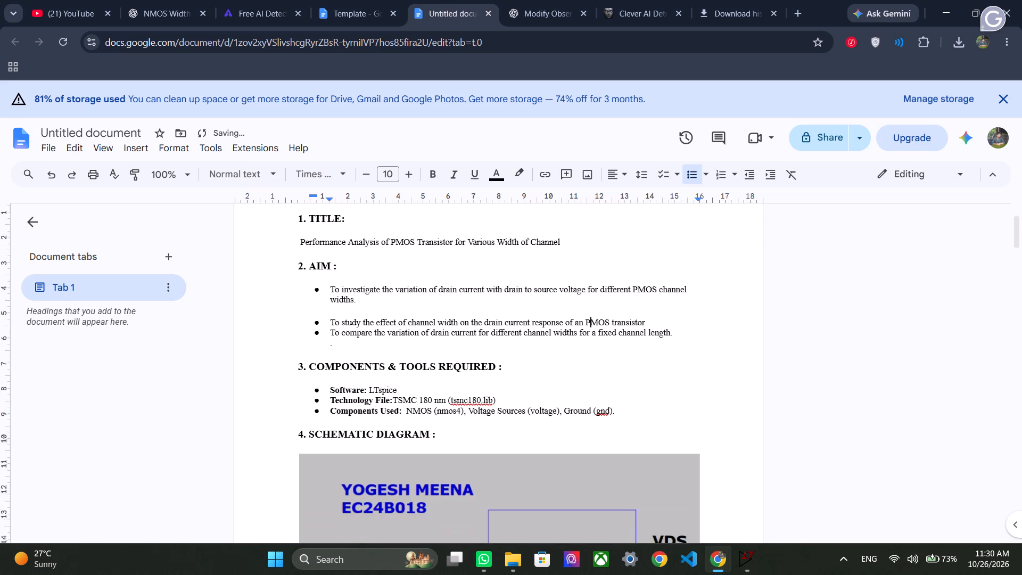
{"action": "scroll", "coordinate": [624, 374], "scroll_direction": "down", "scroll_amount": 2}
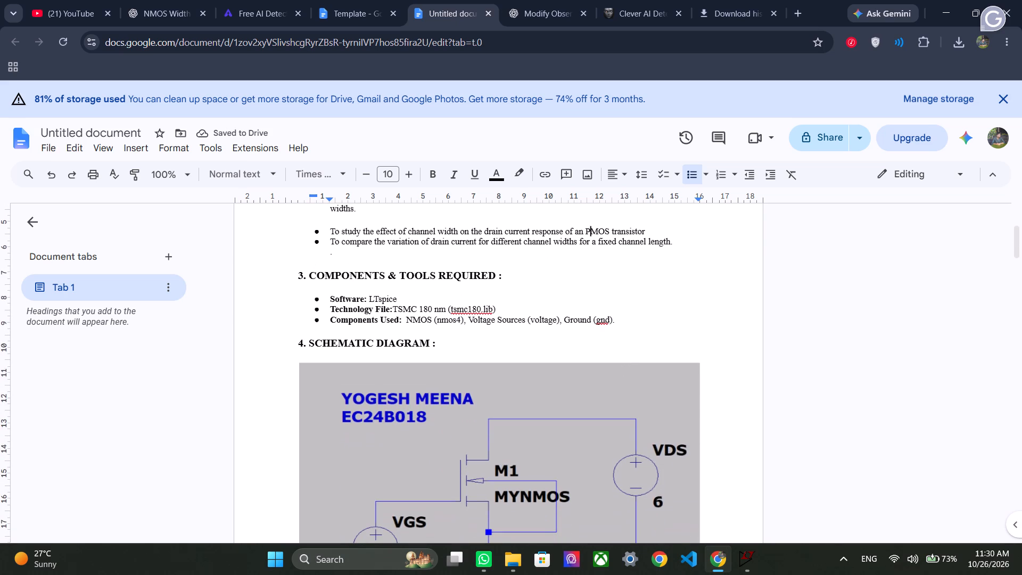
{"action": "left_click", "coordinate": [413, 319]}
{"action": "key", "text": "BackSpace"}
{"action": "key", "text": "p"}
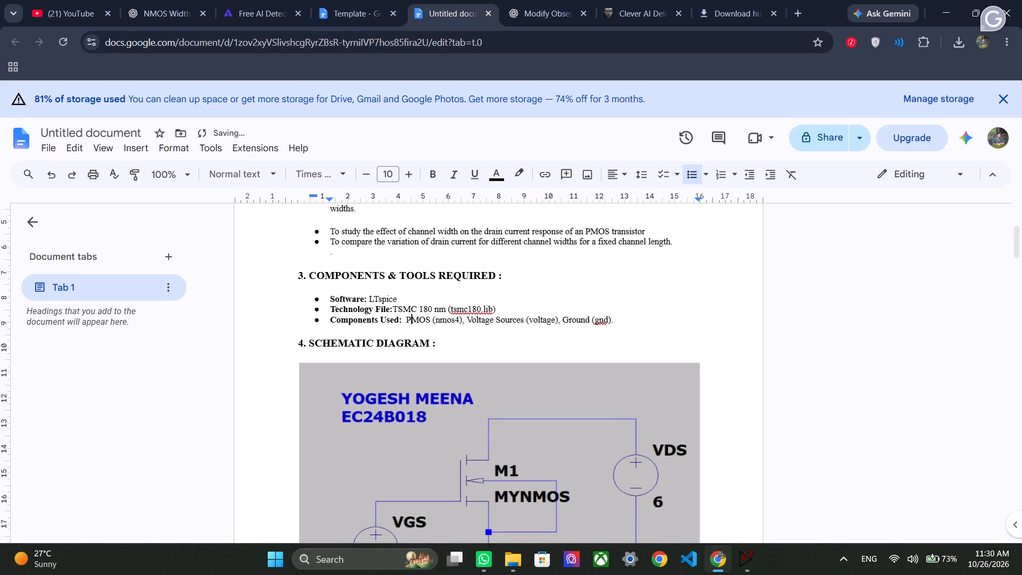
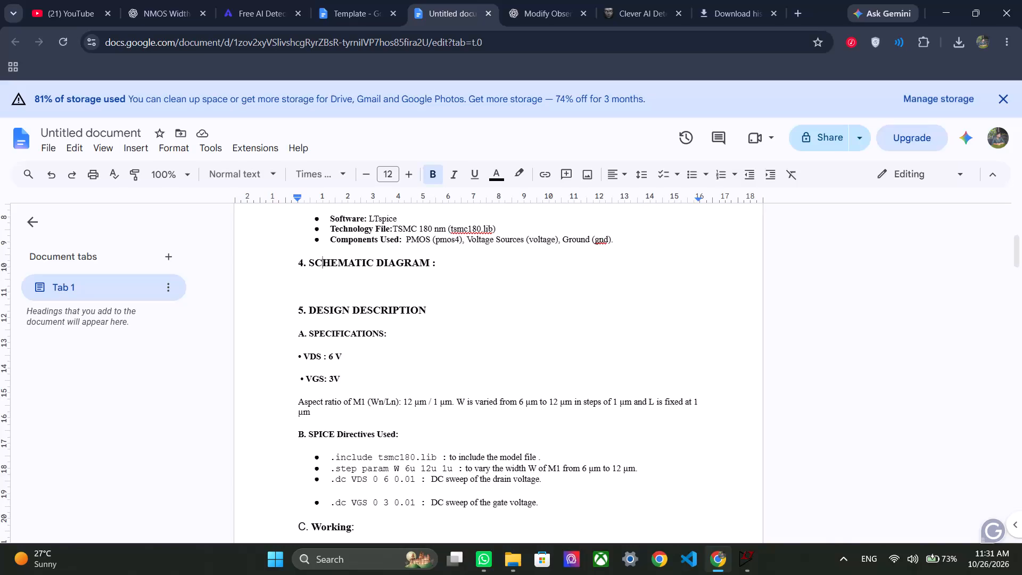
Paste the copied PMOS schematic image on a new line beneath the 4. SCHEMATIC DIAGRAM heading.
{"action": "left_click", "coordinate": [441, 265]}
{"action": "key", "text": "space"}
{"action": "key", "text": "Return"}
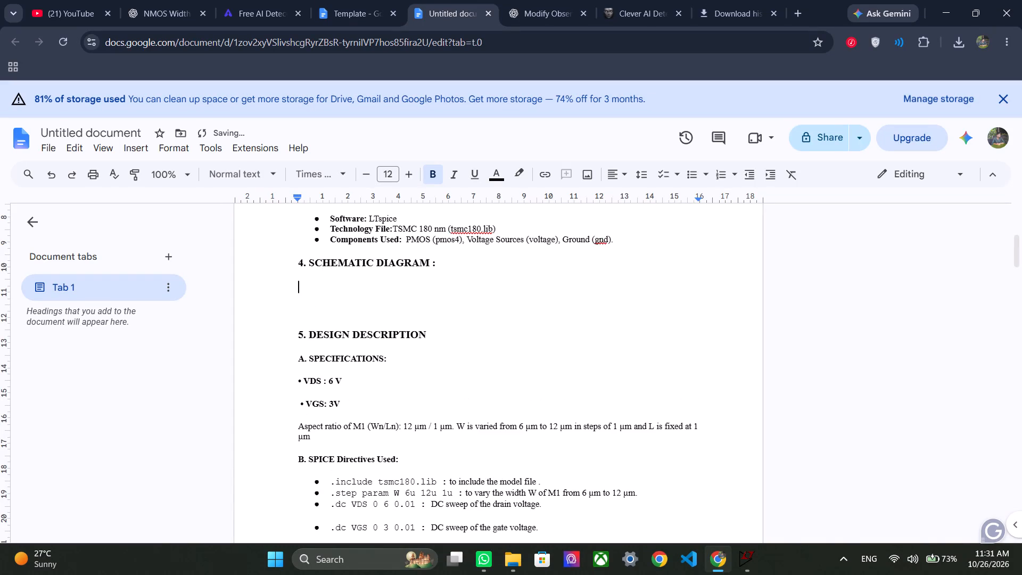
{"action": "key", "text": "ctrl+v"}
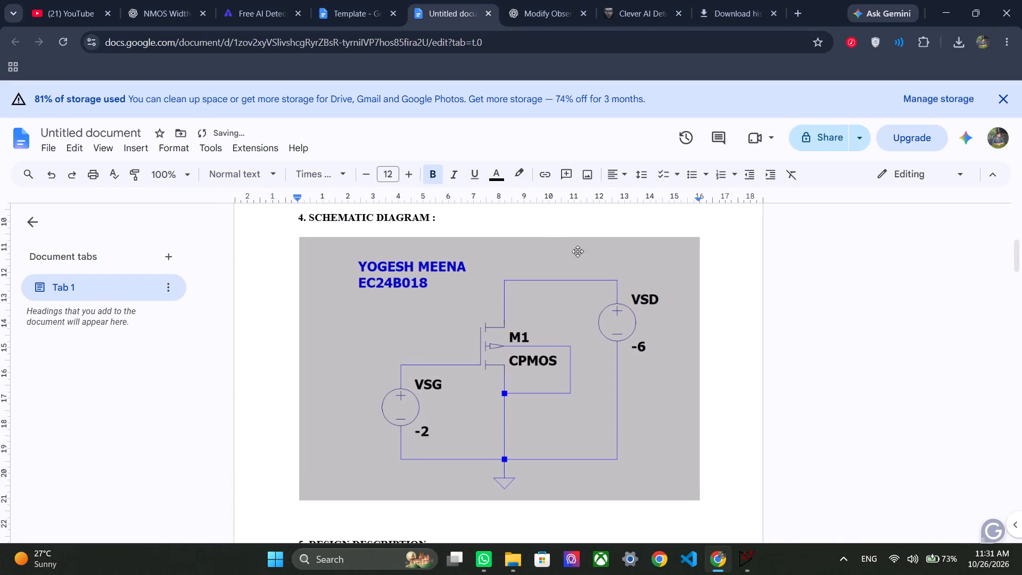
Place the text cursor at the sweep end value of the .dc VDS line under SPICE Directives Used.
{"action": "scroll", "coordinate": [577, 361], "scroll_direction": "down", "scroll_amount": 6}
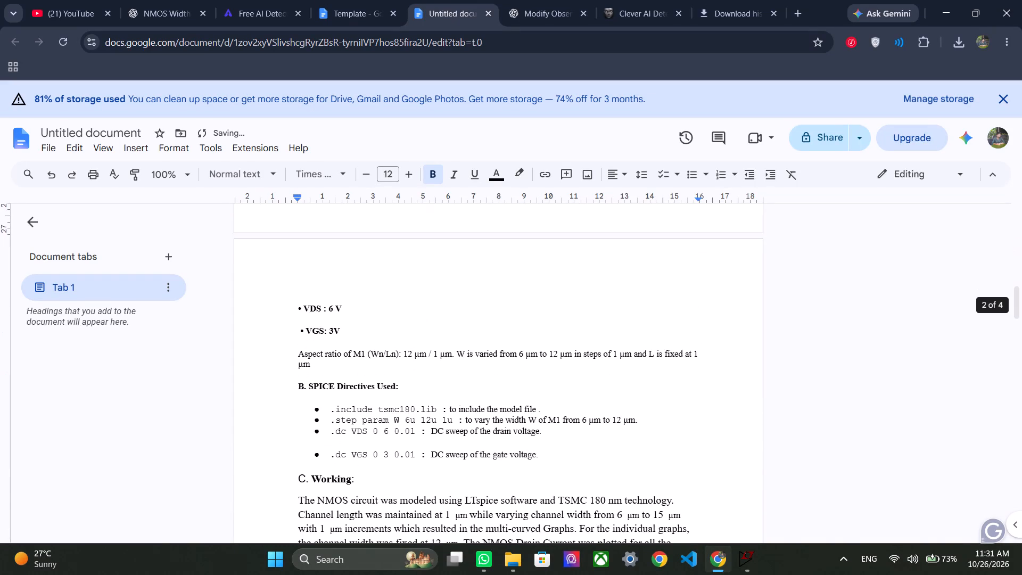
{"action": "scroll", "coordinate": [577, 361], "scroll_direction": "down", "scroll_amount": 1}
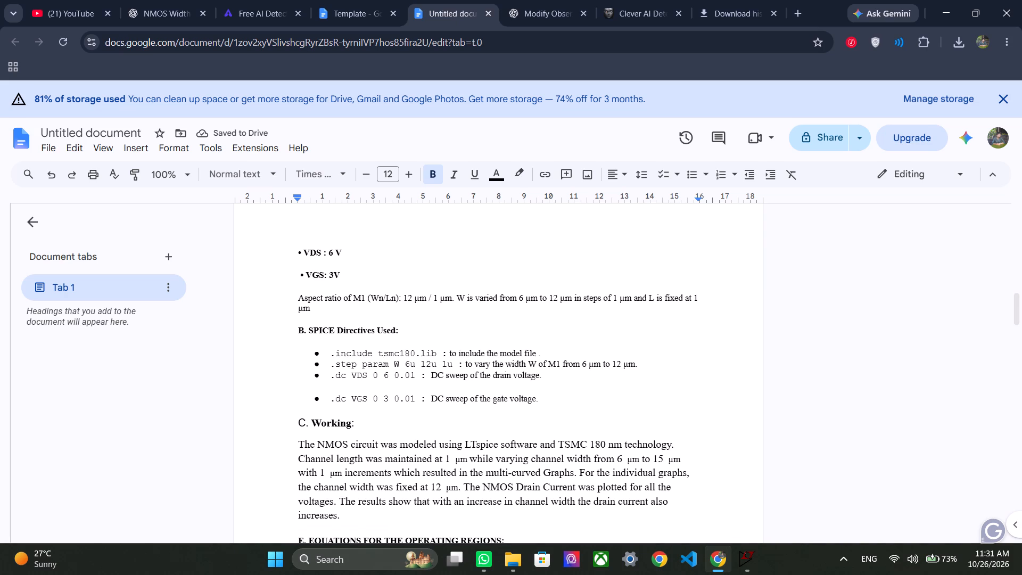
{"action": "left_click", "coordinate": [391, 375]}
{"action": "key", "text": "Left"}
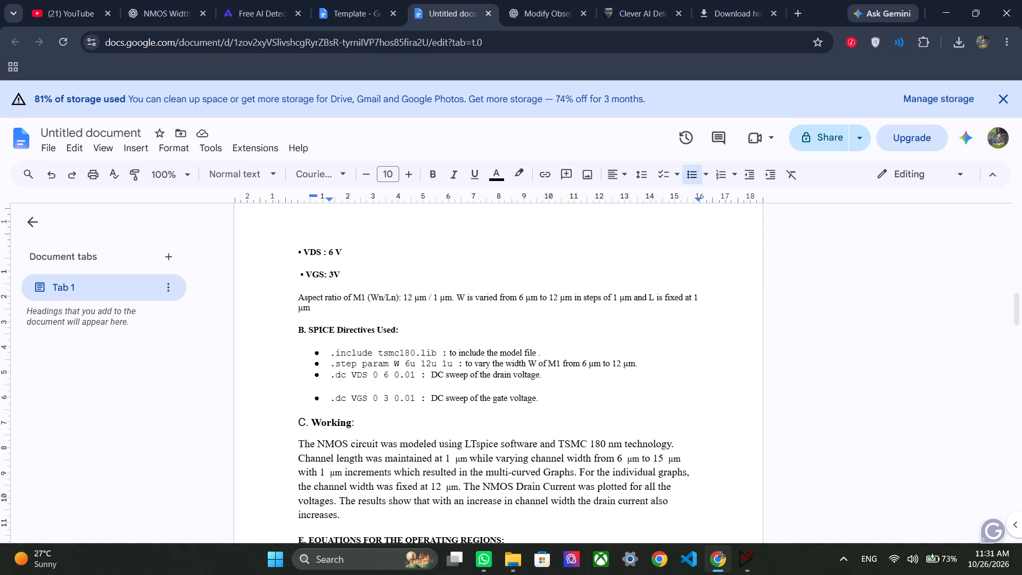
Change the SPICE sweep directives to .dc VDS 0 -6 -0.01 and .dc VGS 0 -2 -0.01.
{"action": "key", "text": "BackSpace"}
{"action": "type", "text": "-6"}
{"action": "key", "text": "Right"}
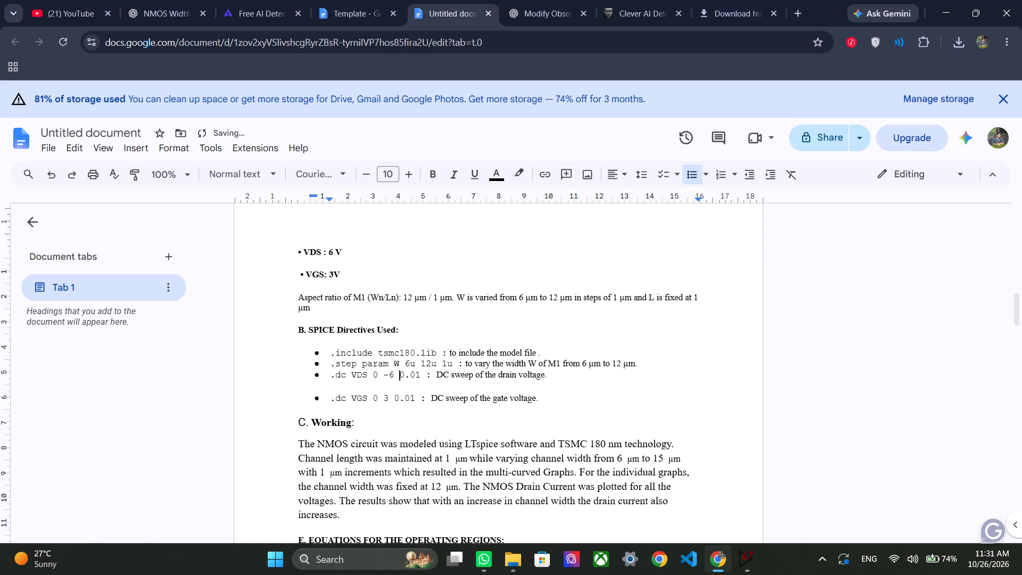
{"action": "key", "text": "minus"}
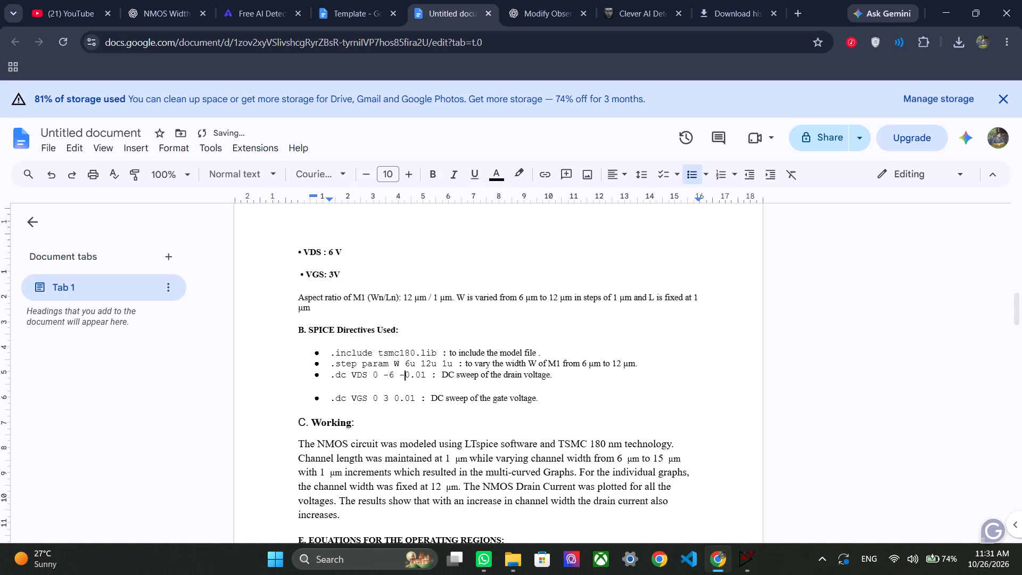
{"action": "left_click", "coordinate": [389, 398]}
{"action": "key", "text": "BackSpace"}
{"action": "type", "text": "-2"}
{"action": "key", "text": "Right"}
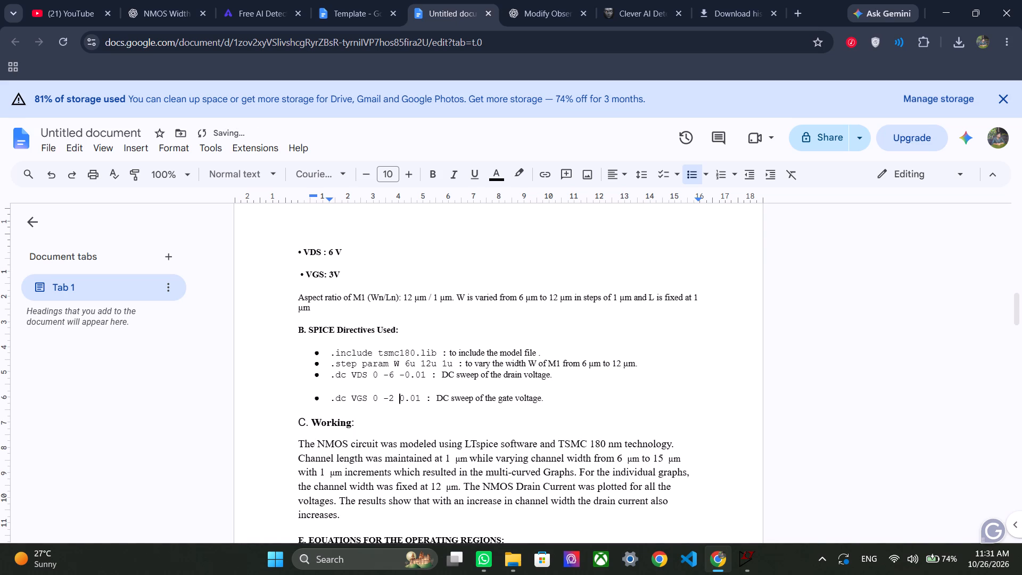
{"action": "key", "text": "minus"}
Review the copied report from the Aim section through the schematic diagram to the design specifications.
{"action": "scroll", "coordinate": [502, 463], "scroll_direction": "up", "scroll_amount": 1}
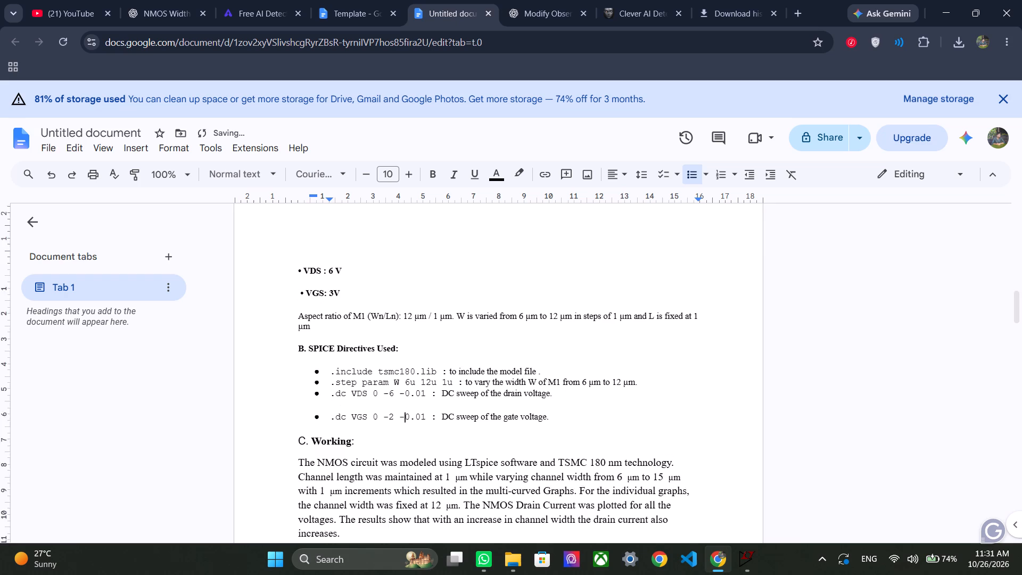
{"action": "scroll", "coordinate": [502, 463], "scroll_direction": "up", "scroll_amount": 5}
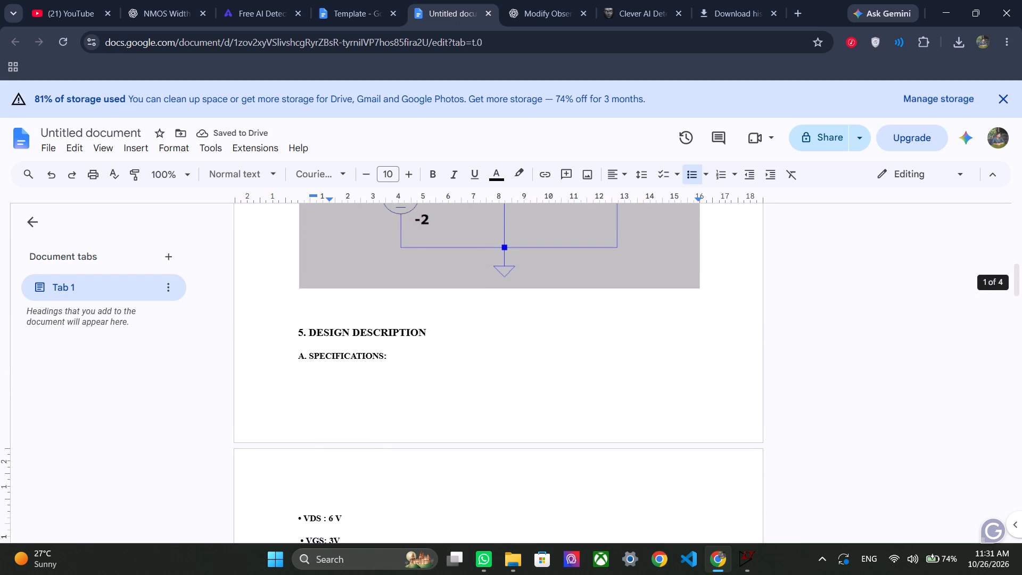
{"action": "scroll", "coordinate": [502, 463], "scroll_direction": "down", "scroll_amount": 1}
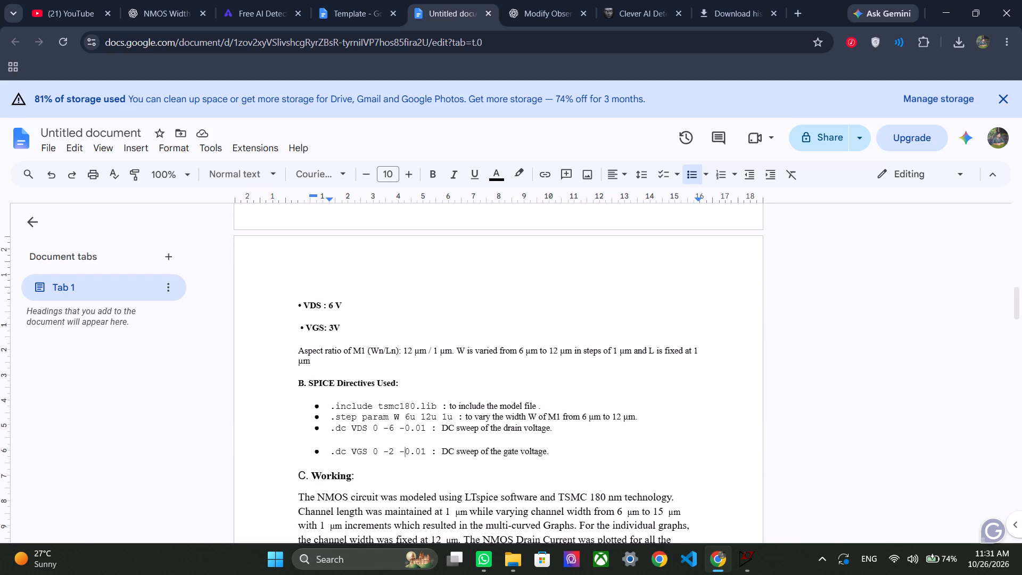
{"action": "scroll", "coordinate": [502, 463], "scroll_direction": "down", "scroll_amount": 1}
{"action": "scroll", "coordinate": [561, 360], "scroll_direction": "up", "scroll_amount": 2}
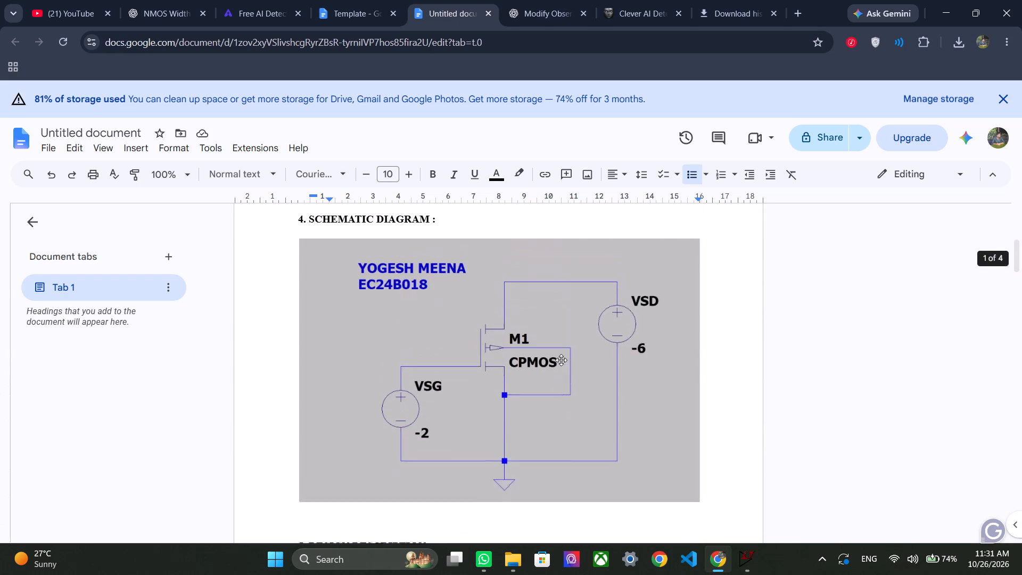
{"action": "scroll", "coordinate": [561, 360], "scroll_direction": "up", "scroll_amount": 7}
{"action": "scroll", "coordinate": [561, 360], "scroll_direction": "down", "scroll_amount": 1}
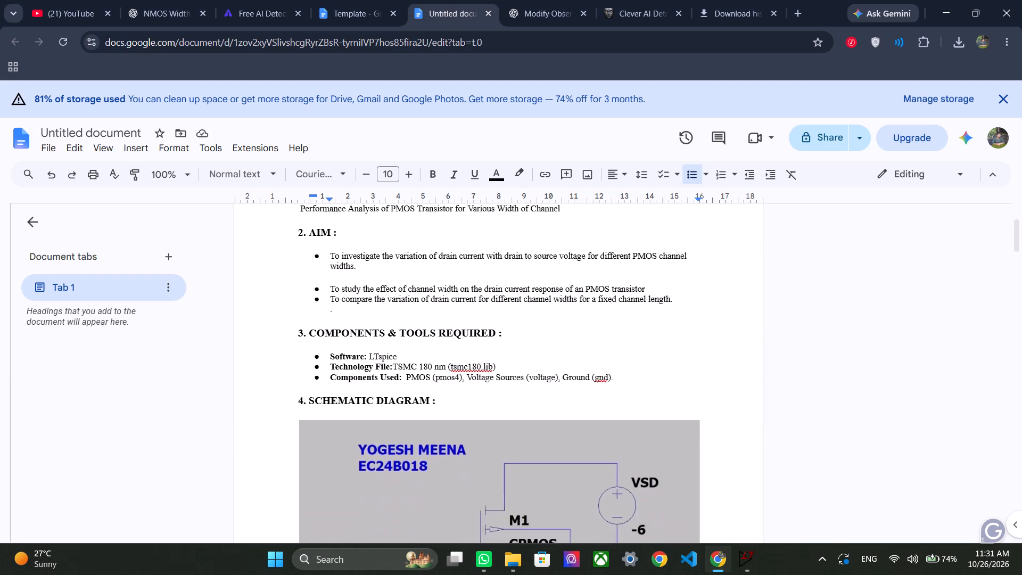
{"action": "scroll", "coordinate": [561, 360], "scroll_direction": "down", "scroll_amount": 2}
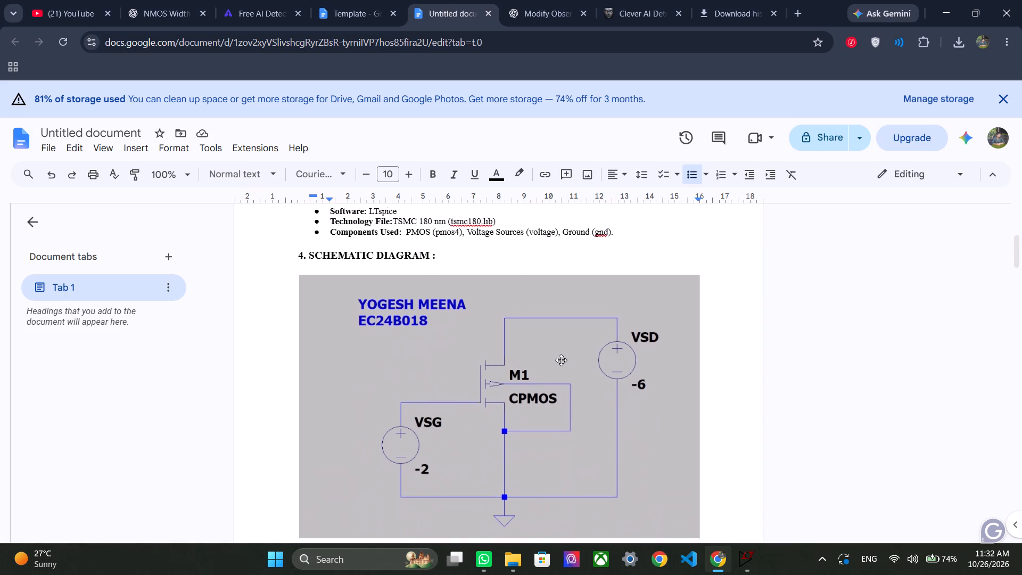
{"action": "scroll", "coordinate": [561, 360], "scroll_direction": "down", "scroll_amount": 4}
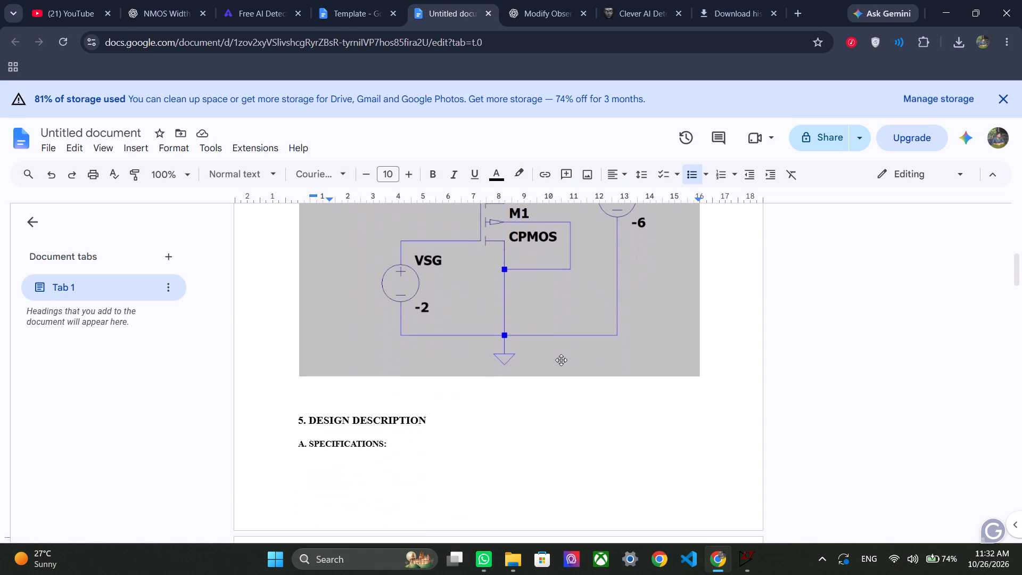
{"action": "scroll", "coordinate": [561, 360], "scroll_direction": "down", "scroll_amount": 2}
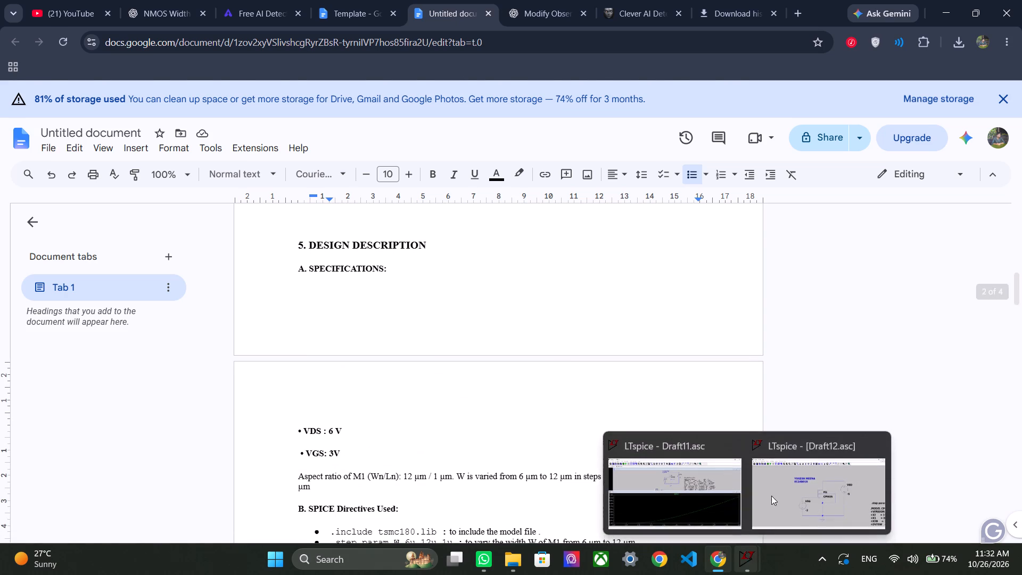
Switch to the Draft12 schematic in LTspice and check the length and width of transistor M1.
{"action": "left_click", "coordinate": [774, 492]}
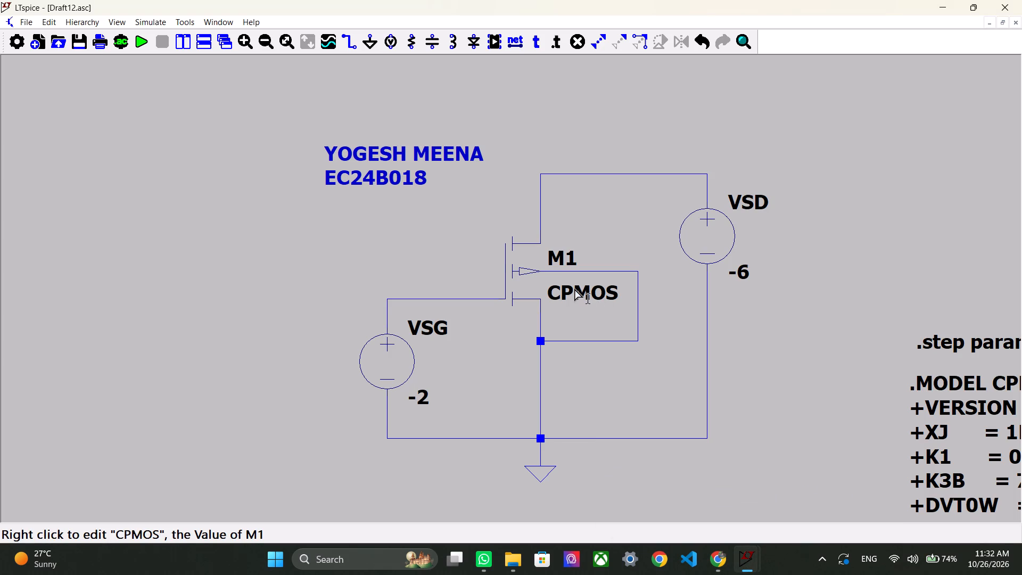
{"action": "scroll", "coordinate": [574, 287], "scroll_direction": "down", "scroll_amount": 6, "text": "ctrl"}
{"action": "scroll", "coordinate": [574, 287], "scroll_direction": "up", "scroll_amount": 11, "text": "ctrl"}
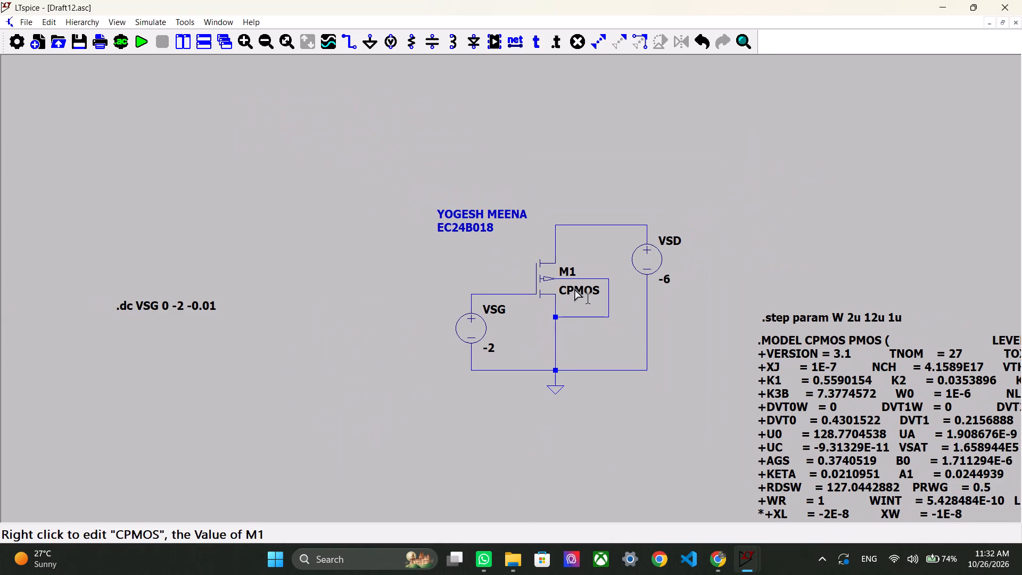
{"action": "right_click", "coordinate": [546, 276]}
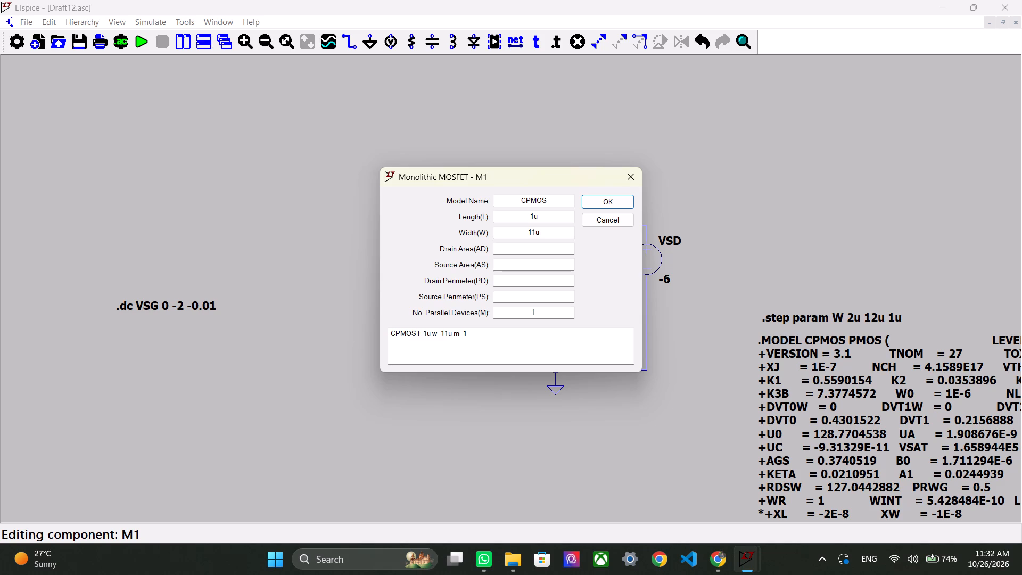
{"action": "left_click", "coordinate": [627, 175]}
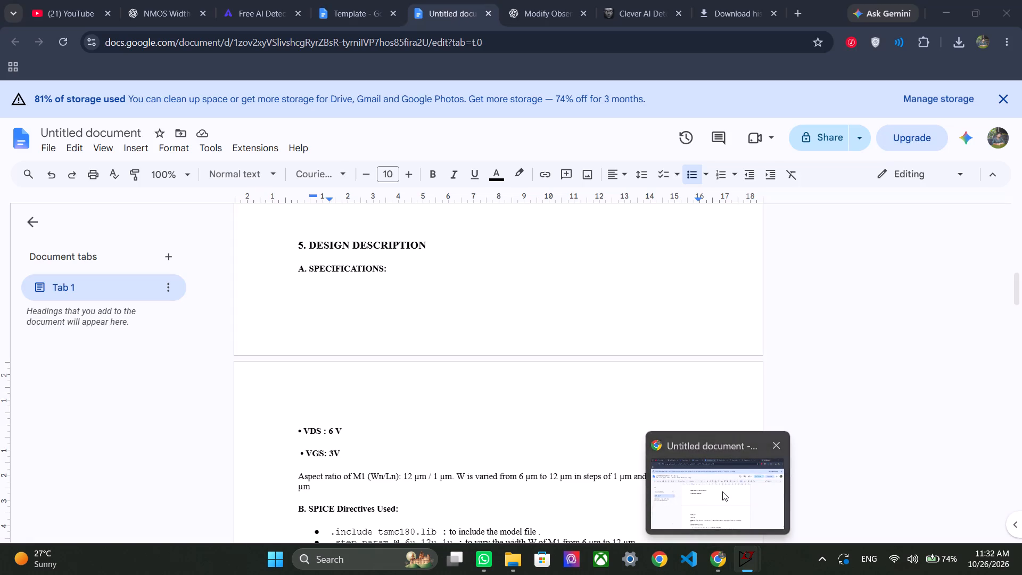
Return to the untitled report and set the aspect ratio of M1 in the specifications to 11 µm / 1 µm.
{"action": "left_click", "coordinate": [722, 491]}
{"action": "scroll", "coordinate": [532, 366], "scroll_direction": "up", "scroll_amount": 4}
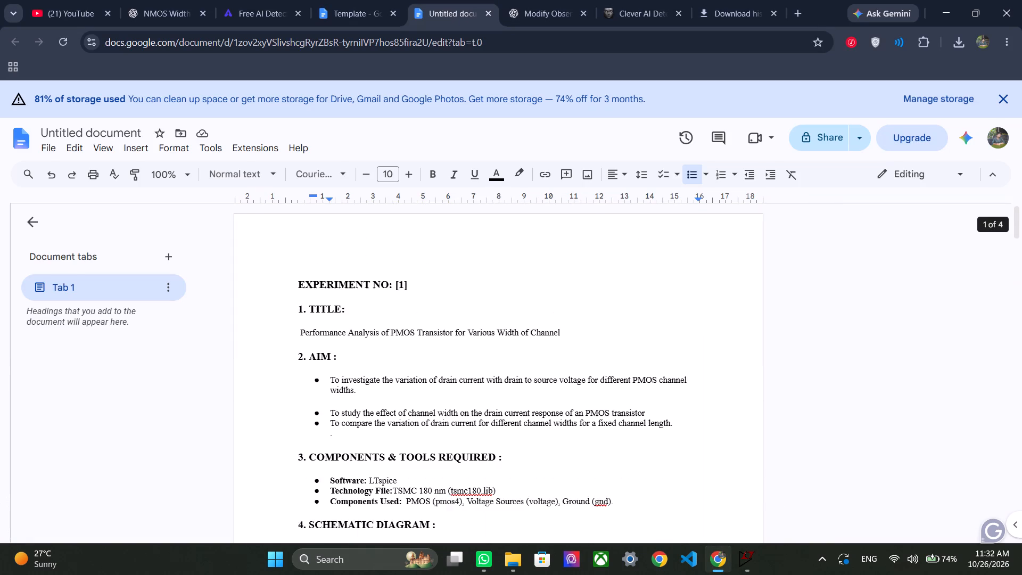
{"action": "scroll", "coordinate": [532, 366], "scroll_direction": "up", "scroll_amount": 4}
{"action": "scroll", "coordinate": [532, 366], "scroll_direction": "down", "scroll_amount": 3}
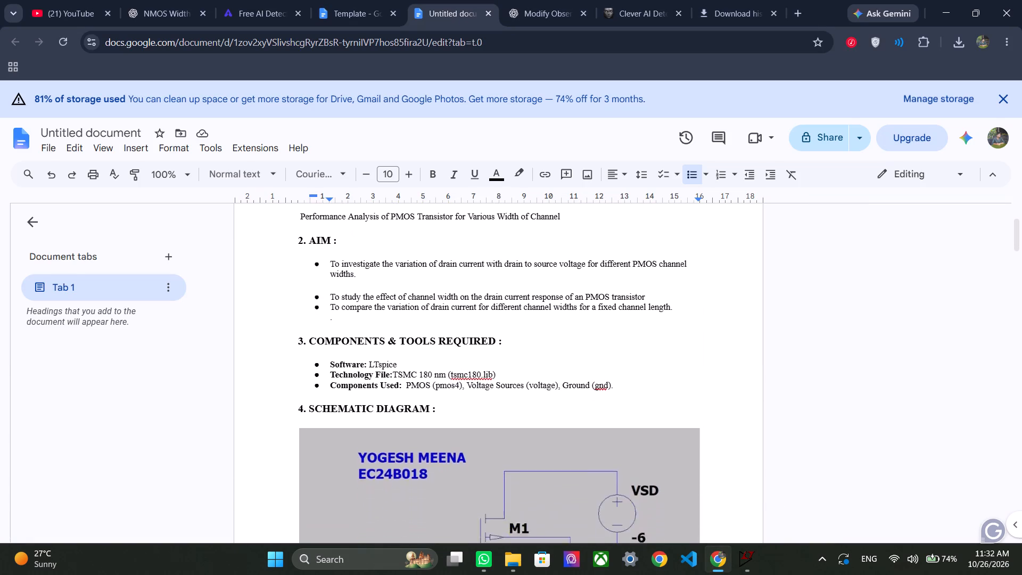
{"action": "scroll", "coordinate": [532, 366], "scroll_direction": "down", "scroll_amount": 6}
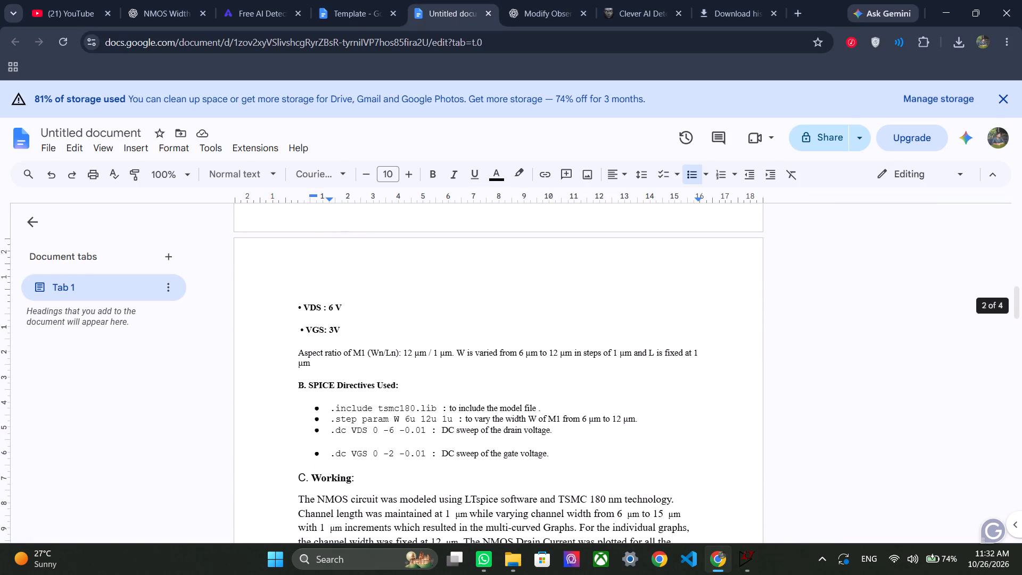
{"action": "left_click", "coordinate": [409, 356]}
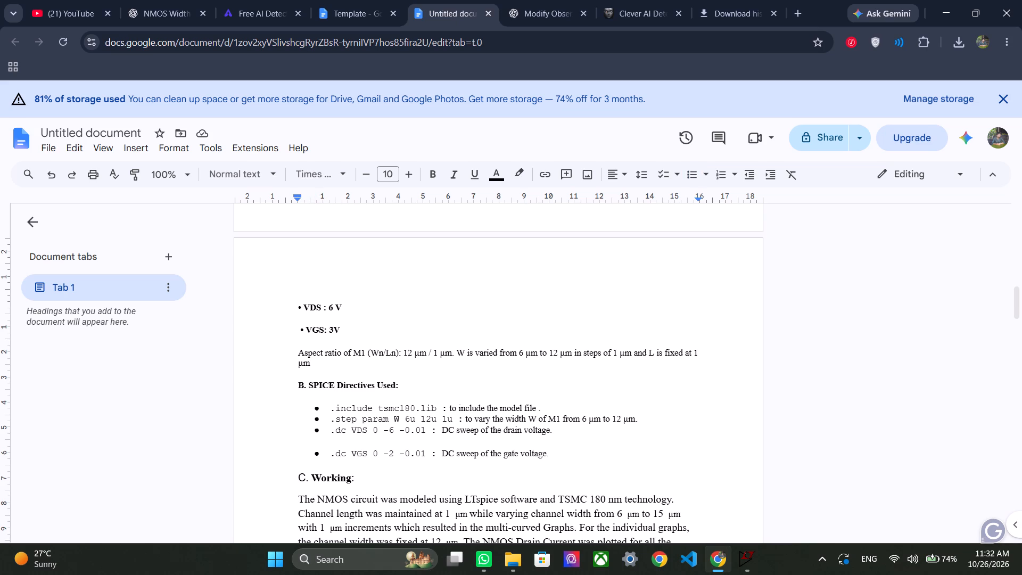
{"action": "key", "text": "Right"}
{"action": "key", "text": "BackSpace"}
{"action": "key", "text": "1"}
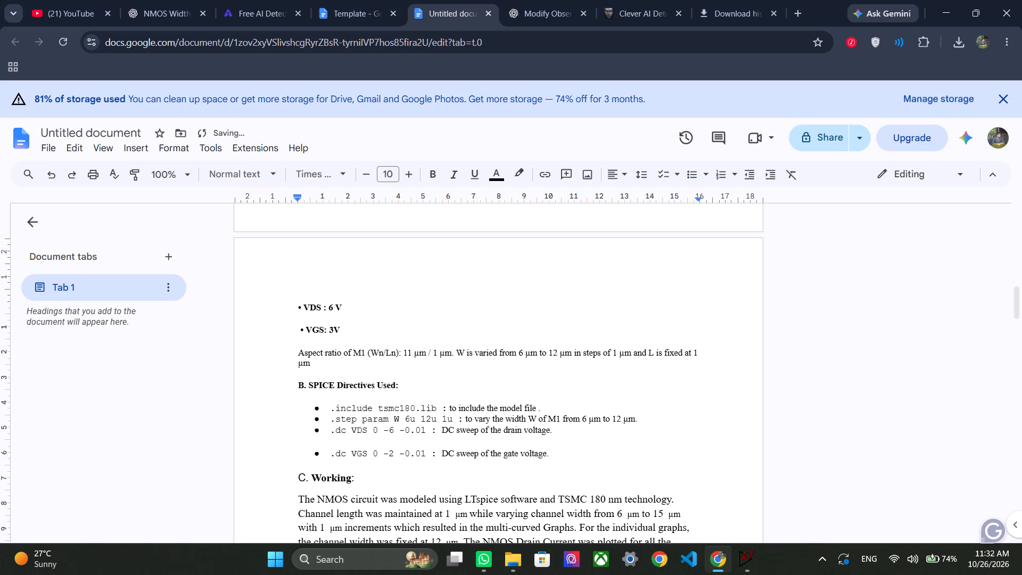
Set the fixed channel width for the individual graphs in the Working paragraph to 11 µm.
{"action": "scroll", "coordinate": [464, 461], "scroll_direction": "down", "scroll_amount": 1}
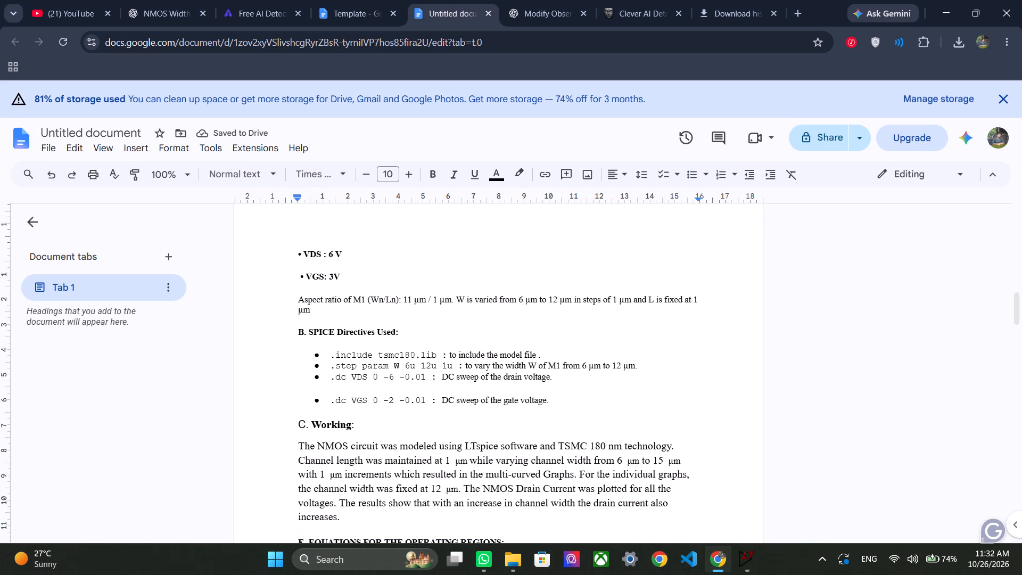
{"action": "scroll", "coordinate": [464, 461], "scroll_direction": "down", "scroll_amount": 1}
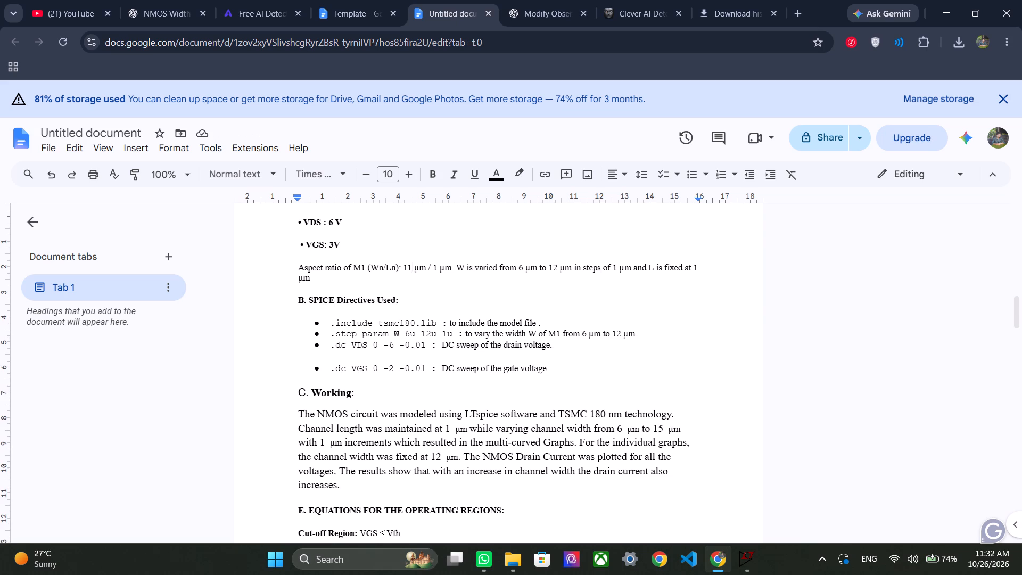
{"action": "scroll", "coordinate": [526, 382], "scroll_direction": "down", "scroll_amount": 2}
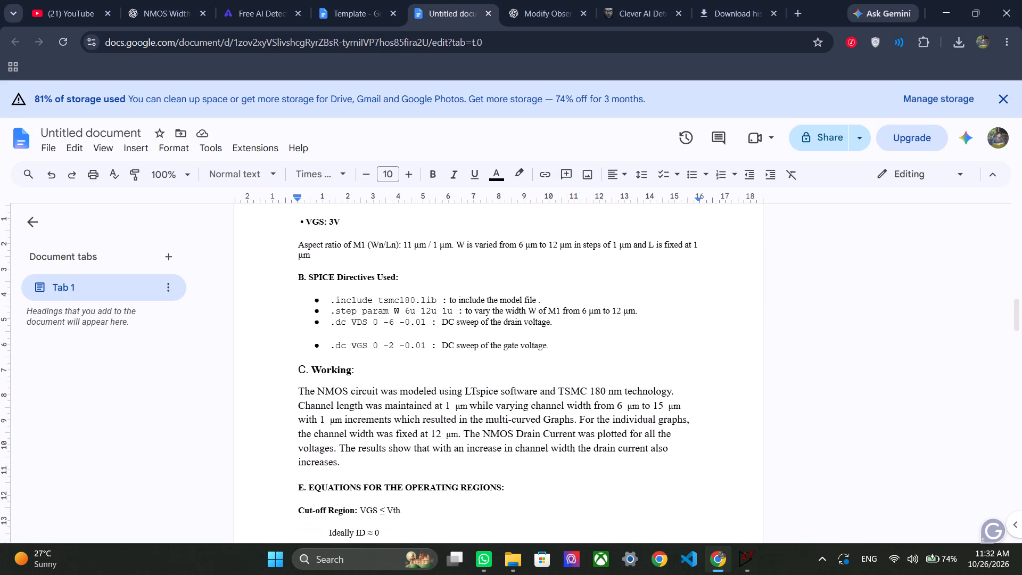
{"action": "left_click", "coordinate": [443, 432]}
{"action": "key", "text": "BackSpace"}
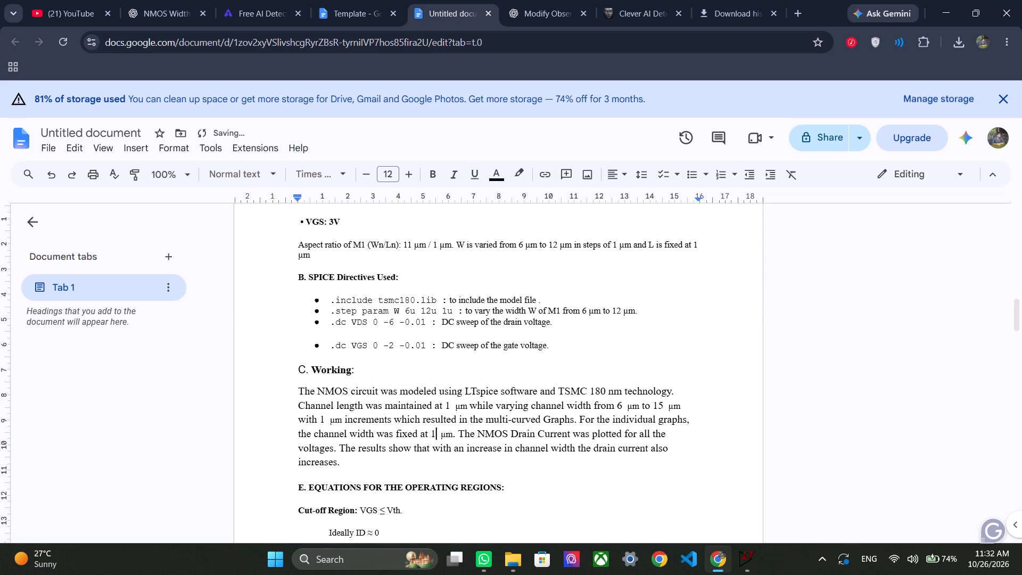
{"action": "key", "text": "1"}
{"action": "key", "text": "Right"}
{"action": "key", "text": "BackSpace"}
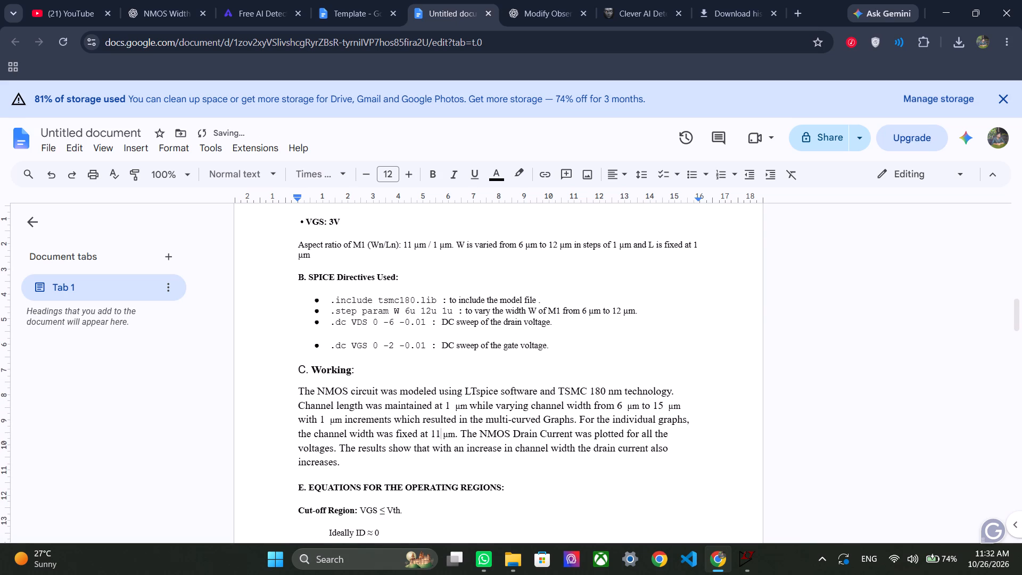
Replace the space between 11 and µm in the Working paragraph's fixed channel width.
{"action": "scroll", "coordinate": [456, 360], "scroll_direction": "up", "scroll_amount": 1}
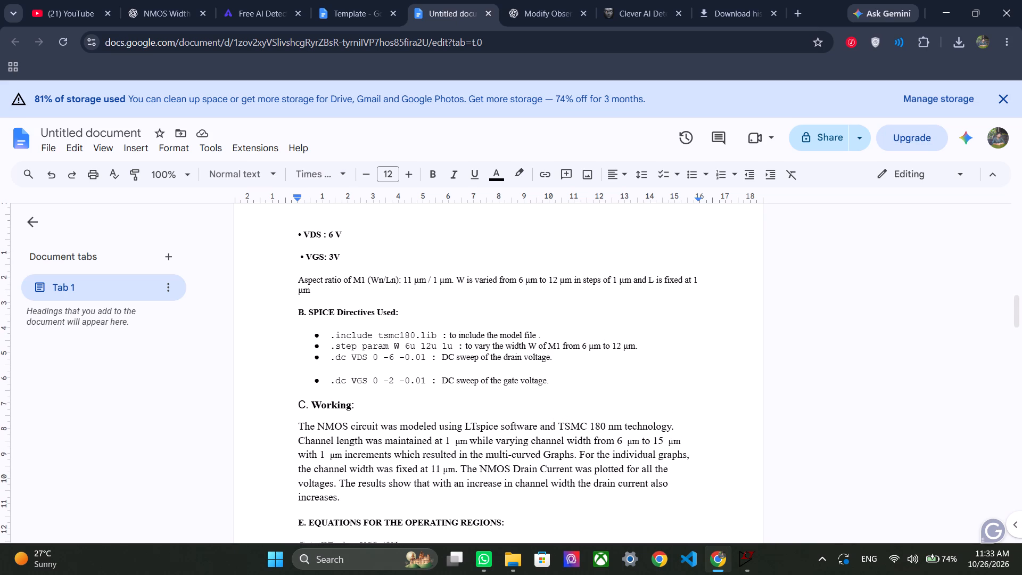
{"action": "scroll", "coordinate": [456, 360], "scroll_direction": "down", "scroll_amount": 1}
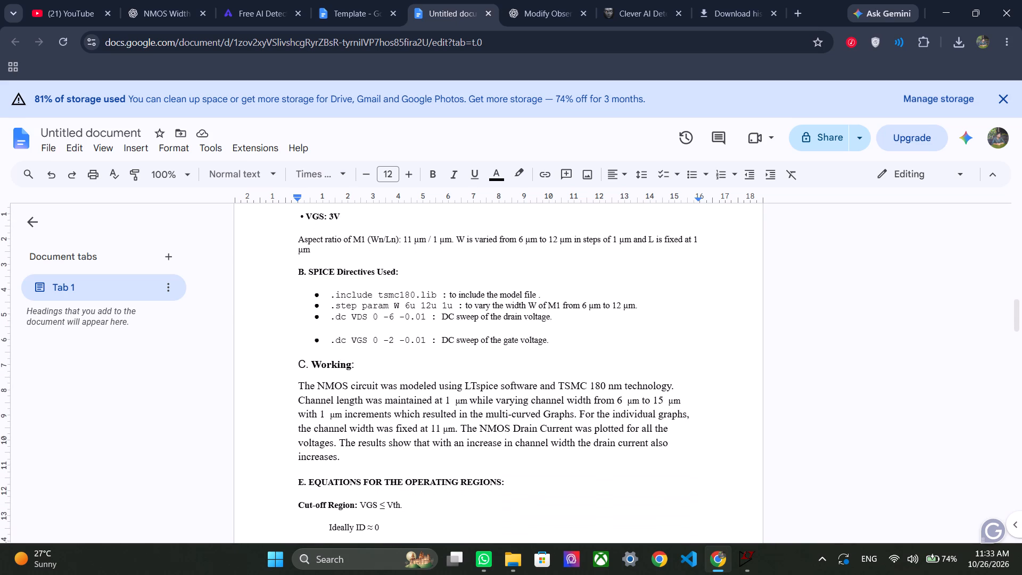
{"action": "scroll", "coordinate": [456, 360], "scroll_direction": "down", "scroll_amount": 2}
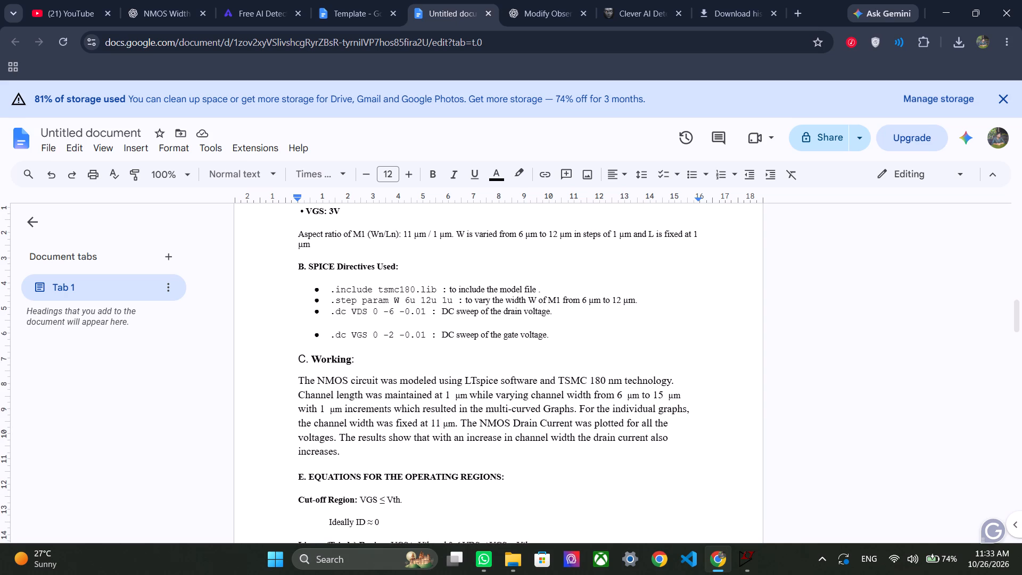
{"action": "key", "text": "Right"}
{"action": "key", "text": "Left"}
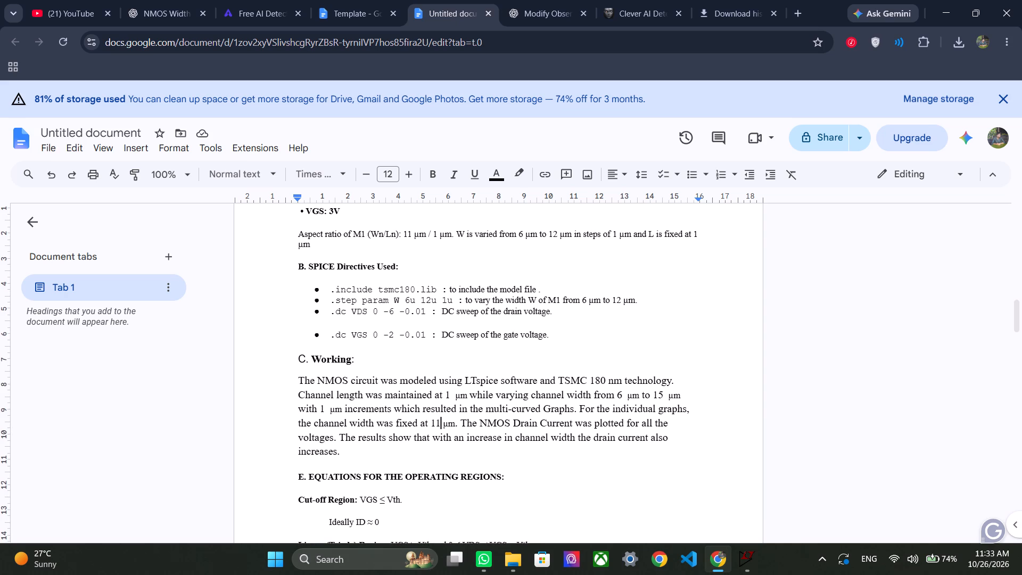
{"action": "scroll", "coordinate": [456, 360], "scroll_direction": "down", "scroll_amount": 1}
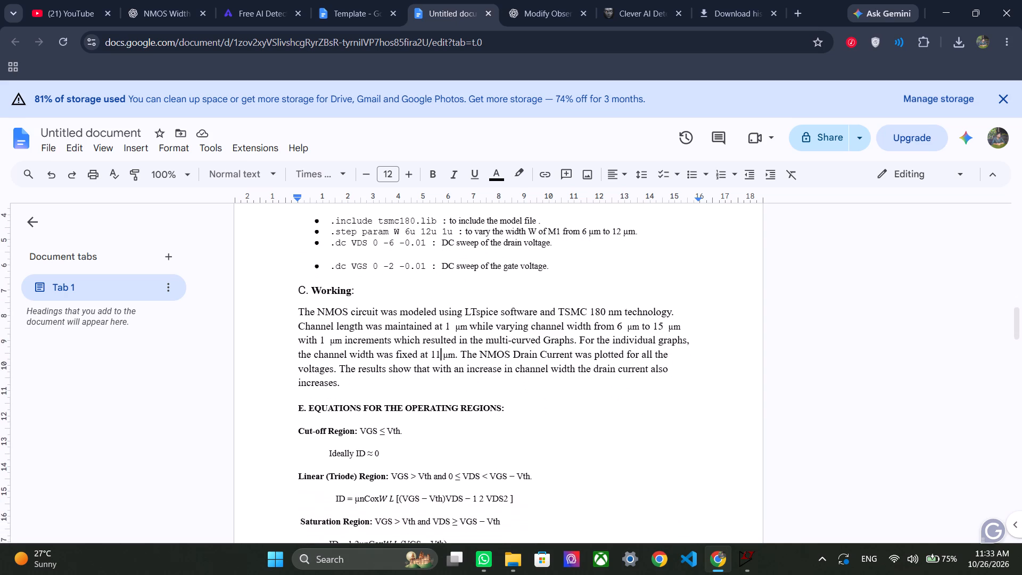
{"action": "scroll", "coordinate": [456, 360], "scroll_direction": "down", "scroll_amount": 1}
{"action": "key", "text": "Right"}
{"action": "key", "text": "BackSpace"}
{"action": "key", "text": "space"}
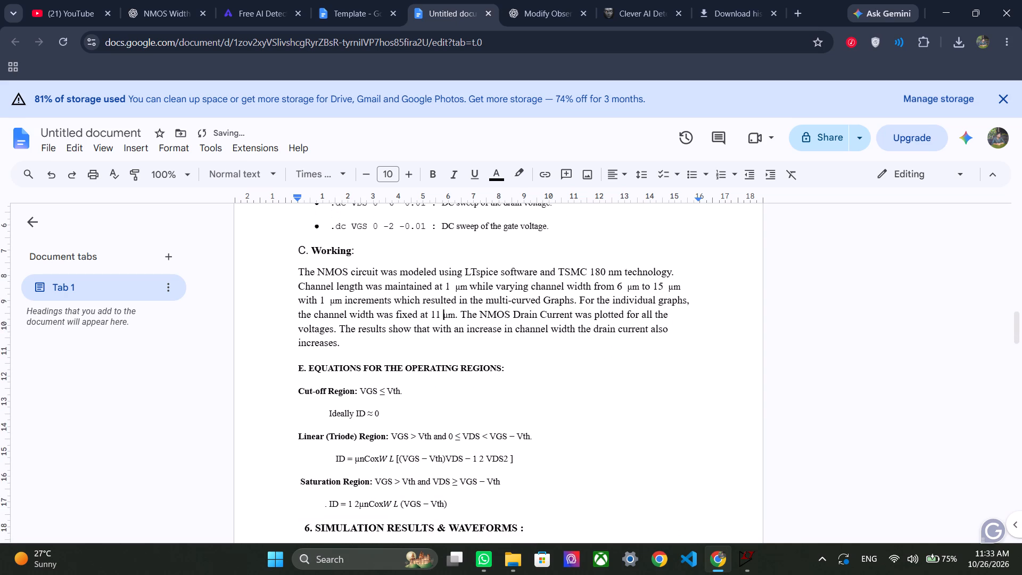
Reduce the gaps before µm to single spaces in the Working paragraph's 1 µm increments and 1 µm channel length.
{"action": "scroll", "coordinate": [434, 351], "scroll_direction": "up", "scroll_amount": 1}
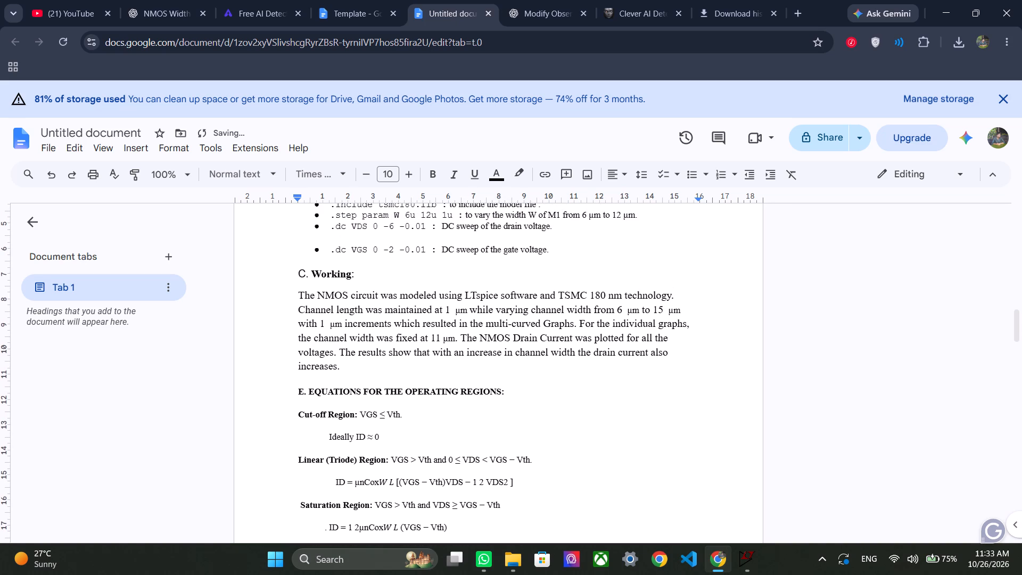
{"action": "scroll", "coordinate": [434, 351], "scroll_direction": "up", "scroll_amount": 1}
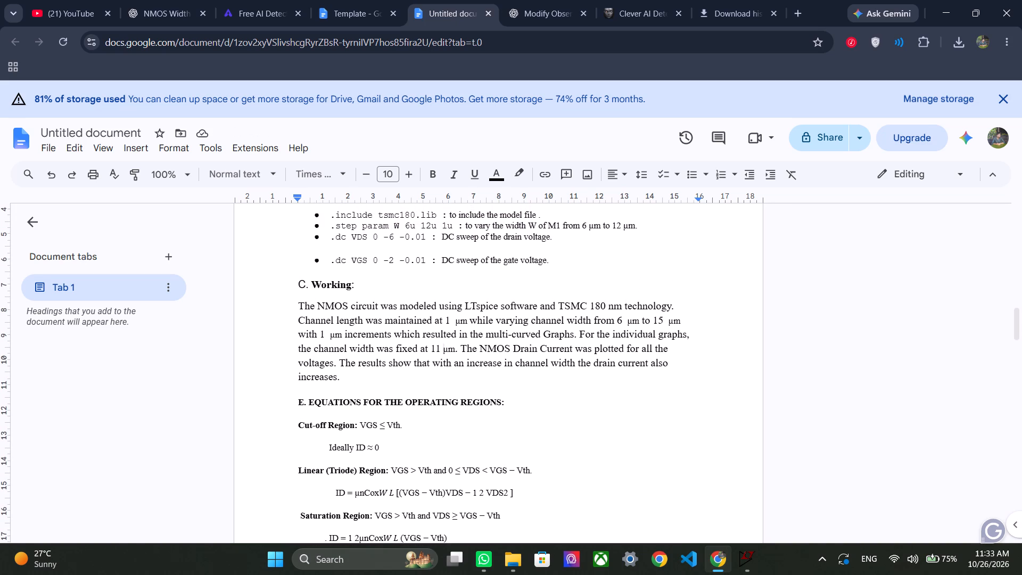
{"action": "left_click", "coordinate": [329, 339]}
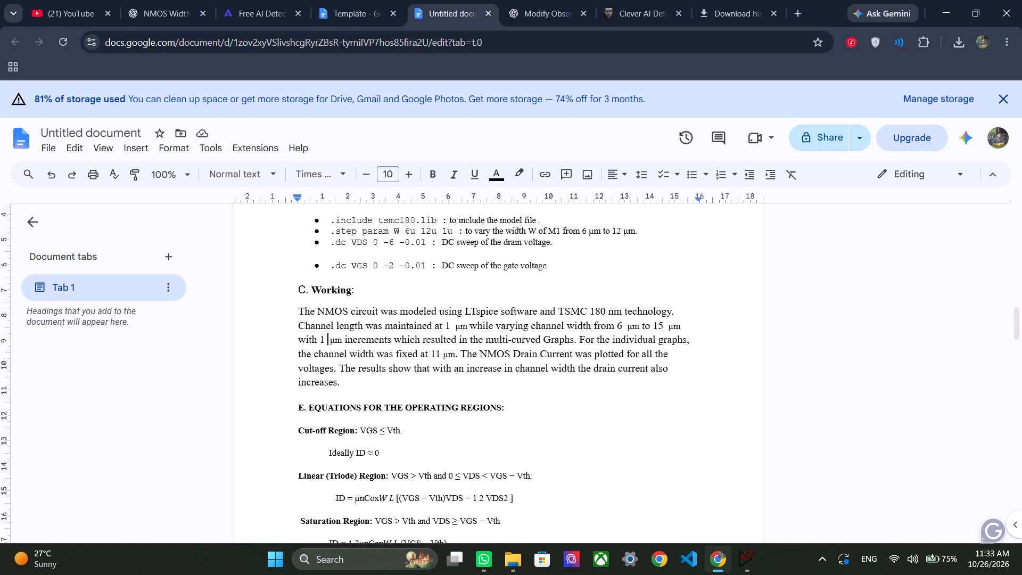
{"action": "key", "text": "BackSpace"}
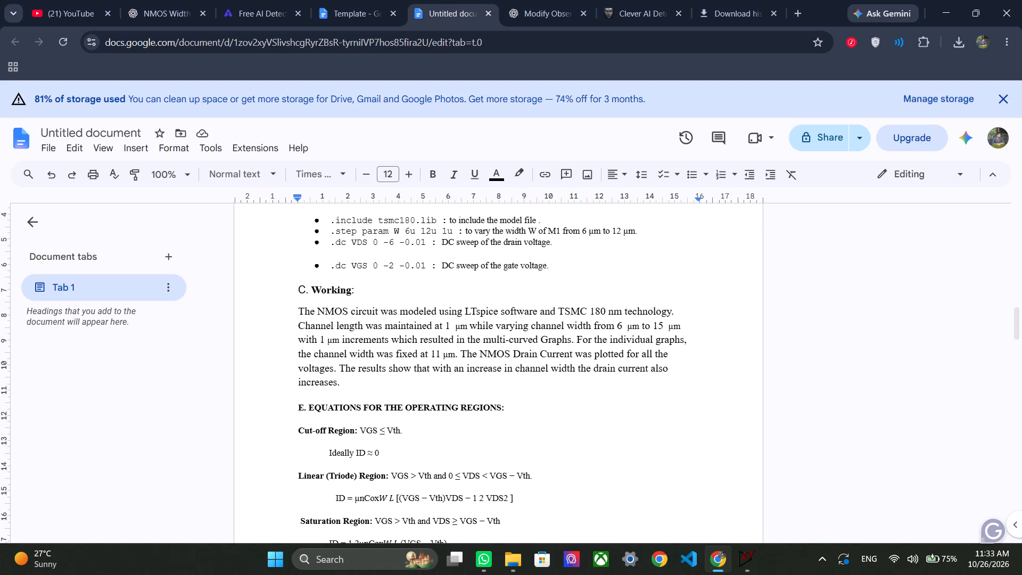
{"action": "left_click", "coordinate": [456, 326]}
{"action": "key", "text": "BackSpace"}
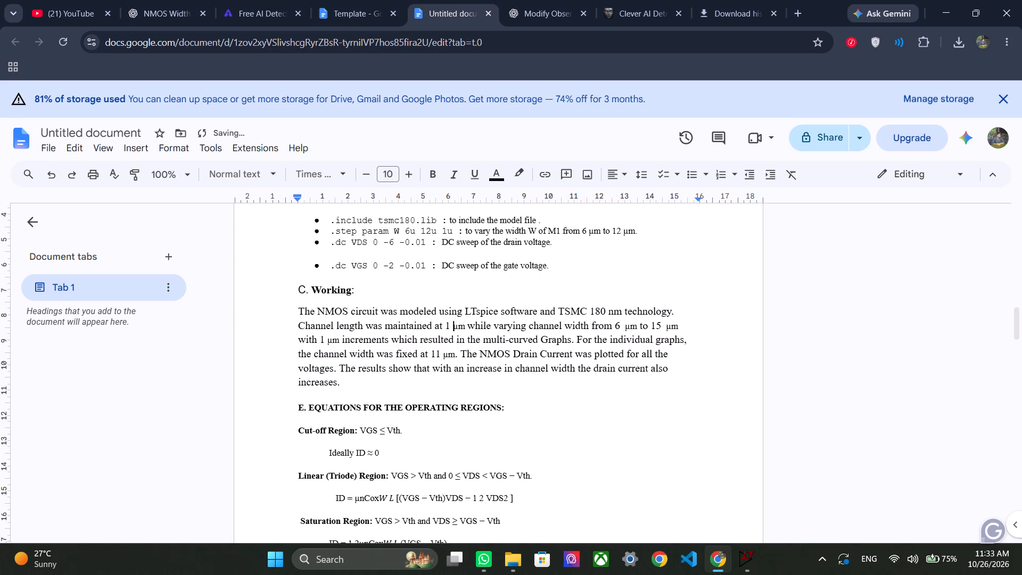
{"action": "key", "text": "BackSpace"}
{"action": "key", "text": "space"}
Delete the last digit of the channel-width range's 15 µm upper limit in the Working paragraph.
{"action": "left_click", "coordinate": [660, 325]}
{"action": "key", "text": "BackSpace"}
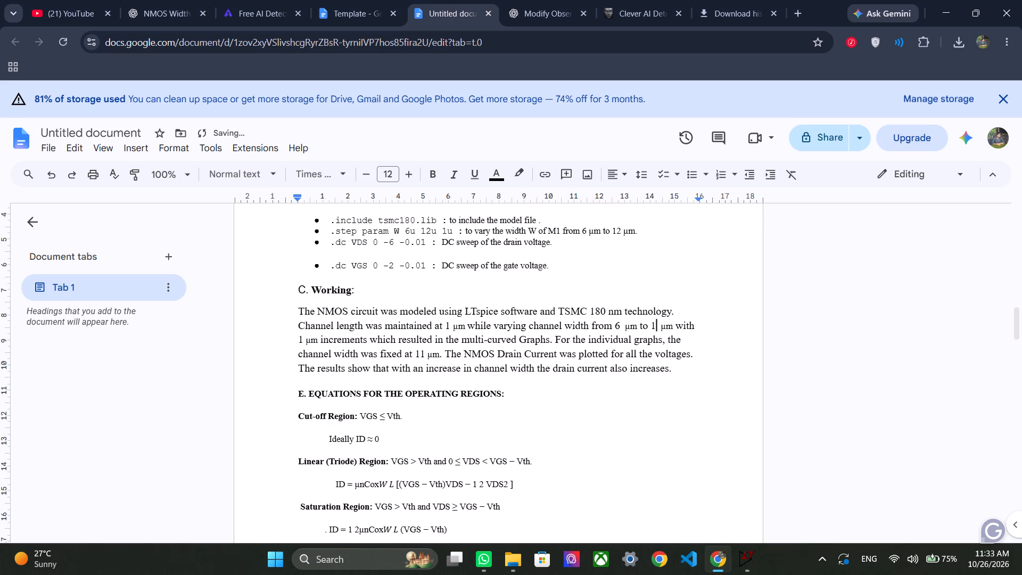
Complete the upper limit of the varying channel width in the Working paragraph as 12 µm, with a space before the unit.
{"action": "key", "text": "Right"}
{"action": "key", "text": "BackSpace"}
{"action": "key", "text": "Left"}
{"action": "key", "text": "Right"}
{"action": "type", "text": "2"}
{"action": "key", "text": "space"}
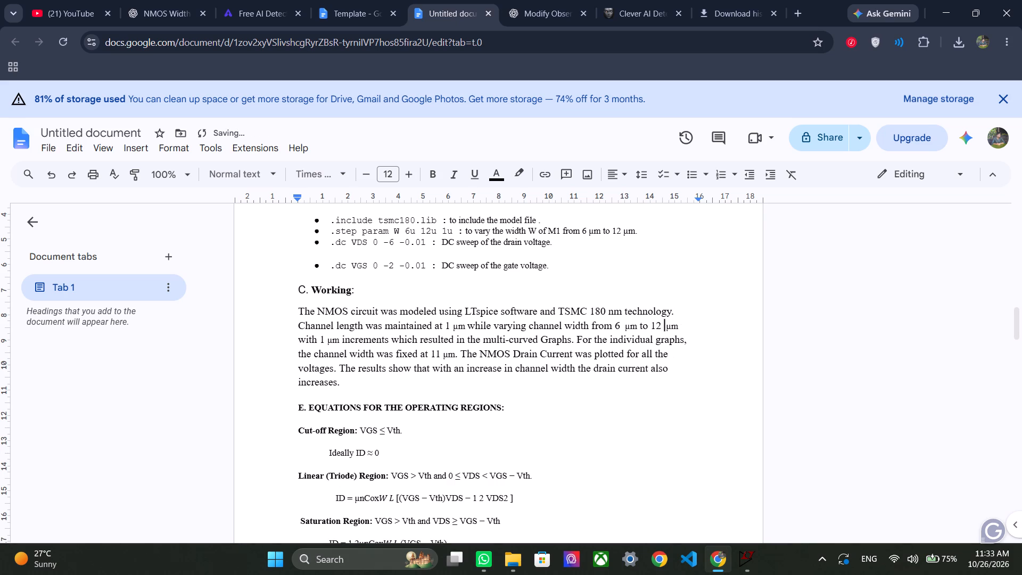
{"action": "left_click", "coordinate": [324, 340]}
Delete the old graph image under "A. Drain Characteristics for Different Channel Widths" in the Simulation Results & Waveforms section.
{"action": "scroll", "coordinate": [324, 340], "scroll_direction": "down", "scroll_amount": 1}
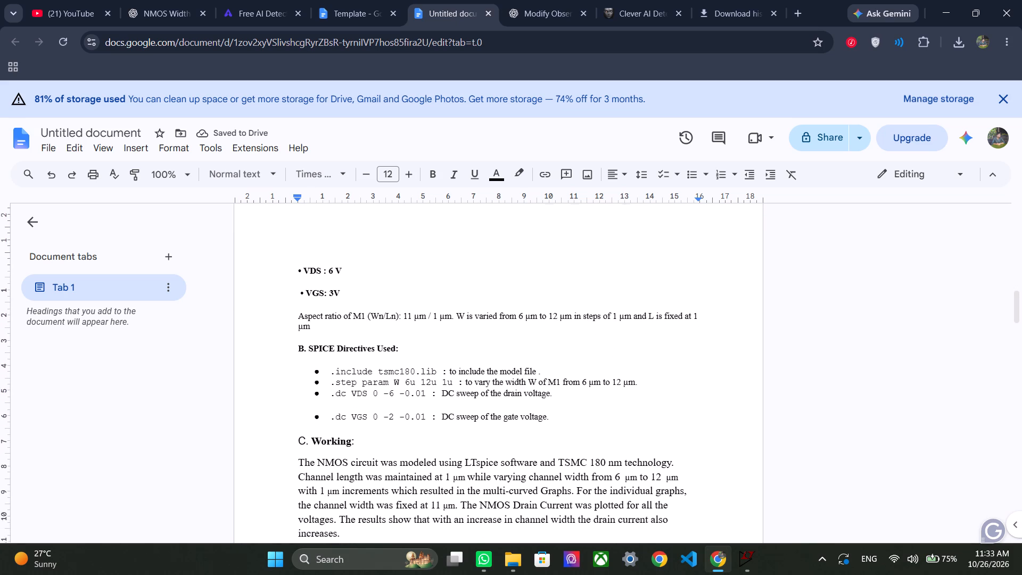
{"action": "scroll", "coordinate": [324, 340], "scroll_direction": "down", "scroll_amount": 2}
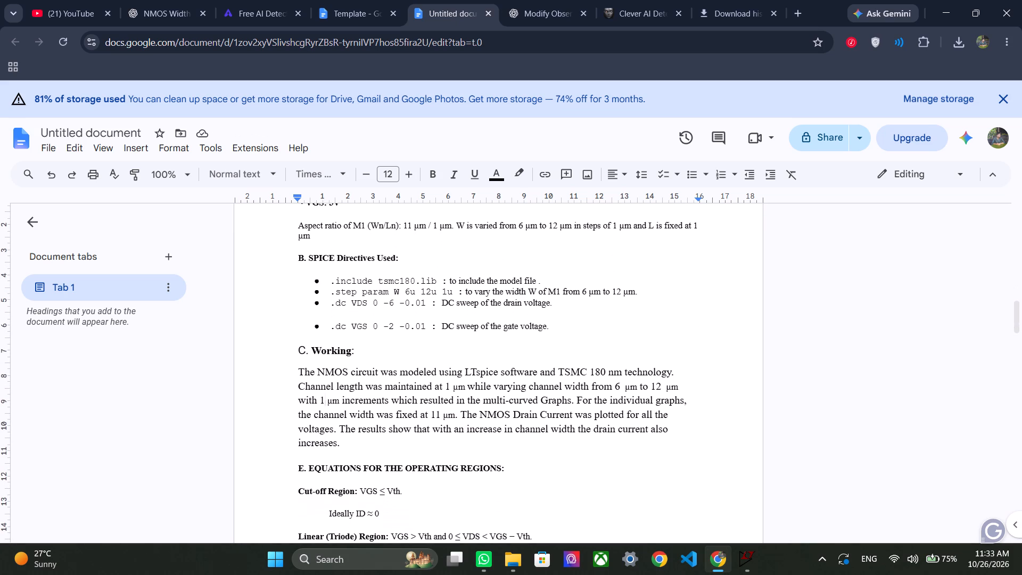
{"action": "scroll", "coordinate": [520, 404], "scroll_direction": "down", "scroll_amount": 1}
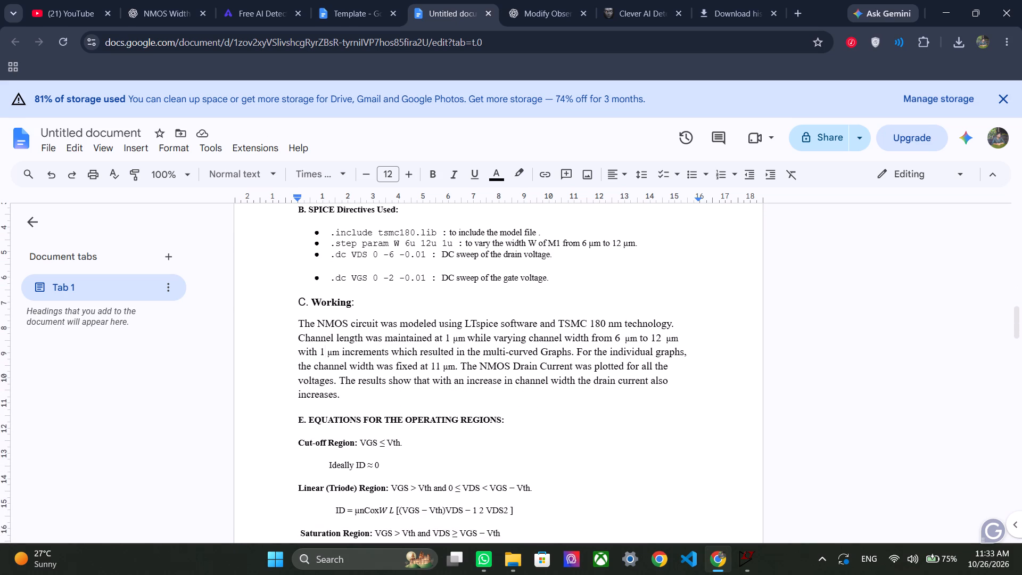
{"action": "scroll", "coordinate": [458, 426], "scroll_direction": "down", "scroll_amount": 1}
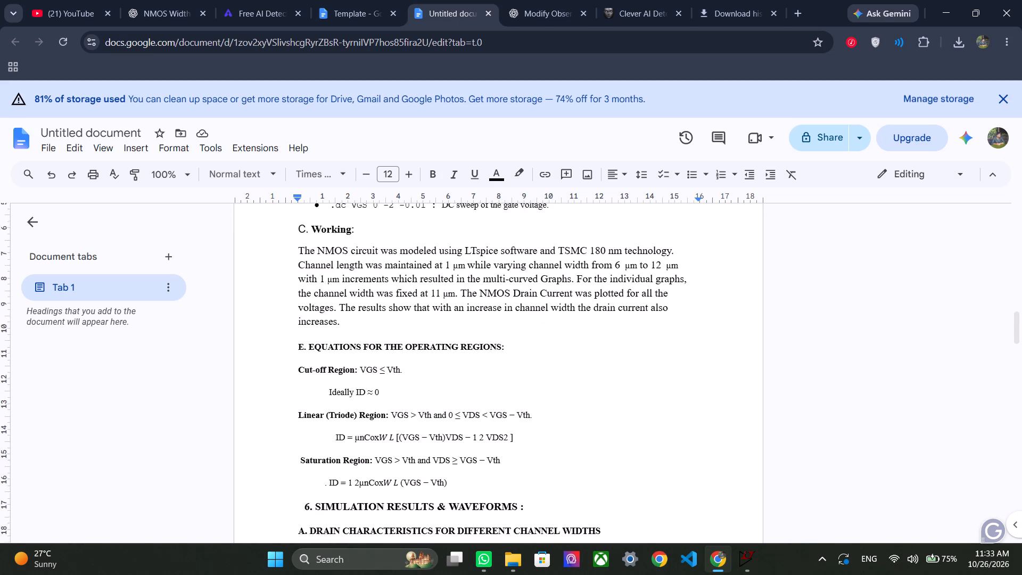
{"action": "scroll", "coordinate": [458, 426], "scroll_direction": "down", "scroll_amount": 3}
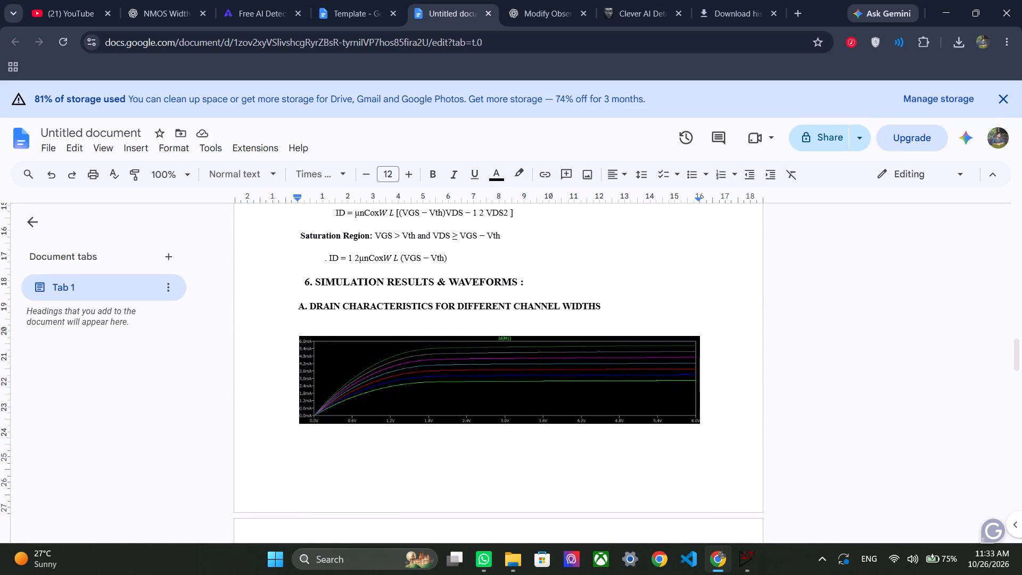
{"action": "scroll", "coordinate": [458, 426], "scroll_direction": "down", "scroll_amount": 1}
{"action": "right_click", "coordinate": [453, 362]}
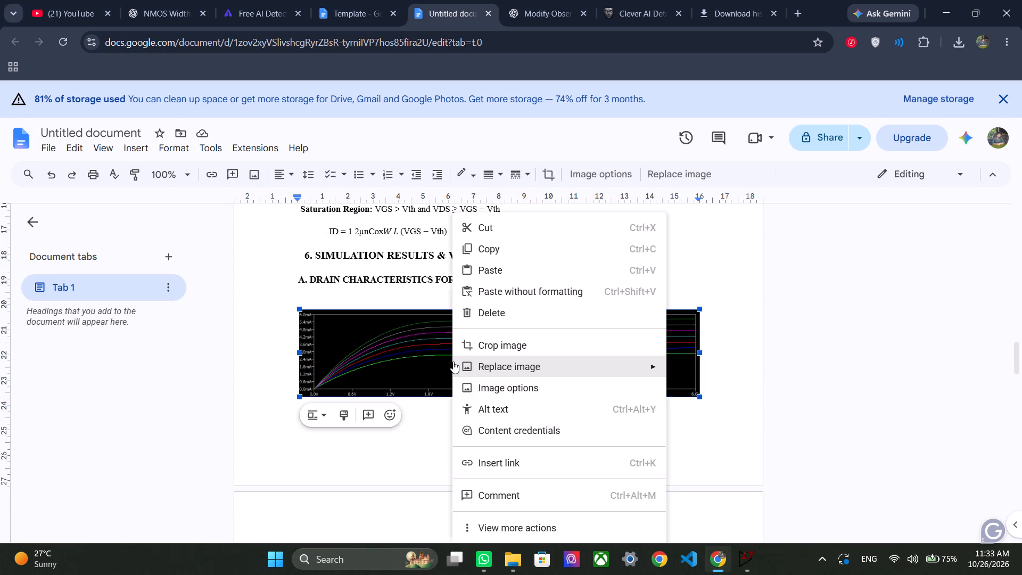
{"action": "left_click", "coordinate": [487, 302]}
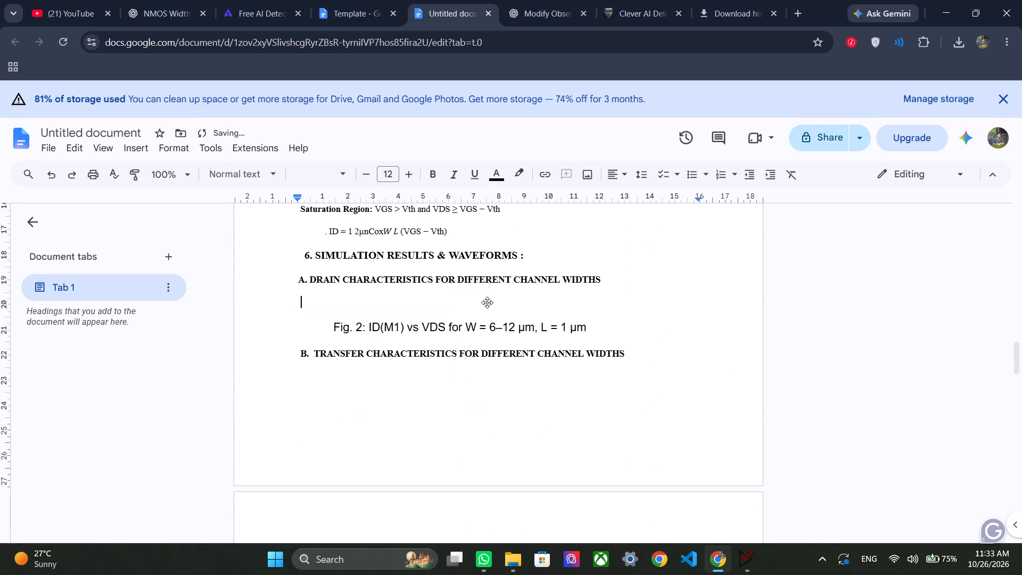
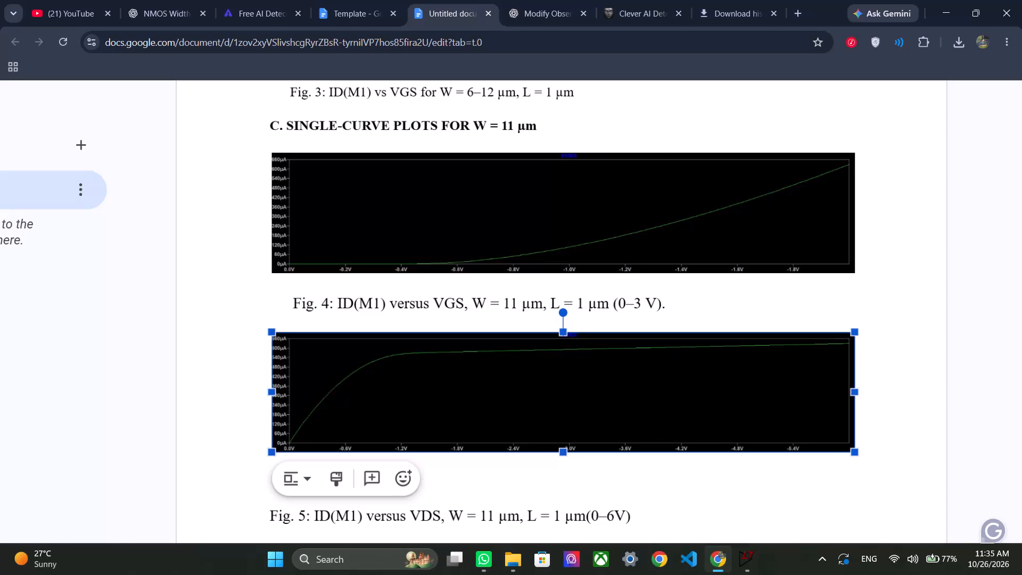
Place the text cursor on the empty line between the ID versus VDS graph and its Fig. 5 caption.
{"action": "left_click", "coordinate": [670, 453]}
{"action": "scroll", "coordinate": [670, 453], "scroll_direction": "down", "scroll_amount": 1}
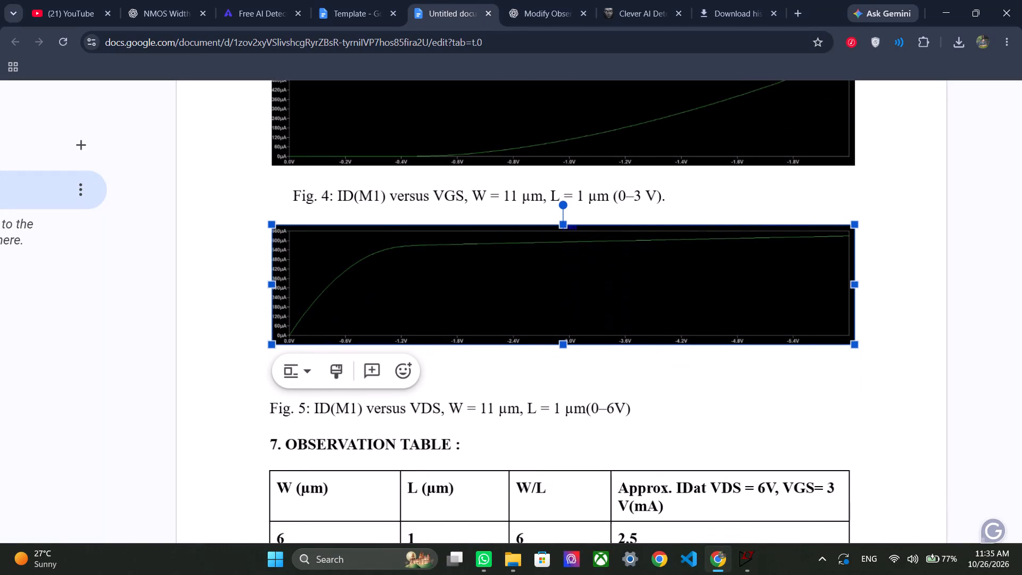
{"action": "scroll", "coordinate": [670, 453], "scroll_direction": "down", "scroll_amount": 1}
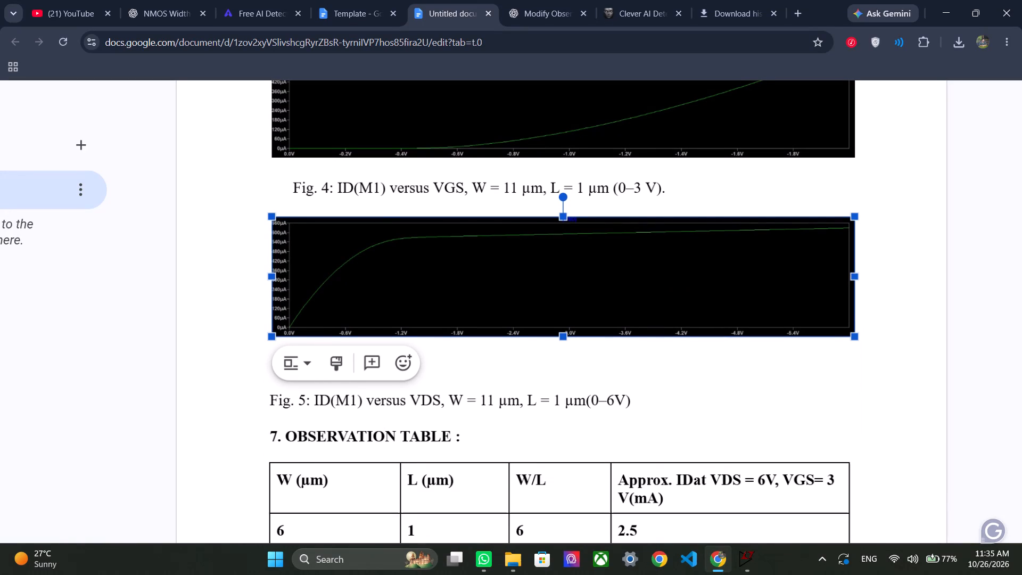
{"action": "left_click", "coordinate": [488, 388]}
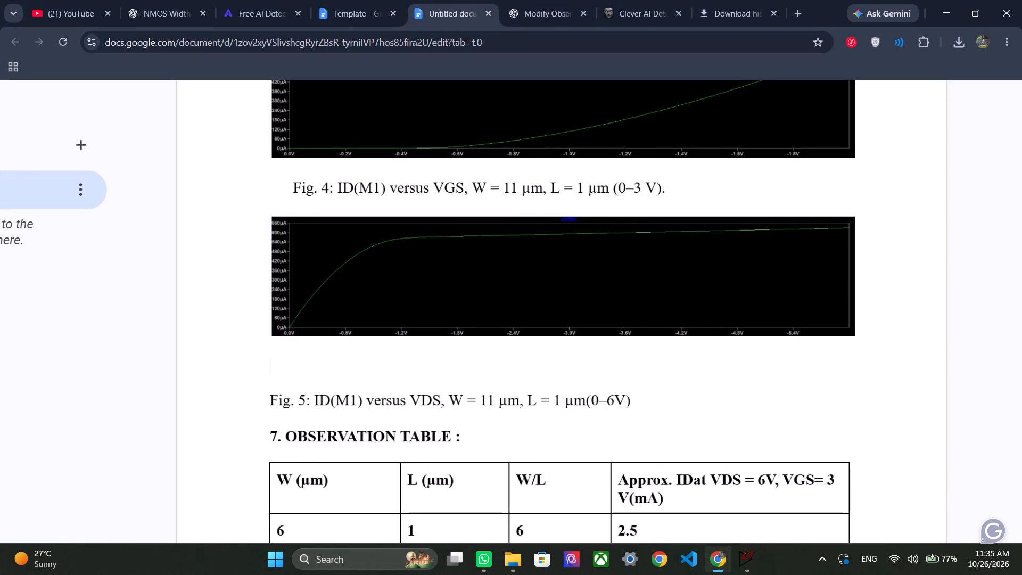
Review the schematic, specifications, SPICE directives, Working paragraph, equations and waveform figures for values that still need adapting to the PMOS circuit.
{"action": "scroll", "coordinate": [688, 403], "scroll_direction": "up", "scroll_amount": 3}
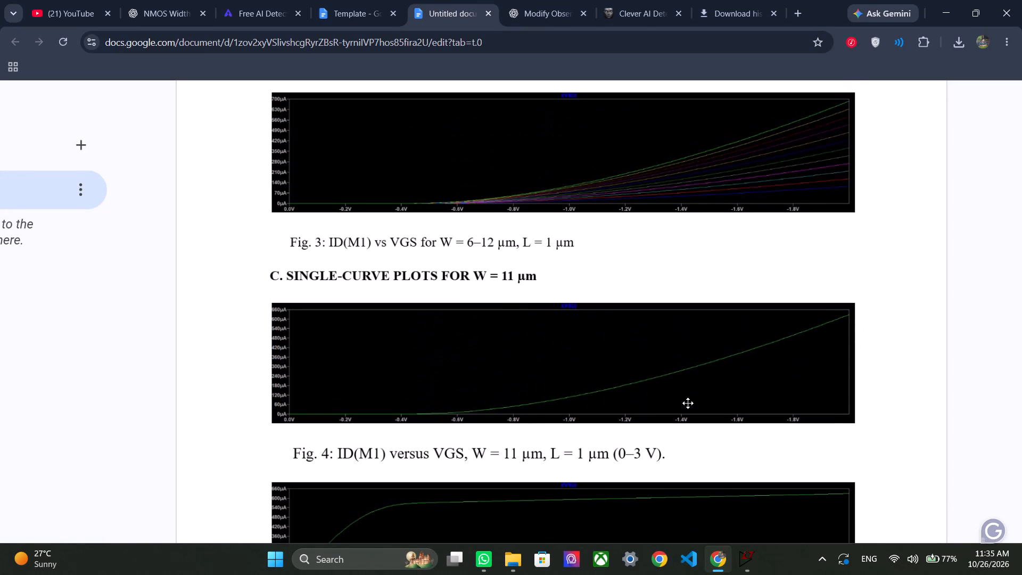
{"action": "scroll", "coordinate": [688, 403], "scroll_direction": "up", "scroll_amount": 5}
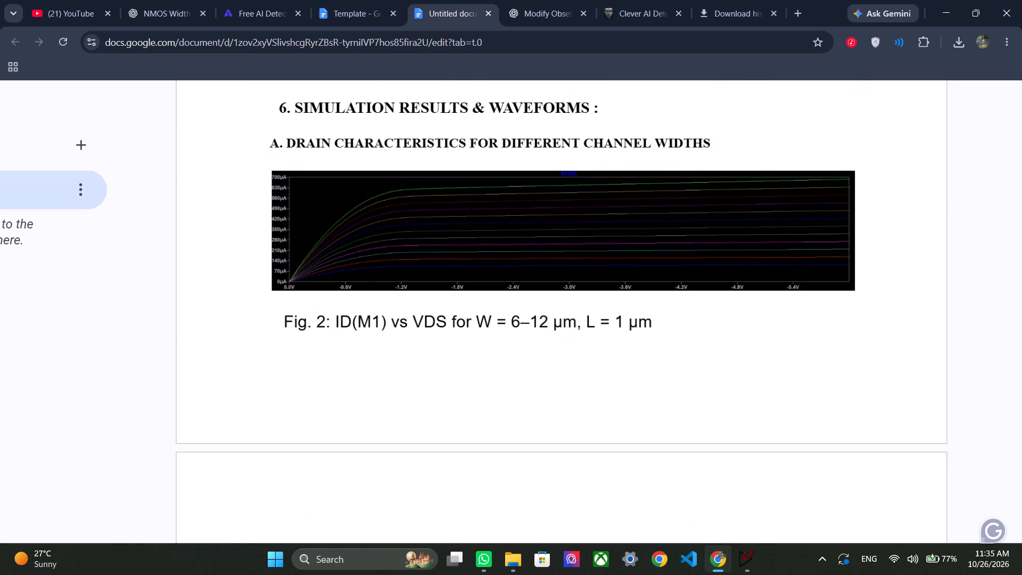
{"action": "scroll", "coordinate": [688, 403], "scroll_direction": "up", "scroll_amount": 2}
{"action": "scroll", "coordinate": [688, 403], "scroll_direction": "down", "scroll_amount": 1}
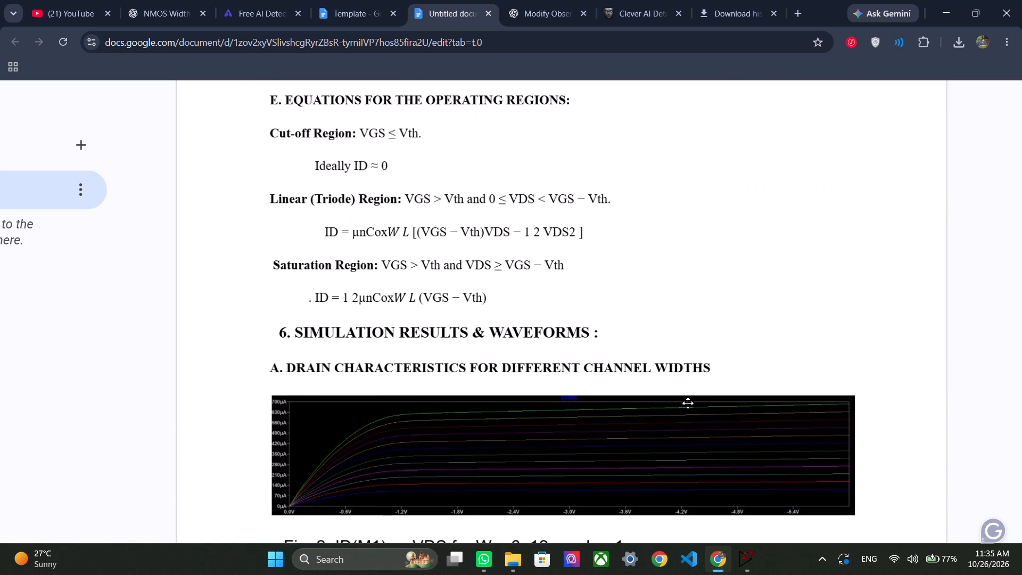
{"action": "scroll", "coordinate": [688, 403], "scroll_direction": "down", "scroll_amount": 1}
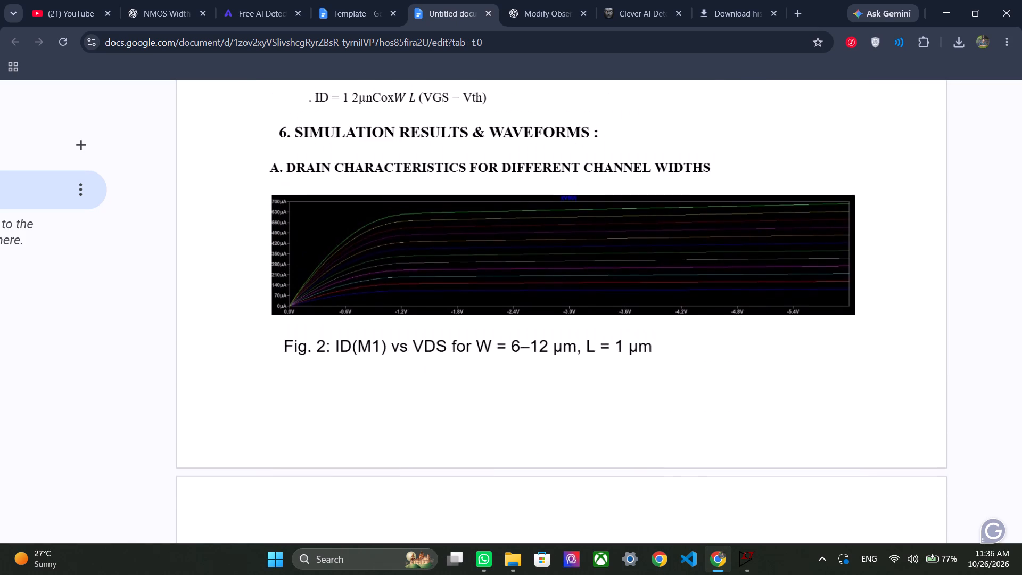
{"action": "scroll", "coordinate": [688, 403], "scroll_direction": "up", "scroll_amount": 9}
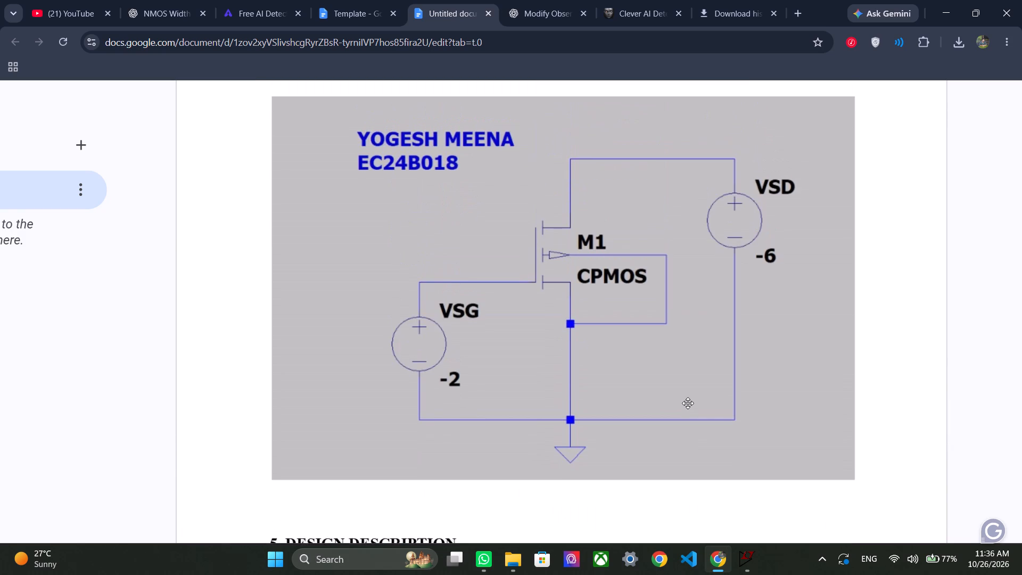
{"action": "scroll", "coordinate": [688, 403], "scroll_direction": "up", "scroll_amount": 4}
{"action": "scroll", "coordinate": [688, 403], "scroll_direction": "down", "scroll_amount": 4}
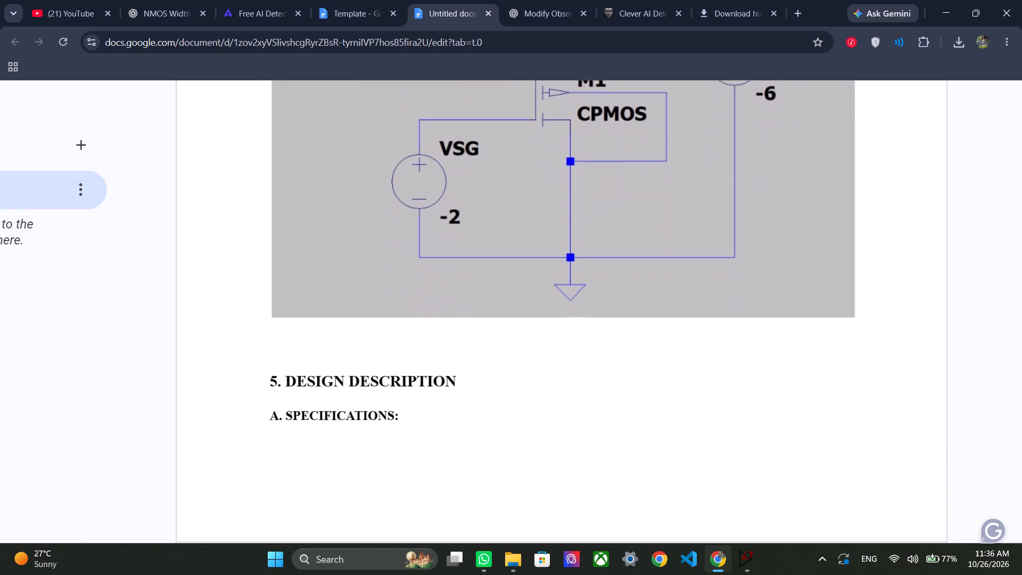
{"action": "scroll", "coordinate": [688, 403], "scroll_direction": "down", "scroll_amount": 6}
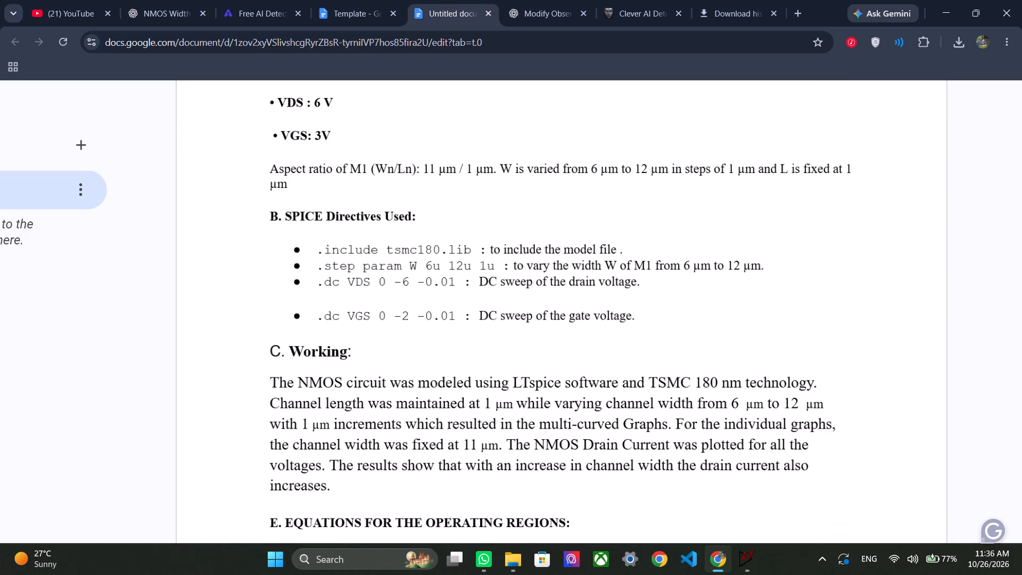
{"action": "scroll", "coordinate": [688, 403], "scroll_direction": "down", "scroll_amount": 3}
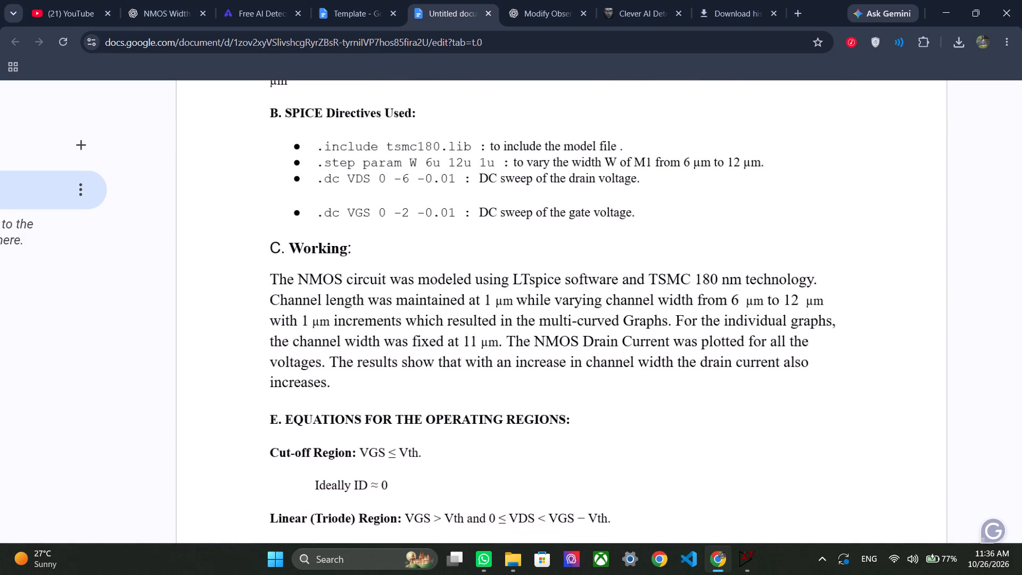
{"action": "scroll", "coordinate": [688, 403], "scroll_direction": "down", "scroll_amount": 2}
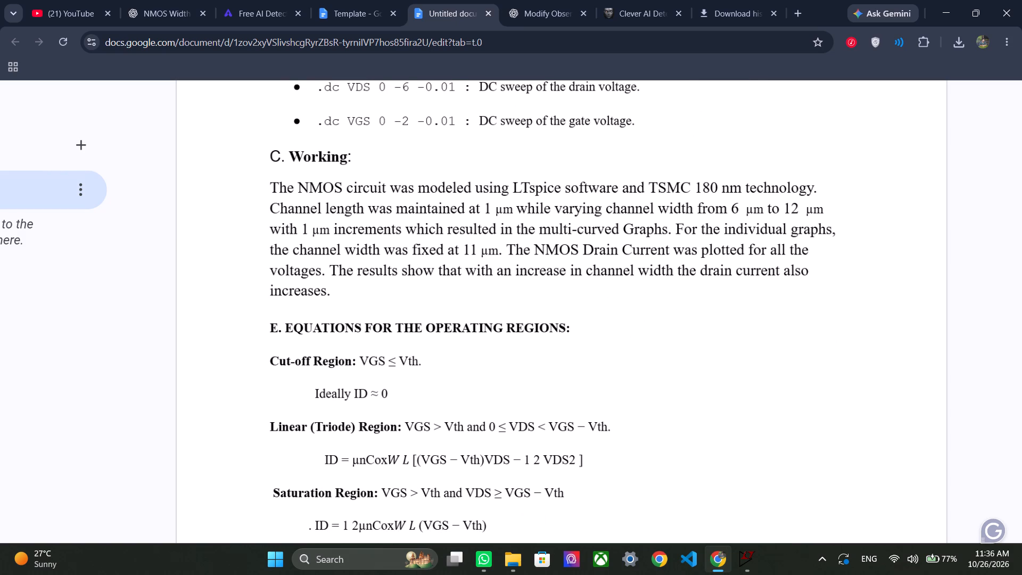
{"action": "scroll", "coordinate": [688, 403], "scroll_direction": "down", "scroll_amount": 7}
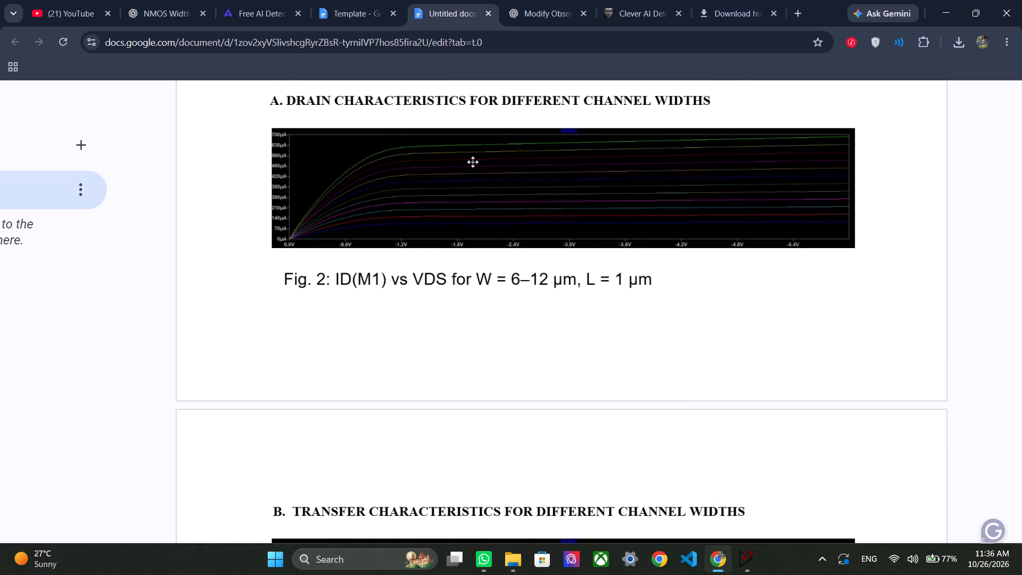
{"action": "scroll", "coordinate": [452, 308], "scroll_direction": "down", "scroll_amount": 5}
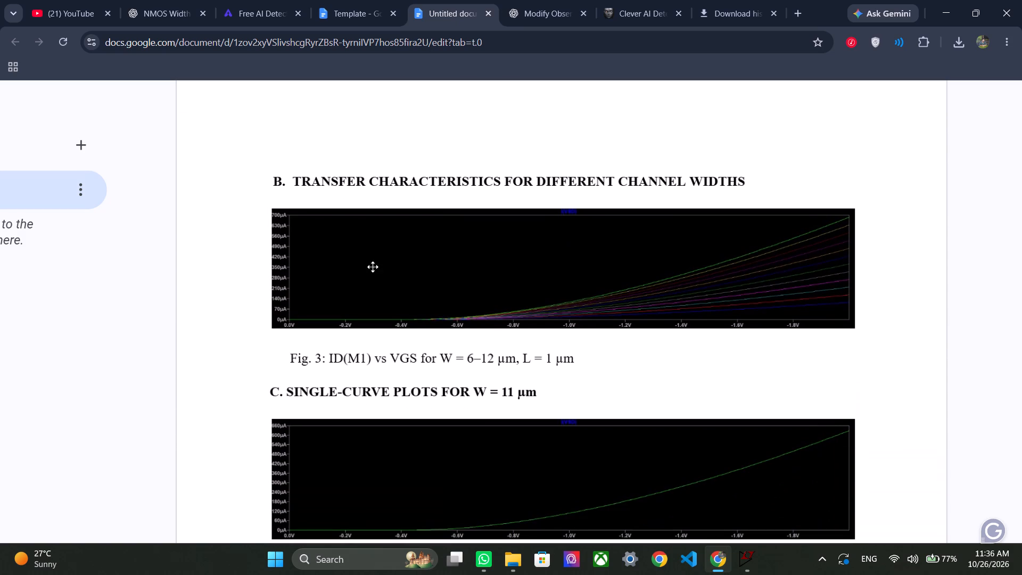
{"action": "scroll", "coordinate": [501, 368], "scroll_direction": "down", "scroll_amount": 3}
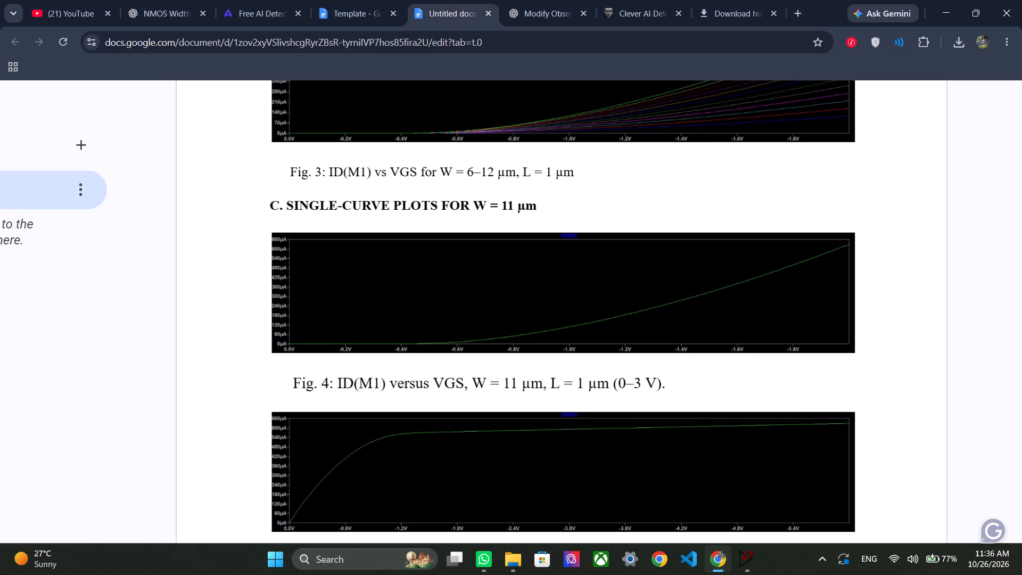
Change the end of the VGS range in the Fig. 4 caption to -2 V, with a plain hyphen and space after the 0.
{"action": "left_click", "coordinate": [625, 384]}
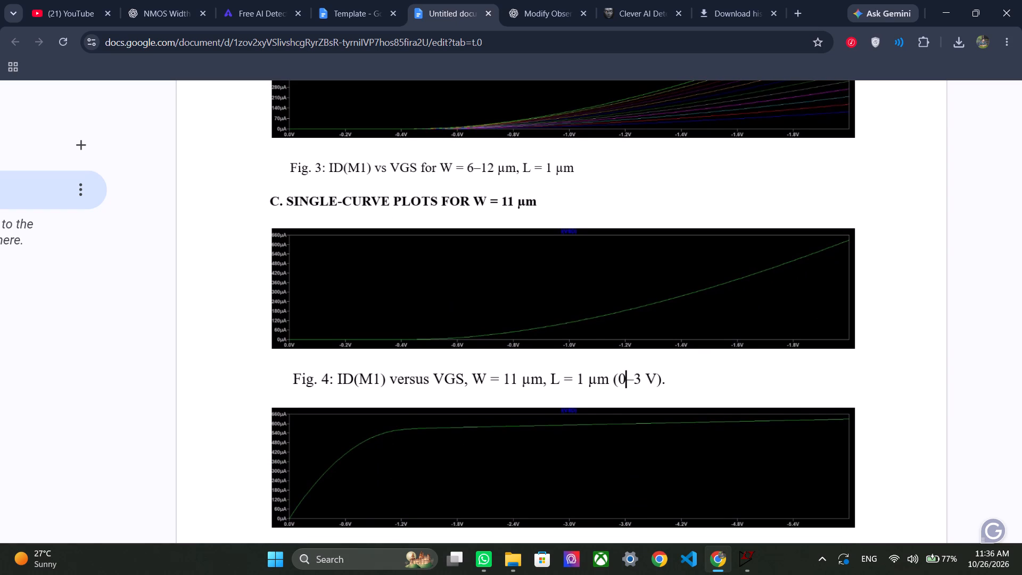
{"action": "scroll", "coordinate": [625, 384], "scroll_direction": "up", "scroll_amount": 2}
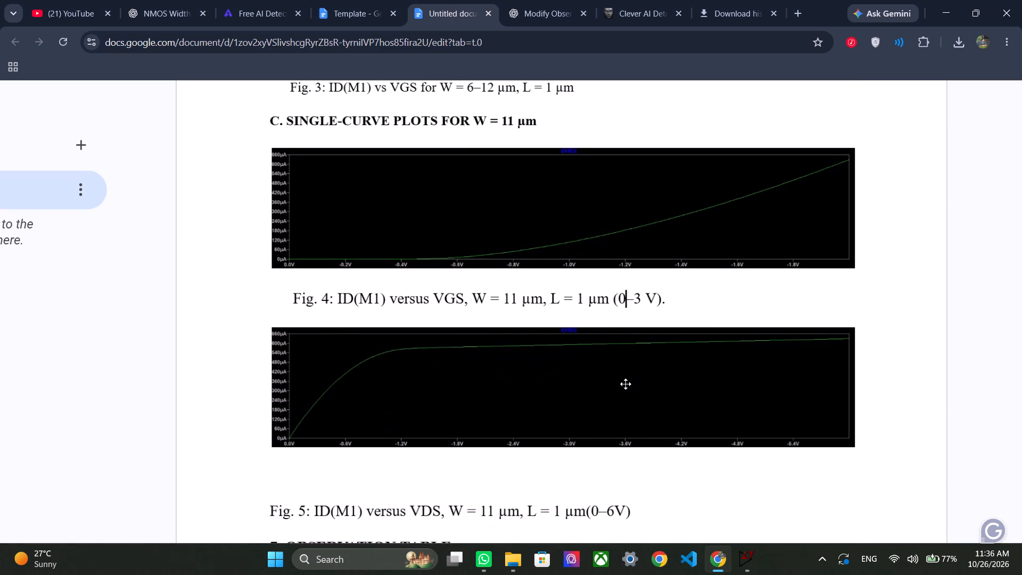
{"action": "scroll", "coordinate": [625, 384], "scroll_direction": "up", "scroll_amount": 4}
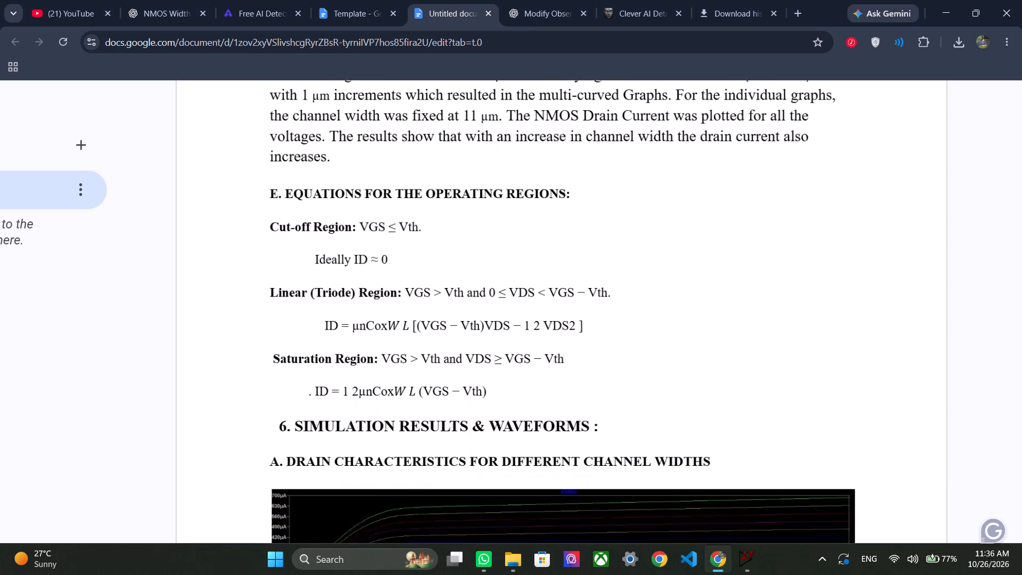
{"action": "scroll", "coordinate": [625, 384], "scroll_direction": "up", "scroll_amount": 3}
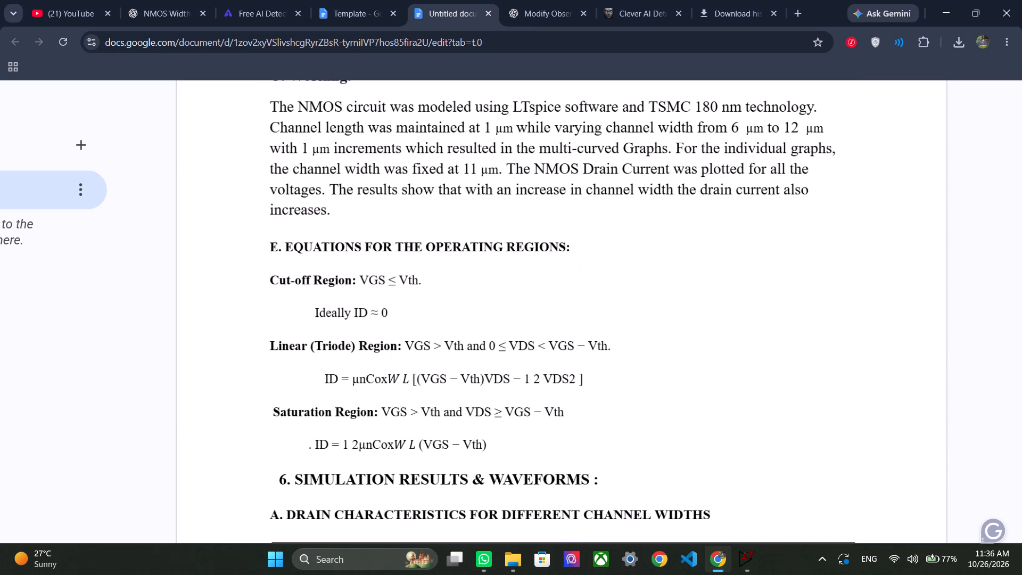
{"action": "scroll", "coordinate": [625, 384], "scroll_direction": "left", "scroll_amount": 2}
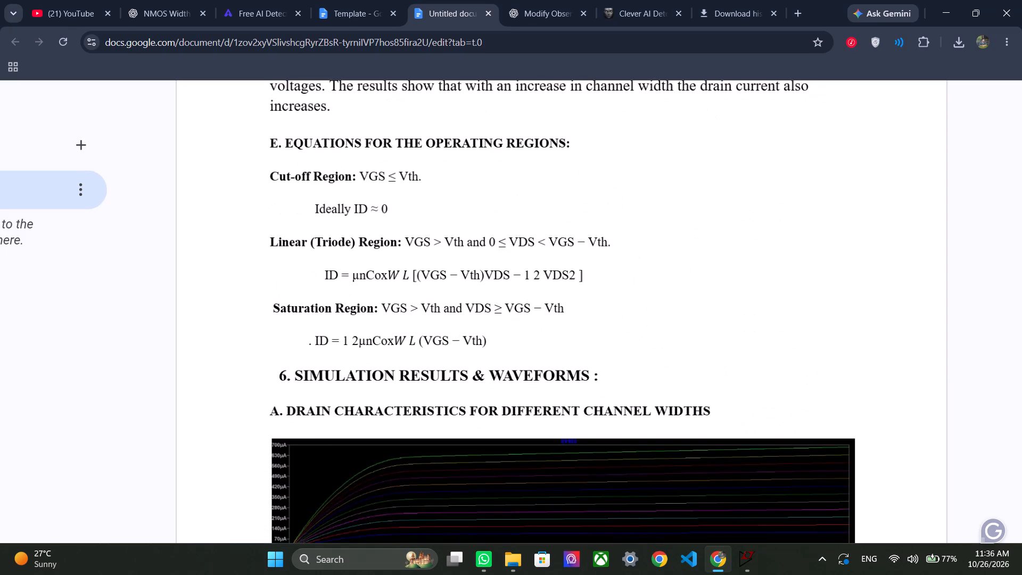
{"action": "scroll", "coordinate": [625, 384], "scroll_direction": "down", "scroll_amount": 7}
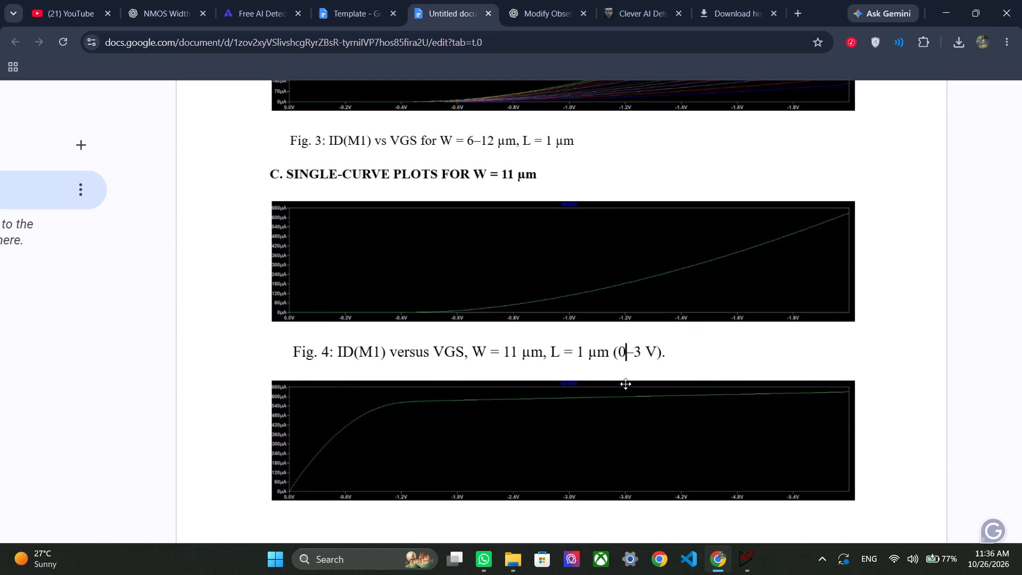
{"action": "scroll", "coordinate": [625, 384], "scroll_direction": "down", "scroll_amount": 3}
{"action": "key", "text": "space"}
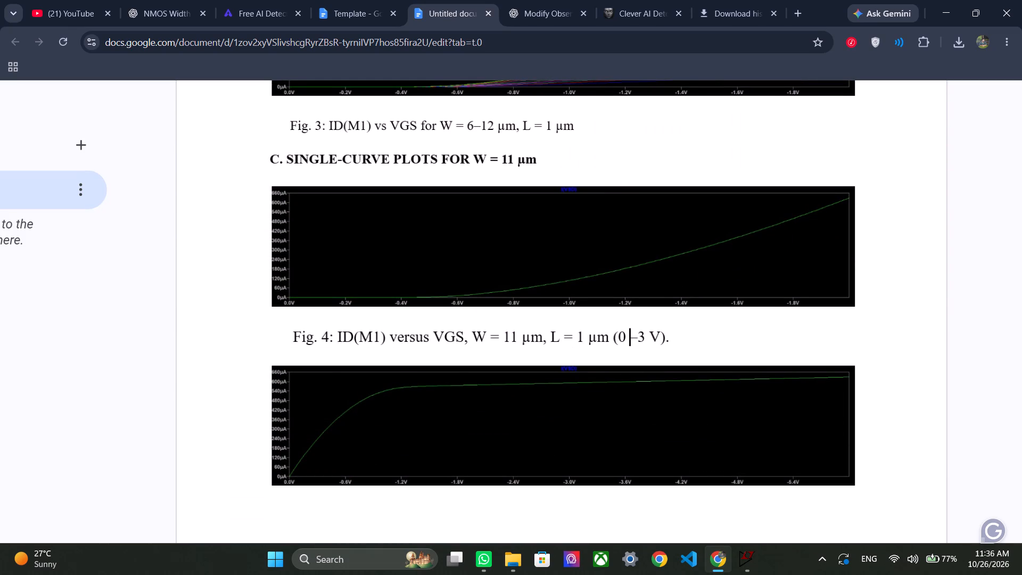
{"action": "key", "text": "Right"}
{"action": "key", "text": "BackSpace"}
{"action": "key", "text": "BackSpace"}
{"action": "type", "text": "-"}
{"action": "key", "text": "space"}
{"action": "key", "text": "minus"}
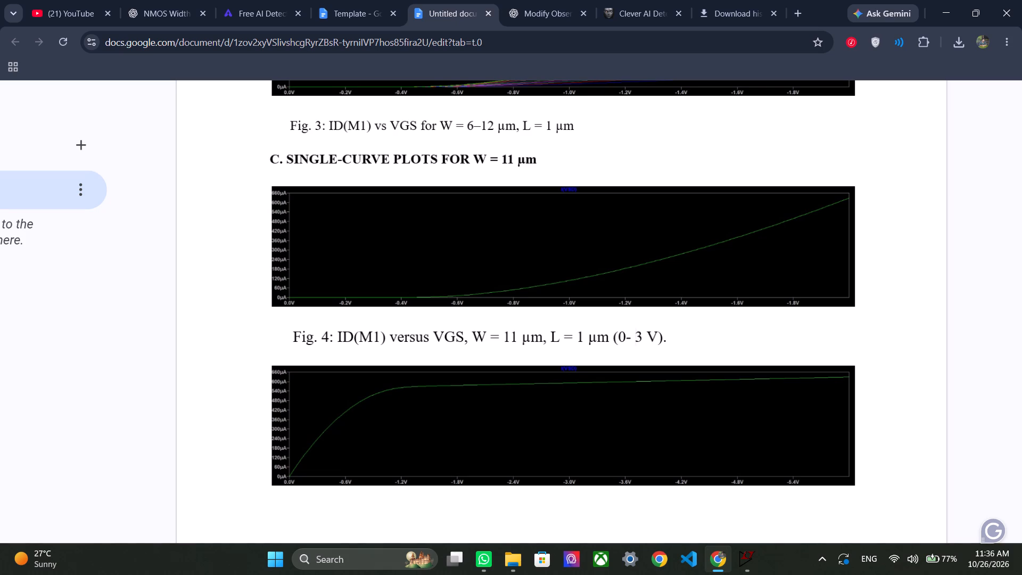
{"action": "key", "text": "Right"}
{"action": "key", "text": "BackSpace"}
{"action": "key", "text": "6"}
{"action": "key", "text": "BackSpace"}
{"action": "key", "text": "2"}
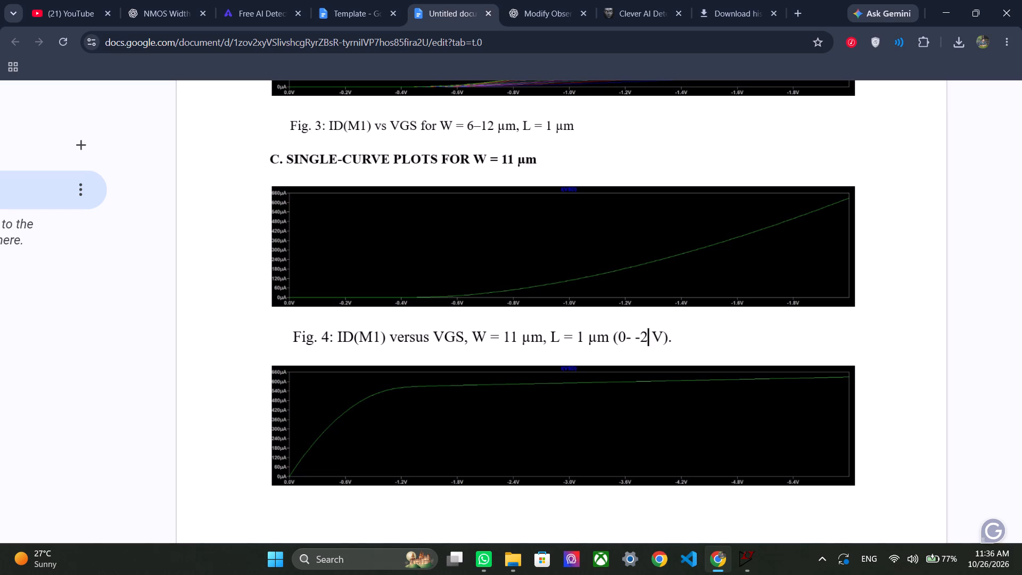
Replace the separator hyphen in the Fig. 4 caption's voltage range with "to", making it read 0 to -2 V.
{"action": "left_click", "coordinate": [634, 338]}
{"action": "key", "text": "BackSpace"}
{"action": "key", "text": "BackSpace"}
{"action": "key", "text": "space"}
{"action": "type", "text": "TO"}
{"action": "key", "text": "BackSpace"}
{"action": "key", "text": "BackSpace"}
{"action": "key", "text": "shift+y"}
{"action": "key", "text": "BackSpace"}
{"action": "key", "text": "shift+t"}
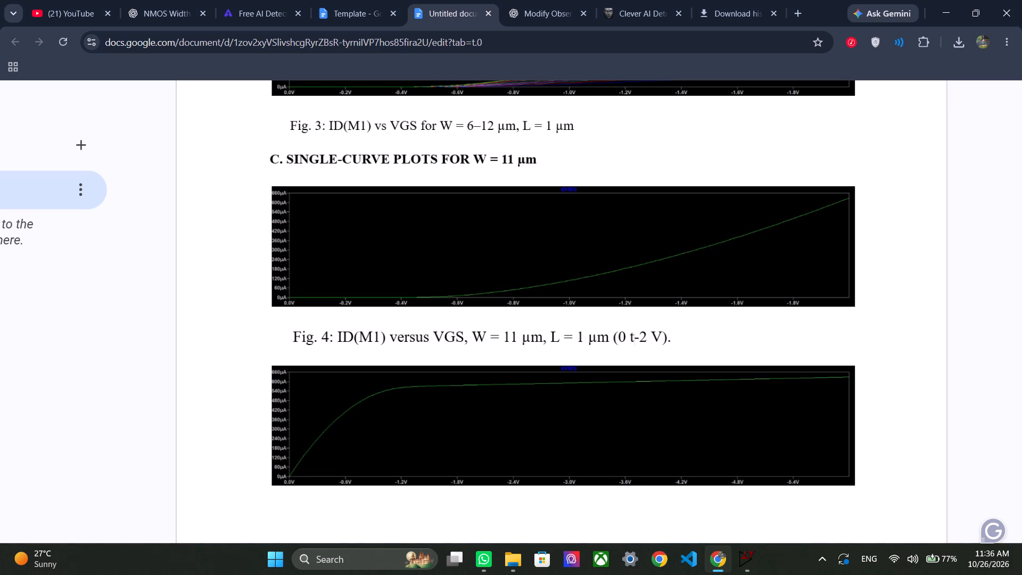
{"action": "type", "text": "o"}
{"action": "key", "text": "space"}
Insert a spaced "to" in the Fig. 5 caption's VDS range, making it read 0 to –6V.
{"action": "scroll", "coordinate": [702, 366], "scroll_direction": "down", "scroll_amount": 2}
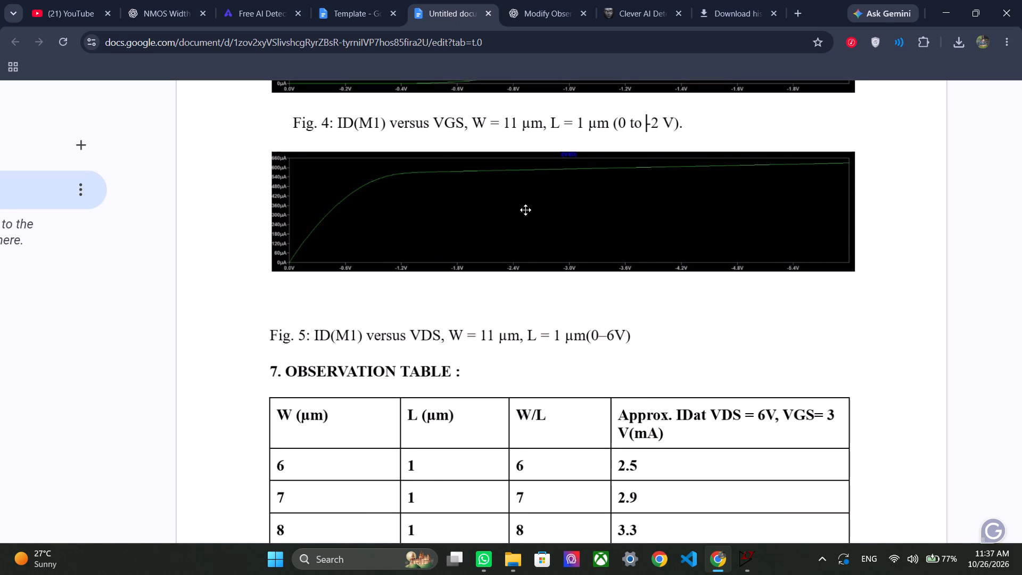
{"action": "left_click", "coordinate": [603, 339]}
{"action": "key", "text": "t"}
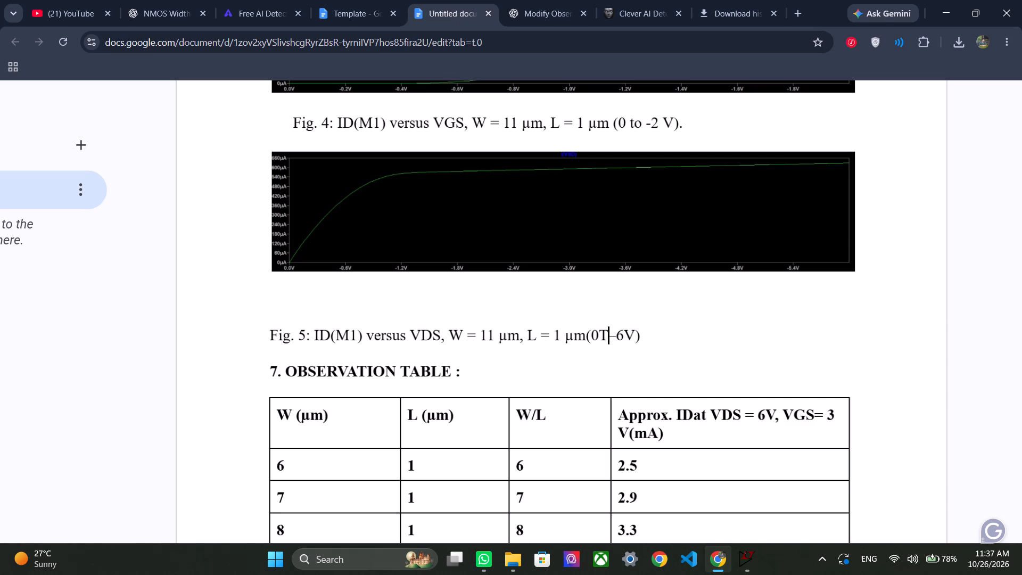
{"action": "key", "text": "BackSpace"}
{"action": "type", "text": "to"}
{"action": "key", "text": "space"}
{"action": "key", "text": "Left"}
{"action": "key", "text": "Left"}
{"action": "key", "text": "Left"}
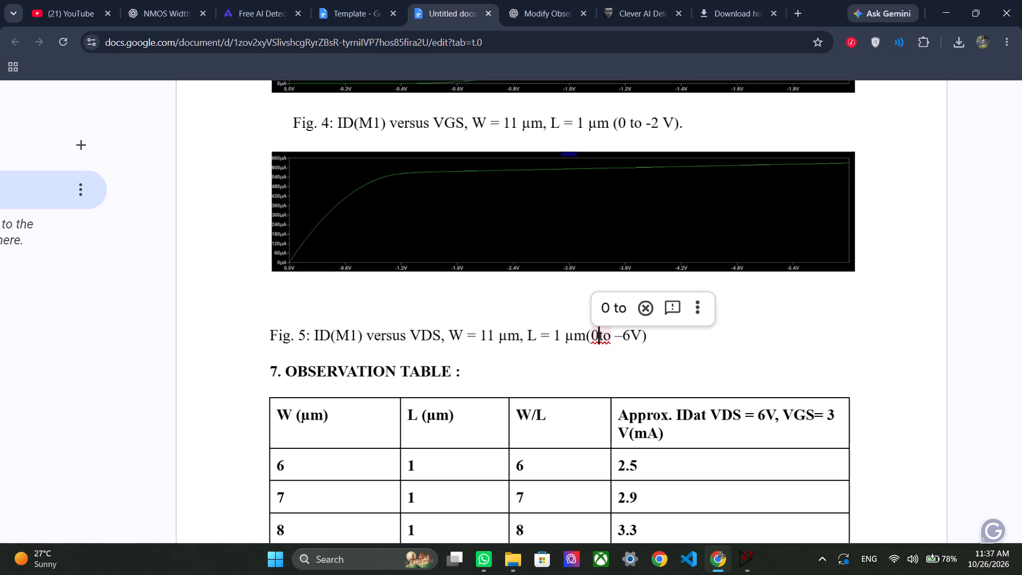
{"action": "key", "text": "space"}
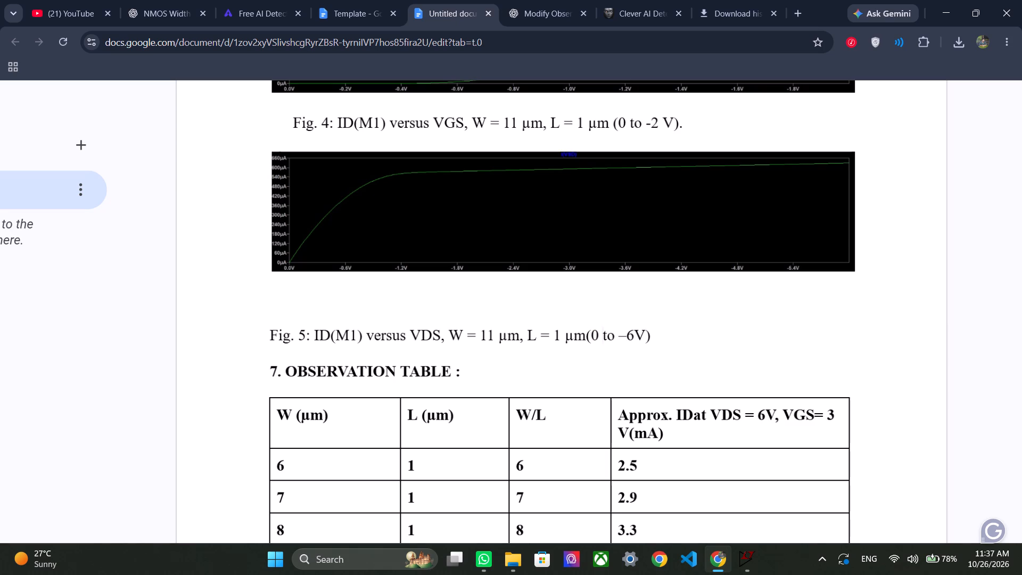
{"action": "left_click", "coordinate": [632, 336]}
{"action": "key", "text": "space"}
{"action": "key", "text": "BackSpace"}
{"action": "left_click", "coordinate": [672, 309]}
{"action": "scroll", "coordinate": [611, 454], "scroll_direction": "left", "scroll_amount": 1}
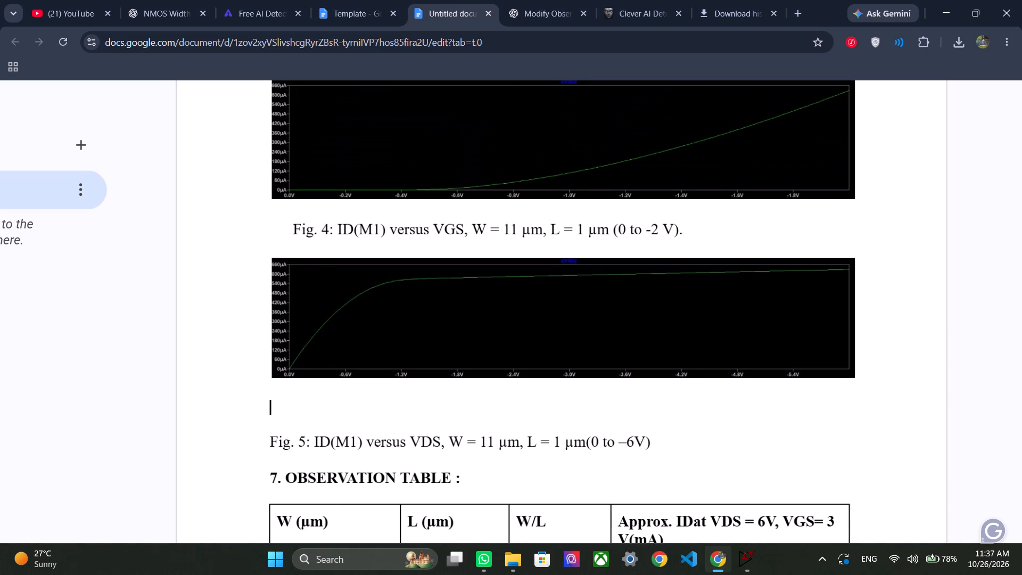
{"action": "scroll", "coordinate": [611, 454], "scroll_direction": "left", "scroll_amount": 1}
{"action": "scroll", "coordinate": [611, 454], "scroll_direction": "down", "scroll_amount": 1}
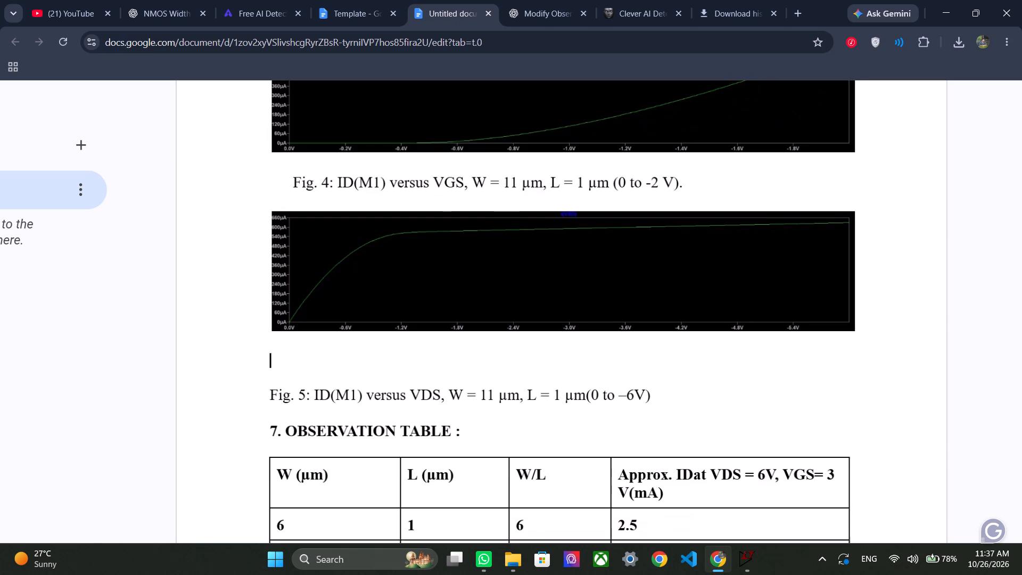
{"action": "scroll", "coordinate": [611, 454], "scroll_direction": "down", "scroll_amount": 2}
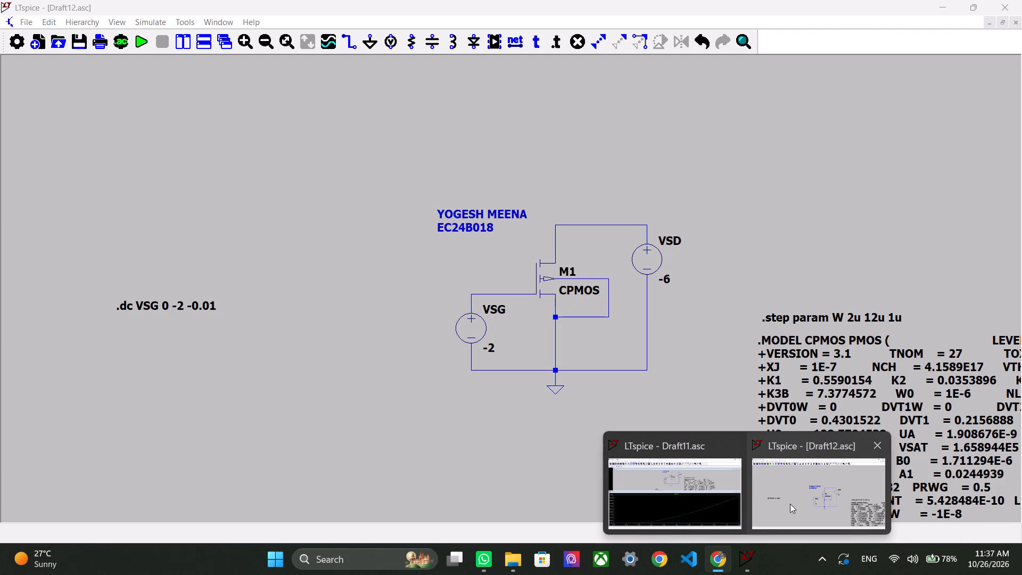
Switch to the NMOS schematic Draft11 in LTspice and set transistor M1's width to 12u.
{"action": "left_click", "coordinate": [690, 491]}
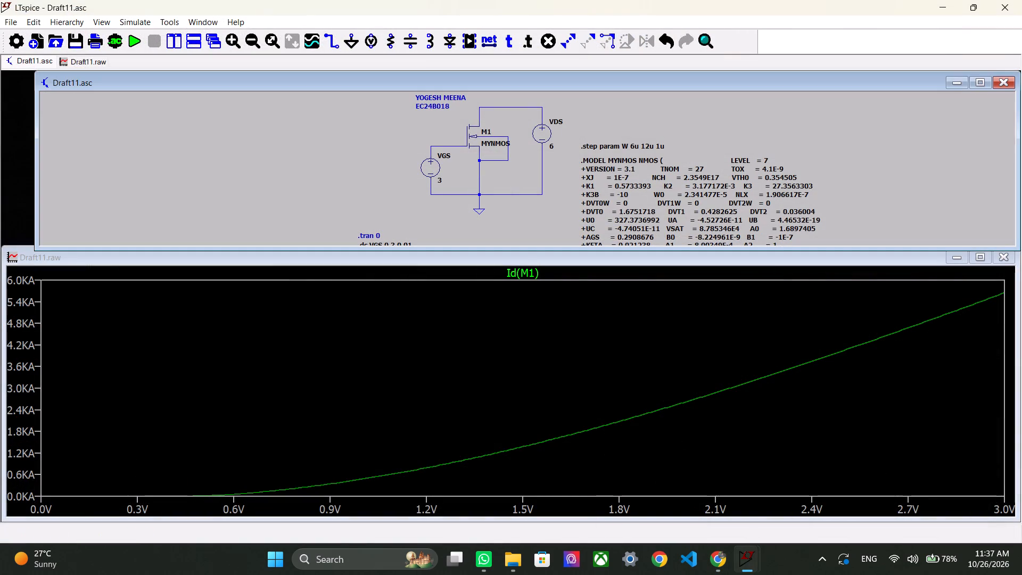
{"action": "right_click", "coordinate": [472, 134]}
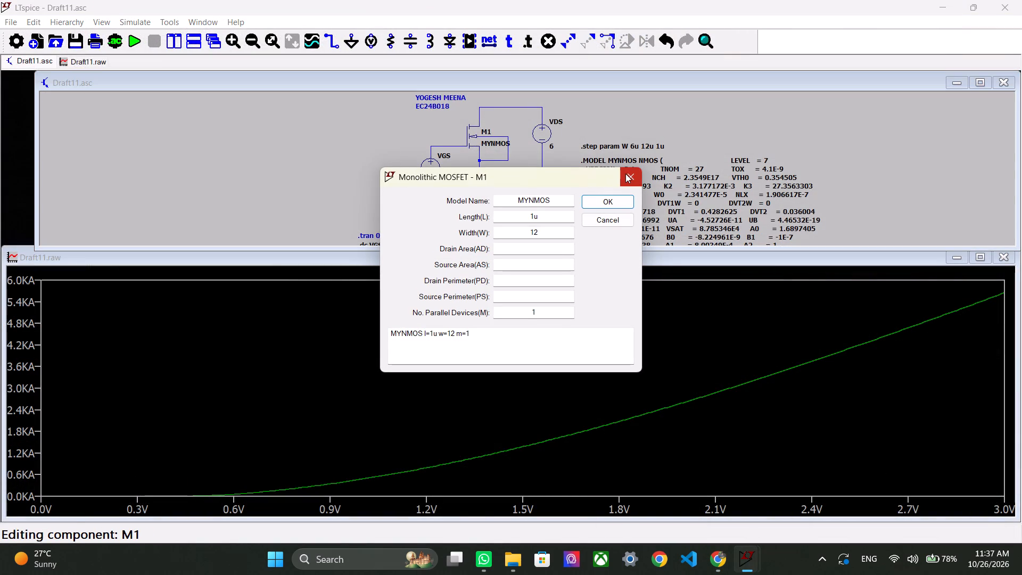
{"action": "left_click", "coordinate": [550, 236]}
{"action": "key", "text": "u"}
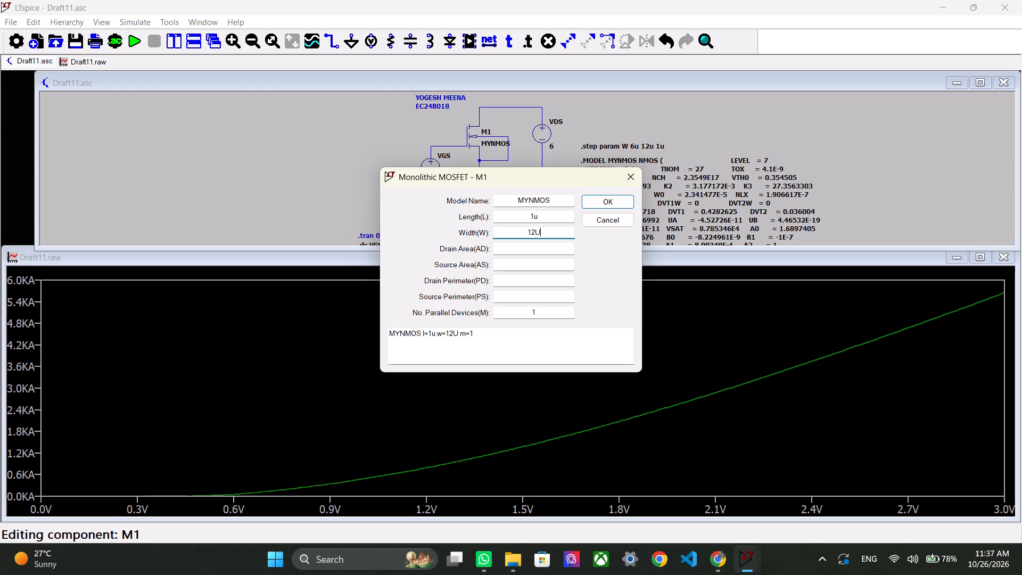
{"action": "key", "text": "shift+u"}
{"action": "key", "text": "BackSpace"}
{"action": "key", "text": "BackSpace"}
{"action": "key", "text": "shift+u"}
{"action": "key", "text": "BackSpace"}
{"action": "key", "text": "u"}
{"action": "left_click", "coordinate": [609, 201]}
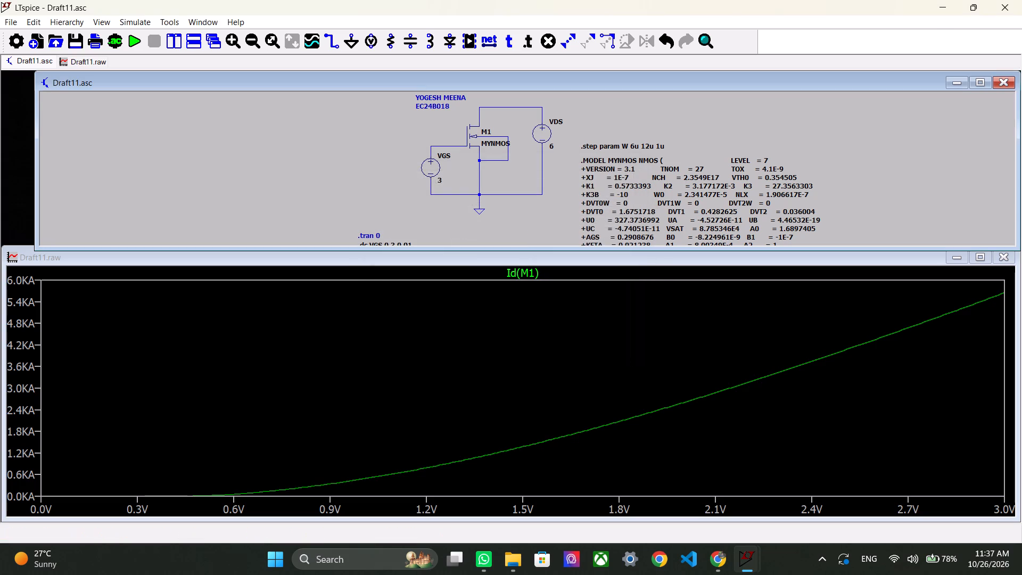
Rerun the DC sweep simulation of the NMOS schematic.
{"action": "right_click", "coordinate": [312, 157]}
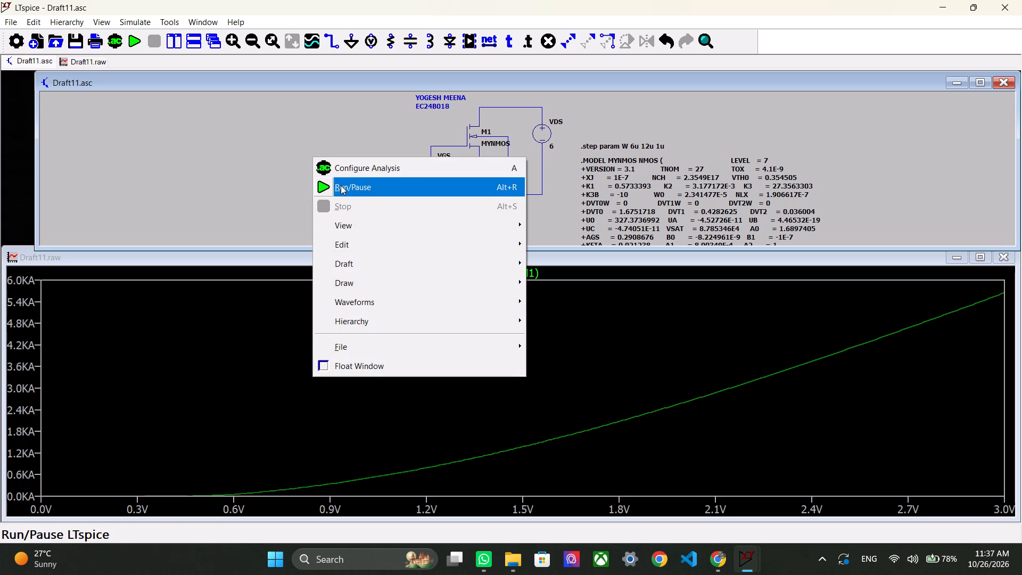
{"action": "left_click", "coordinate": [341, 185]}
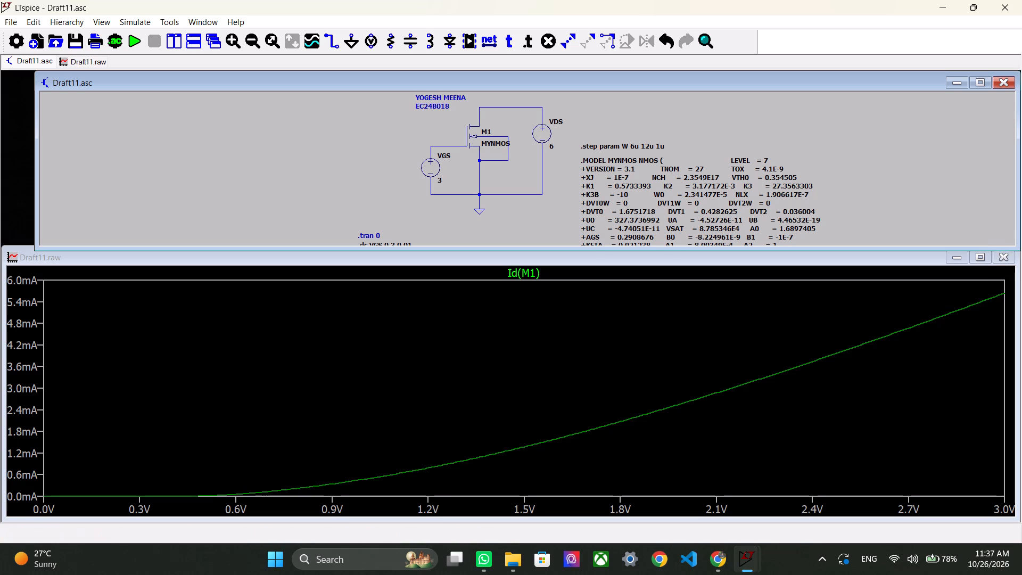
Check transistor M1's length and width settings in the NMOS schematic.
{"action": "right_click", "coordinate": [476, 132]}
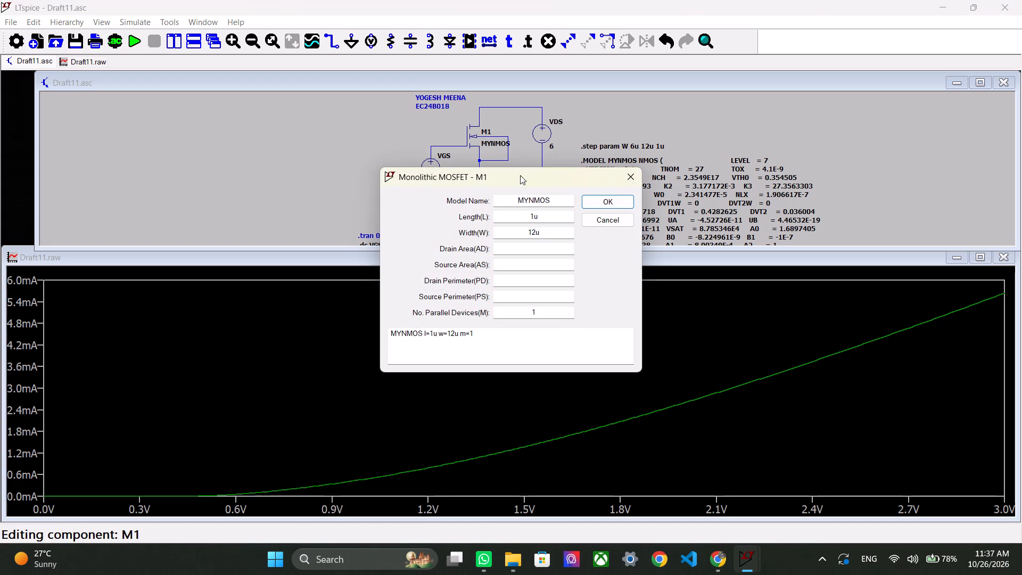
{"action": "left_click", "coordinate": [623, 198]}
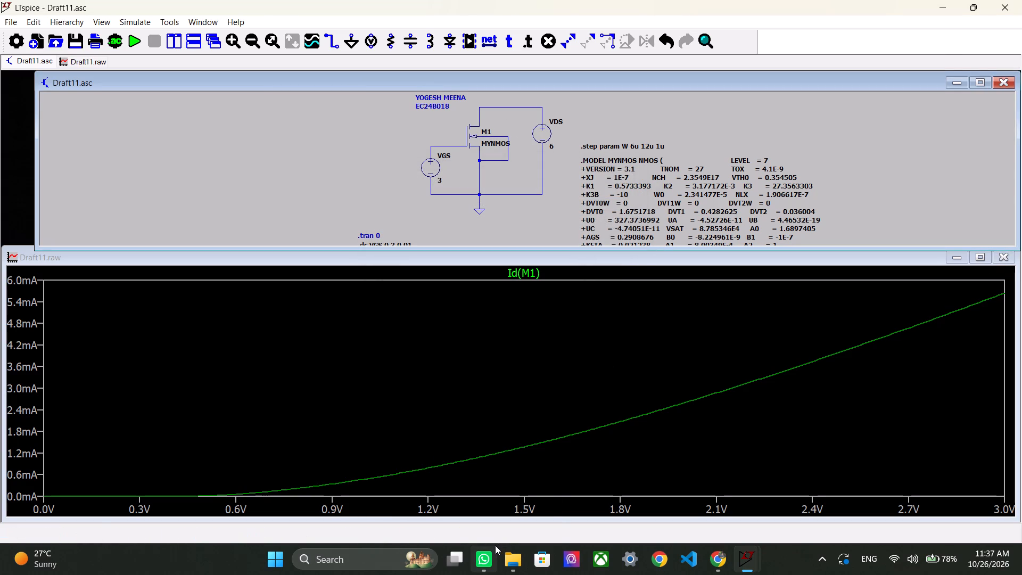
{"action": "left_click", "coordinate": [510, 552]}
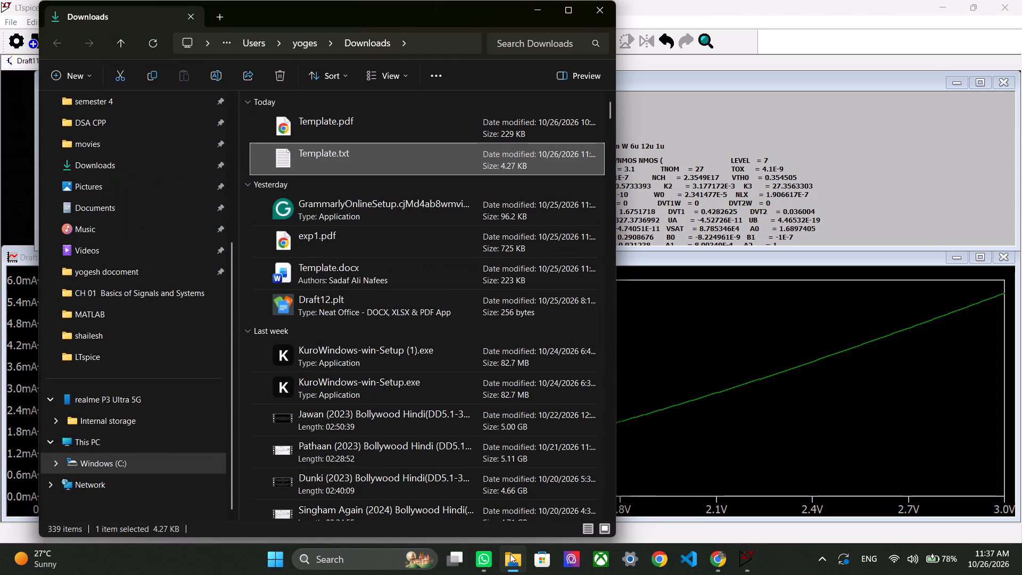
{"action": "left_click", "coordinate": [510, 554]}
Return to the PMOS report in Chrome and review the Fig. 5 caption and the observation table's rows across the page break.
{"action": "left_click", "coordinate": [713, 553]}
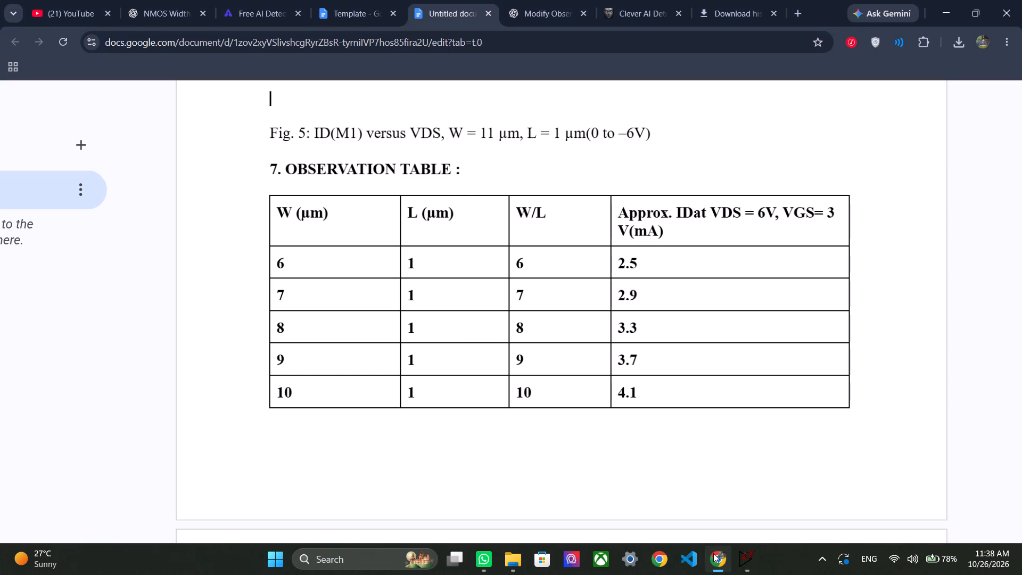
{"action": "scroll", "coordinate": [512, 273], "scroll_direction": "up", "scroll_amount": 1}
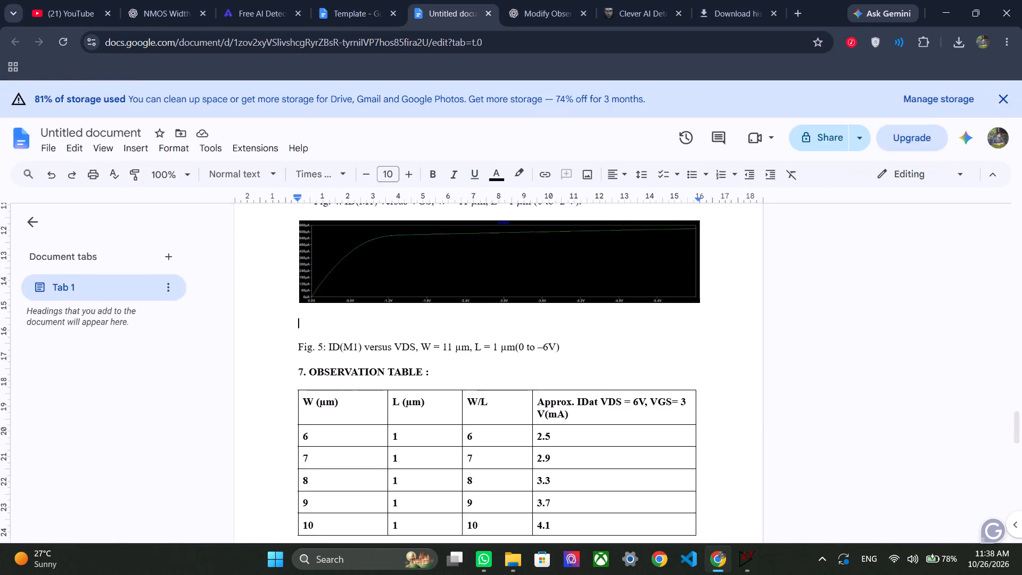
{"action": "left_click_drag", "start_coordinate": [573, 334], "coordinate": [575, 308]}
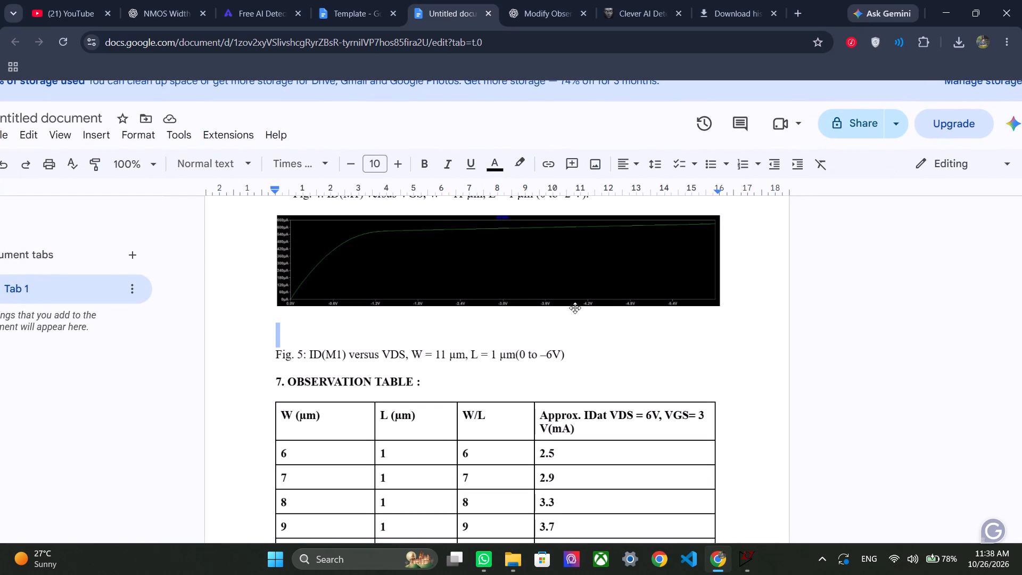
{"action": "left_click_drag", "start_coordinate": [575, 308], "coordinate": [576, 317]}
{"action": "left_click", "coordinate": [609, 354]}
{"action": "scroll", "coordinate": [609, 354], "scroll_direction": "right", "scroll_amount": 1}
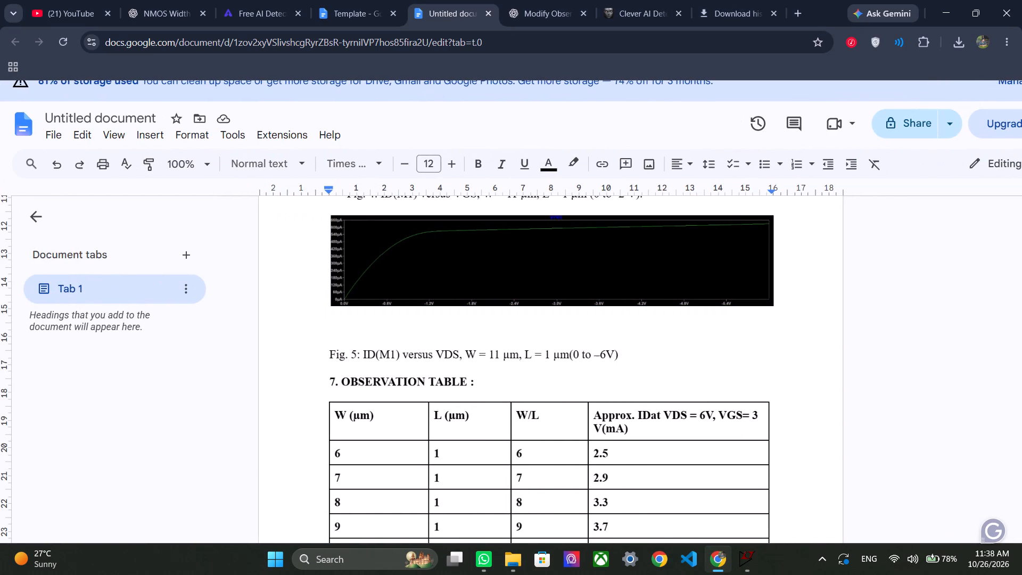
{"action": "scroll", "coordinate": [609, 354], "scroll_direction": "right", "scroll_amount": 1}
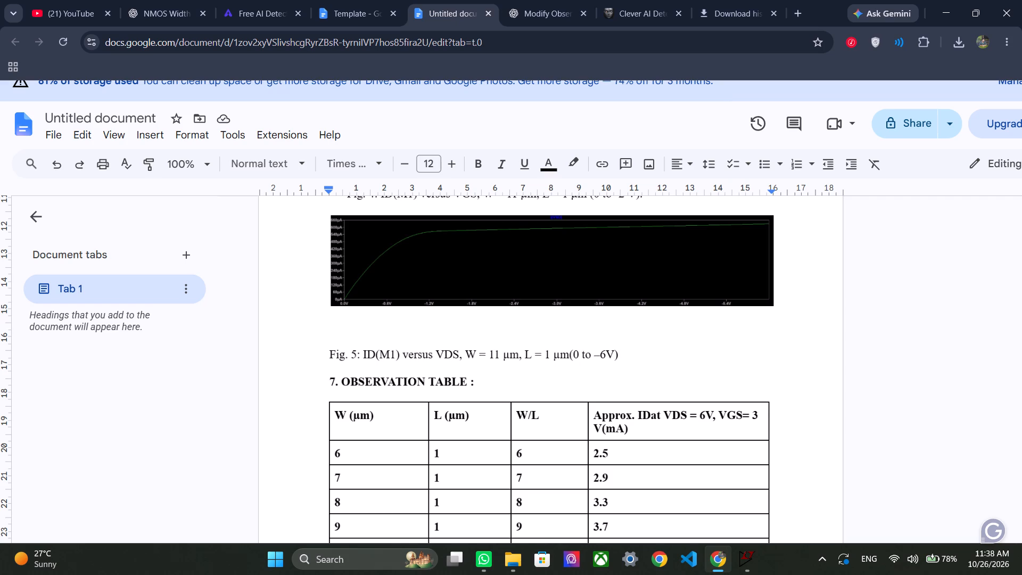
{"action": "left_click", "coordinate": [609, 354]}
{"action": "scroll", "coordinate": [609, 354], "scroll_direction": "down", "scroll_amount": 1}
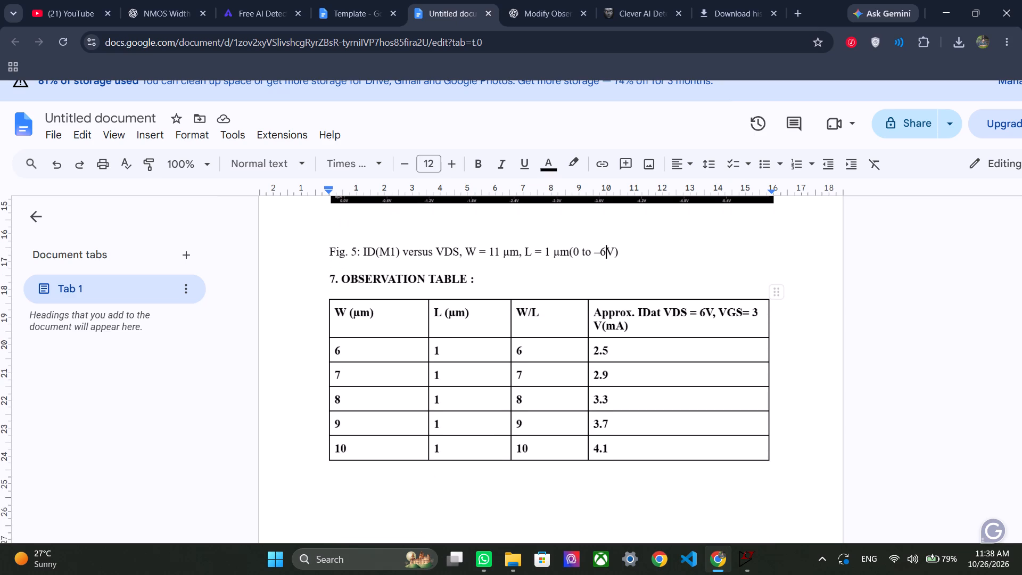
{"action": "scroll", "coordinate": [609, 354], "scroll_direction": "down", "scroll_amount": 1}
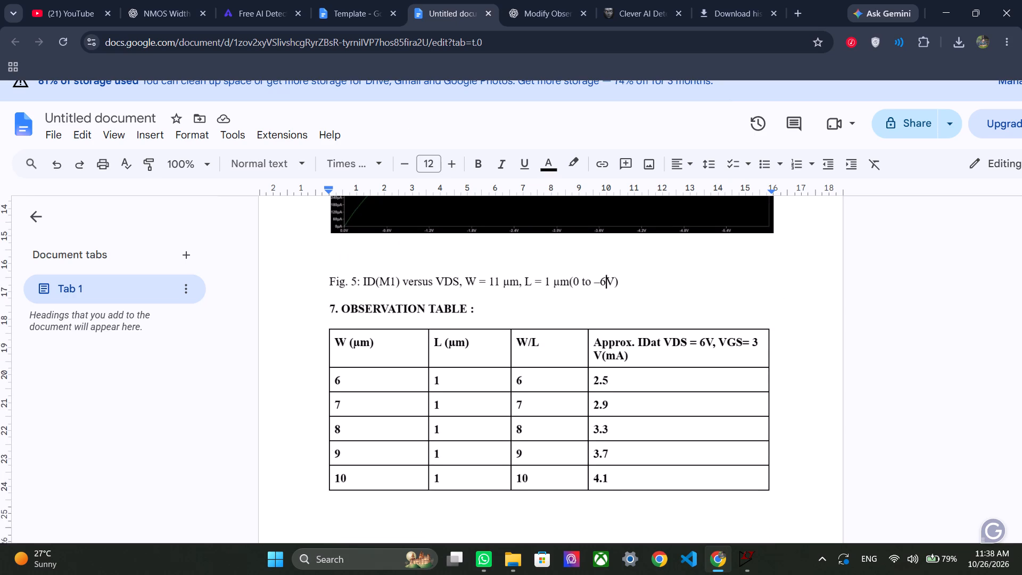
{"action": "scroll", "coordinate": [492, 257], "scroll_direction": "down", "scroll_amount": 4}
{"action": "scroll", "coordinate": [492, 257], "scroll_direction": "up", "scroll_amount": 1}
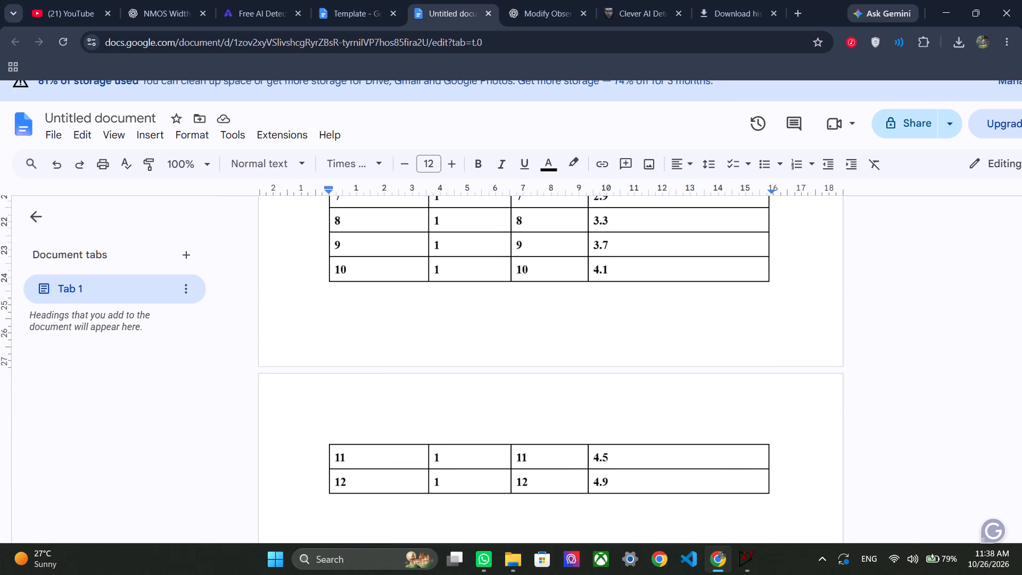
{"action": "scroll", "coordinate": [492, 257], "scroll_direction": "up", "scroll_amount": 1}
{"action": "left_click", "coordinate": [345, 438]}
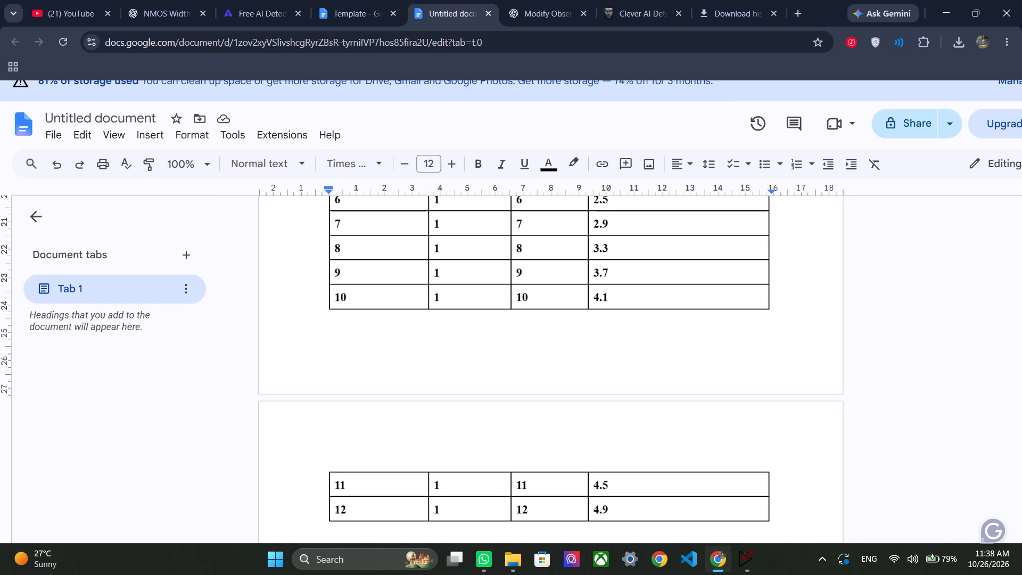
{"action": "left_click", "coordinate": [310, 482]}
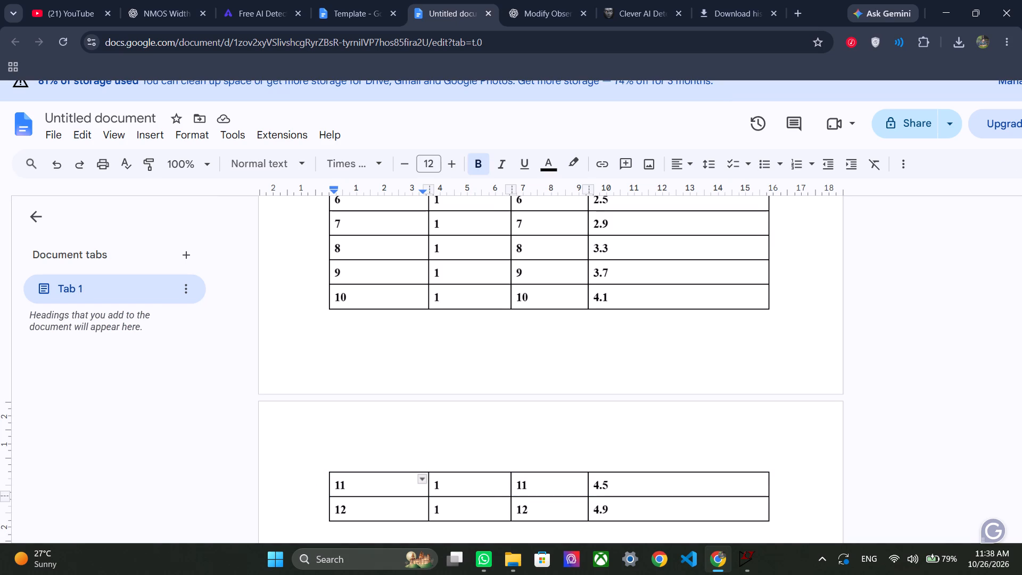
{"action": "left_click", "coordinate": [334, 436]}
Delete the blank line between the Fig. 5 plot and its caption.
{"action": "scroll", "coordinate": [397, 386], "scroll_direction": "up", "scroll_amount": 3}
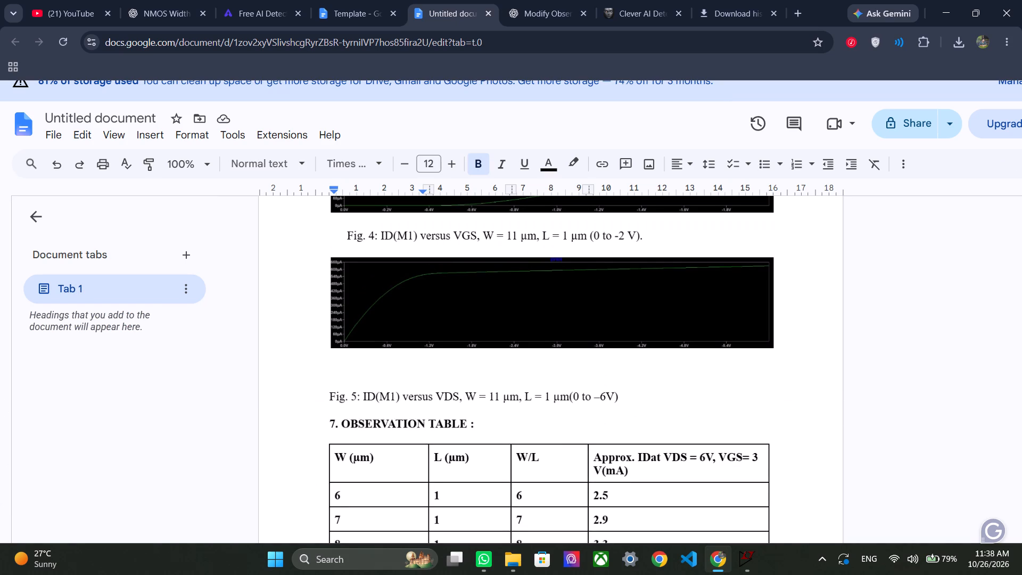
{"action": "left_click", "coordinate": [358, 376]}
{"action": "key", "text": "BackSpace"}
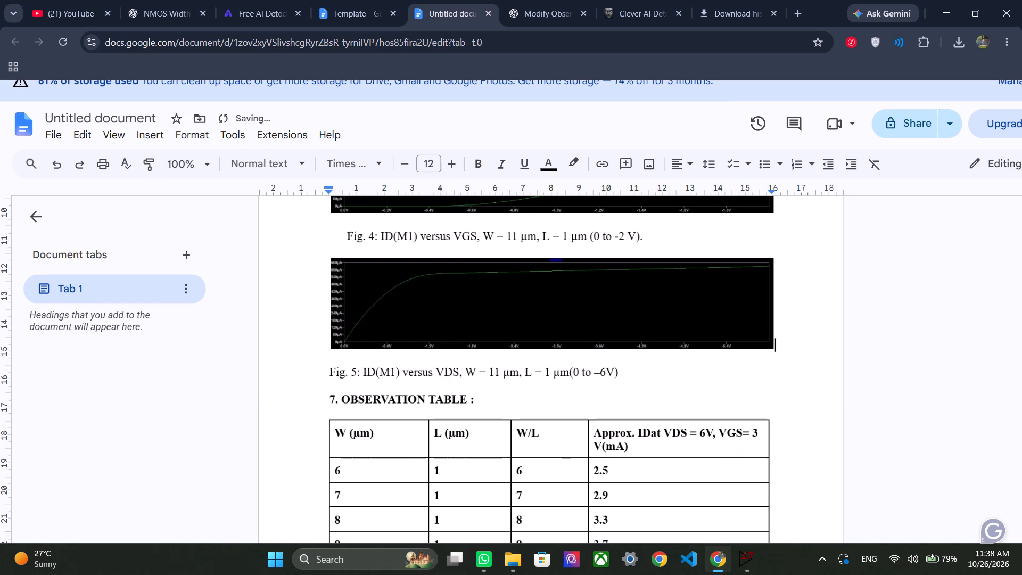
Delete leading spaces before the Fig. 4 caption together with the VGS plot directly above it.
{"action": "scroll", "coordinate": [348, 356], "scroll_direction": "up", "scroll_amount": 1}
{"action": "left_click", "coordinate": [339, 335]}
{"action": "key", "text": "BackSpace"}
{"action": "key", "text": "BackSpace"}
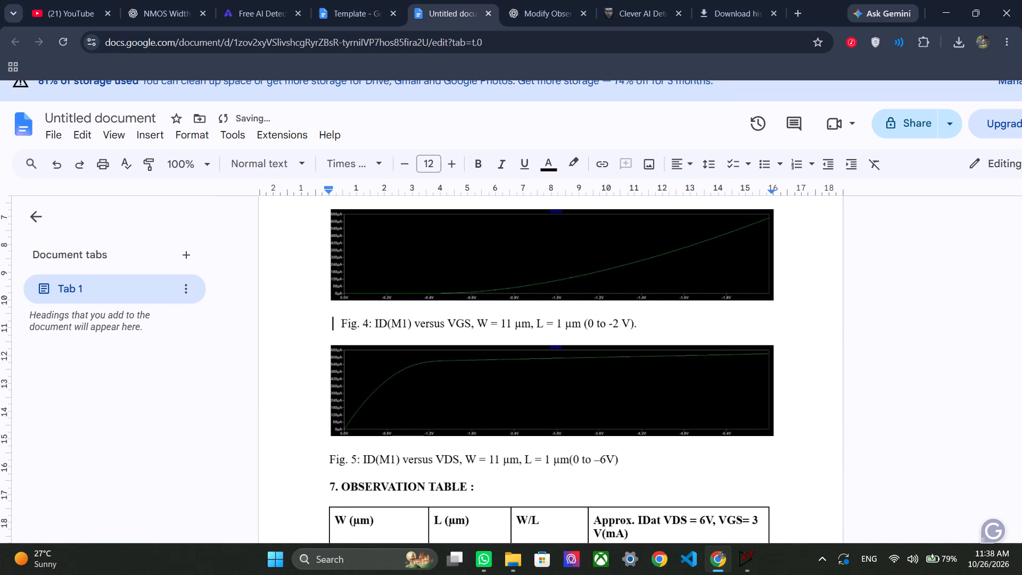
{"action": "key", "text": "BackSpace"}
{"action": "key", "text": "BackSpace"}
{"action": "key", "text": "BackSpace"}
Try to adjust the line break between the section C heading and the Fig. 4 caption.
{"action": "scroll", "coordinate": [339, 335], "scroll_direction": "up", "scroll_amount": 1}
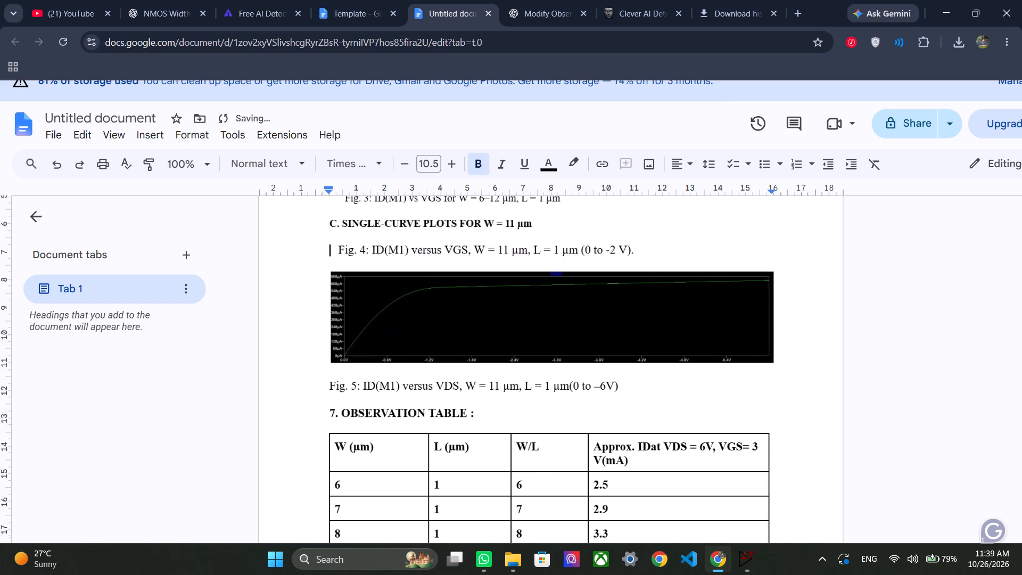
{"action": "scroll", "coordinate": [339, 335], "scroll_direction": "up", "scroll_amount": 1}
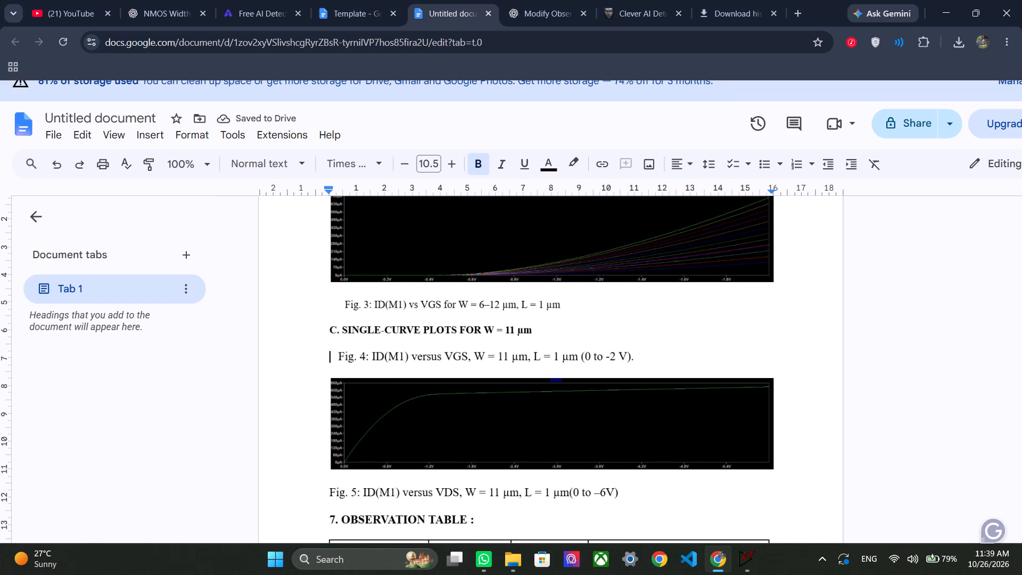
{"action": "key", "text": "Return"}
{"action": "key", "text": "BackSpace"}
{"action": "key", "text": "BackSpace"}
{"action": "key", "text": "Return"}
Delete leading spaces before the Fig. 3 caption together with the ID(M1) vs VGS plot directly above it.
{"action": "left_click", "coordinate": [340, 306]}
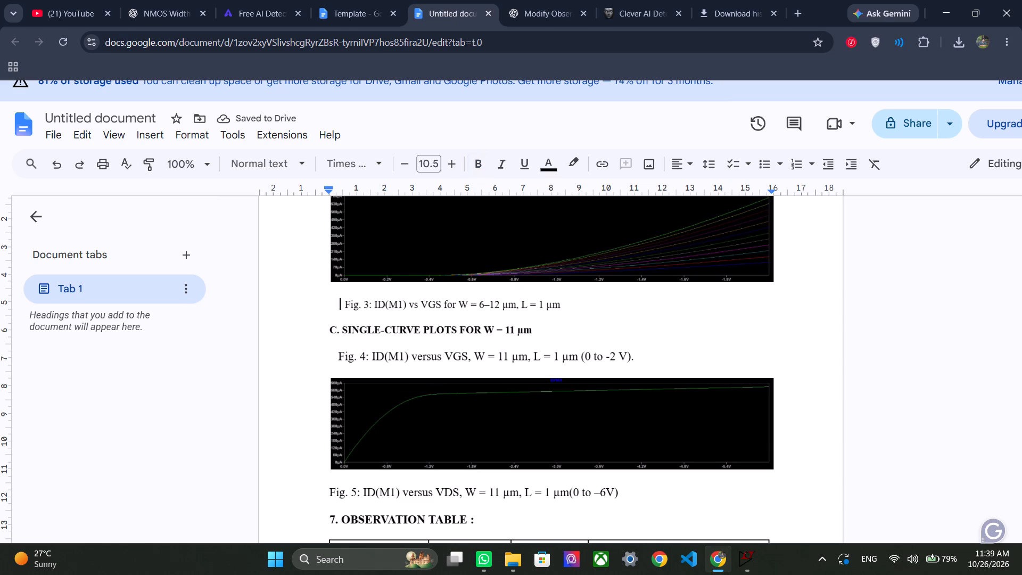
{"action": "key", "text": "BackSpace"}
{"action": "key", "text": "BackSpace"}
{"action": "key", "text": "BackSpace"}
{"action": "key", "text": "BackSpace"}
{"action": "key", "text": "BackSpace"}
{"action": "key", "text": "BackSpace"}
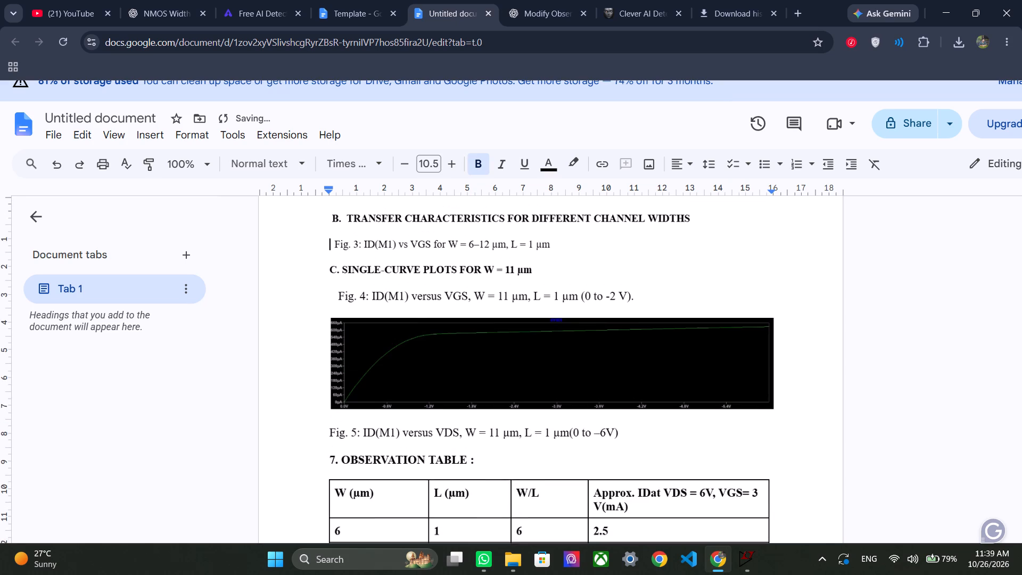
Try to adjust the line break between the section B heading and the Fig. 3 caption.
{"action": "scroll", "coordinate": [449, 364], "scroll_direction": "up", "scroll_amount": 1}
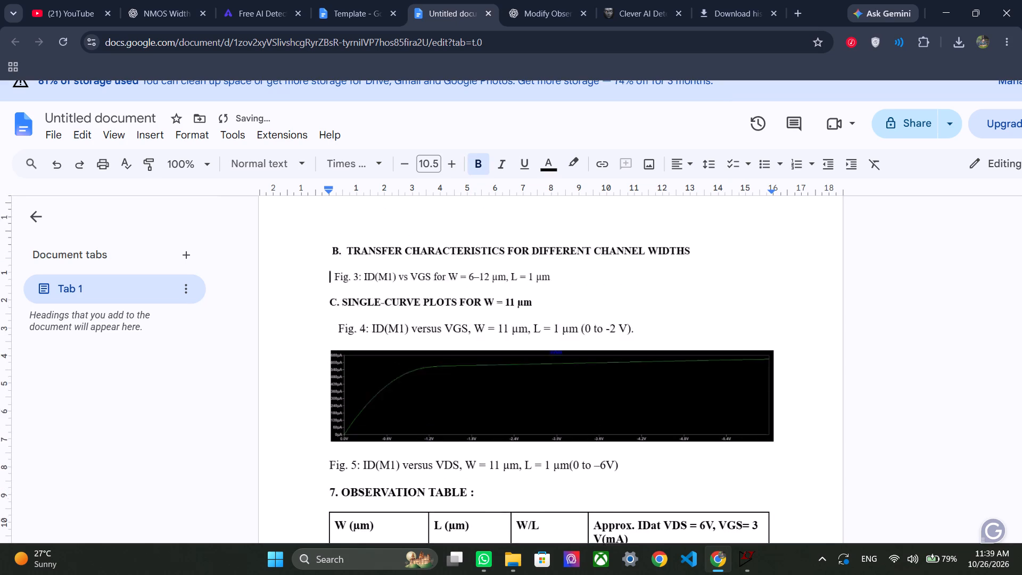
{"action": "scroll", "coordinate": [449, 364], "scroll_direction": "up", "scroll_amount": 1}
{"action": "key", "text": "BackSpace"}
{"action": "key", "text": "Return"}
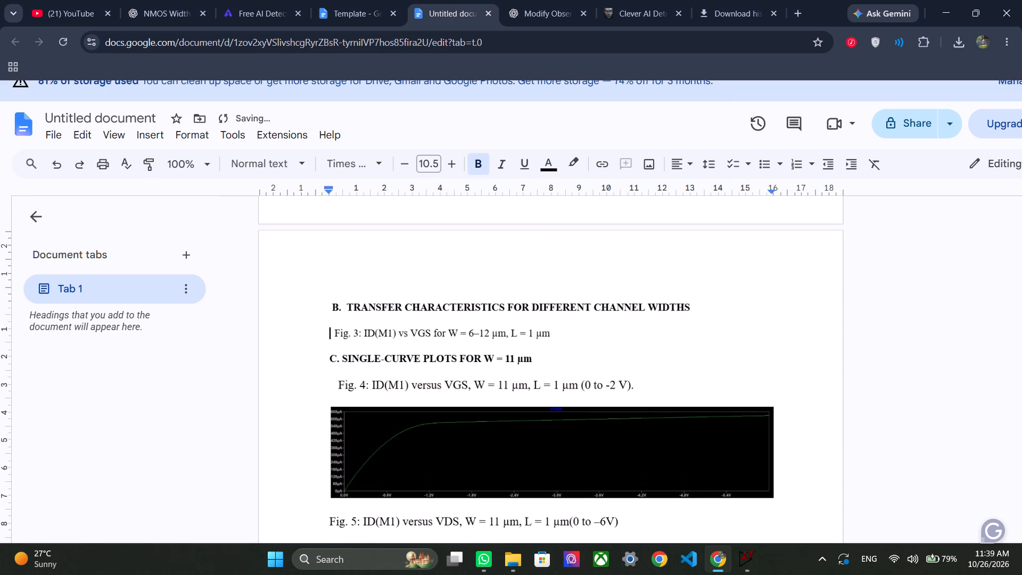
Insert a blank line between the section B transfer characteristics heading and the Fig. 3 caption.
{"action": "scroll", "coordinate": [465, 356], "scroll_direction": "down", "scroll_amount": 4}
{"action": "scroll", "coordinate": [465, 356], "scroll_direction": "up", "scroll_amount": 1}
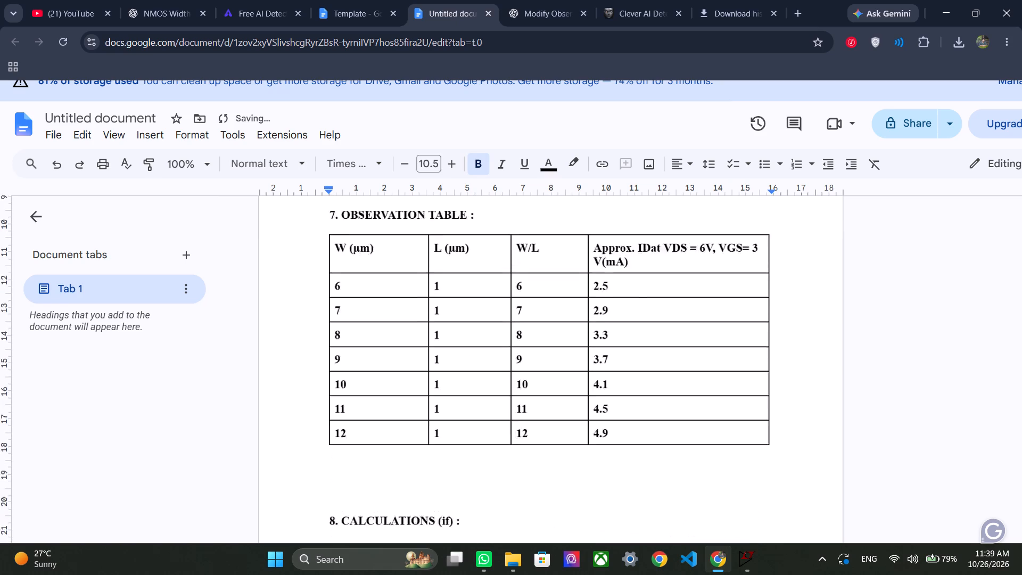
{"action": "scroll", "coordinate": [465, 356], "scroll_direction": "up", "scroll_amount": 2}
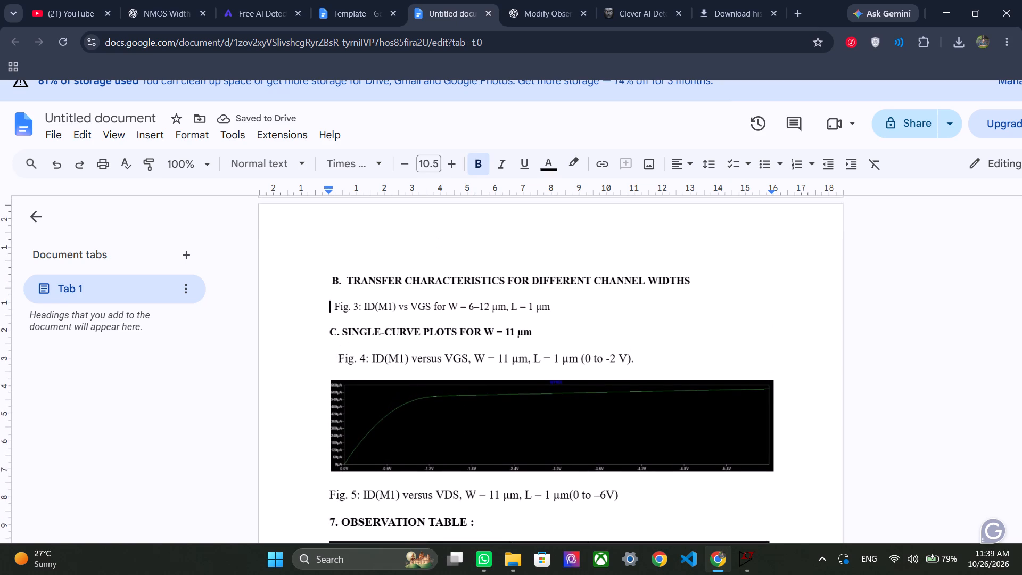
{"action": "scroll", "coordinate": [465, 356], "scroll_direction": "up", "scroll_amount": 2}
{"action": "left_click", "coordinate": [699, 274]}
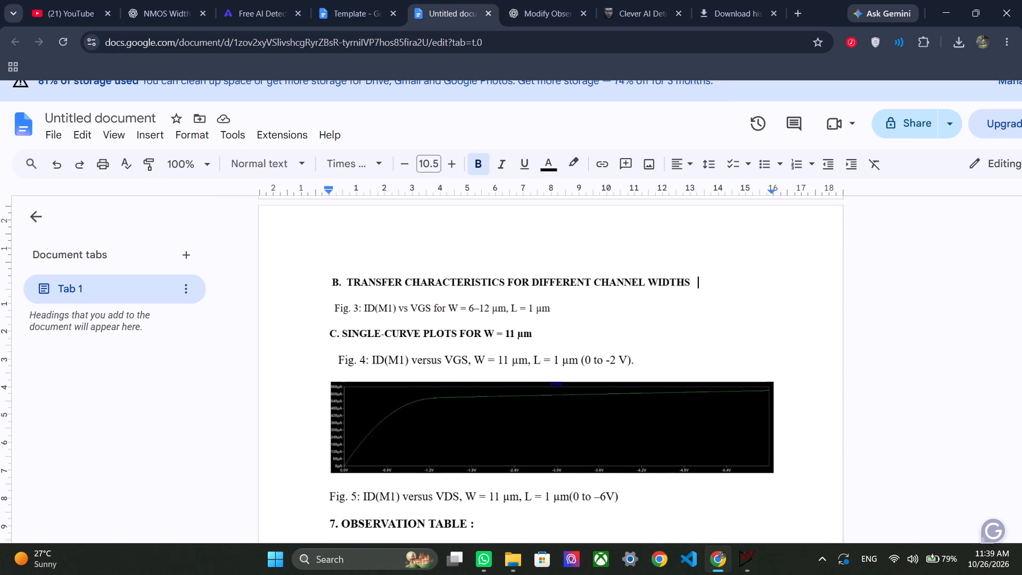
{"action": "key", "text": "space"}
{"action": "key", "text": "Return"}
{"action": "scroll", "coordinate": [699, 274], "scroll_direction": "up", "scroll_amount": 3}
{"action": "scroll", "coordinate": [699, 274], "scroll_direction": "down", "scroll_amount": 1}
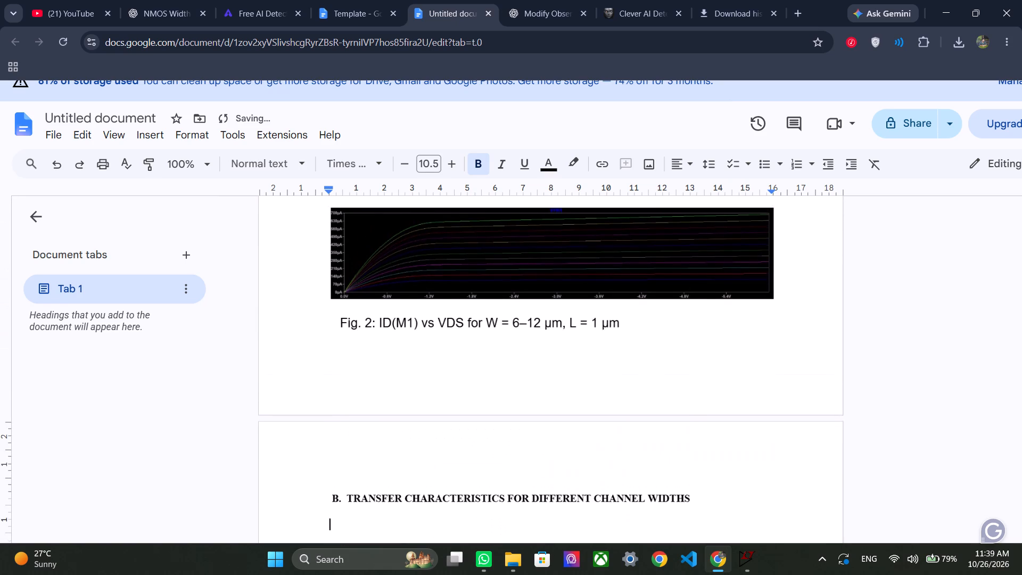
{"action": "scroll", "coordinate": [699, 274], "scroll_direction": "down", "scroll_amount": 2}
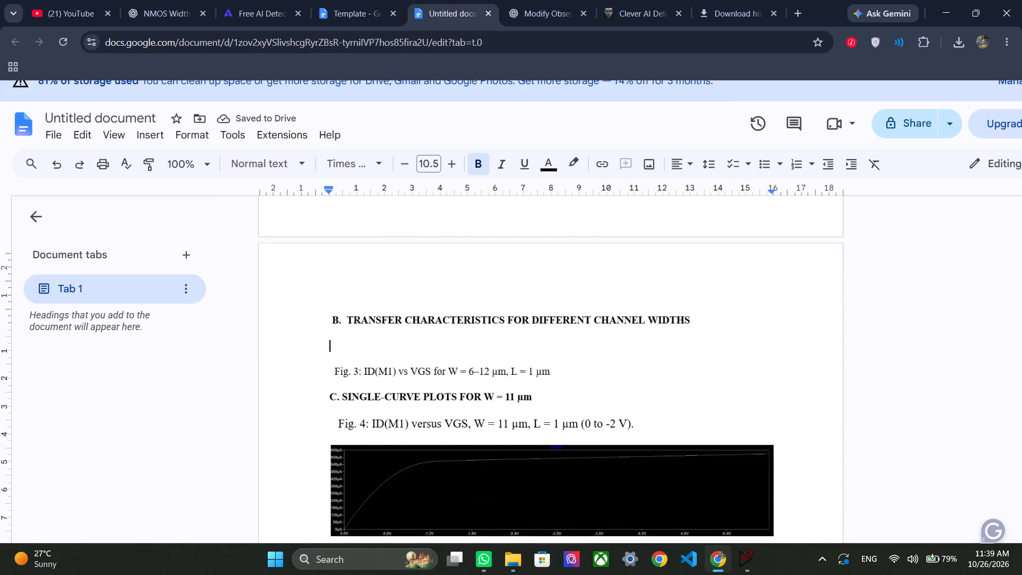
{"action": "scroll", "coordinate": [699, 274], "scroll_direction": "down", "scroll_amount": 1}
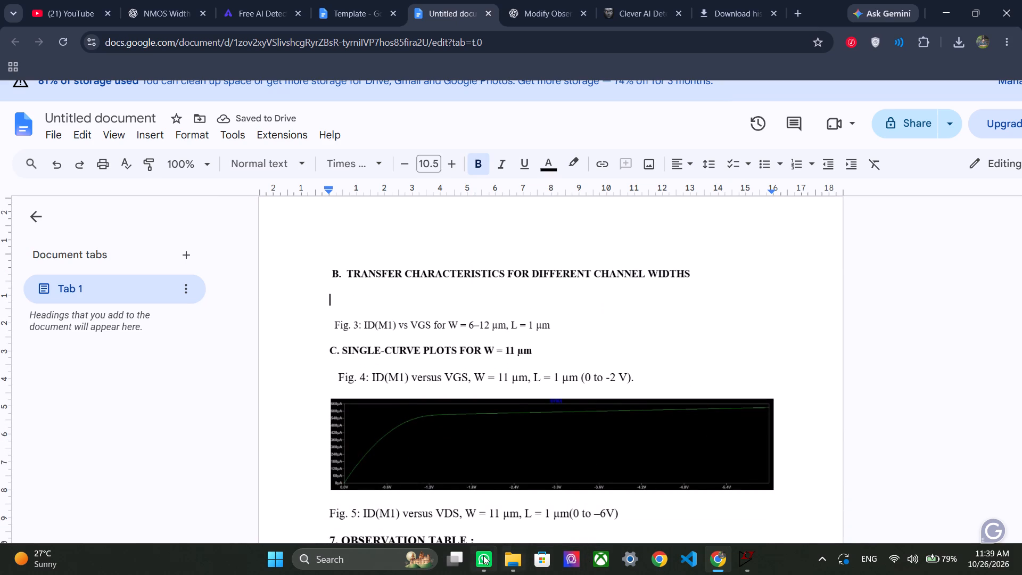
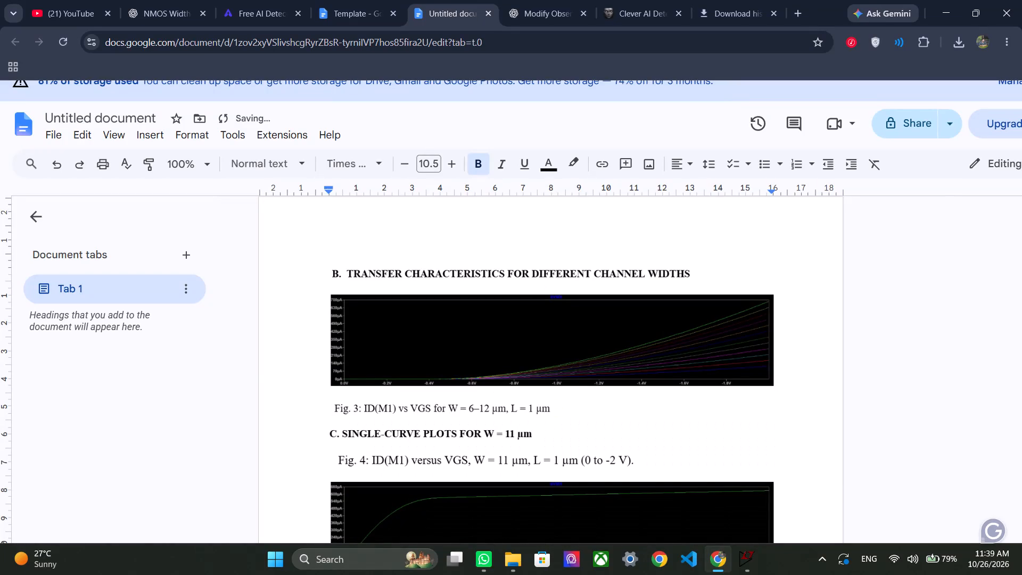
Delete the extra blank line between the observation table and the section 8 Calculations heading.
{"action": "left_click", "coordinate": [589, 411]}
{"action": "scroll", "coordinate": [589, 411], "scroll_direction": "down", "scroll_amount": 2}
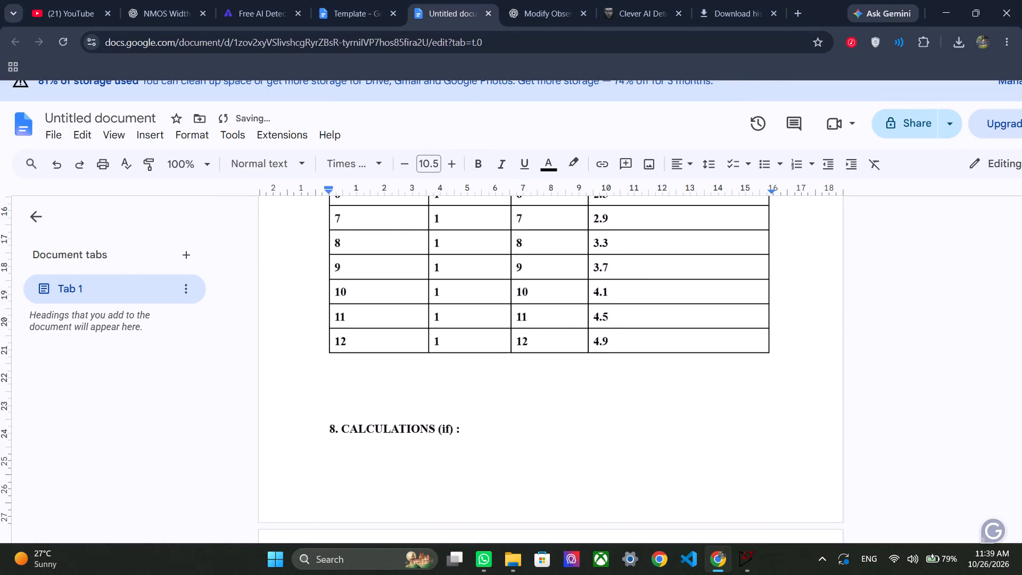
{"action": "scroll", "coordinate": [589, 411], "scroll_direction": "down", "scroll_amount": 2}
{"action": "left_click", "coordinate": [400, 474]}
{"action": "key", "text": "BackSpace"}
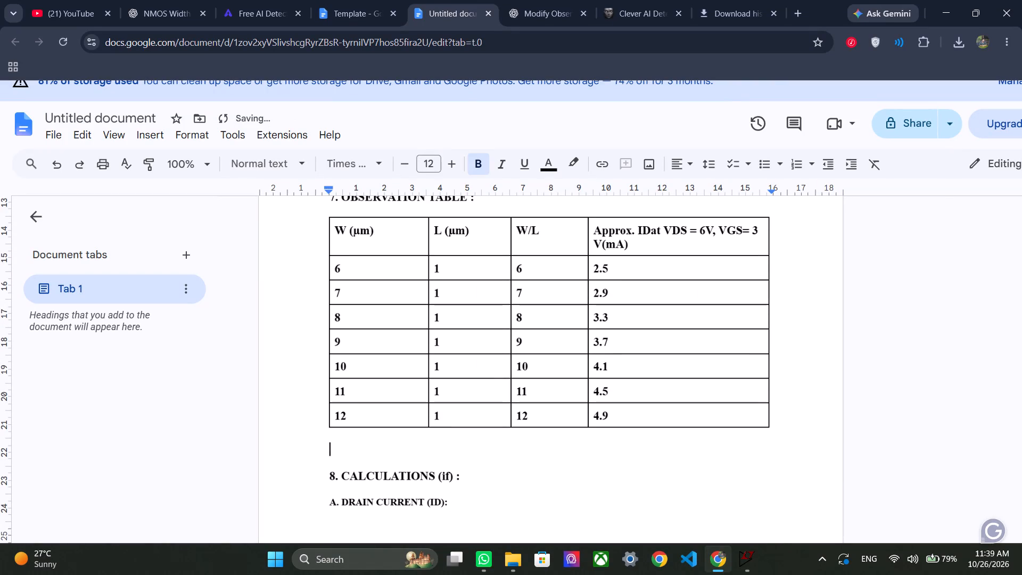
{"action": "key", "text": "BackSpace"}
{"action": "key", "text": "BackSpace"}
{"action": "key", "text": "BackSpace"}
{"action": "key", "text": "BackSpace"}
{"action": "key", "text": "BackSpace"}
{"action": "key", "text": "BackSpace"}
{"action": "key", "text": "BackSpace"}
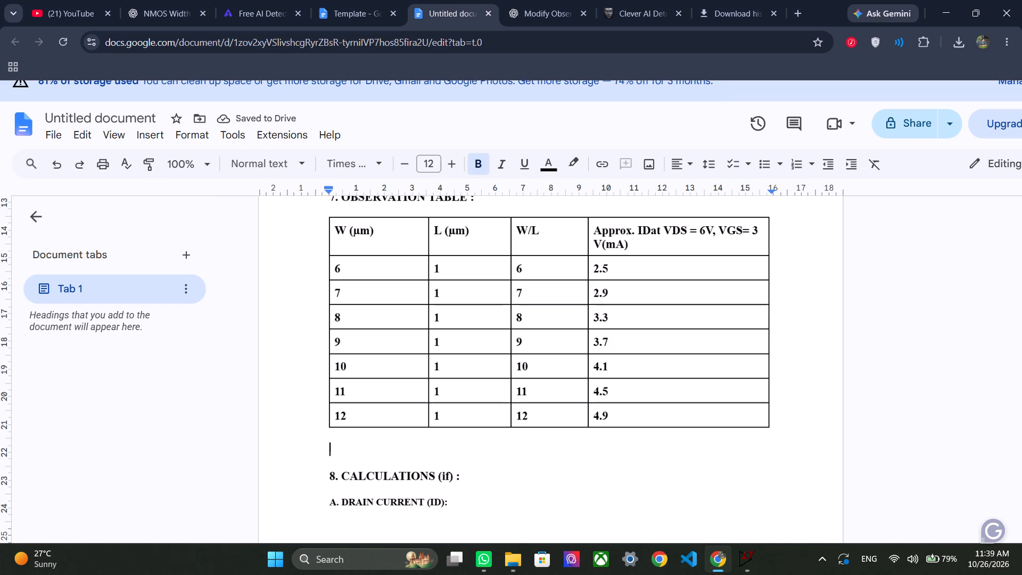
Remove "(if)" from the section 8 heading so it reads "8. CALCULATIONS :".
{"action": "scroll", "coordinate": [400, 474], "scroll_direction": "down", "scroll_amount": 4}
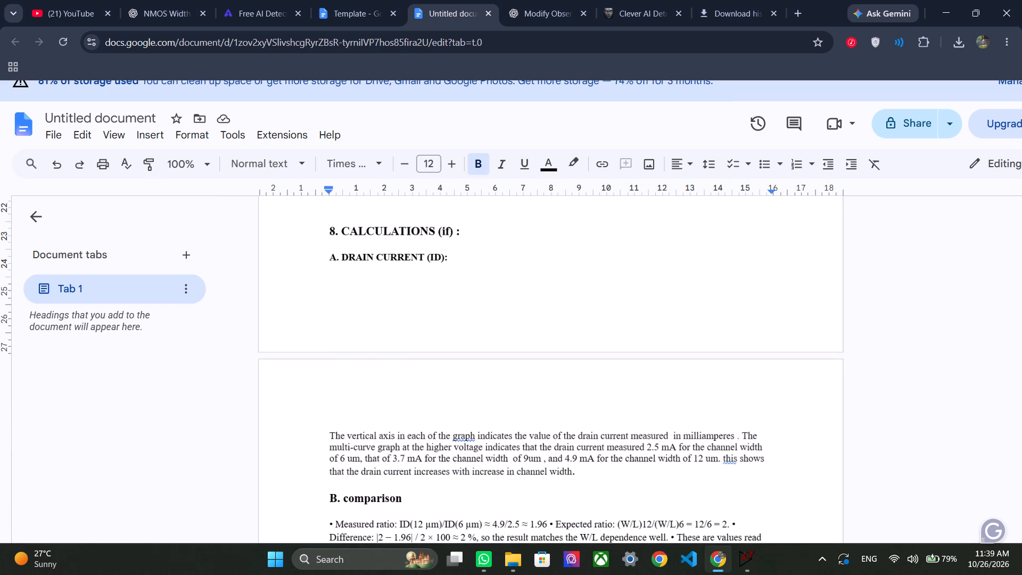
{"action": "left_click", "coordinate": [452, 233]}
{"action": "key", "text": "BackSpace"}
{"action": "key", "text": "BackSpace"}
{"action": "key", "text": "BackSpace"}
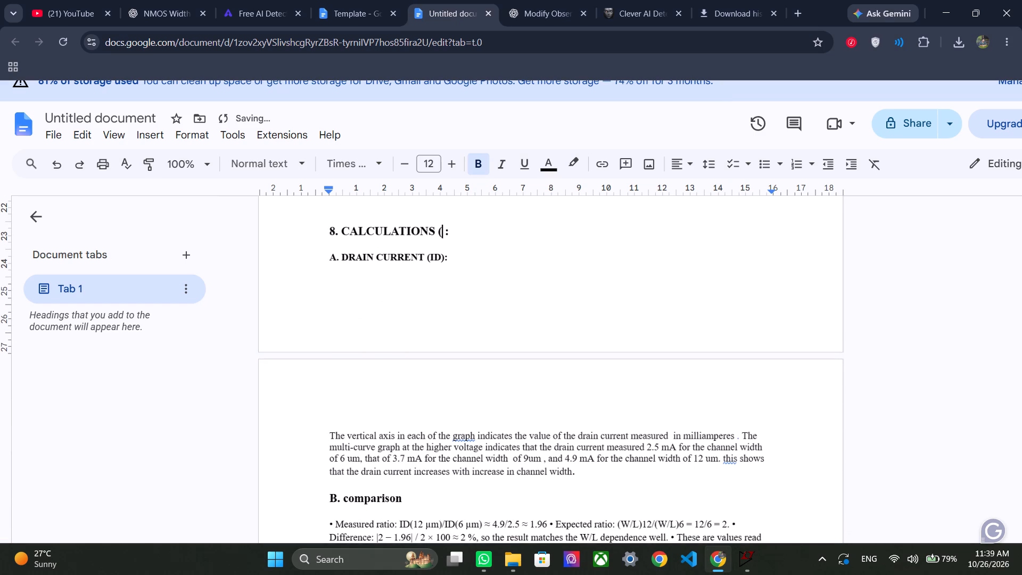
{"action": "key", "text": "BackSpace"}
{"action": "key", "text": "BackSpace"}
{"action": "key", "text": "space"}
{"action": "left_click", "coordinate": [470, 266]}
Review the PMOS report's comparison text, title, aim, schematic, specifications, SPICE directives and Working section for leftover formatting and content issues.
{"action": "scroll", "coordinate": [525, 265], "scroll_direction": "down", "scroll_amount": 1}
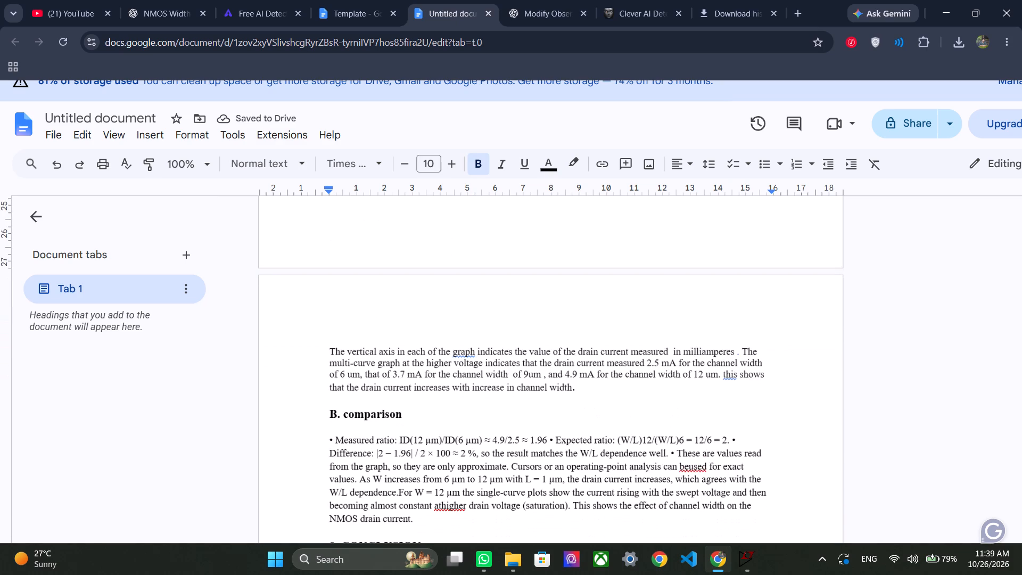
{"action": "scroll", "coordinate": [525, 265], "scroll_direction": "up", "scroll_amount": 13}
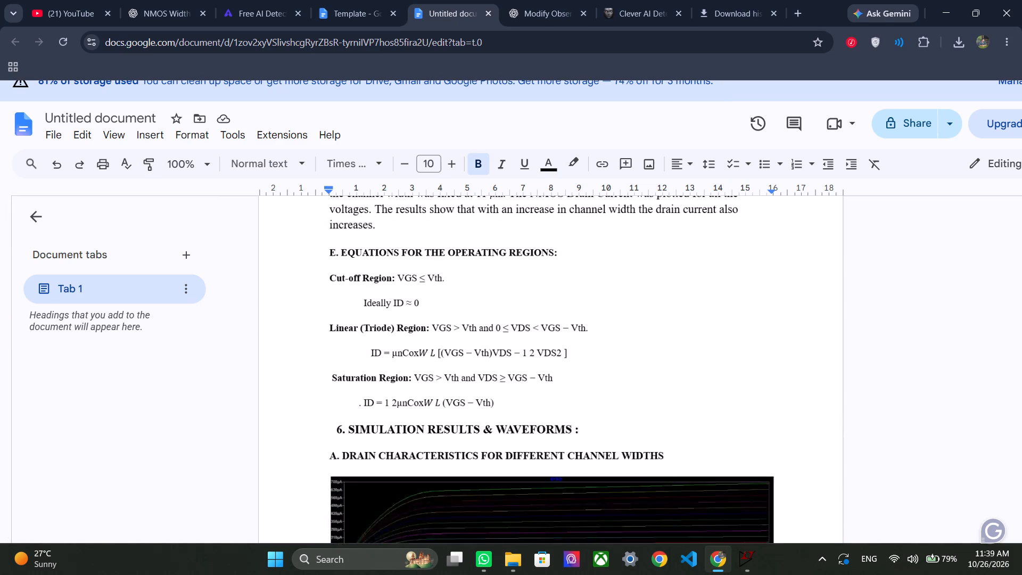
{"action": "scroll", "coordinate": [525, 265], "scroll_direction": "up", "scroll_amount": 9}
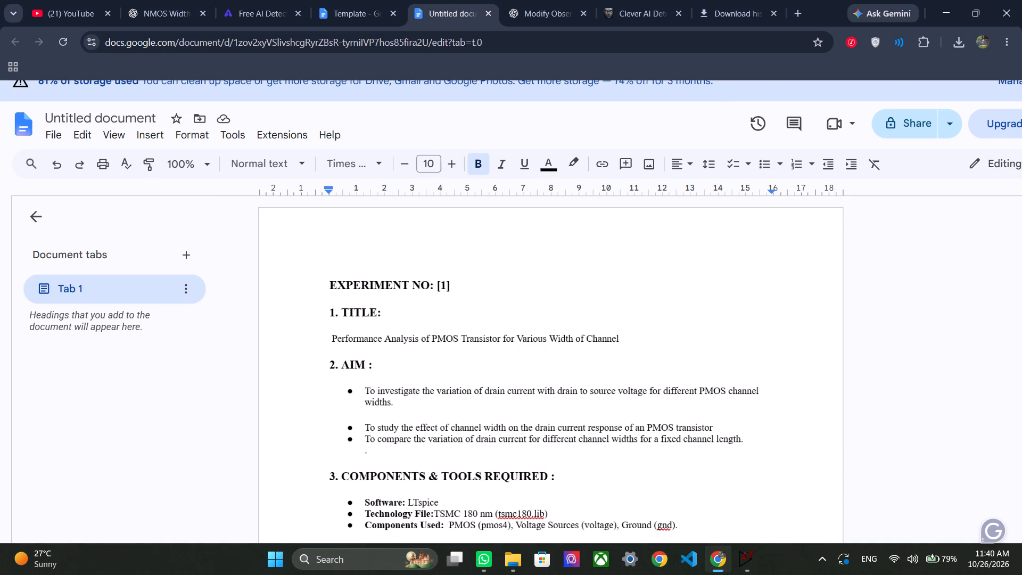
{"action": "scroll", "coordinate": [525, 265], "scroll_direction": "down", "scroll_amount": 2}
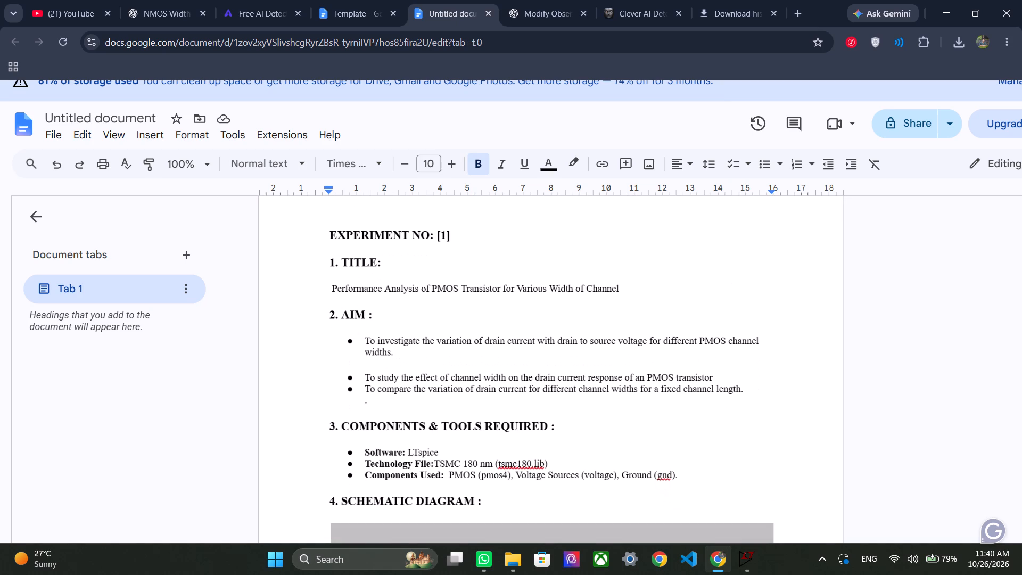
{"action": "scroll", "coordinate": [525, 265], "scroll_direction": "down", "scroll_amount": 1}
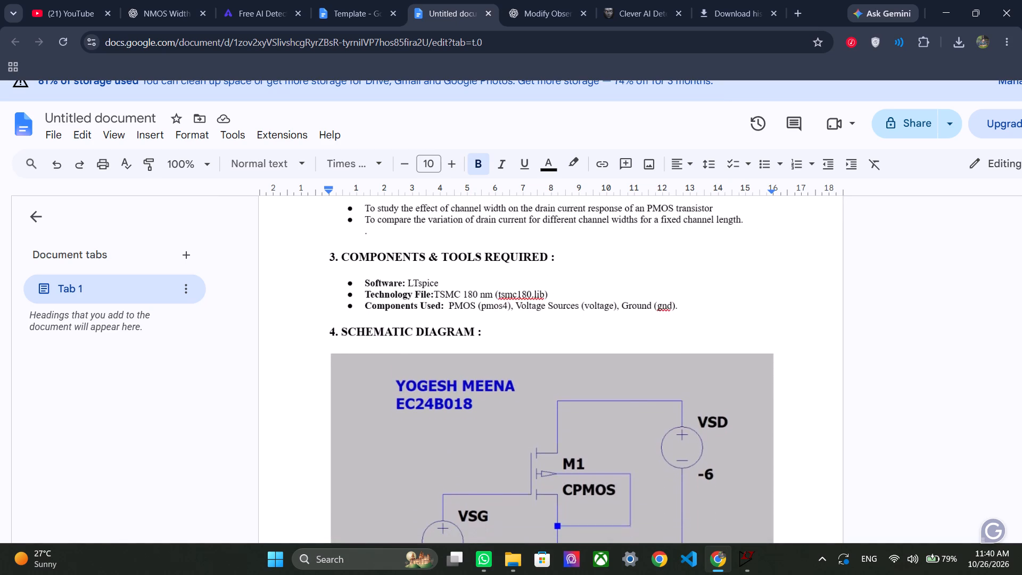
{"action": "scroll", "coordinate": [525, 265], "scroll_direction": "down", "scroll_amount": 5}
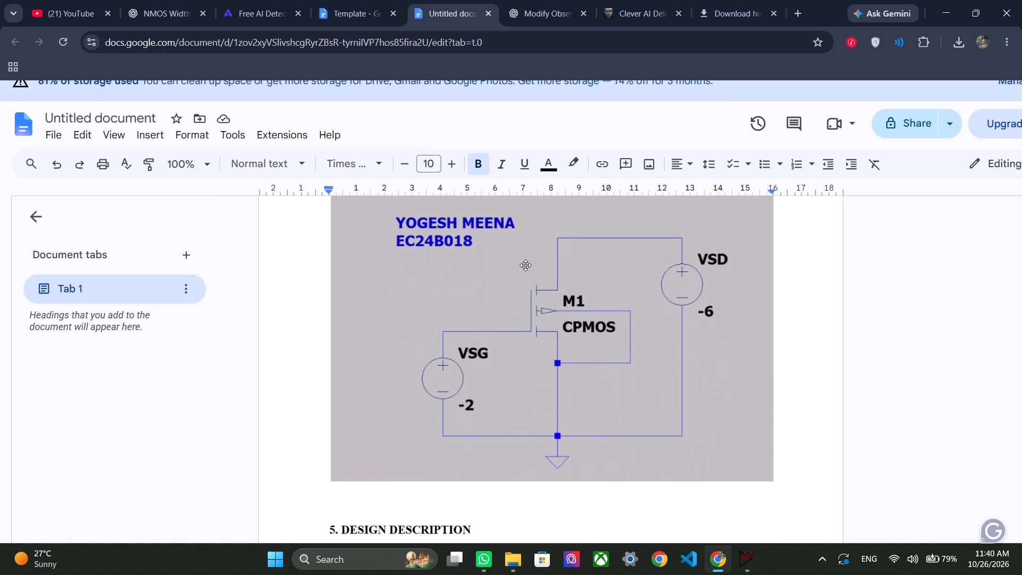
{"action": "scroll", "coordinate": [525, 265], "scroll_direction": "down", "scroll_amount": 4}
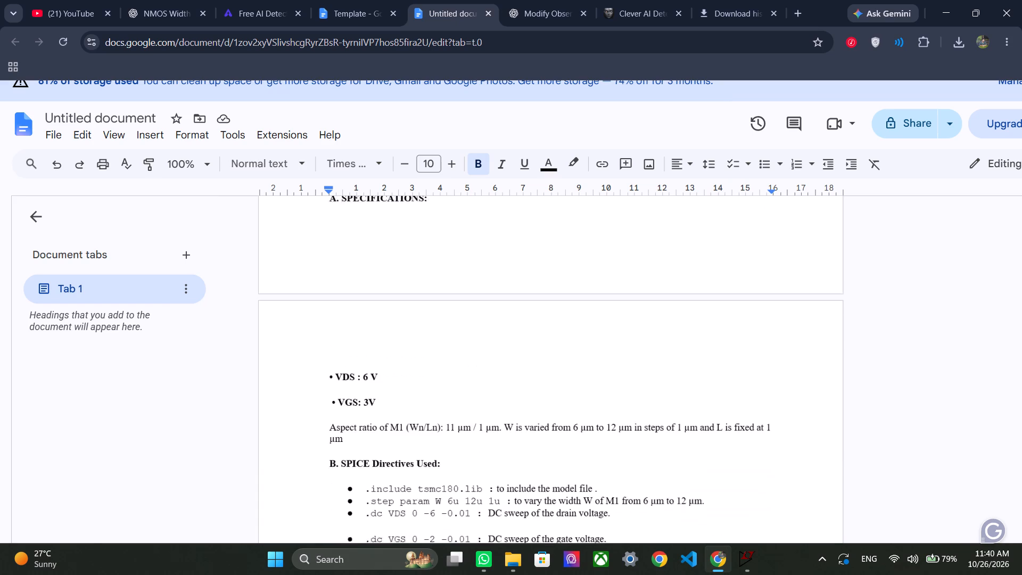
{"action": "scroll", "coordinate": [525, 265], "scroll_direction": "down", "scroll_amount": 4}
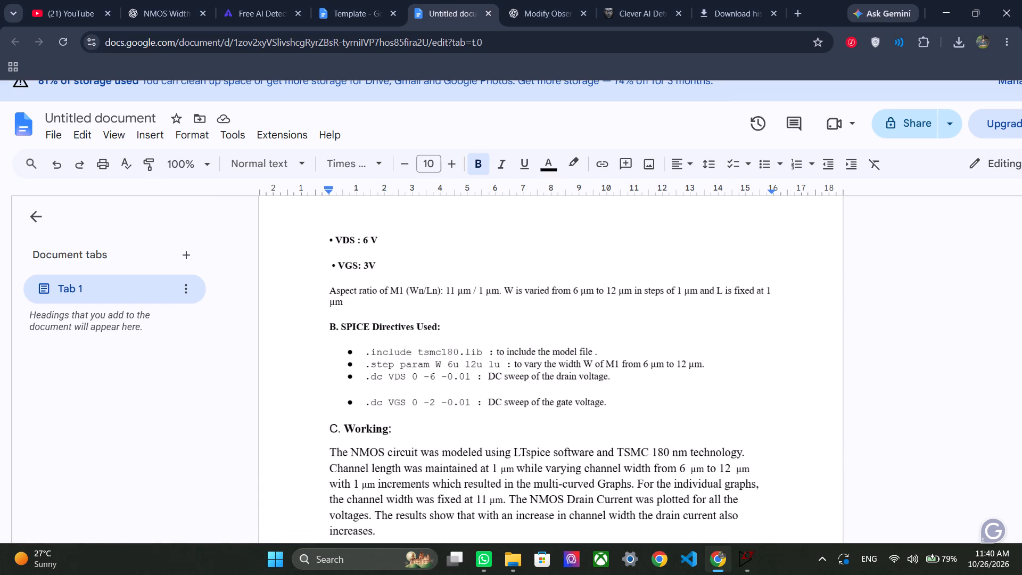
{"action": "scroll", "coordinate": [525, 265], "scroll_direction": "down", "scroll_amount": 3}
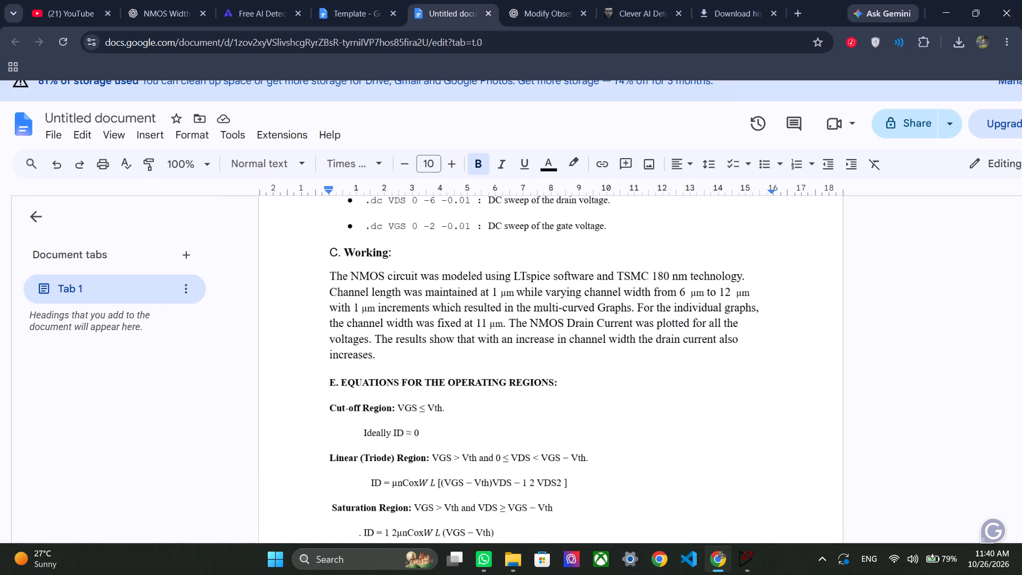
Format the Working paragraph of the PMOS report in Times New Roman at size 10.
{"action": "left_click_drag", "start_coordinate": [394, 355], "coordinate": [325, 277]}
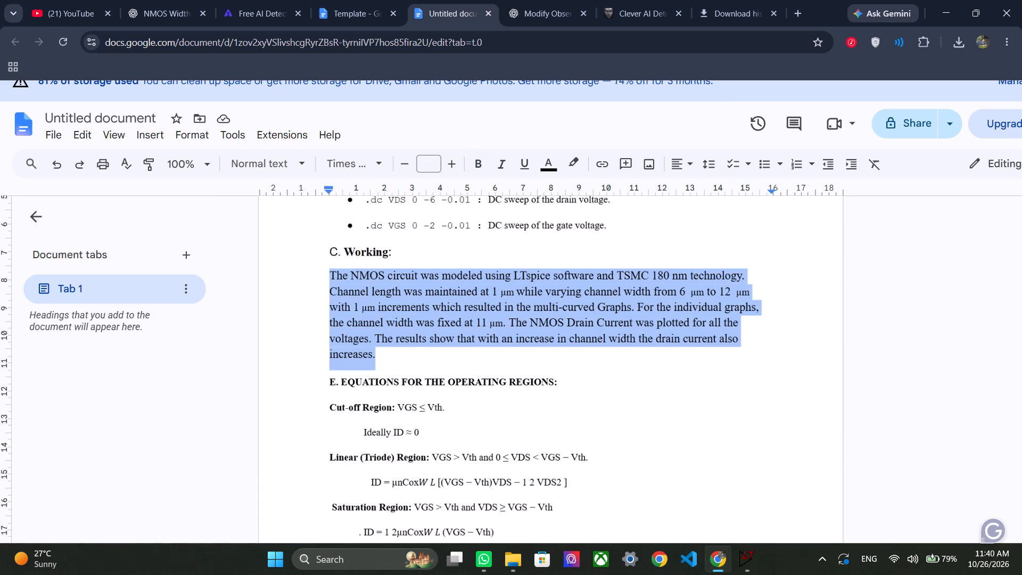
{"action": "left_click", "coordinate": [349, 158]}
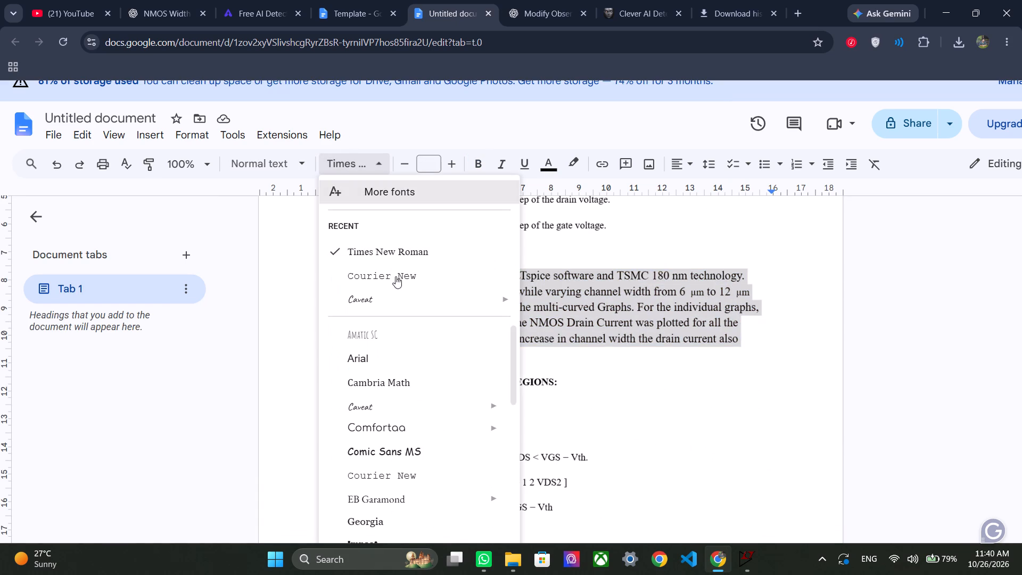
{"action": "left_click", "coordinate": [387, 254]}
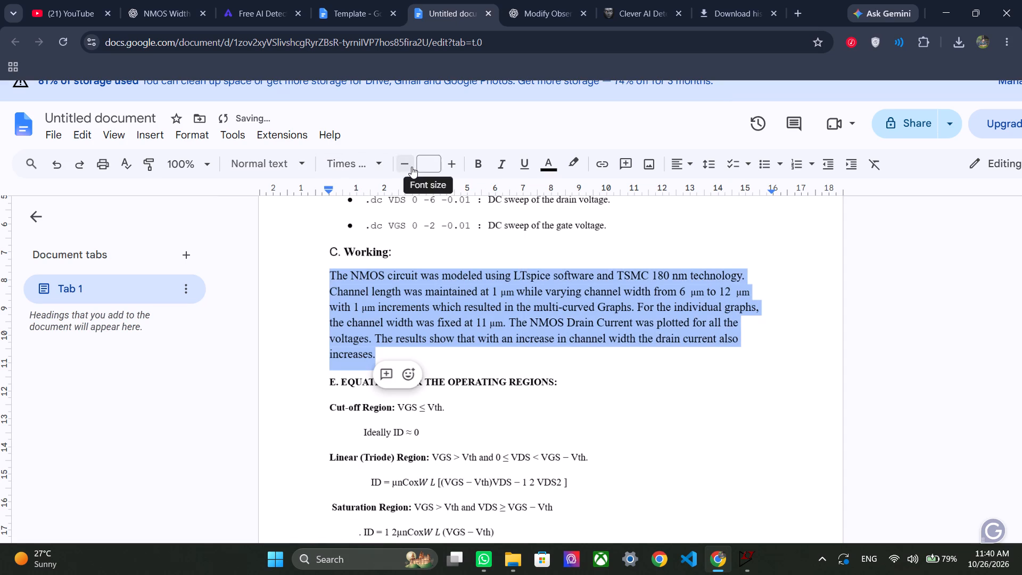
{"action": "left_click", "coordinate": [424, 167]}
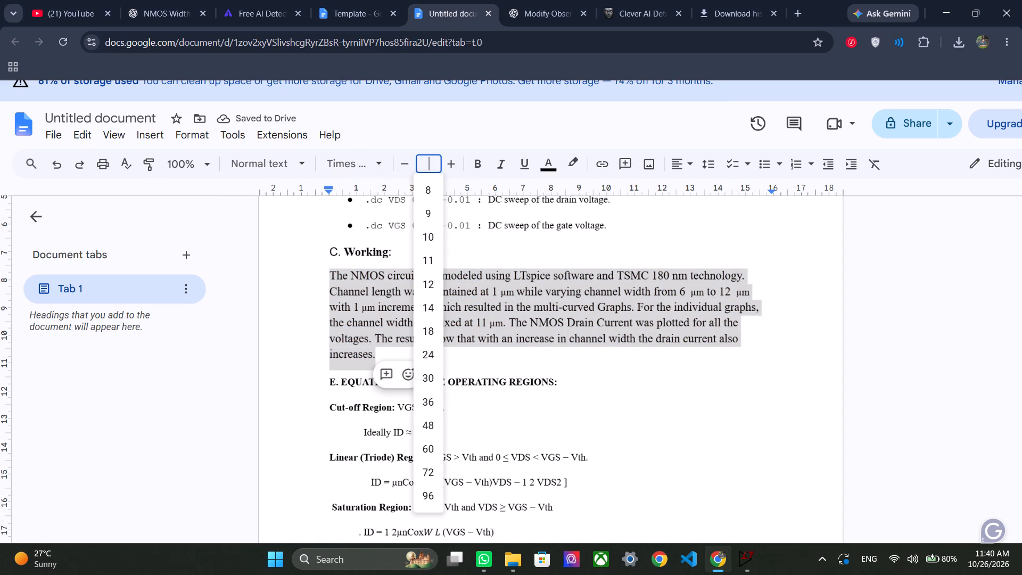
{"action": "left_click", "coordinate": [431, 242]}
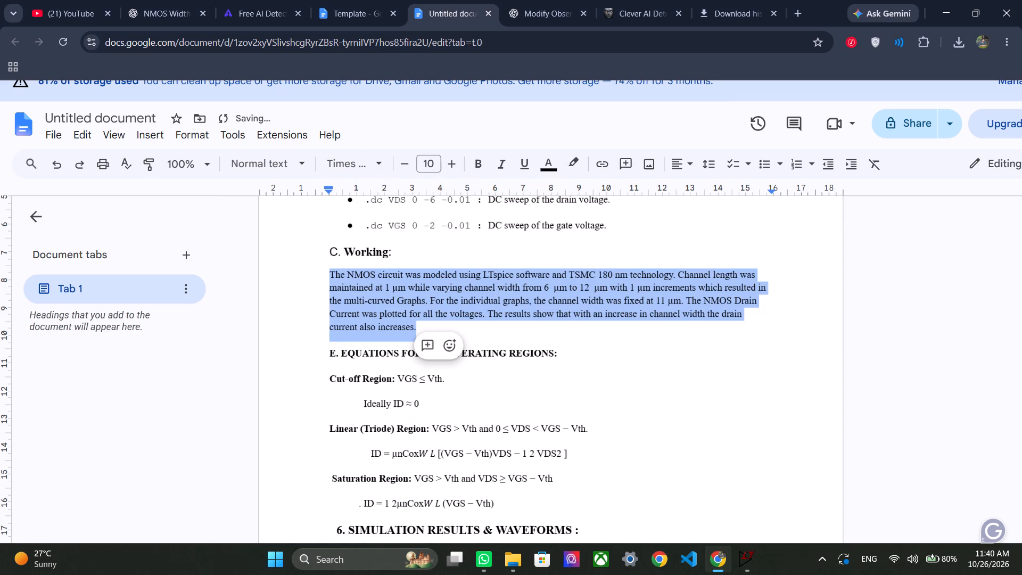
{"action": "left_click", "coordinate": [580, 364]}
{"action": "scroll", "coordinate": [534, 327], "scroll_direction": "down", "scroll_amount": 1}
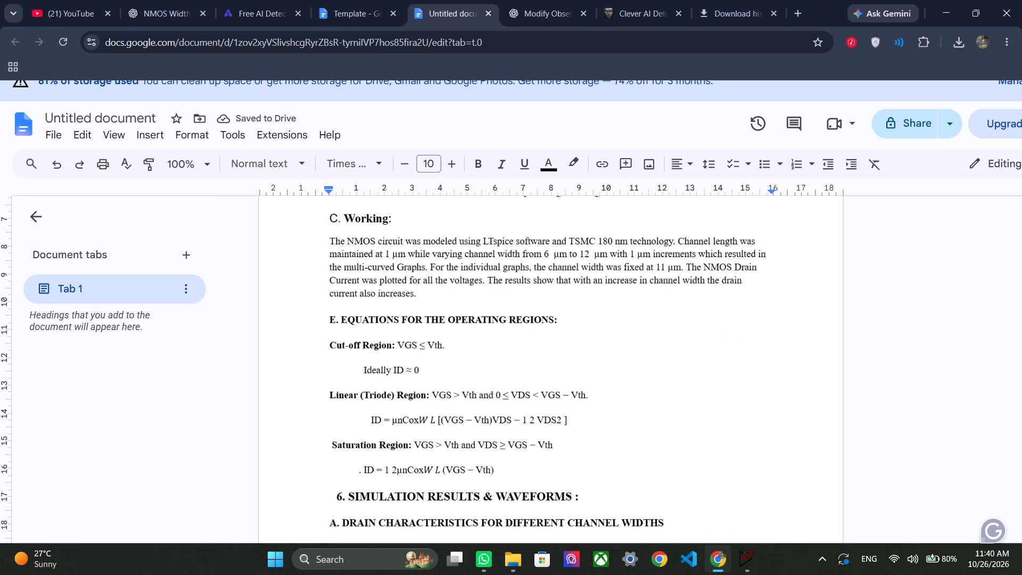
In the Template document, set the NMOS Working paragraph's font size to 10.
{"action": "left_click", "coordinate": [348, 0]}
{"action": "left_click", "coordinate": [401, 278]}
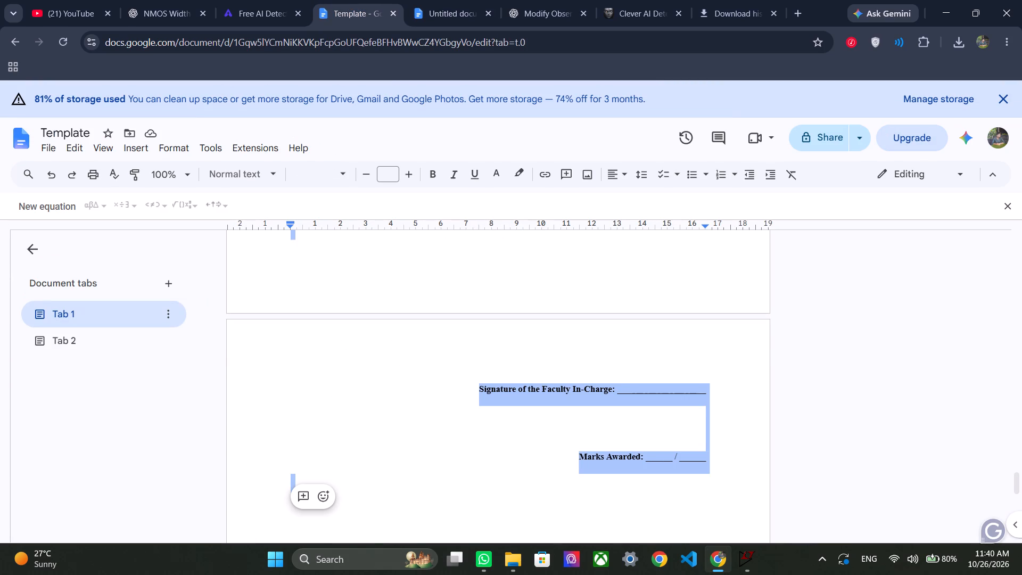
{"action": "scroll", "coordinate": [401, 278], "scroll_direction": "up", "scroll_amount": 6}
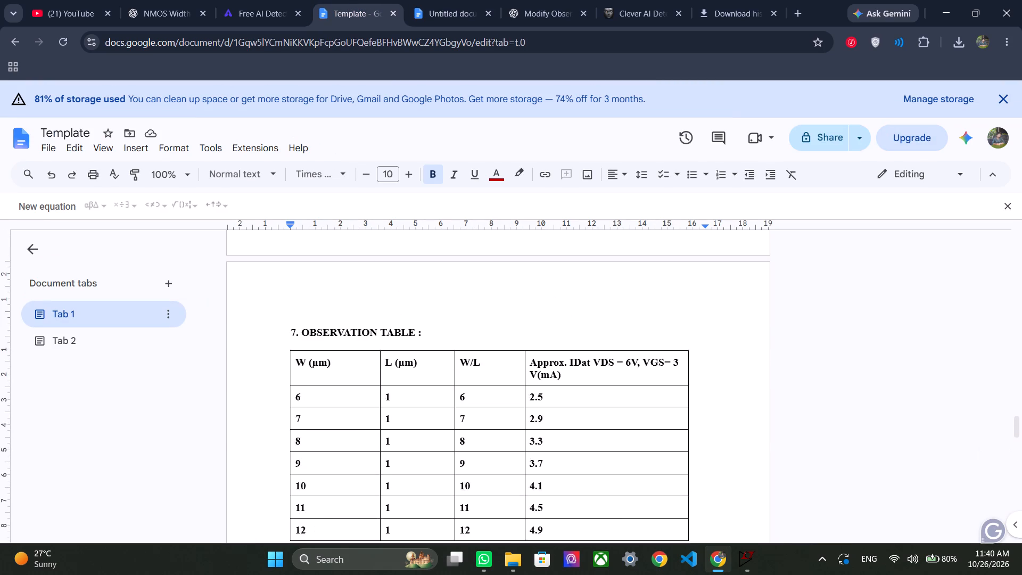
{"action": "scroll", "coordinate": [401, 278], "scroll_direction": "up", "scroll_amount": 7}
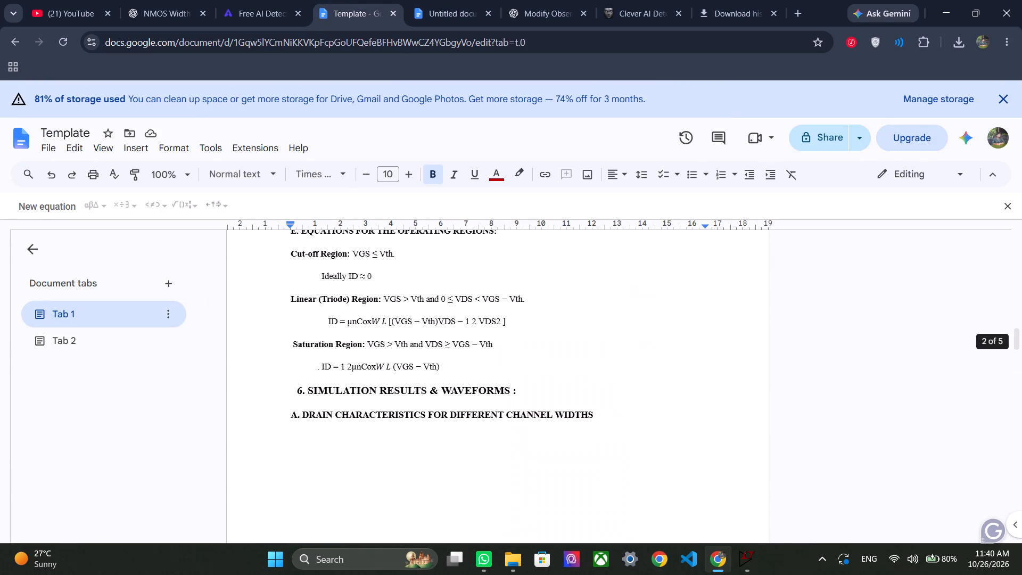
{"action": "scroll", "coordinate": [401, 278], "scroll_direction": "up", "scroll_amount": 6}
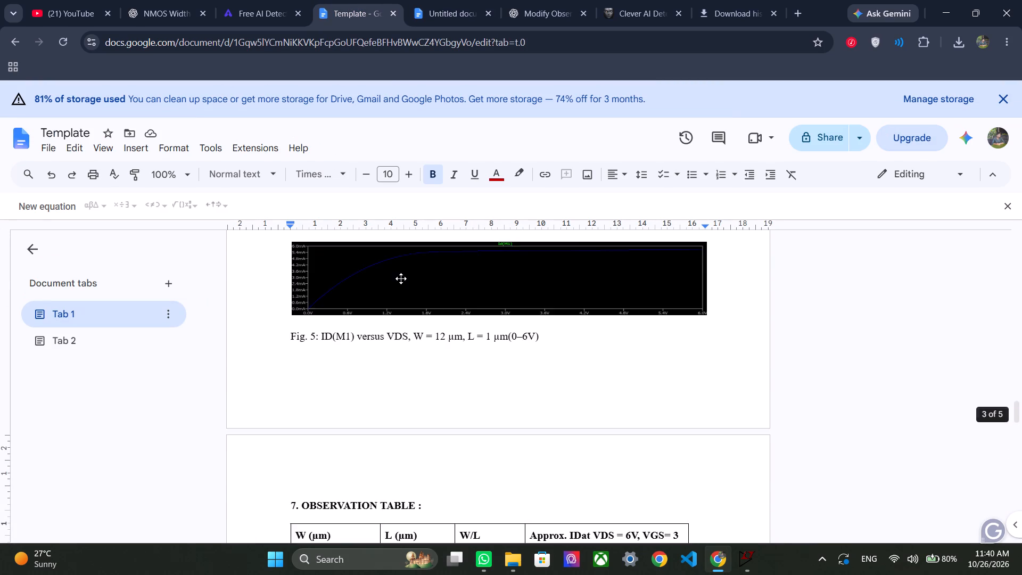
{"action": "scroll", "coordinate": [401, 278], "scroll_direction": "up", "scroll_amount": 6}
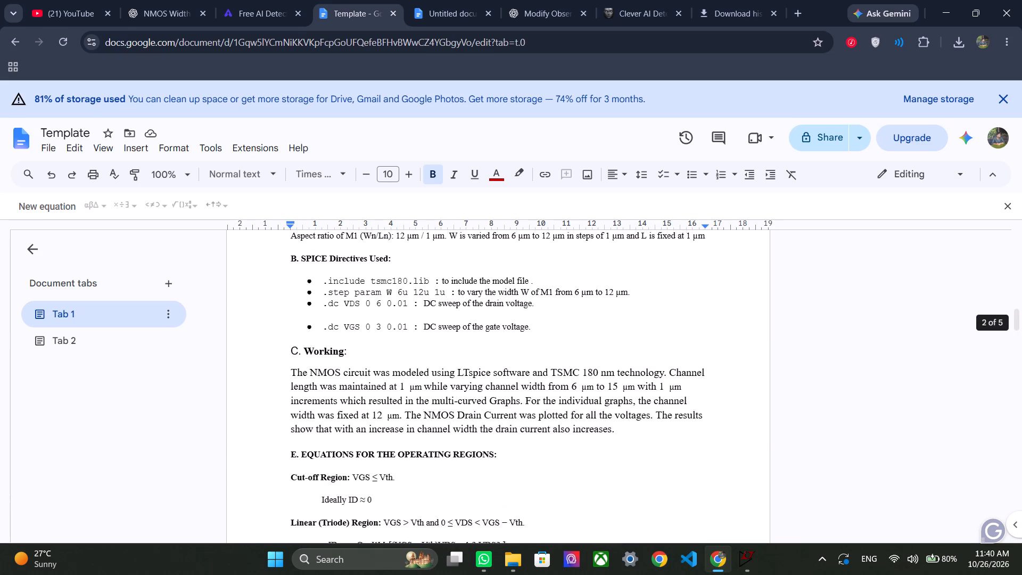
{"action": "scroll", "coordinate": [401, 278], "scroll_direction": "up", "scroll_amount": 3}
{"action": "left_click_drag", "start_coordinate": [611, 458], "coordinate": [283, 401]}
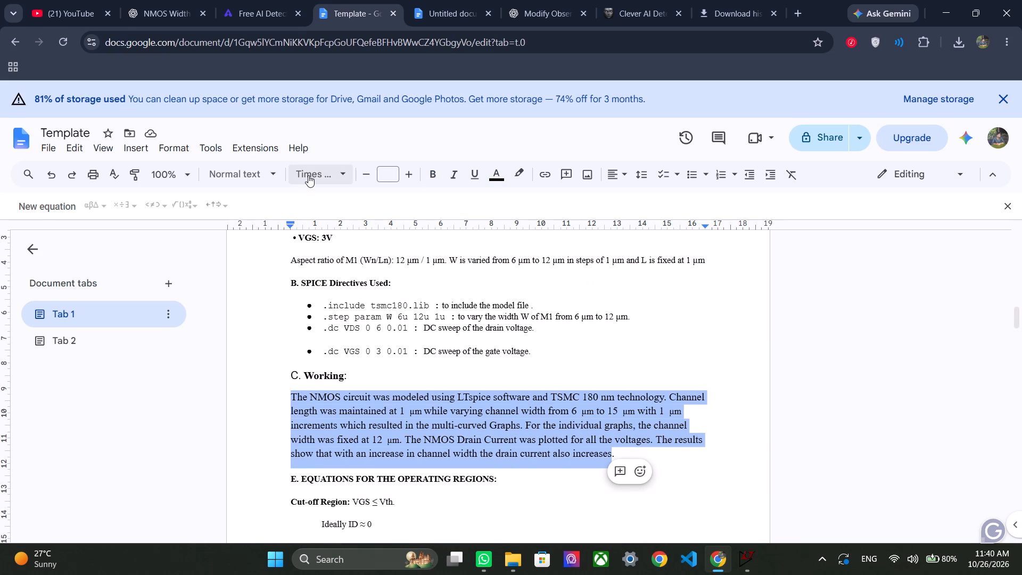
{"action": "left_click", "coordinate": [308, 175]}
{"action": "left_click", "coordinate": [389, 172]}
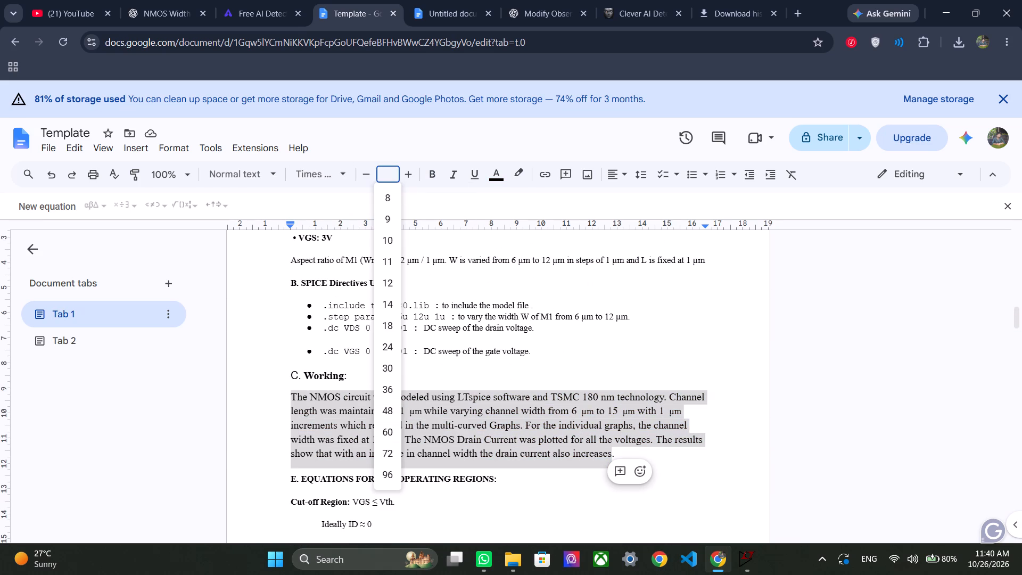
{"action": "left_click", "coordinate": [381, 233]}
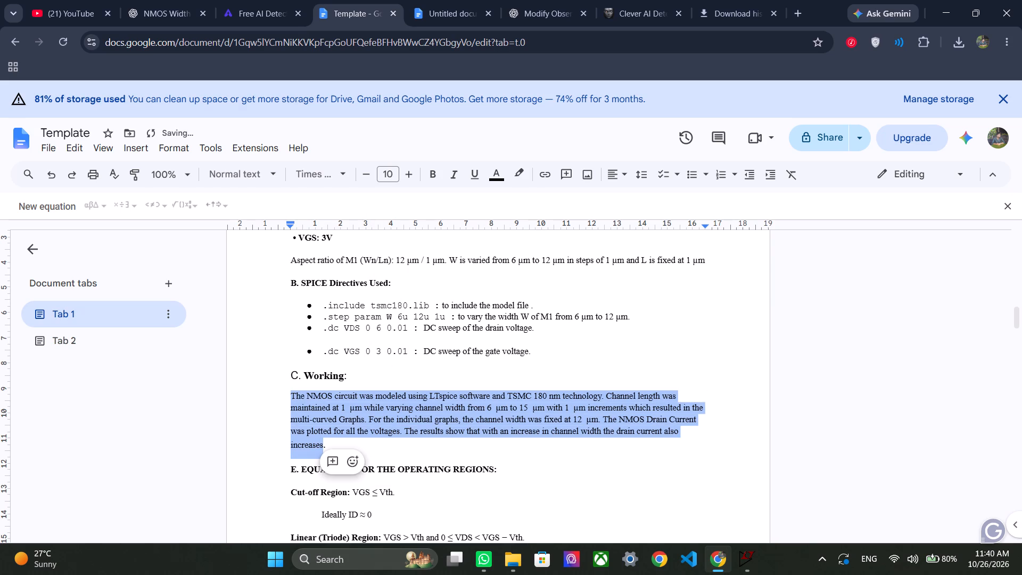
{"action": "left_click", "coordinate": [556, 371]}
Review the NMOS report's schematic, specifications, SPICE directives, Working section and operating-region equations down to the simulation results for layout and formatting issues.
{"action": "scroll", "coordinate": [556, 371], "scroll_direction": "up", "scroll_amount": 10}
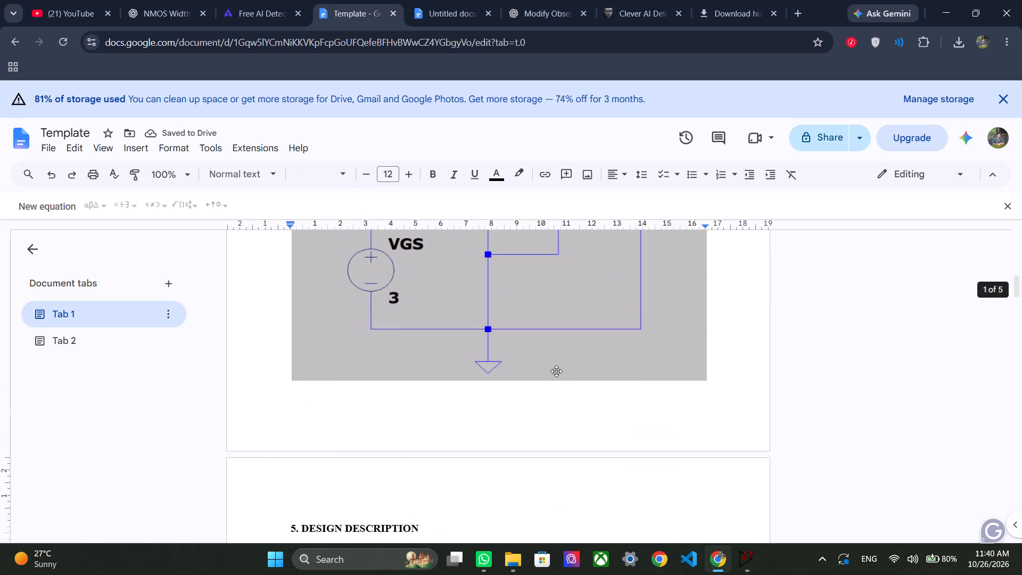
{"action": "scroll", "coordinate": [556, 371], "scroll_direction": "up", "scroll_amount": 3}
{"action": "scroll", "coordinate": [556, 371], "scroll_direction": "down", "scroll_amount": 8}
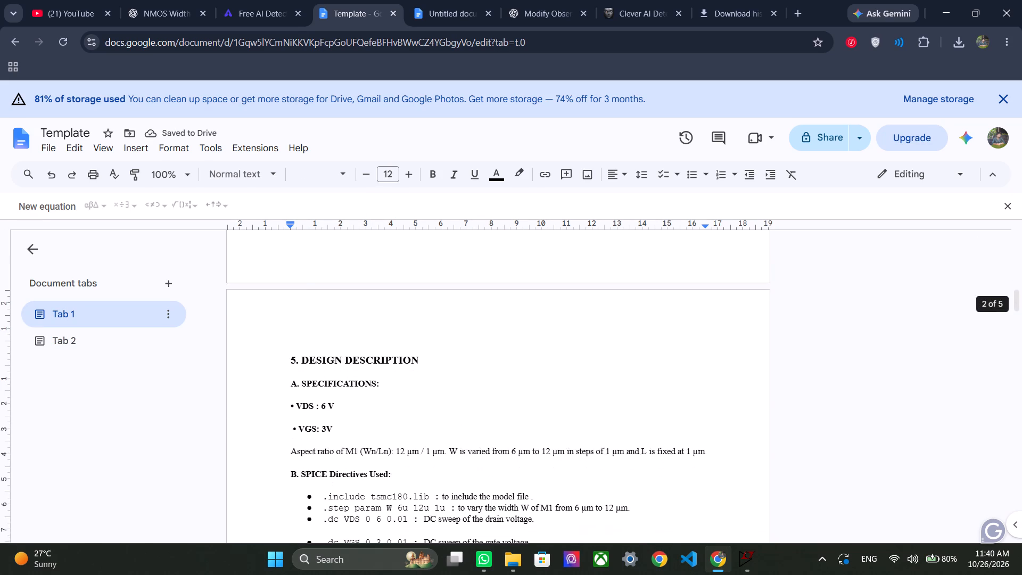
{"action": "scroll", "coordinate": [556, 371], "scroll_direction": "down", "scroll_amount": 3}
{"action": "scroll", "coordinate": [556, 371], "scroll_direction": "up", "scroll_amount": 1}
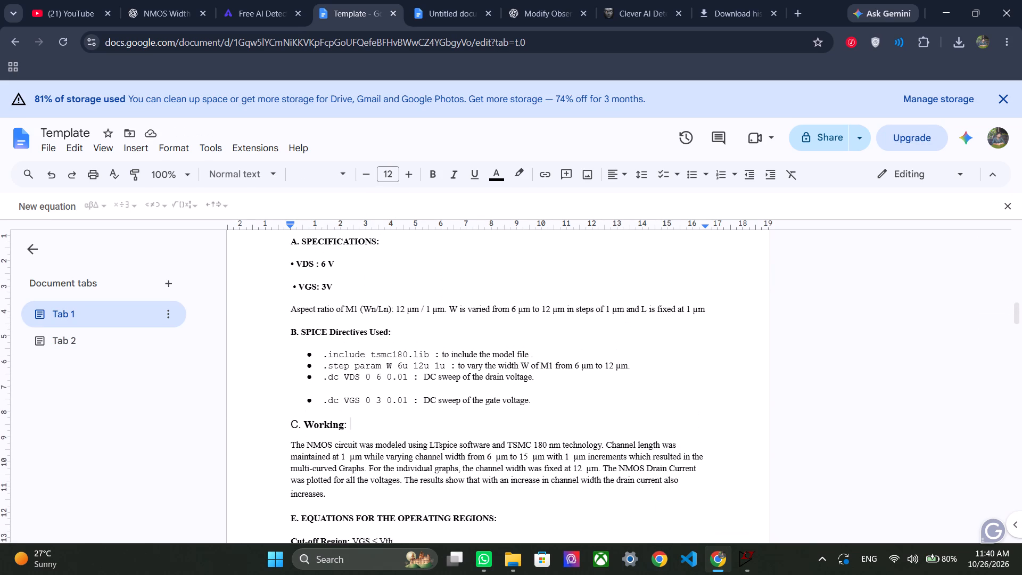
{"action": "left_click_drag", "start_coordinate": [707, 307], "coordinate": [568, 294]}
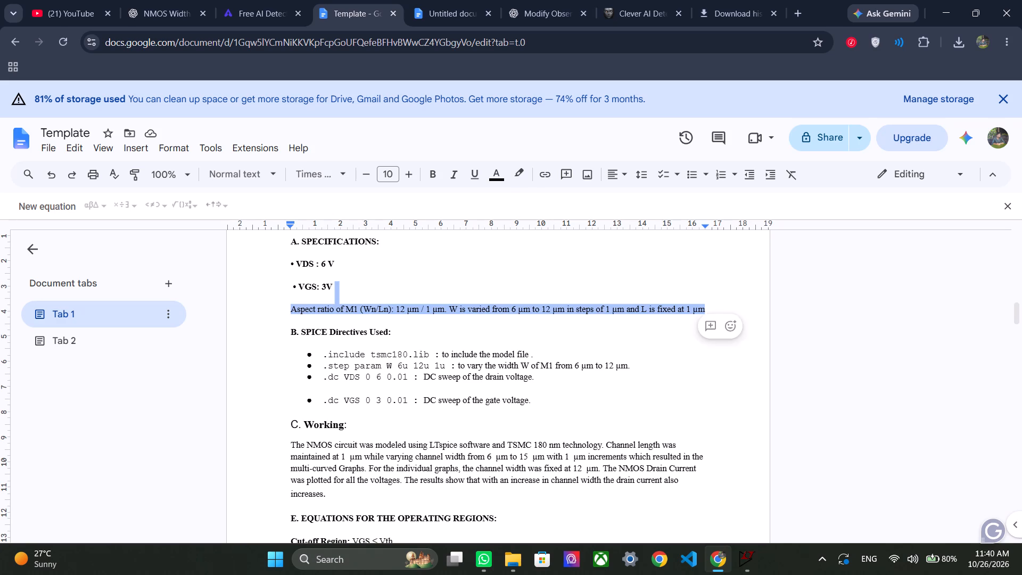
{"action": "left_click", "coordinate": [609, 330]}
{"action": "scroll", "coordinate": [609, 330], "scroll_direction": "down", "scroll_amount": 2}
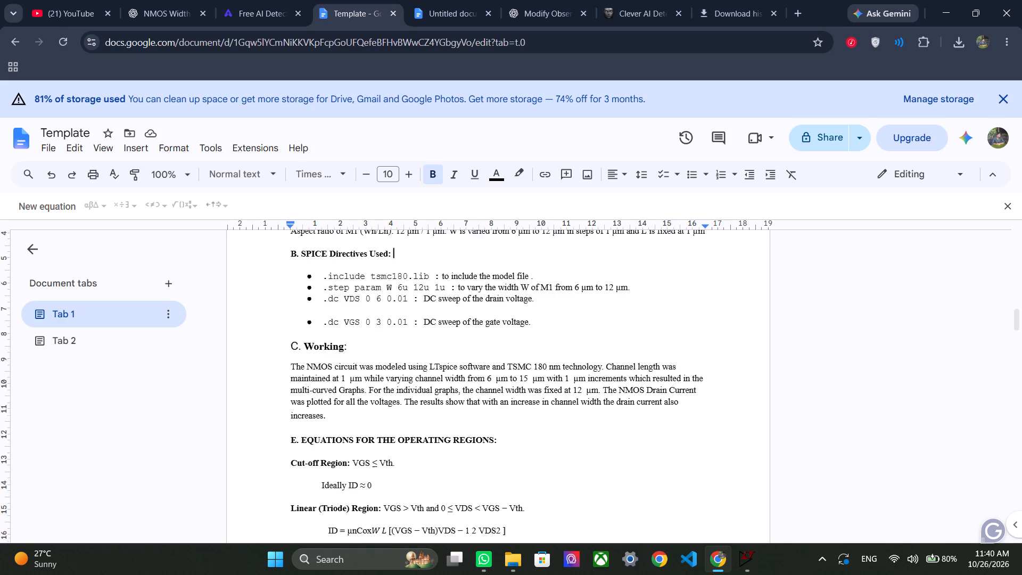
{"action": "scroll", "coordinate": [609, 330], "scroll_direction": "down", "scroll_amount": 7}
{"action": "scroll", "coordinate": [609, 330], "scroll_direction": "up", "scroll_amount": 1}
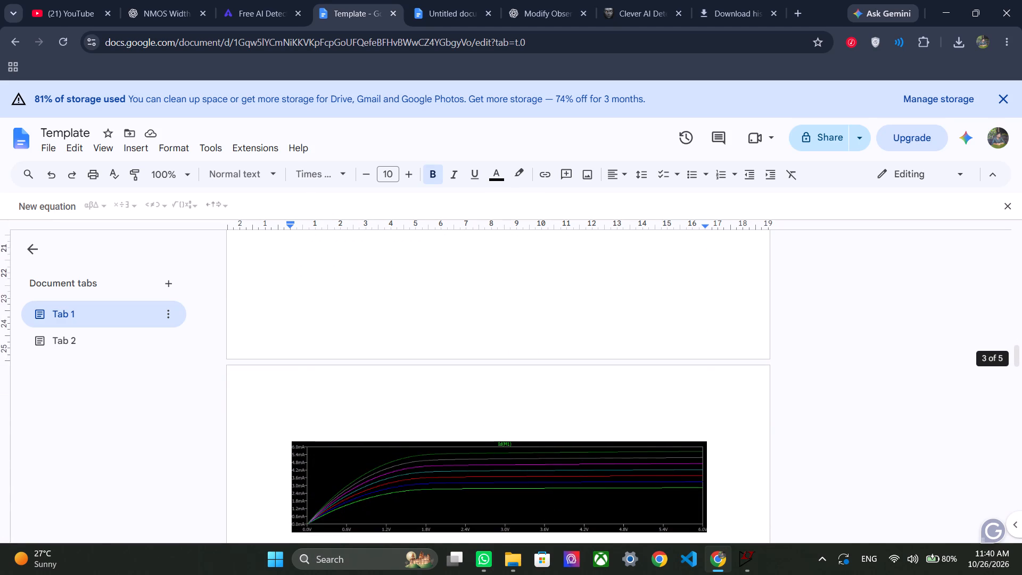
Delete the blank line above the first drain characteristics graph in section 6.
{"action": "left_click", "coordinate": [406, 407]}
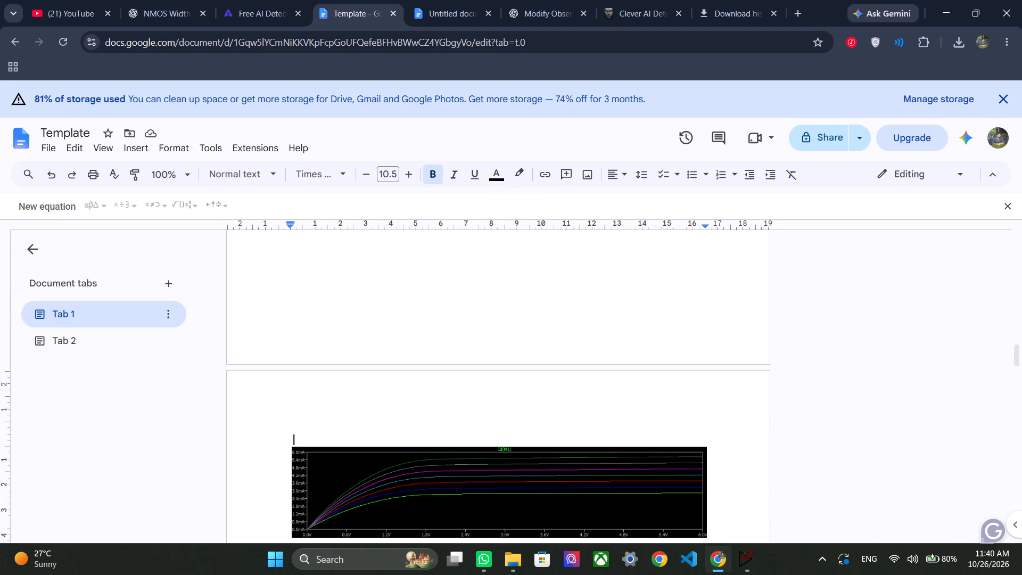
{"action": "key", "text": "BackSpace"}
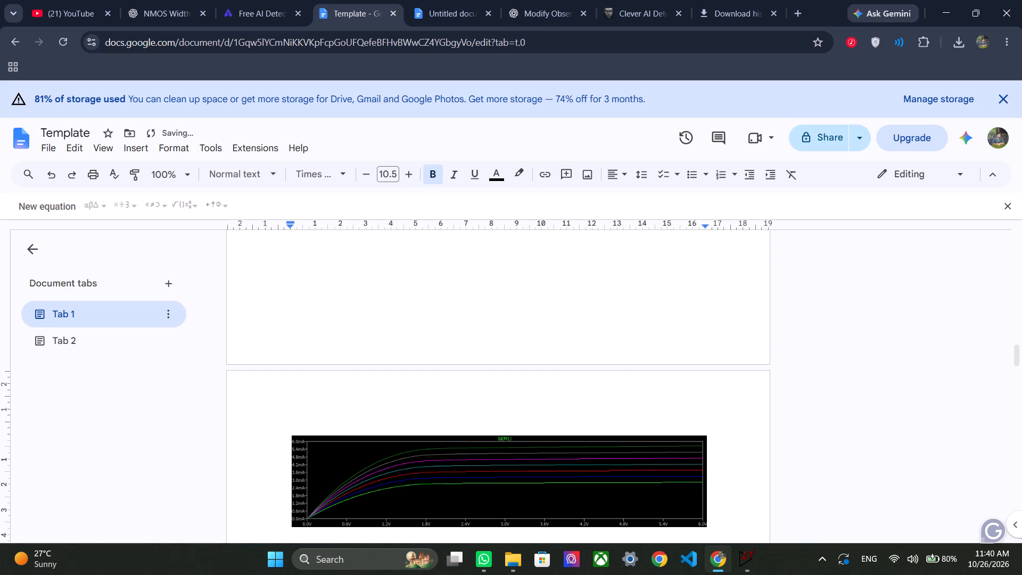
Remove the empty footer below the section 6 heading page.
{"action": "scroll", "coordinate": [405, 377], "scroll_direction": "up", "scroll_amount": 1}
{"action": "double_click", "coordinate": [405, 377]}
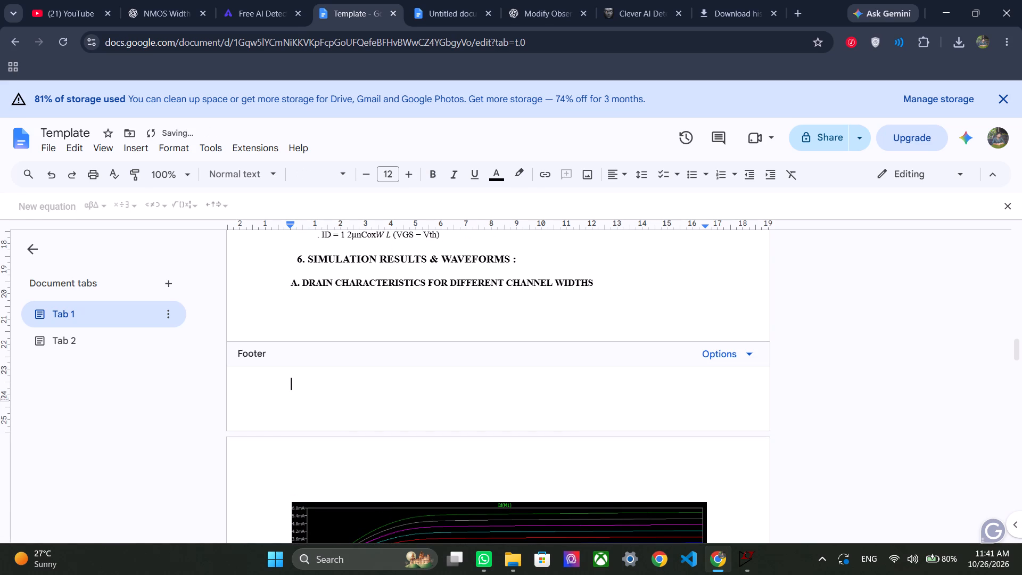
{"action": "left_click", "coordinate": [716, 359]}
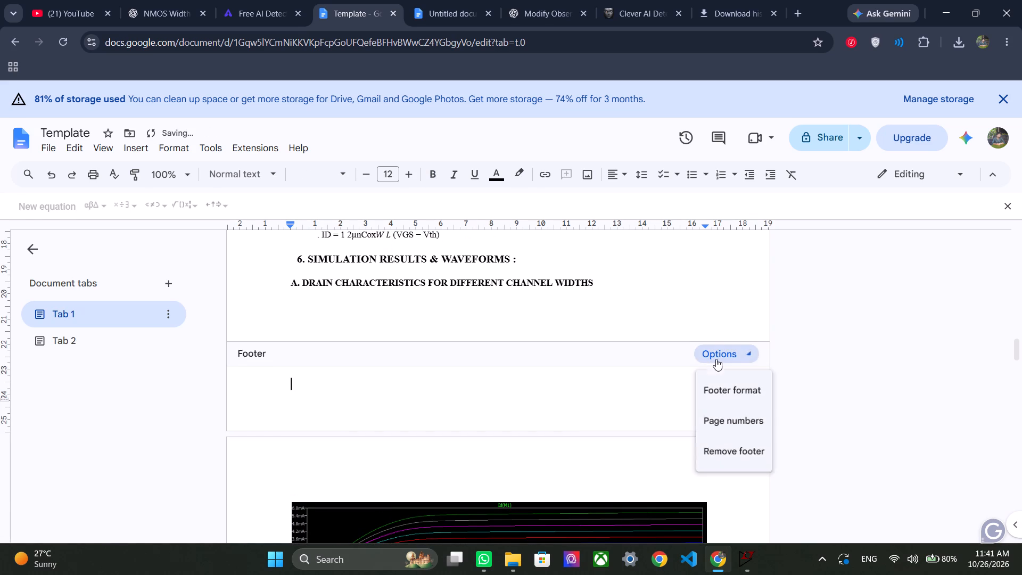
{"action": "left_click", "coordinate": [712, 465]}
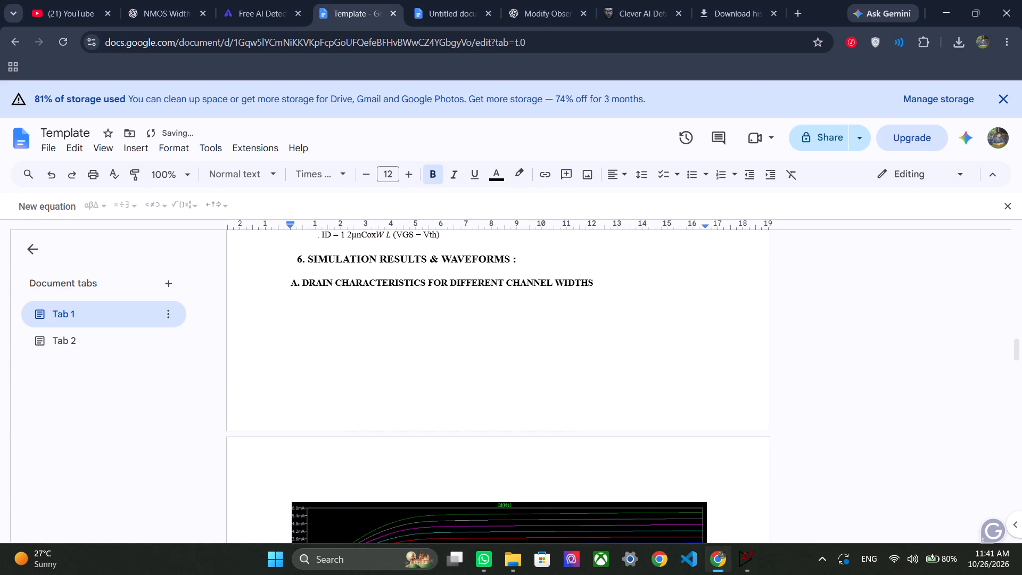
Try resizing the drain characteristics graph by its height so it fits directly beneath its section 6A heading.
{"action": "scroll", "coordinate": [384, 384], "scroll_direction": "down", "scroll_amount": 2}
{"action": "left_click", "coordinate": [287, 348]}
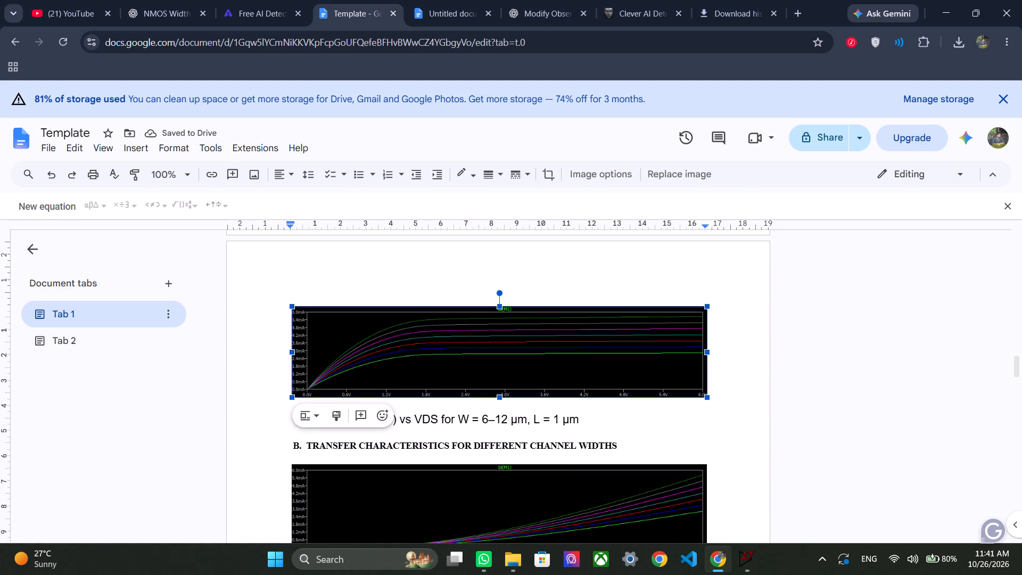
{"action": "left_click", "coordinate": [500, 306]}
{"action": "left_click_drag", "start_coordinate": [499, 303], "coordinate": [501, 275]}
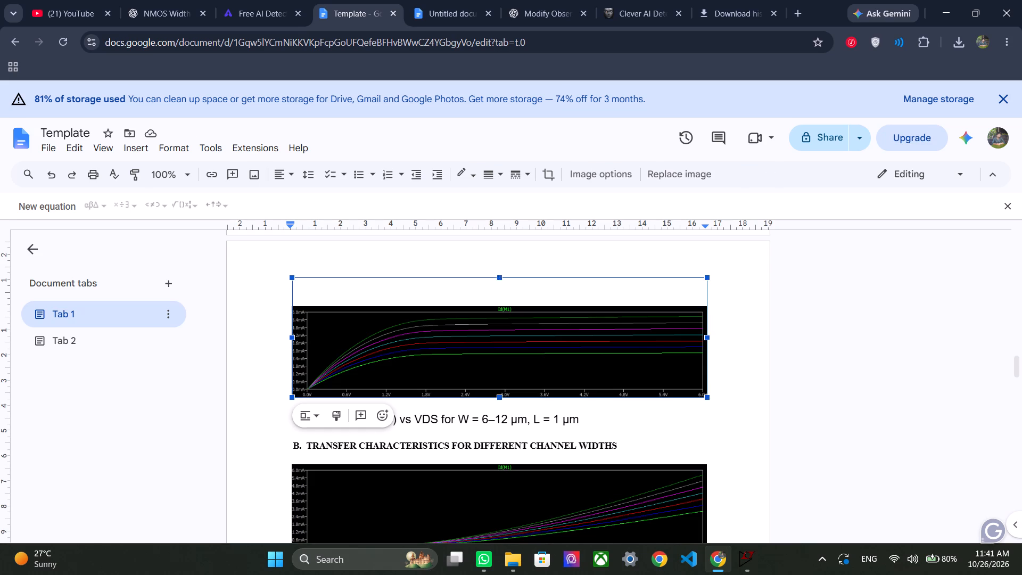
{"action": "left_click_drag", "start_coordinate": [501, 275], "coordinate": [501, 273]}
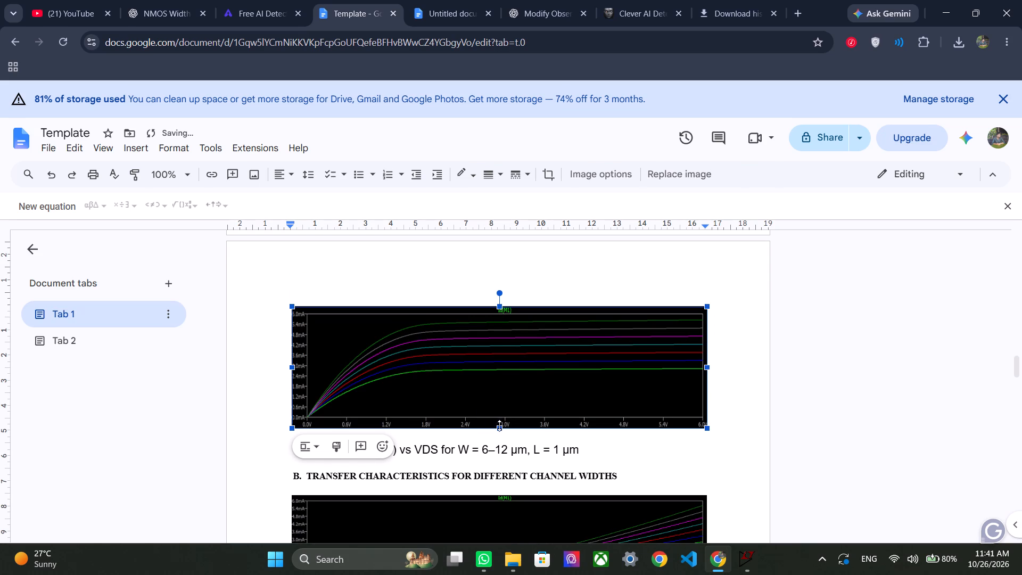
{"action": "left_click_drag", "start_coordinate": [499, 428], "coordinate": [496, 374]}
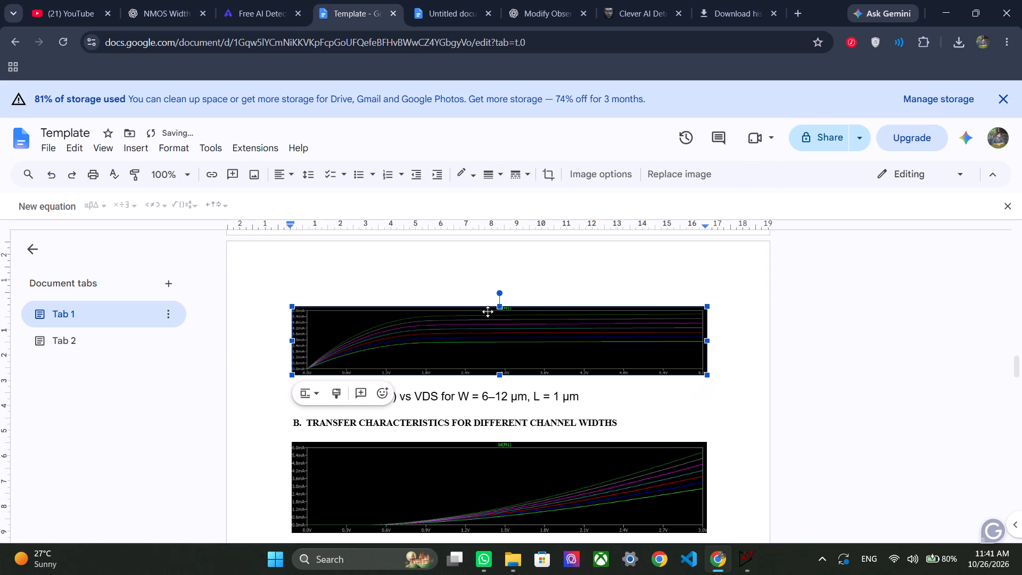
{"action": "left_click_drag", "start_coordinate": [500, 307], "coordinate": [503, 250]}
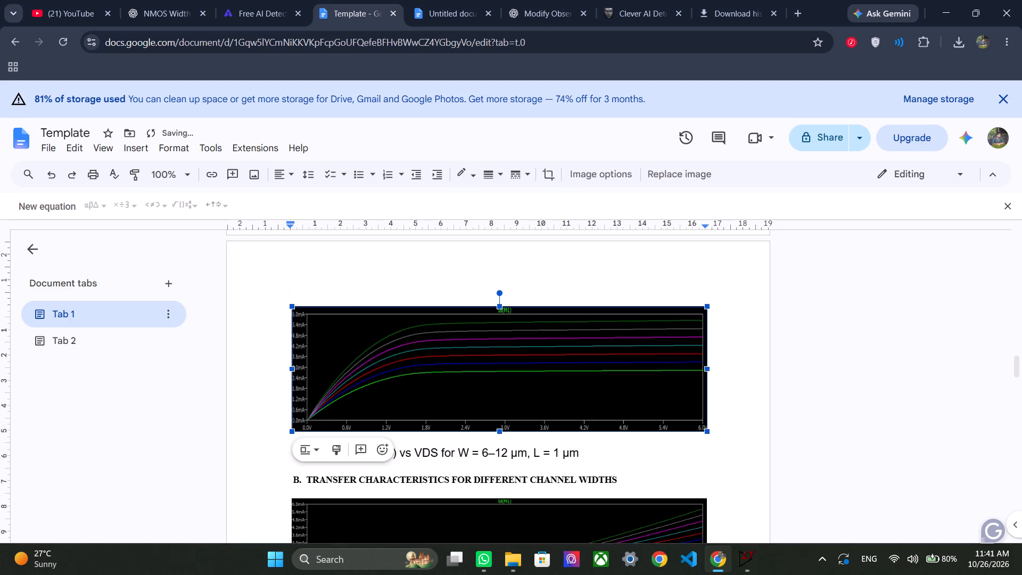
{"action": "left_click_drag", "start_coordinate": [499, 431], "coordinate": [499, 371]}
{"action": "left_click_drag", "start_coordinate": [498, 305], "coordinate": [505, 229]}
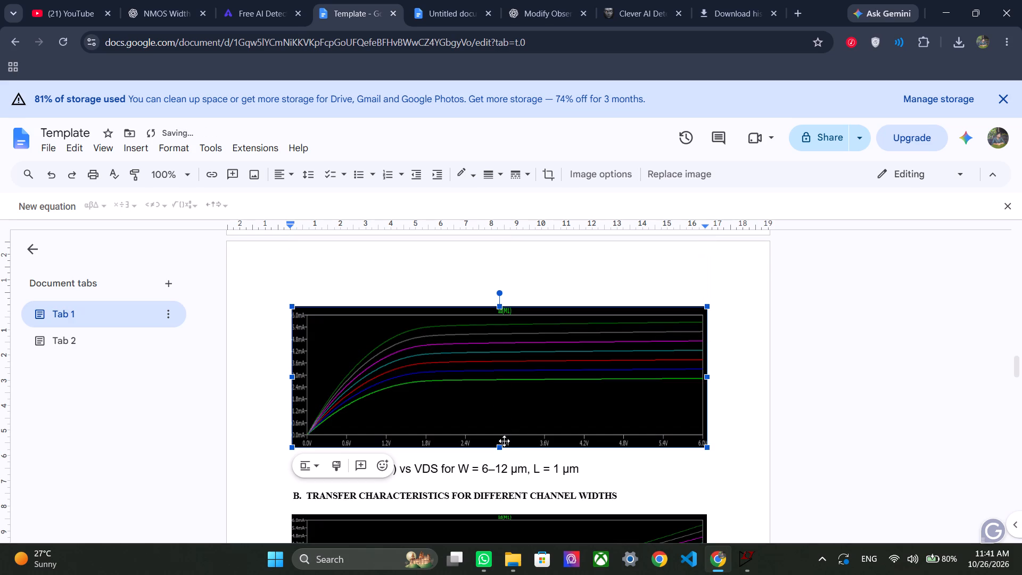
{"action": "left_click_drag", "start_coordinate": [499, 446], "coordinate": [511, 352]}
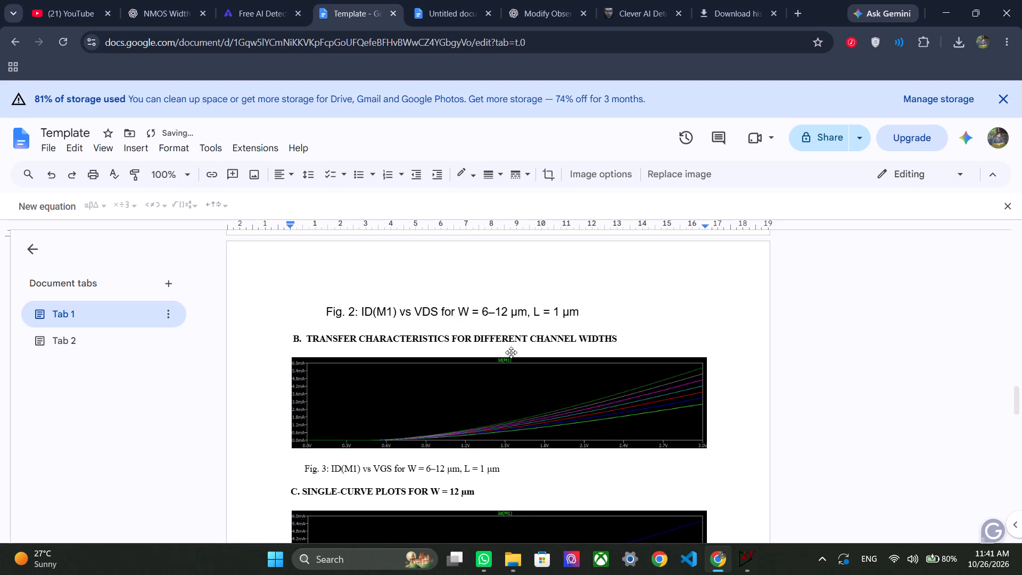
Increase the height of the flattened drain characteristics graph so its curves are spread out and readable.
{"action": "scroll", "coordinate": [506, 362], "scroll_direction": "up", "scroll_amount": 1}
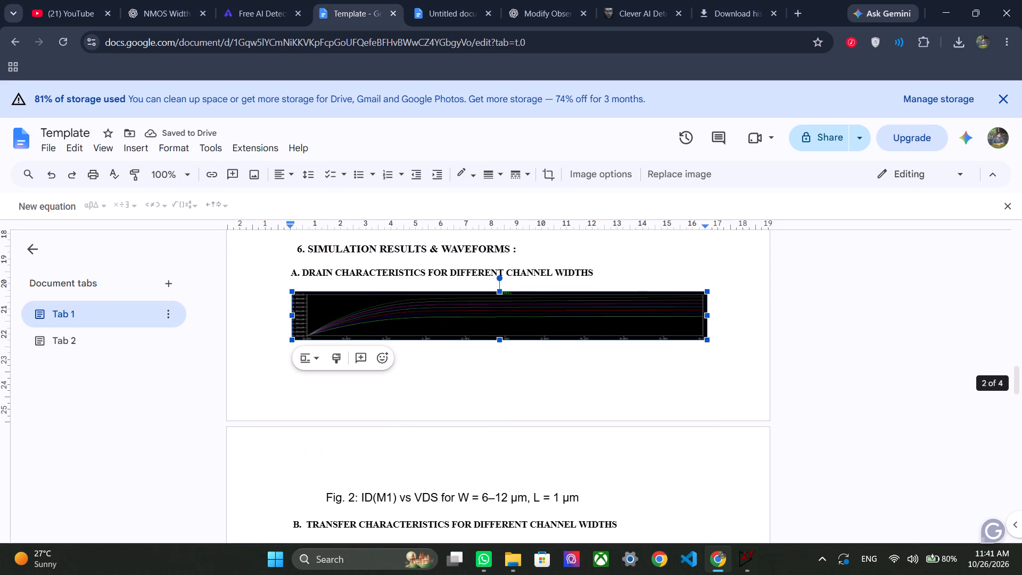
{"action": "scroll", "coordinate": [506, 362], "scroll_direction": "up", "scroll_amount": 1}
{"action": "left_click_drag", "start_coordinate": [499, 339], "coordinate": [498, 358]}
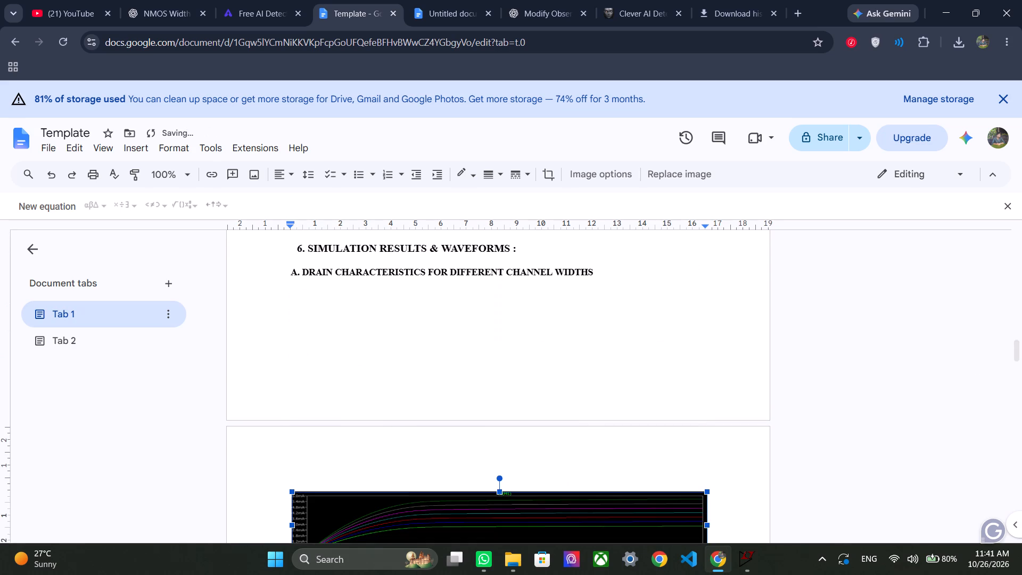
{"action": "scroll", "coordinate": [497, 375], "scroll_direction": "down", "scroll_amount": 1}
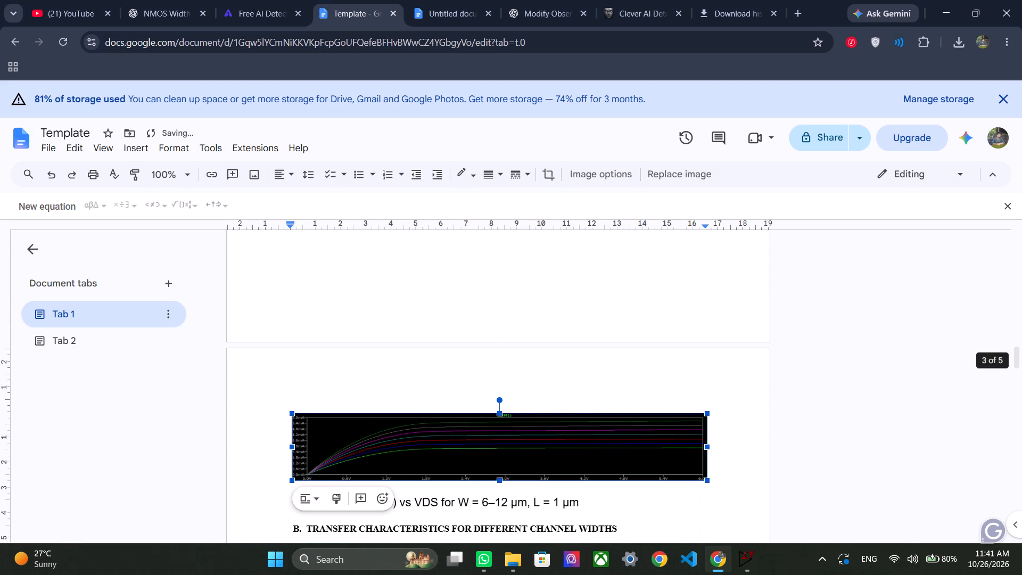
{"action": "left_click_drag", "start_coordinate": [499, 413], "coordinate": [496, 396]}
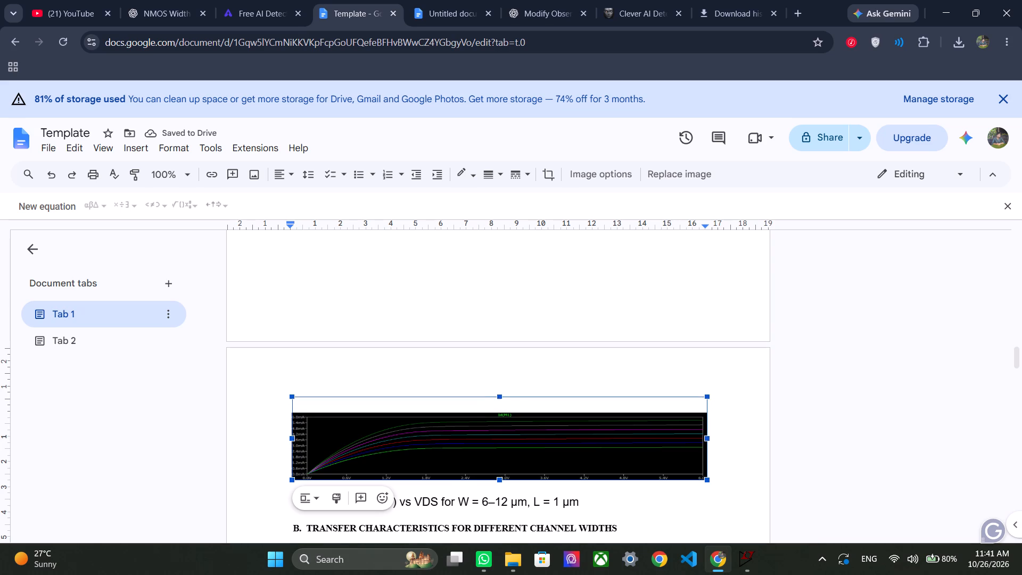
{"action": "left_click_drag", "start_coordinate": [496, 396], "coordinate": [497, 396]}
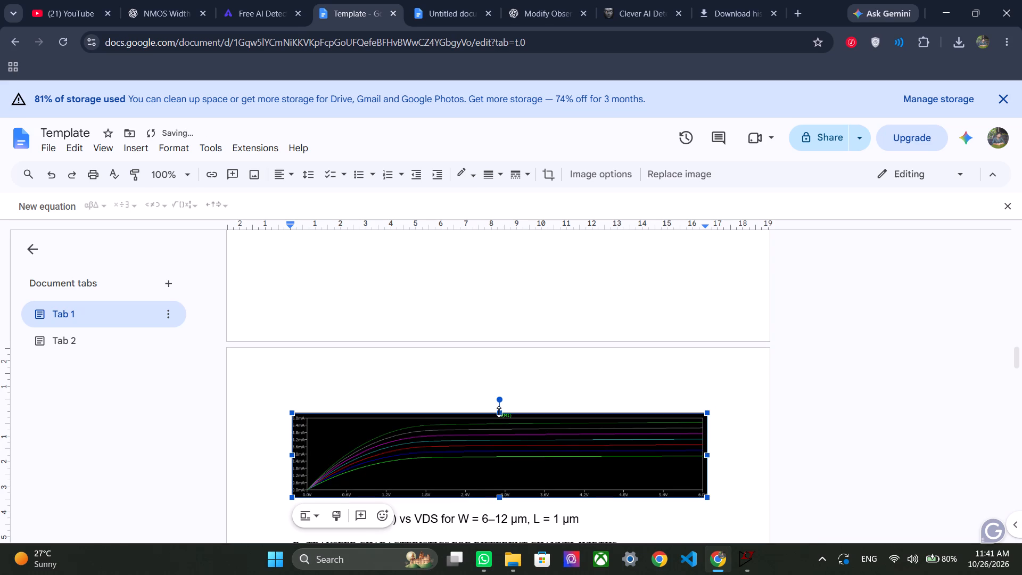
{"action": "left_click_drag", "start_coordinate": [499, 412], "coordinate": [498, 393]}
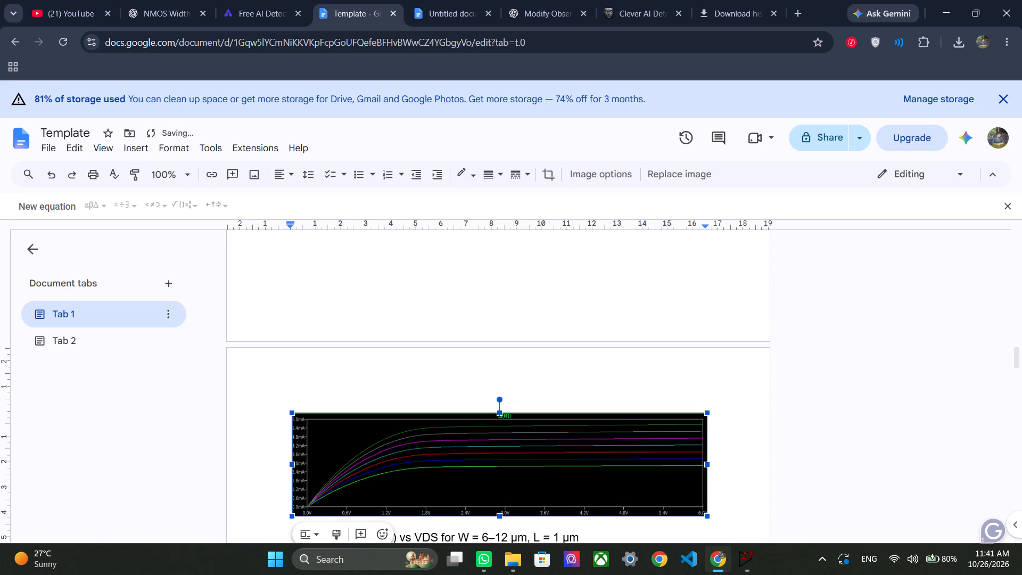
{"action": "left_click", "coordinate": [421, 376]}
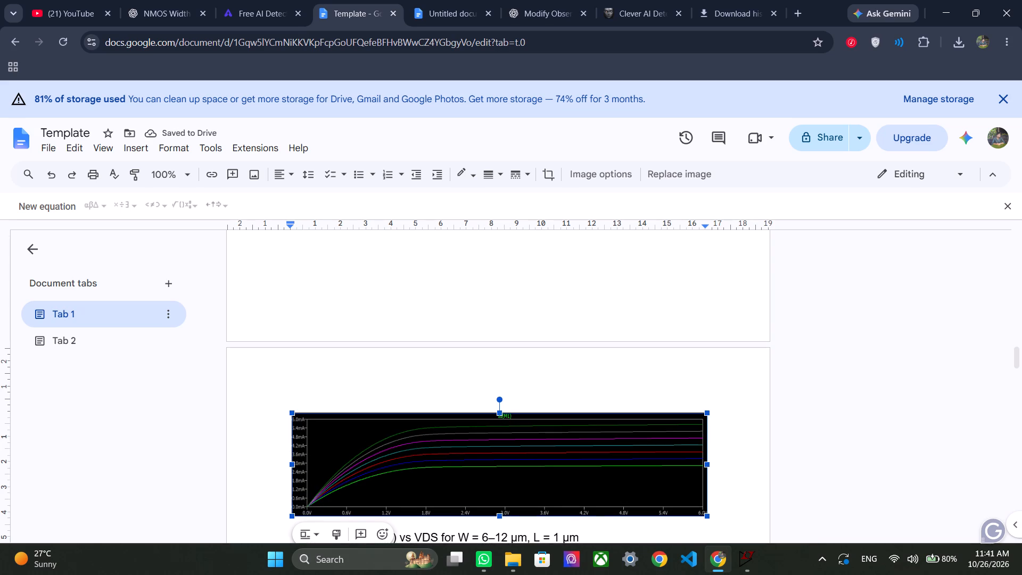
{"action": "left_click", "coordinate": [398, 287]}
Reduce the NMOS schematic image's height so section 5 starts beneath it and the drain graph fits under its section 6A heading.
{"action": "scroll", "coordinate": [398, 287], "scroll_direction": "up", "scroll_amount": 5}
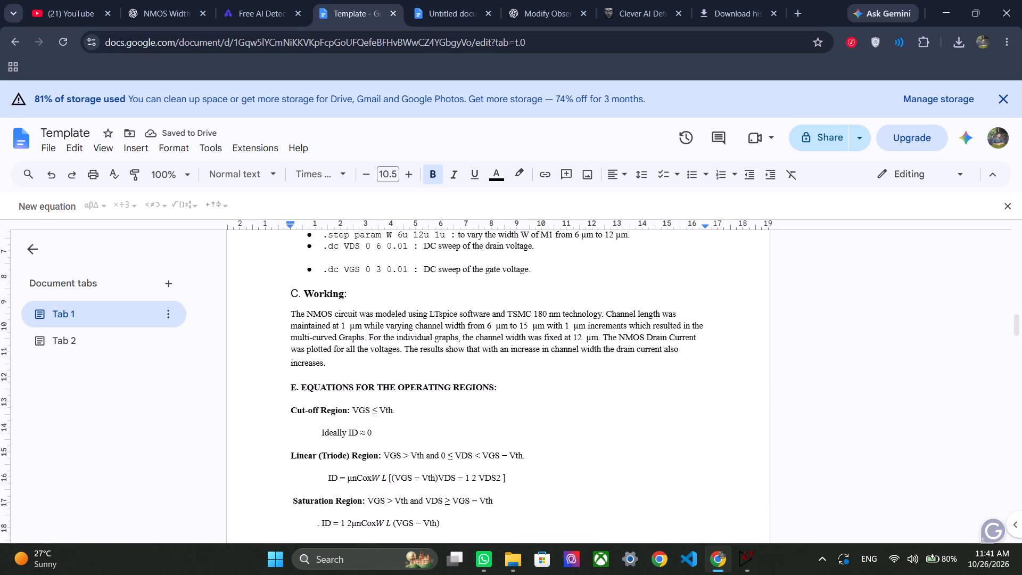
{"action": "scroll", "coordinate": [398, 287], "scroll_direction": "up", "scroll_amount": 5}
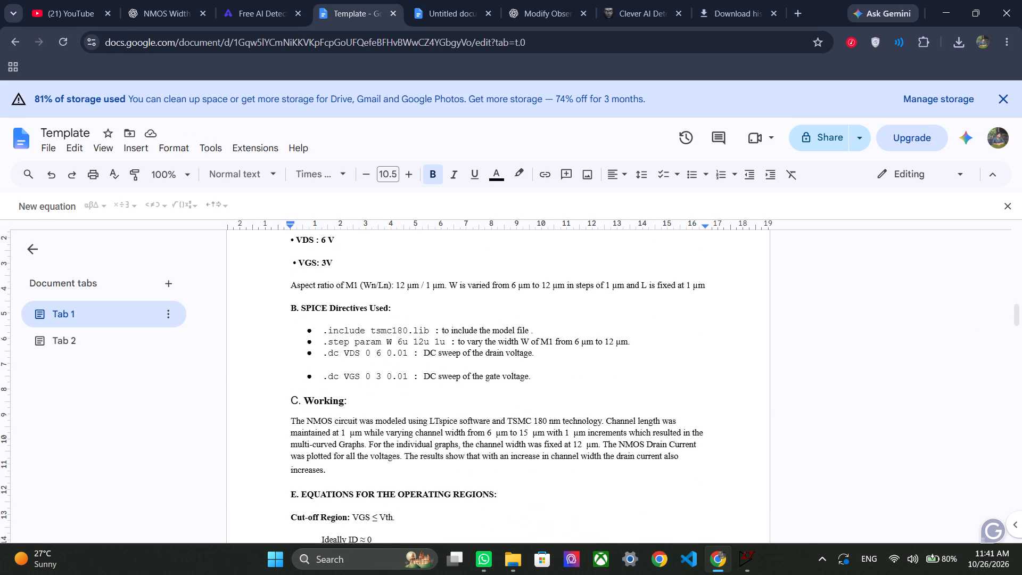
{"action": "scroll", "coordinate": [398, 287], "scroll_direction": "up", "scroll_amount": 3}
{"action": "scroll", "coordinate": [398, 287], "scroll_direction": "down", "scroll_amount": 1}
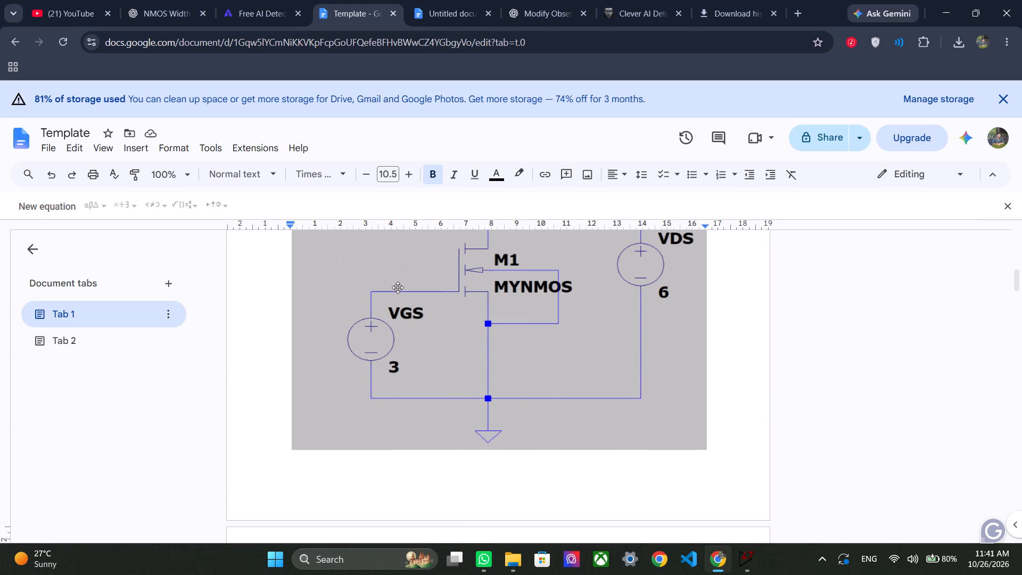
{"action": "left_click", "coordinate": [486, 447]}
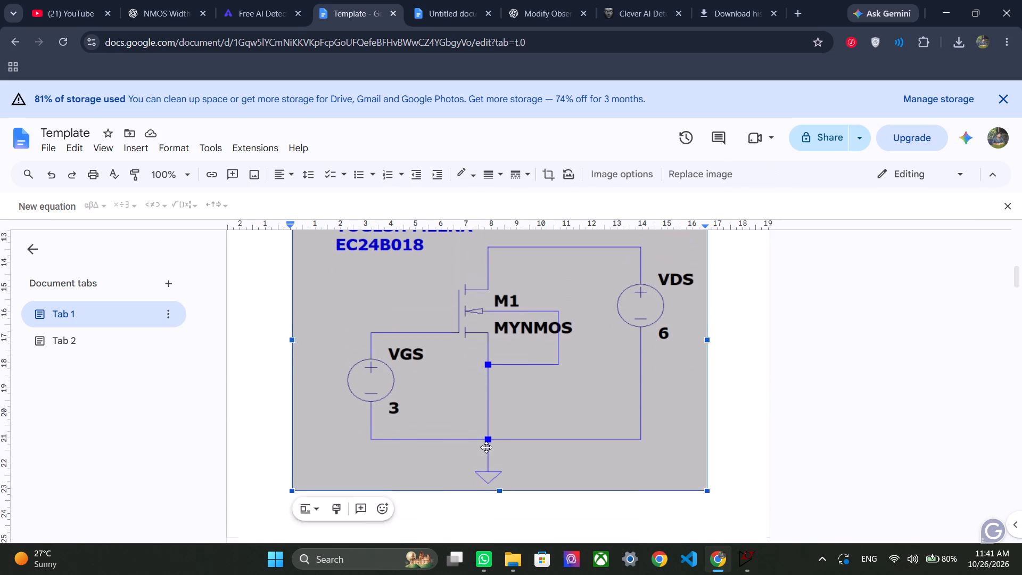
{"action": "left_click_drag", "start_coordinate": [497, 529], "coordinate": [496, 503]}
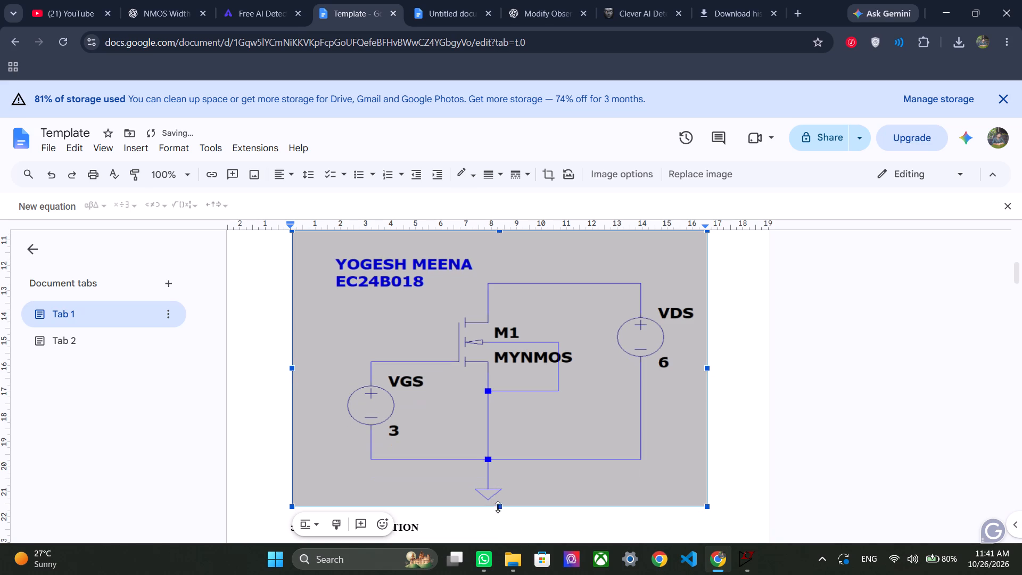
{"action": "left_click_drag", "start_coordinate": [500, 510], "coordinate": [497, 469]}
{"action": "left_click_drag", "start_coordinate": [497, 506], "coordinate": [494, 446]}
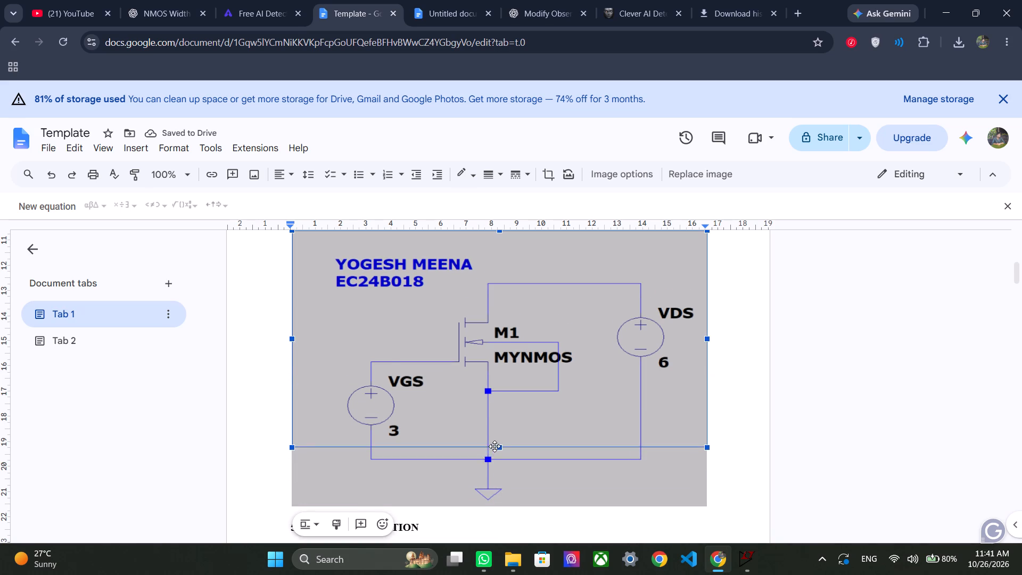
{"action": "left_click", "coordinate": [550, 478]}
{"action": "scroll", "coordinate": [550, 478], "scroll_direction": "down", "scroll_amount": 1}
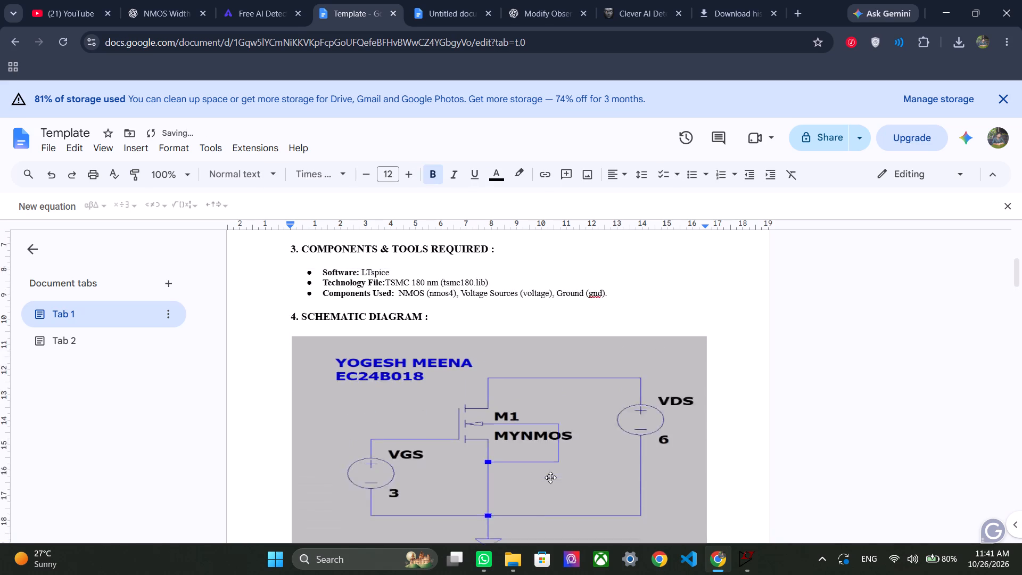
{"action": "scroll", "coordinate": [550, 478], "scroll_direction": "down", "scroll_amount": 1}
{"action": "scroll", "coordinate": [550, 478], "scroll_direction": "up", "scroll_amount": 3}
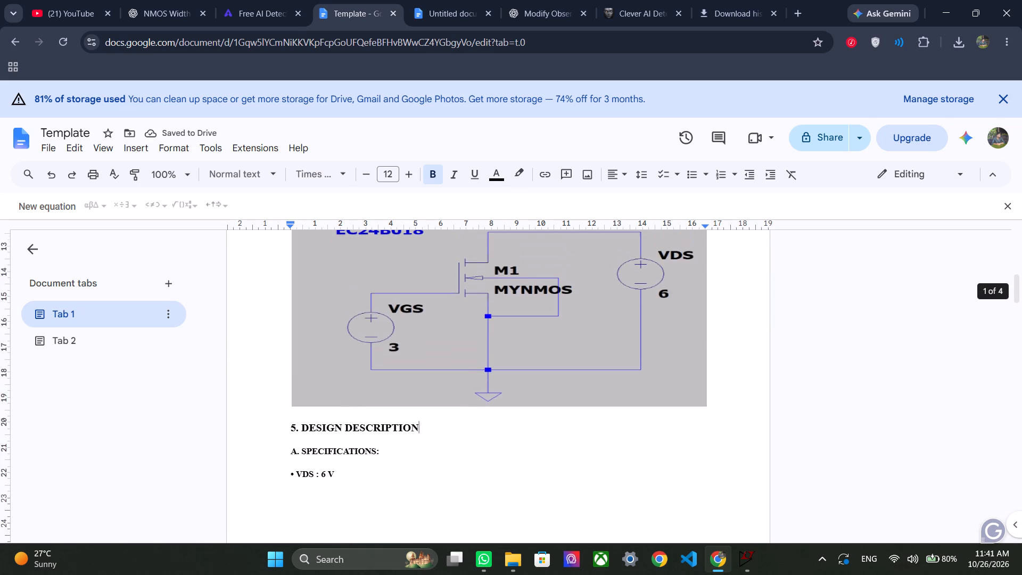
{"action": "scroll", "coordinate": [550, 478], "scroll_direction": "down", "scroll_amount": 7}
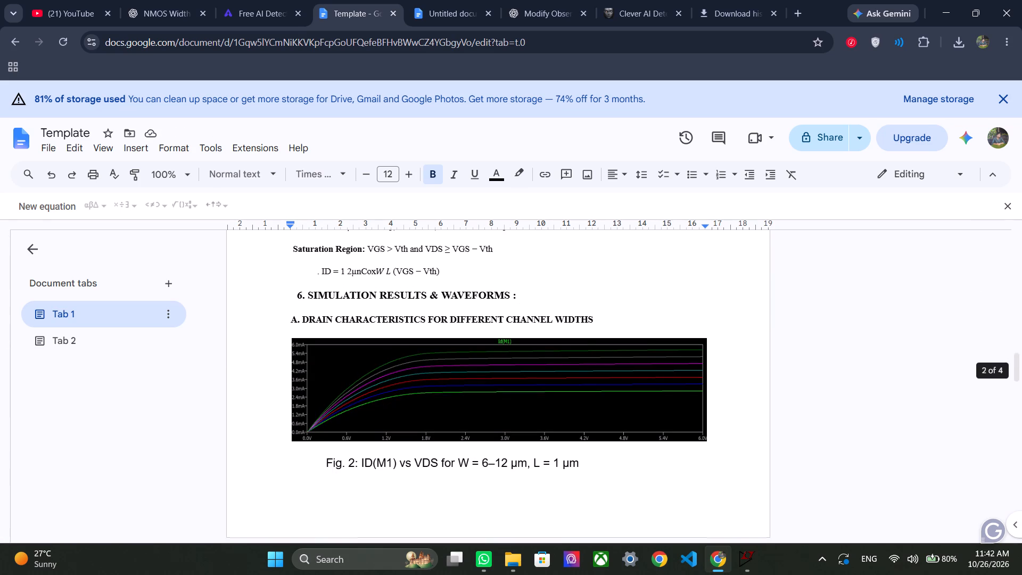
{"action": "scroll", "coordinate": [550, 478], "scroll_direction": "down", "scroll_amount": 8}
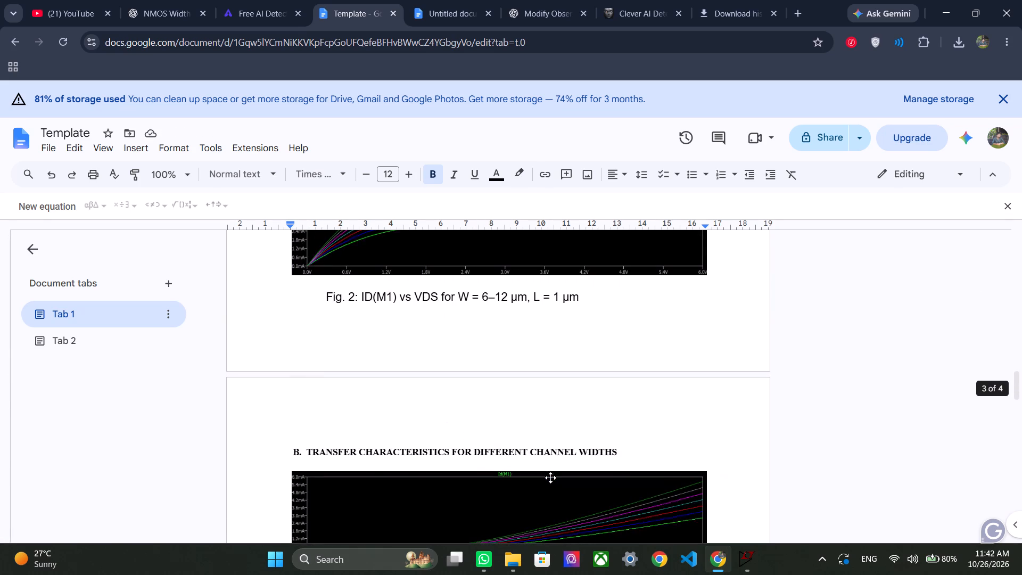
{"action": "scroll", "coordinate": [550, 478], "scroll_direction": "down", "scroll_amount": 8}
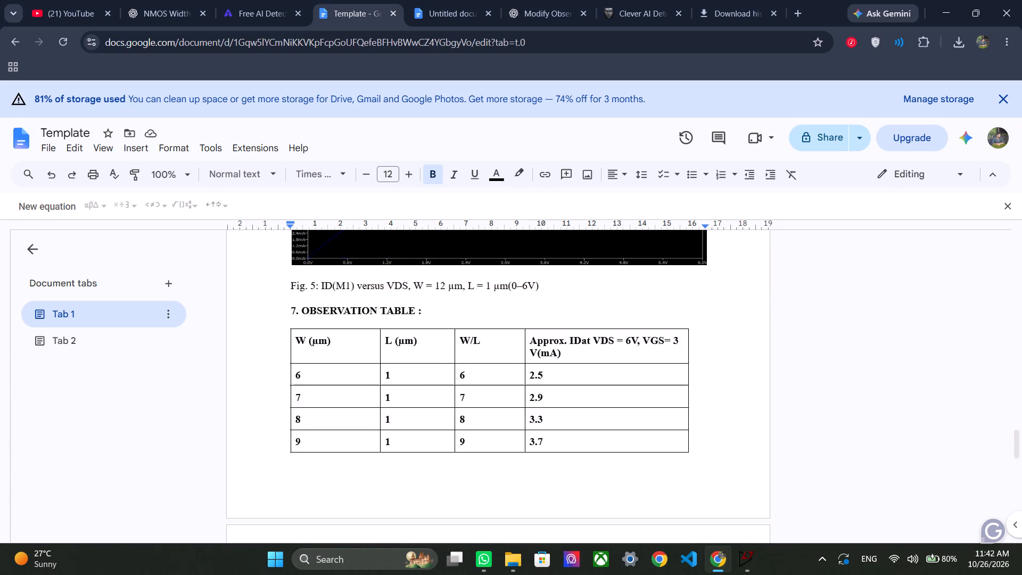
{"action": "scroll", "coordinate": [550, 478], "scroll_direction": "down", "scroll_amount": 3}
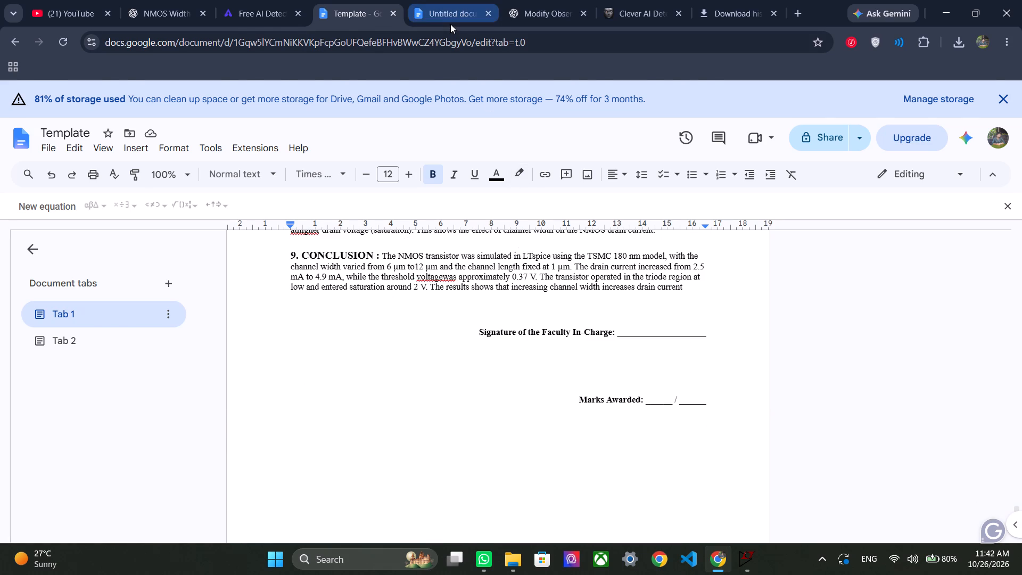
In the untitled PMOS report, reduce the schematic image's height so section 5 and the following content move up.
{"action": "left_click", "coordinate": [450, 24]}
{"action": "scroll", "coordinate": [538, 342], "scroll_direction": "up", "scroll_amount": 8}
{"action": "scroll", "coordinate": [538, 342], "scroll_direction": "down", "scroll_amount": 1}
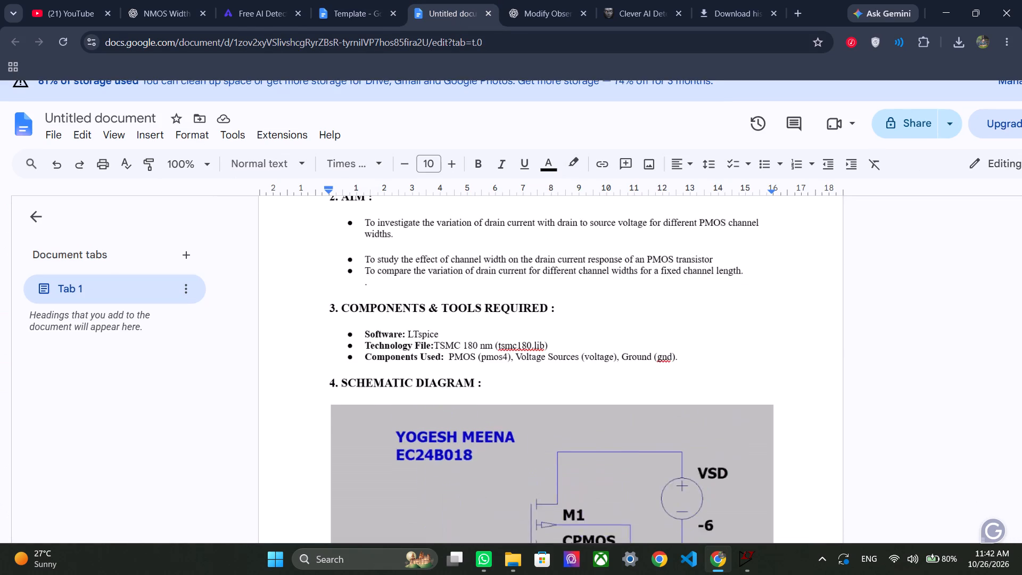
{"action": "scroll", "coordinate": [538, 342], "scroll_direction": "down", "scroll_amount": 2}
{"action": "left_click", "coordinate": [538, 342]}
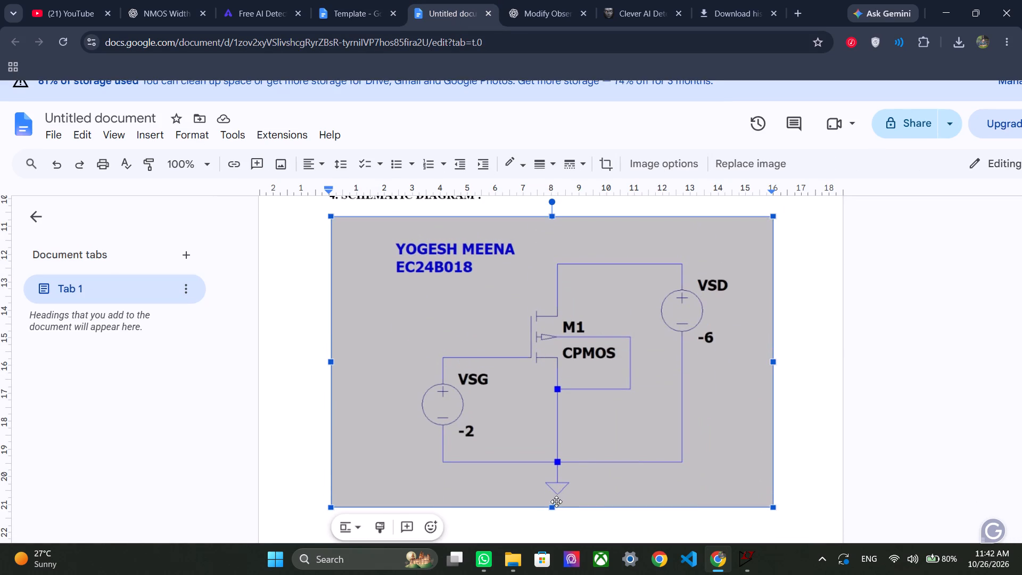
{"action": "left_click_drag", "start_coordinate": [552, 509], "coordinate": [546, 462]}
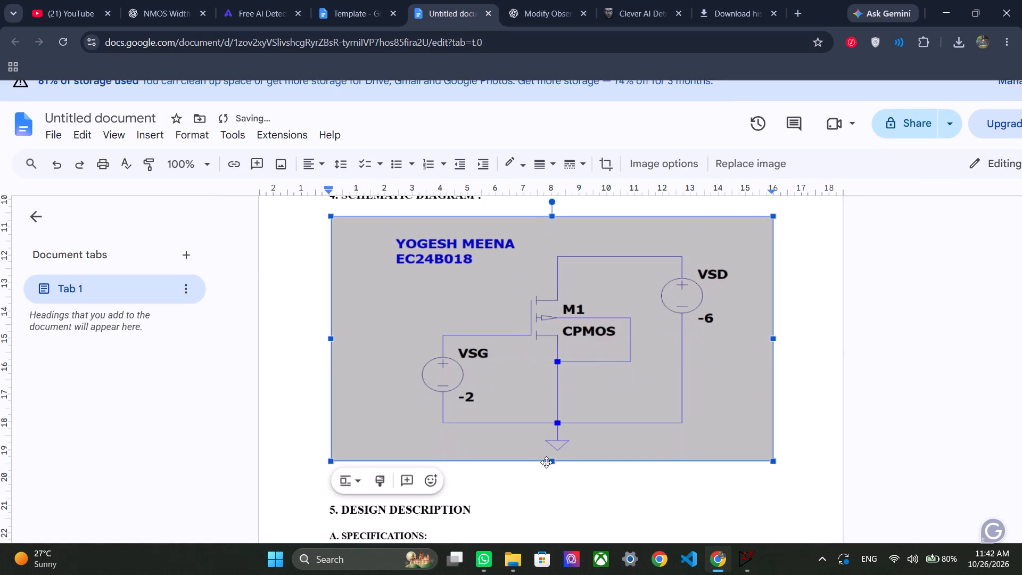
{"action": "left_click_drag", "start_coordinate": [550, 462], "coordinate": [544, 423]}
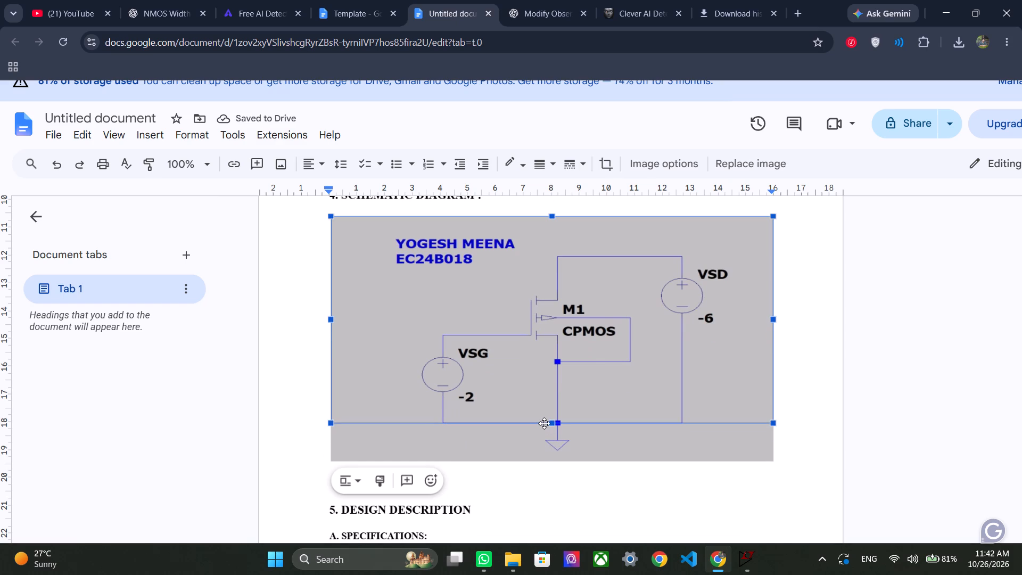
{"action": "left_click", "coordinate": [562, 454]}
{"action": "scroll", "coordinate": [562, 454], "scroll_direction": "down", "scroll_amount": 5}
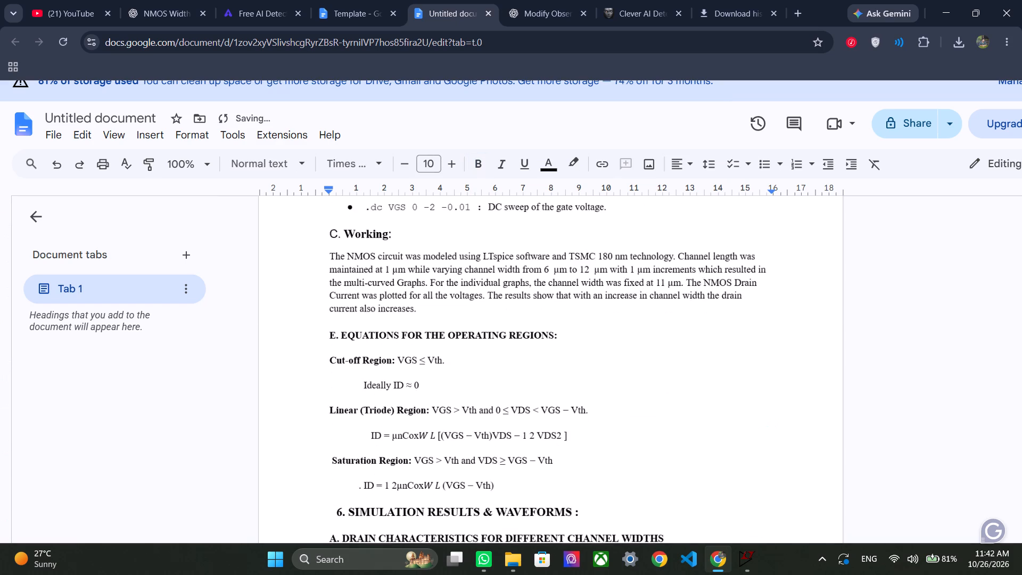
{"action": "scroll", "coordinate": [562, 454], "scroll_direction": "down", "scroll_amount": 6}
{"action": "scroll", "coordinate": [562, 454], "scroll_direction": "up", "scroll_amount": 2}
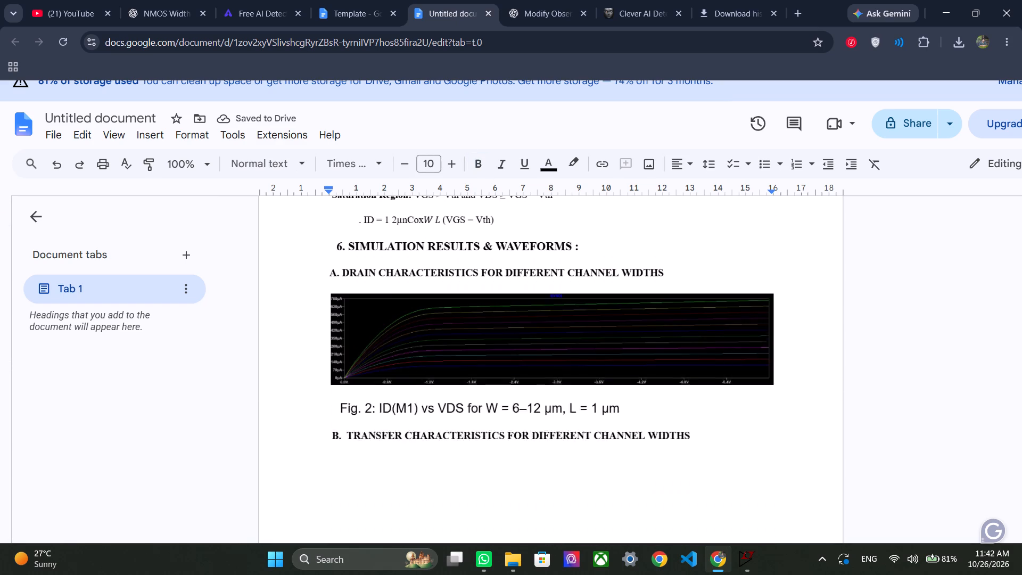
{"action": "scroll", "coordinate": [562, 454], "scroll_direction": "up", "scroll_amount": 4}
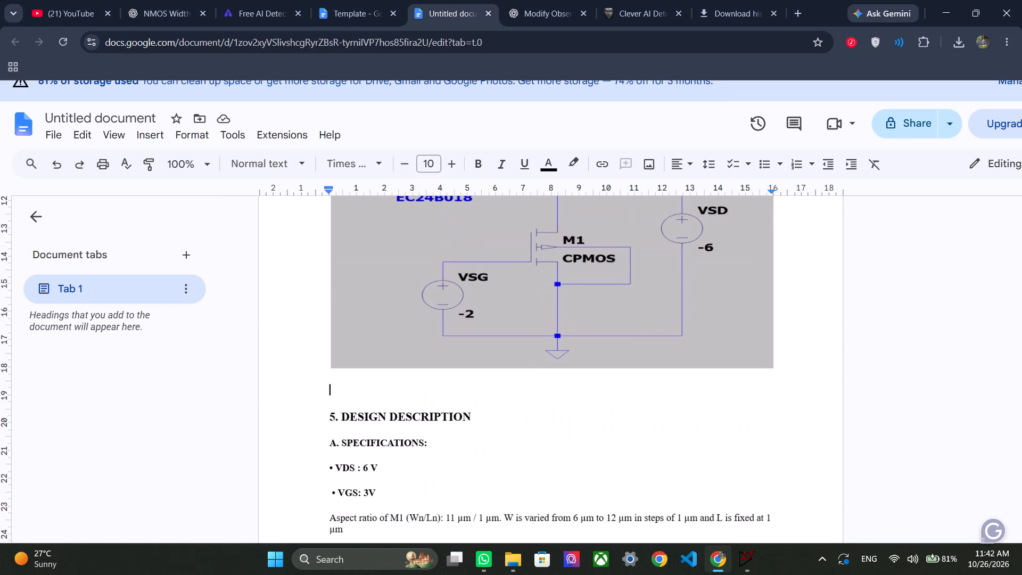
Make the shortened PMOS schematic image slightly taller, keeping its width and the section 5 heading beneath it.
{"action": "left_click", "coordinate": [545, 340]}
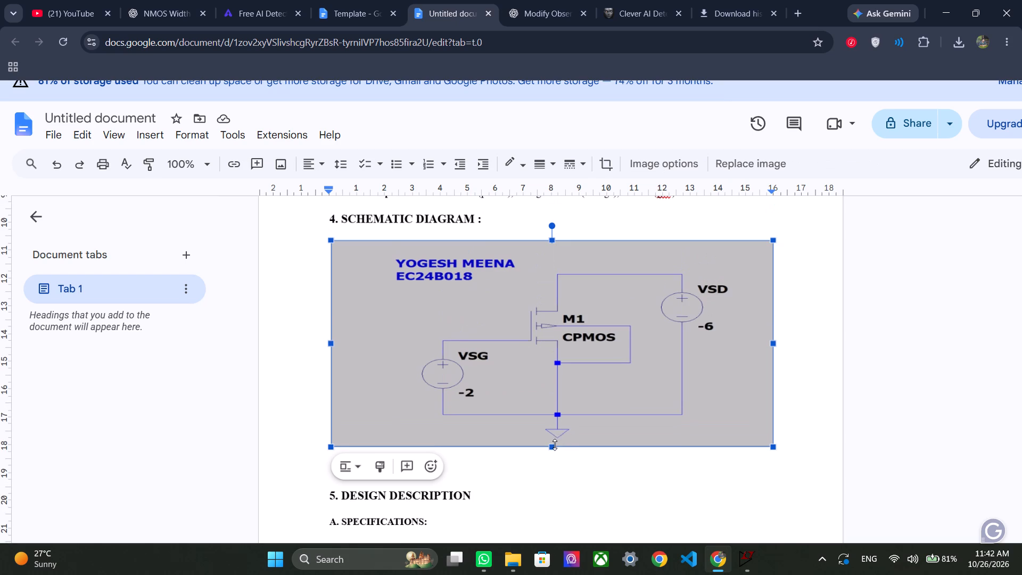
{"action": "left_click_drag", "start_coordinate": [552, 446], "coordinate": [549, 463]}
{"action": "left_click", "coordinate": [554, 476]}
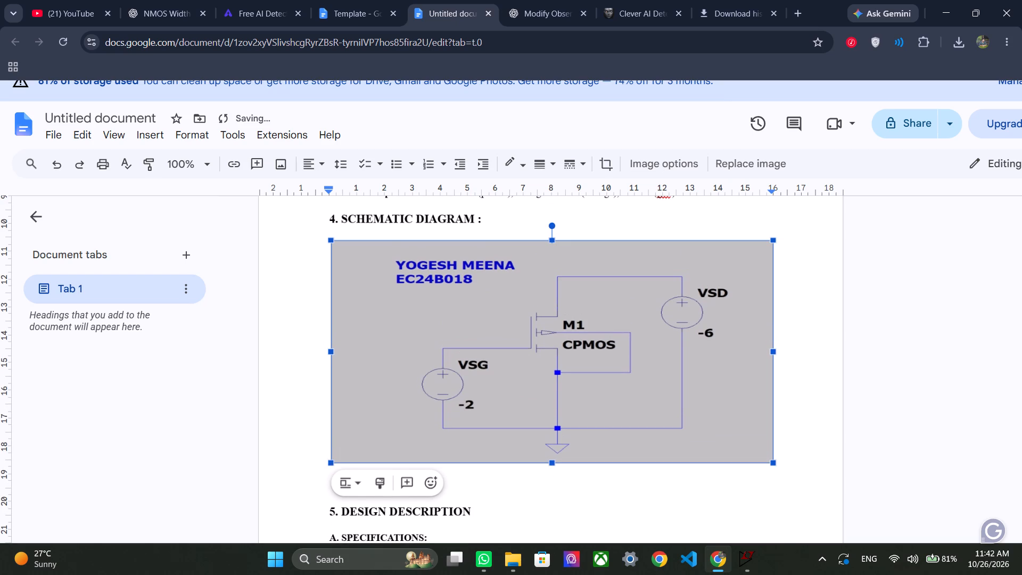
Increase the height of the PMOS transfer characteristics graph above the Fig. 3 caption, keeping its width.
{"action": "scroll", "coordinate": [554, 476], "scroll_direction": "down", "scroll_amount": 7}
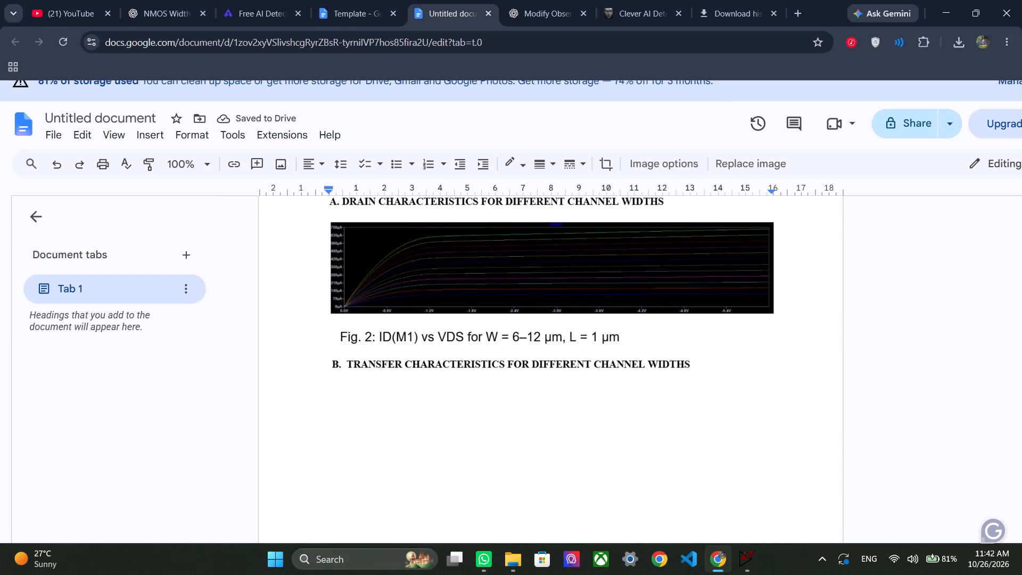
{"action": "scroll", "coordinate": [554, 476], "scroll_direction": "down", "scroll_amount": 6}
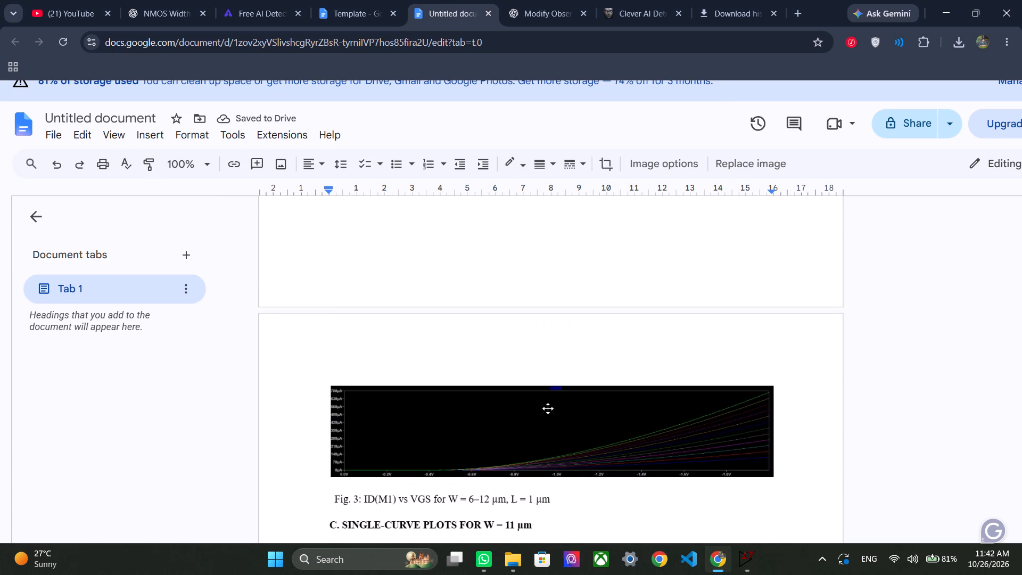
{"action": "left_click", "coordinate": [547, 384]}
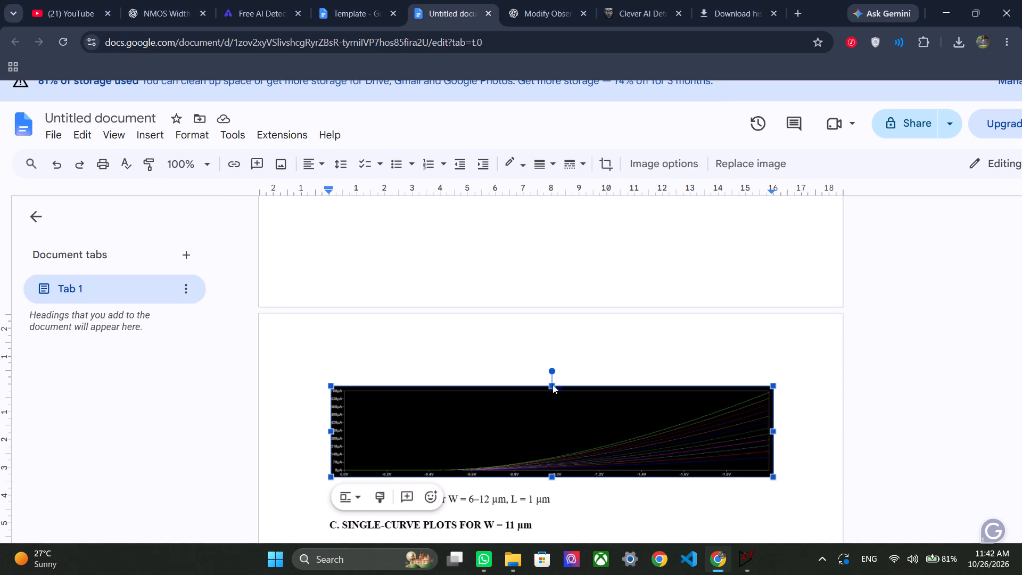
{"action": "left_click_drag", "start_coordinate": [553, 384], "coordinate": [553, 351]}
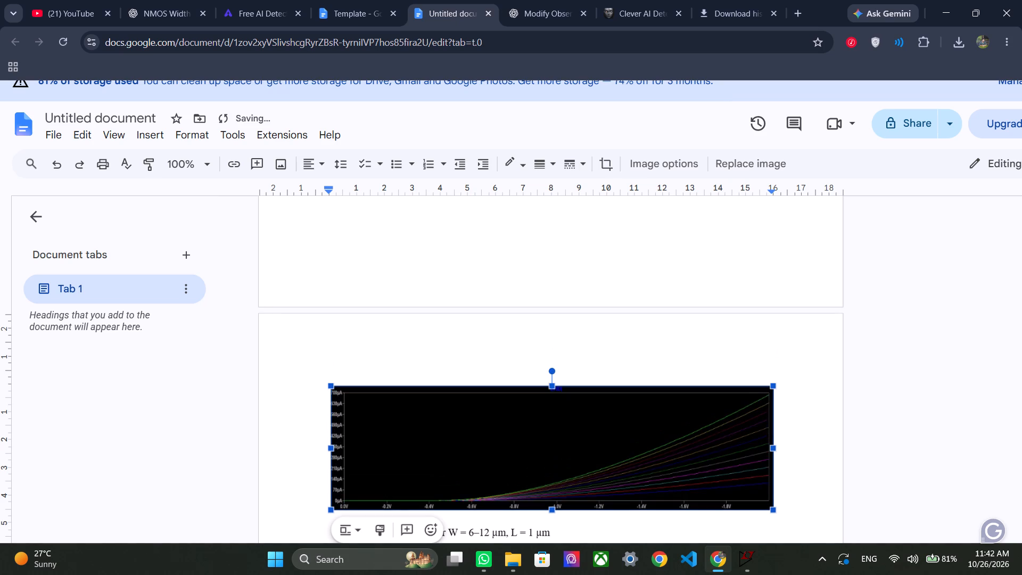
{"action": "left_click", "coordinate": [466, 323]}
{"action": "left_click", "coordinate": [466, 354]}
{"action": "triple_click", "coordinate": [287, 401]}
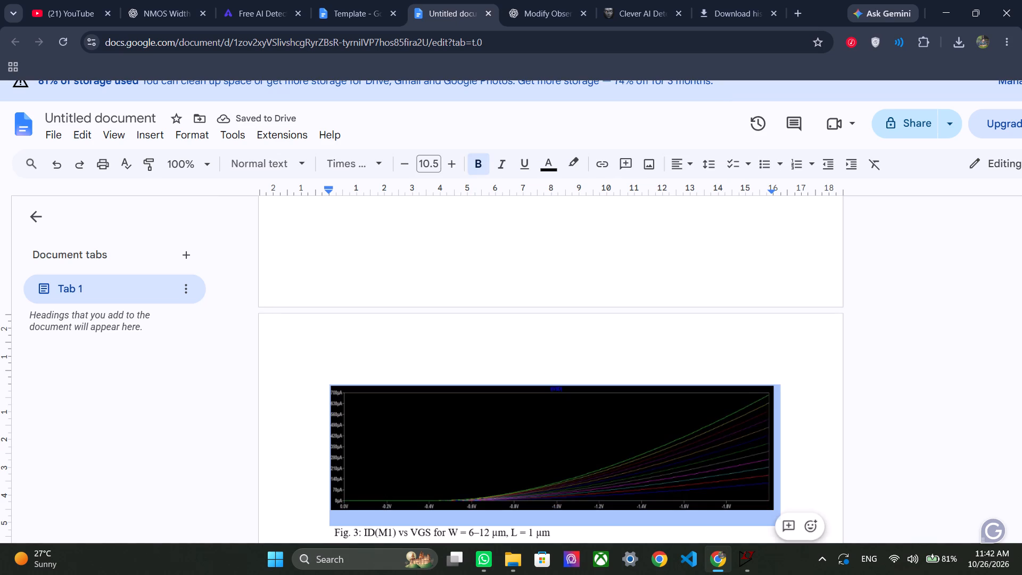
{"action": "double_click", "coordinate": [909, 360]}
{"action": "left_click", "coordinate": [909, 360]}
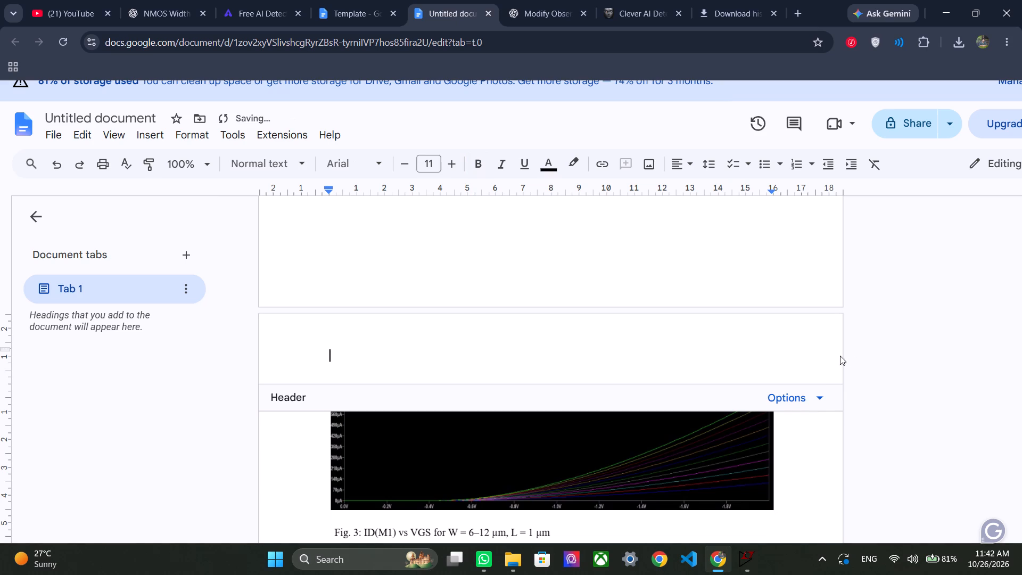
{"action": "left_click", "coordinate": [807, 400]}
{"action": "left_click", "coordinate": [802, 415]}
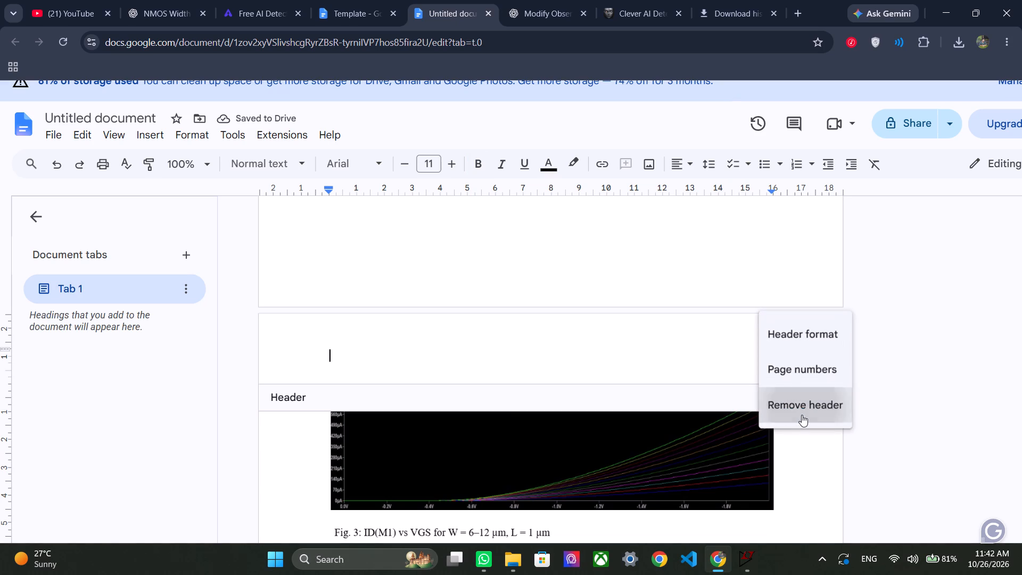
Examine the PMOS report's Fig. 3 graph, the section C single-curve plots with their captions, and the observation table.
{"action": "scroll", "coordinate": [802, 415], "scroll_direction": "down", "scroll_amount": 3}
{"action": "scroll", "coordinate": [802, 415], "scroll_direction": "up", "scroll_amount": 1}
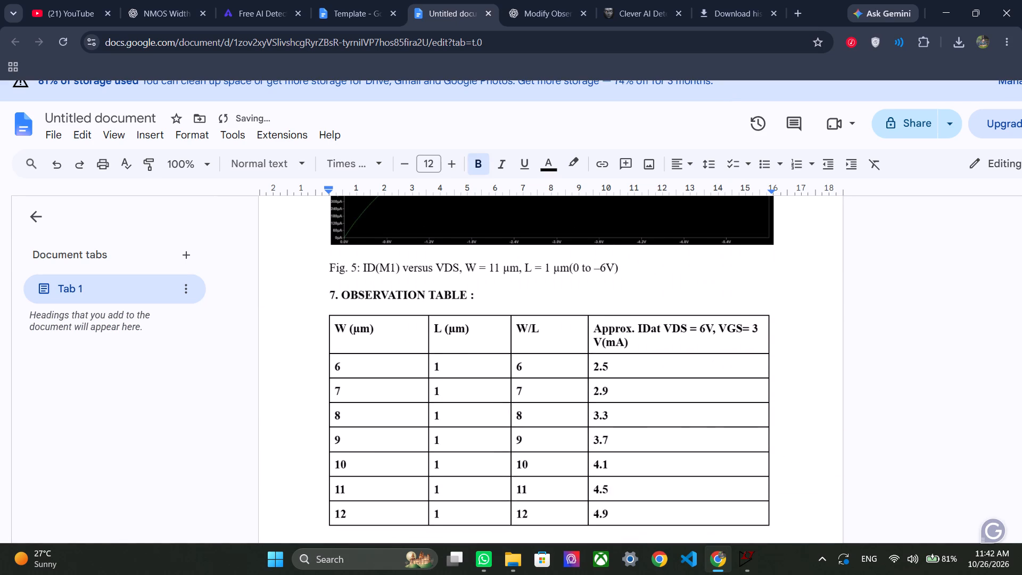
{"action": "scroll", "coordinate": [802, 415], "scroll_direction": "up", "scroll_amount": 1}
{"action": "scroll", "coordinate": [802, 415], "scroll_direction": "down", "scroll_amount": 1}
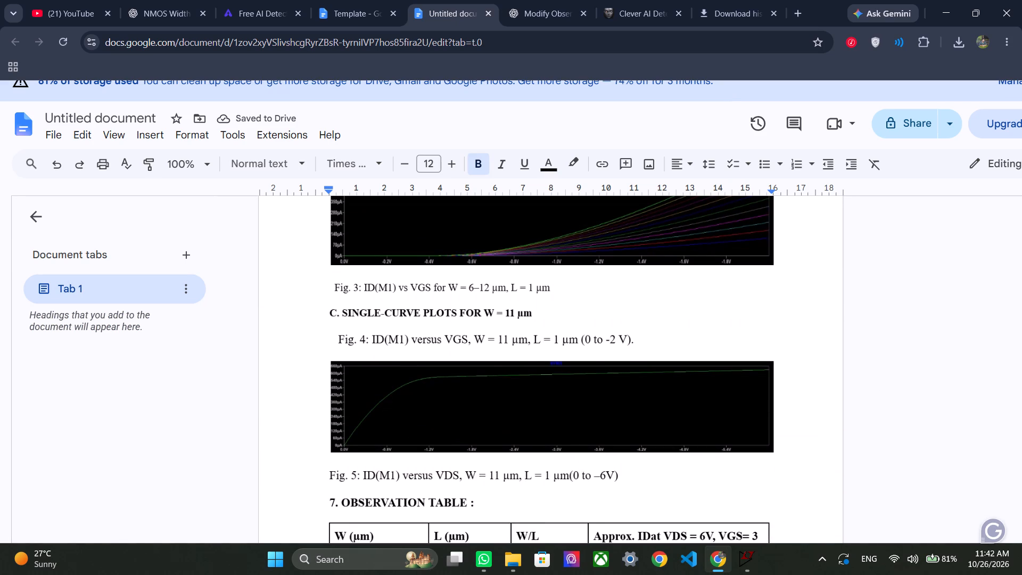
{"action": "scroll", "coordinate": [802, 415], "scroll_direction": "down", "scroll_amount": 2}
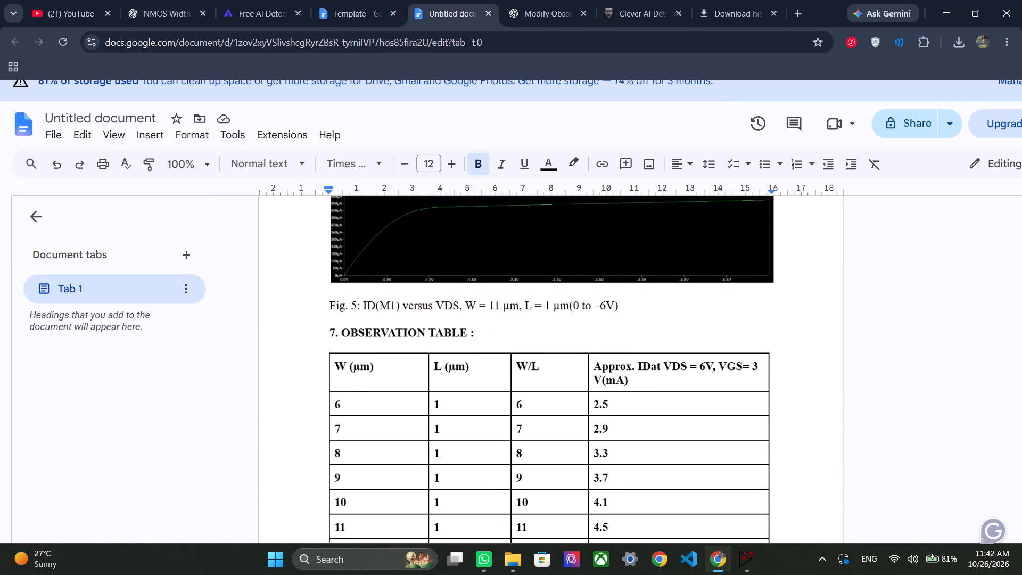
{"action": "scroll", "coordinate": [806, 279], "scroll_direction": "up", "scroll_amount": 8}
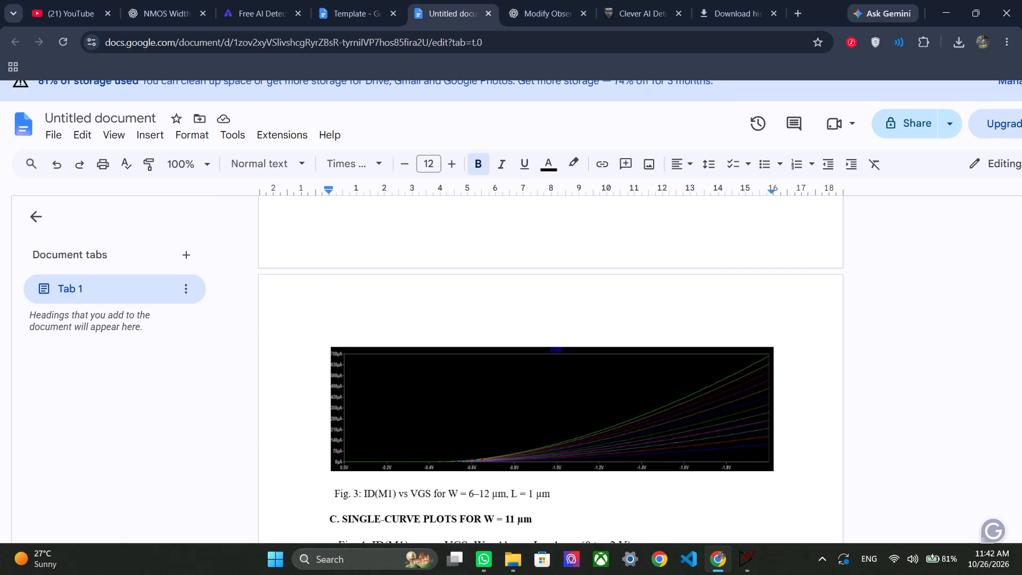
{"action": "scroll", "coordinate": [806, 279], "scroll_direction": "down", "scroll_amount": 2}
{"action": "left_click", "coordinate": [815, 453]}
{"action": "scroll", "coordinate": [815, 453], "scroll_direction": "down", "scroll_amount": 1}
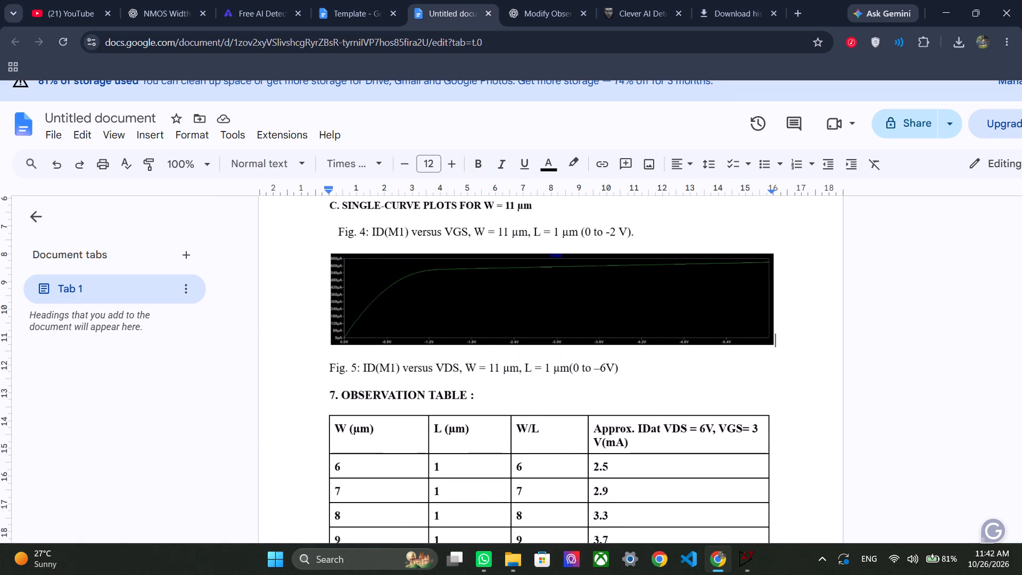
{"action": "scroll", "coordinate": [815, 453], "scroll_direction": "down", "scroll_amount": 1}
{"action": "scroll", "coordinate": [746, 389], "scroll_direction": "up", "scroll_amount": 1}
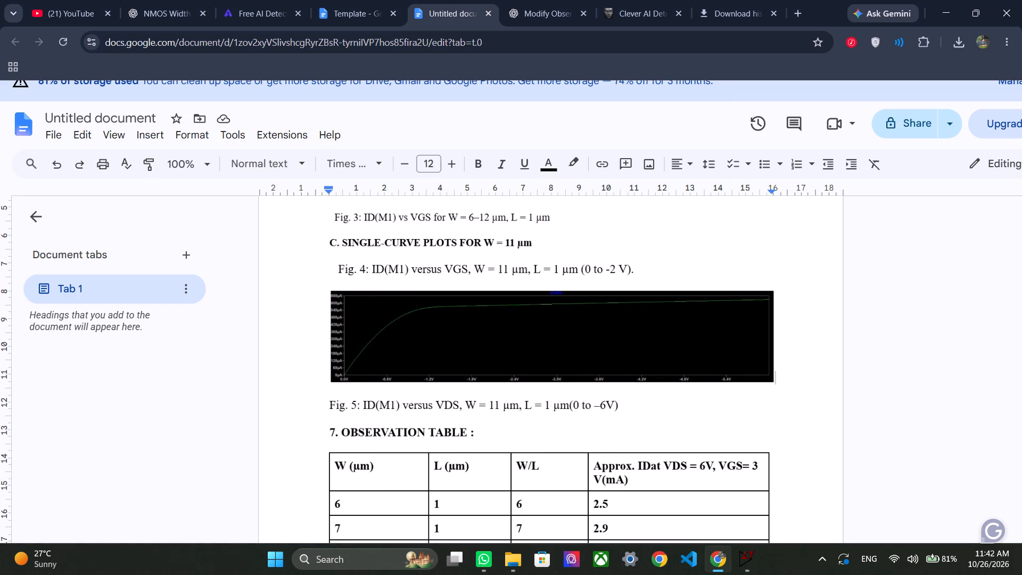
{"action": "scroll", "coordinate": [746, 389], "scroll_direction": "up", "scroll_amount": 2}
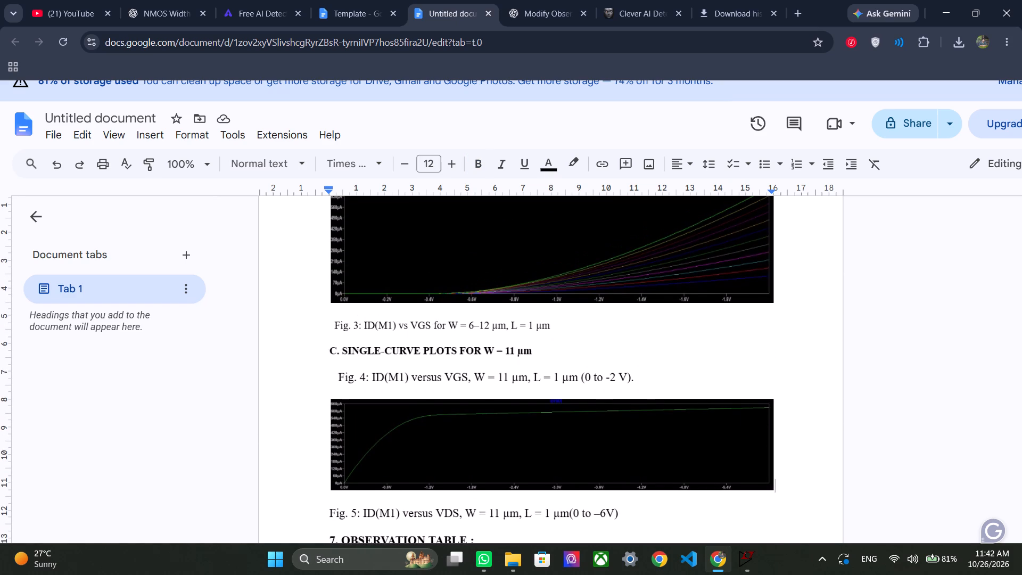
Insert a blank line between the heading "C. SINGLE-CURVE PLOTS FOR W = 11 µm" and the Fig. 4 caption.
{"action": "left_click", "coordinate": [583, 344]}
{"action": "left_click", "coordinate": [551, 350]}
{"action": "key", "text": "space"}
{"action": "key", "text": "Return"}
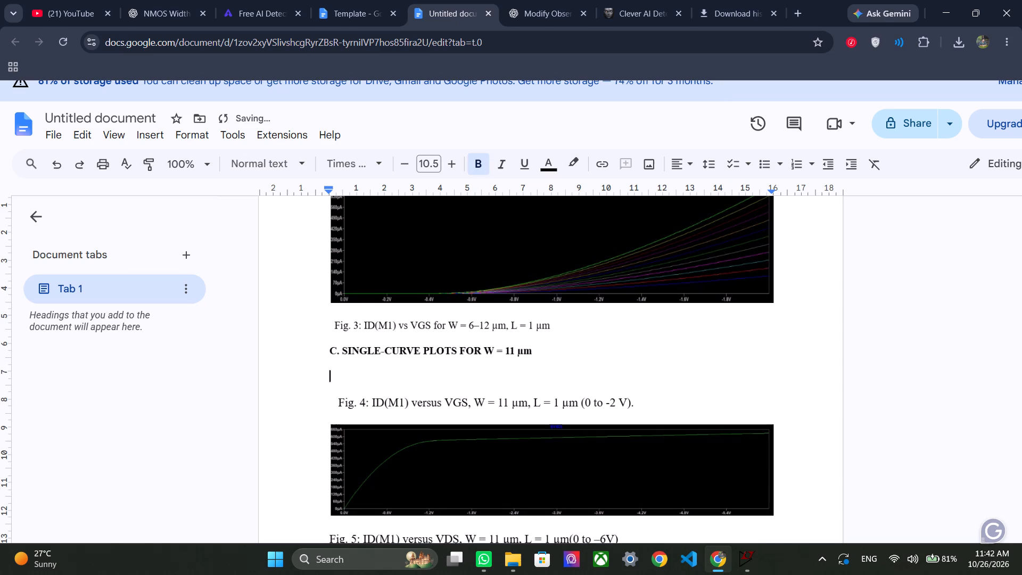
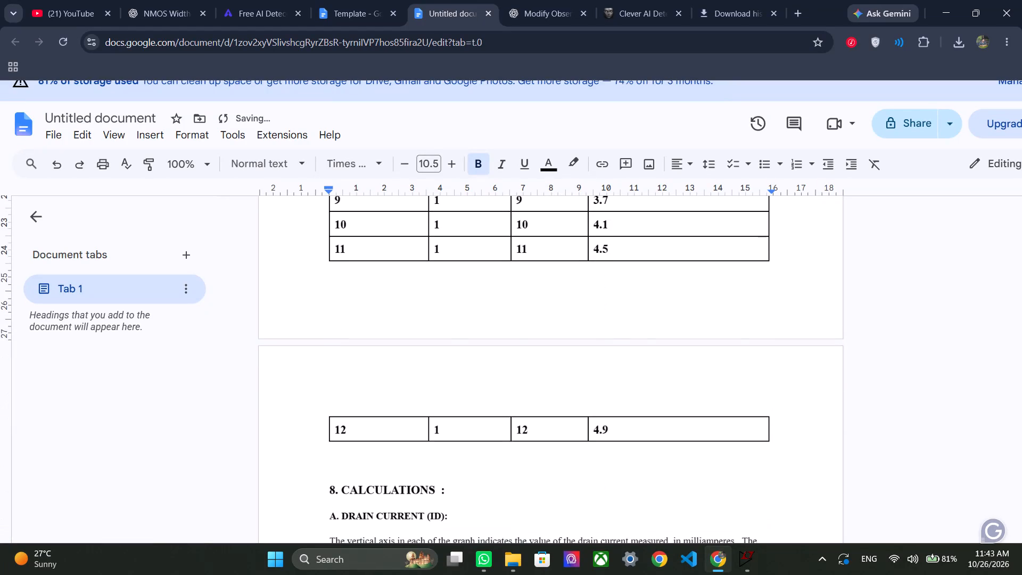
Reduce both the height and the width of the PMOS schematic image above section 5.
{"action": "scroll", "coordinate": [625, 377], "scroll_direction": "up", "scroll_amount": 5}
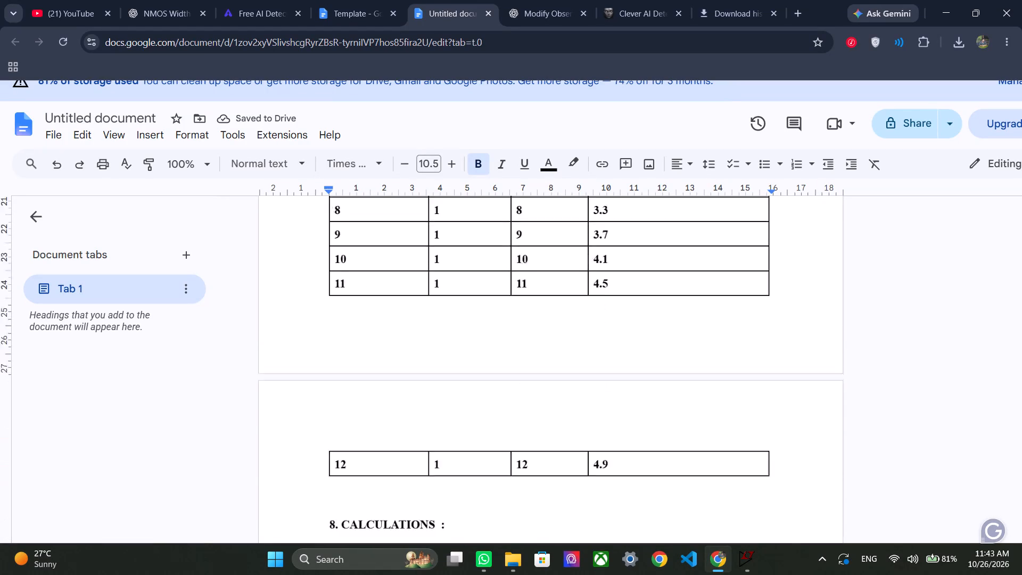
{"action": "scroll", "coordinate": [625, 377], "scroll_direction": "up", "scroll_amount": 6}
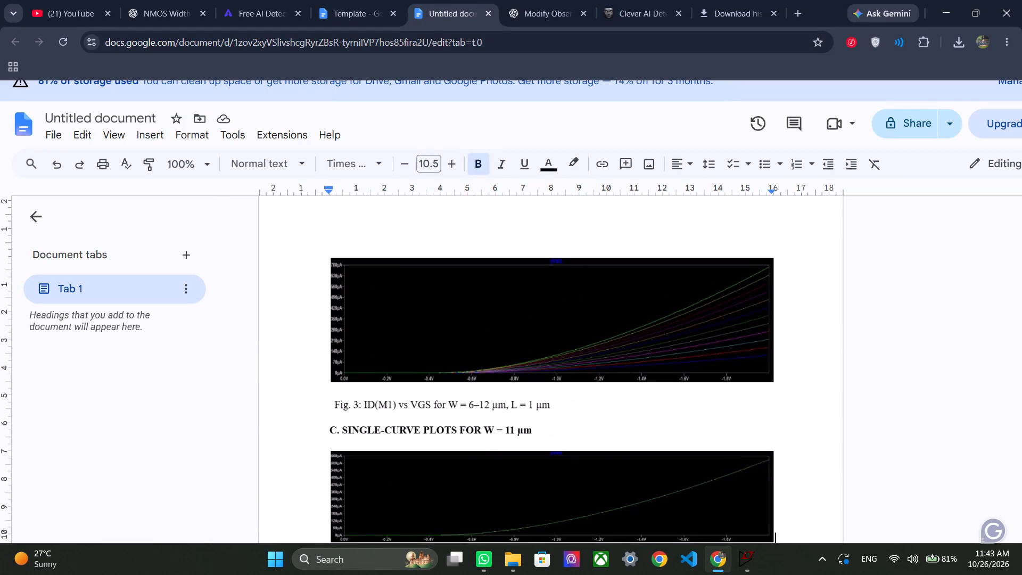
{"action": "scroll", "coordinate": [625, 377], "scroll_direction": "up", "scroll_amount": 2}
{"action": "scroll", "coordinate": [625, 377], "scroll_direction": "down", "scroll_amount": 5}
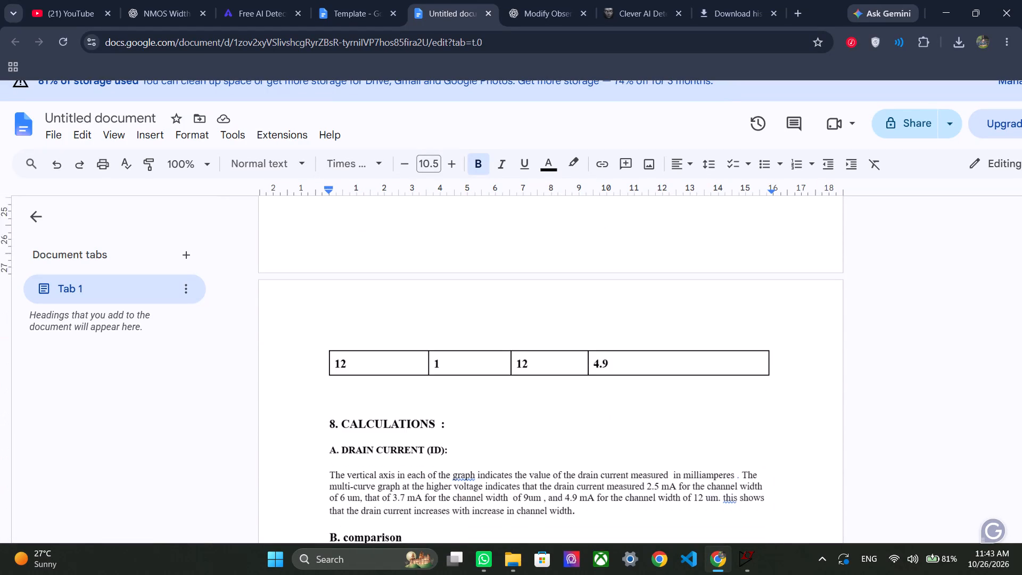
{"action": "scroll", "coordinate": [625, 377], "scroll_direction": "down", "scroll_amount": 2}
{"action": "scroll", "coordinate": [625, 377], "scroll_direction": "up", "scroll_amount": 12}
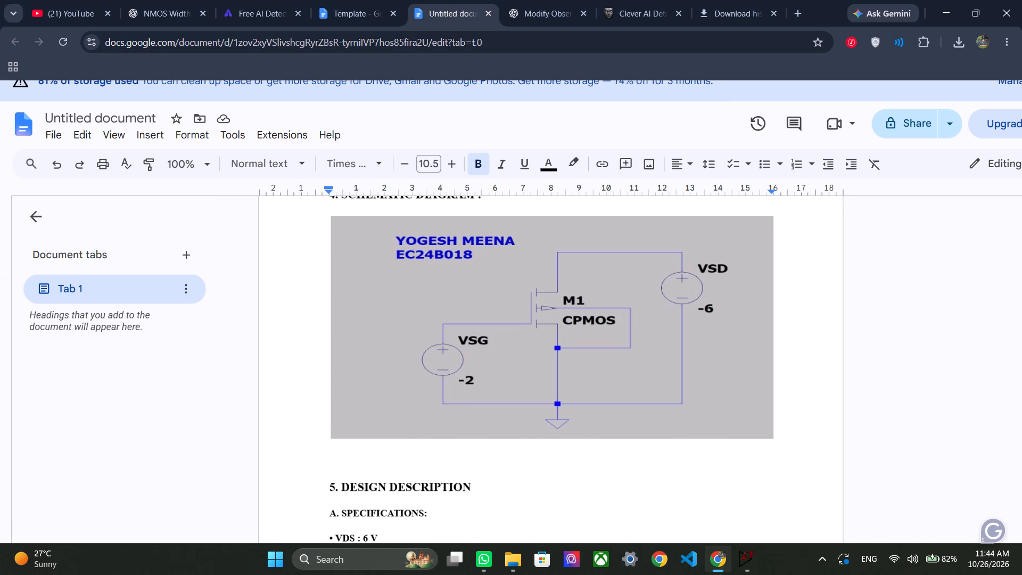
{"action": "scroll", "coordinate": [625, 377], "scroll_direction": "up", "scroll_amount": 7}
{"action": "scroll", "coordinate": [625, 377], "scroll_direction": "down", "scroll_amount": 3}
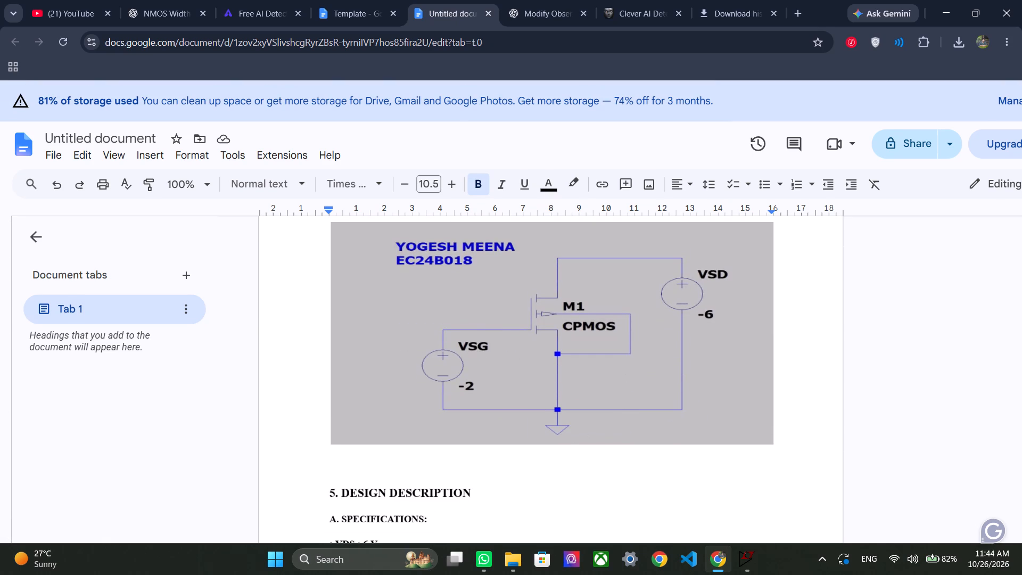
{"action": "left_click", "coordinate": [553, 438]}
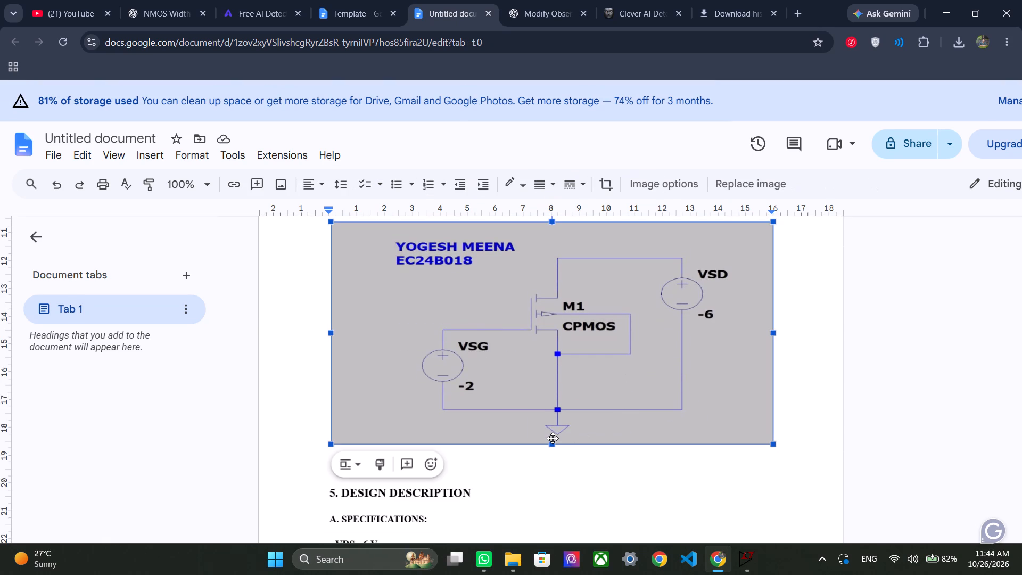
{"action": "left_click_drag", "start_coordinate": [551, 445], "coordinate": [551, 423]}
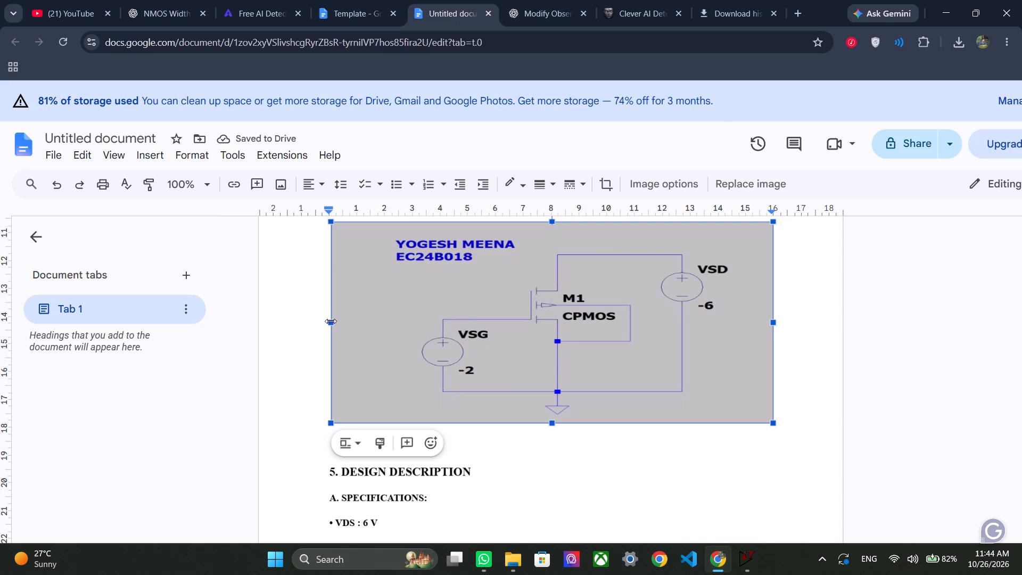
{"action": "left_click_drag", "start_coordinate": [331, 323], "coordinate": [362, 329]}
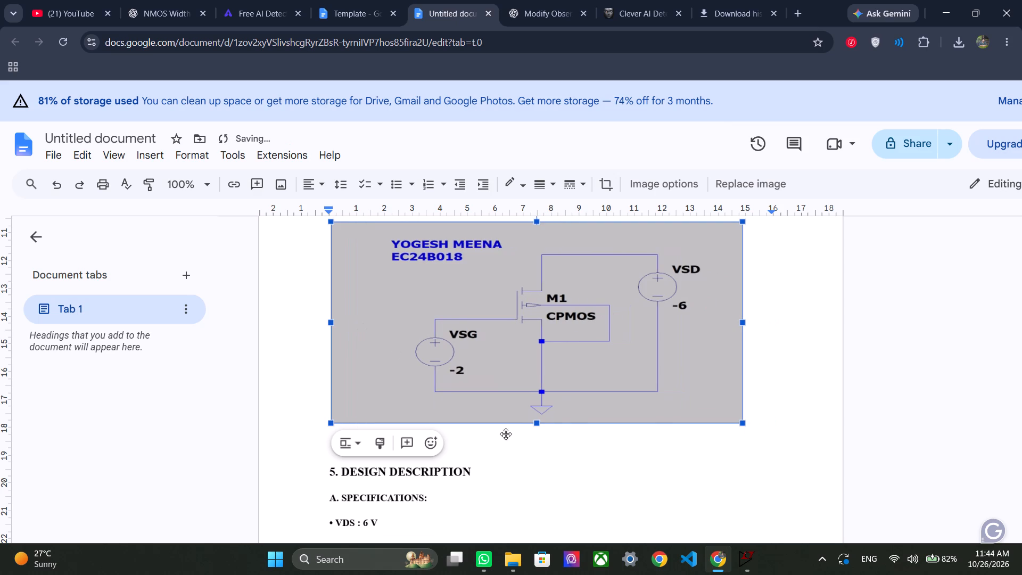
{"action": "left_click", "coordinate": [510, 438]}
Delete the blank line between the PMOS schematic image and the heading "5. DESIGN DESCRIPTION".
{"action": "left_click", "coordinate": [524, 461]}
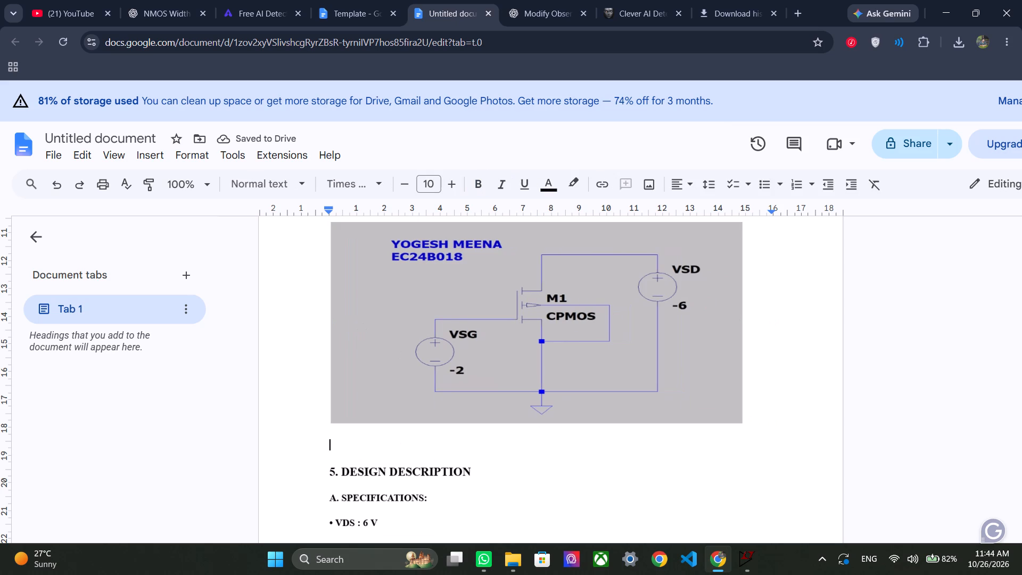
{"action": "left_click", "coordinate": [524, 461]}
{"action": "key", "text": "BackSpace"}
Remove the gap between the ID(M1) versus VDS single-curve graph and its Fig. 5 caption.
{"action": "scroll", "coordinate": [582, 480], "scroll_direction": "down", "scroll_amount": 9}
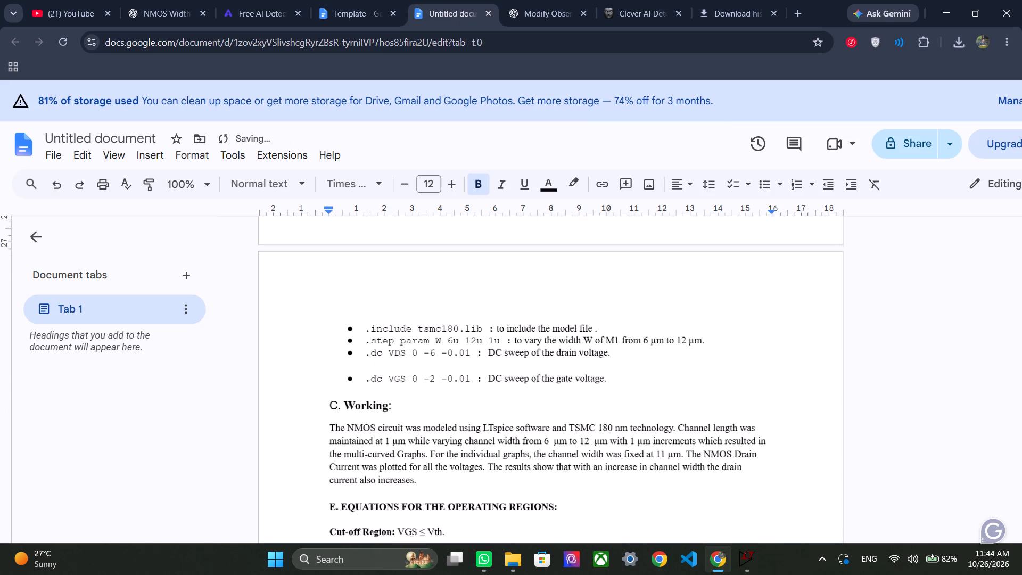
{"action": "scroll", "coordinate": [582, 480], "scroll_direction": "down", "scroll_amount": 6}
{"action": "scroll", "coordinate": [582, 480], "scroll_direction": "up", "scroll_amount": 1}
{"action": "scroll", "coordinate": [582, 480], "scroll_direction": "down", "scroll_amount": 1}
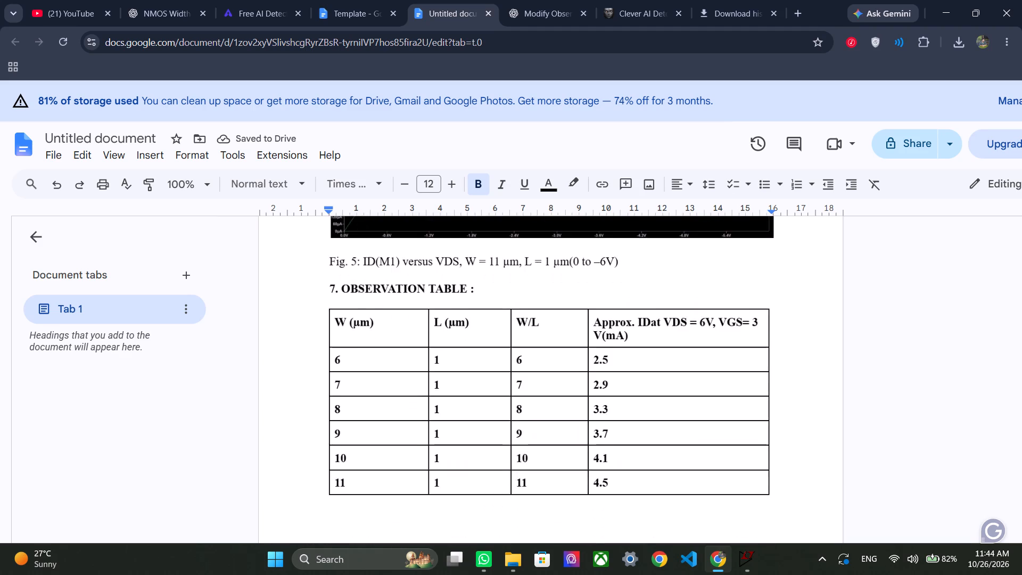
{"action": "scroll", "coordinate": [582, 480], "scroll_direction": "down", "scroll_amount": 2}
{"action": "scroll", "coordinate": [582, 480], "scroll_direction": "up", "scroll_amount": 1}
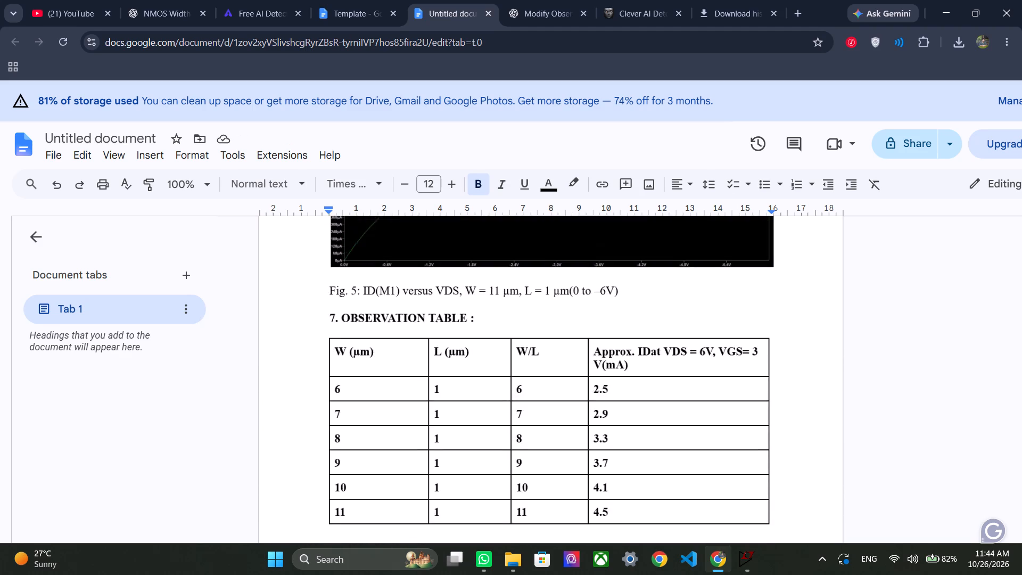
{"action": "scroll", "coordinate": [582, 480], "scroll_direction": "up", "scroll_amount": 1}
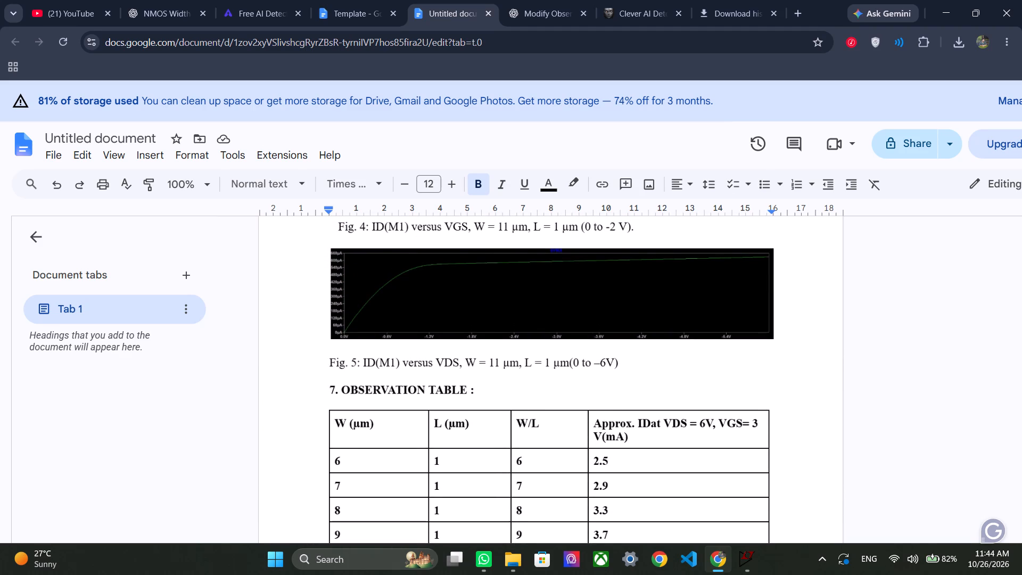
{"action": "left_click", "coordinate": [322, 361]}
{"action": "key", "text": "BackSpace"}
Delete the blank line between the end of the observation table and the heading "8. CALCULATIONS".
{"action": "left_click", "coordinate": [465, 417]}
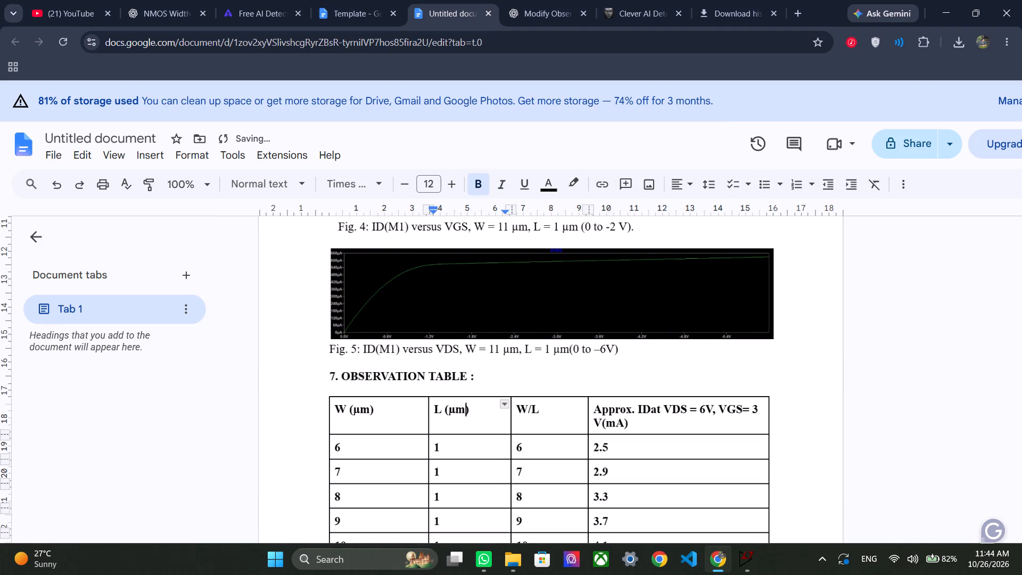
{"action": "scroll", "coordinate": [279, 364], "scroll_direction": "down", "scroll_amount": 2}
{"action": "left_click", "coordinate": [368, 414]}
{"action": "scroll", "coordinate": [359, 376], "scroll_direction": "down", "scroll_amount": 1}
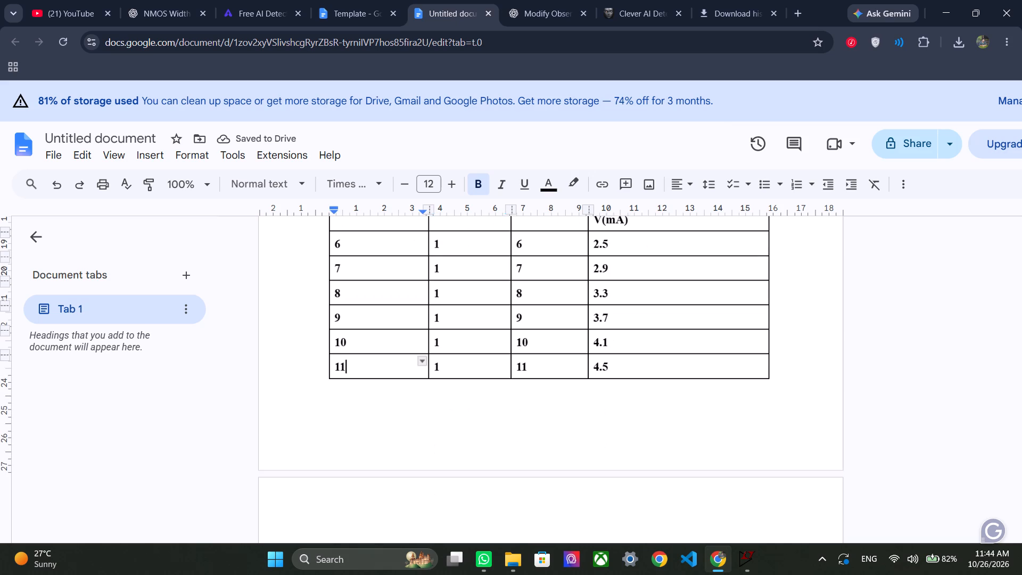
{"action": "scroll", "coordinate": [359, 376], "scroll_direction": "down", "scroll_amount": 1}
{"action": "left_click", "coordinate": [366, 379]}
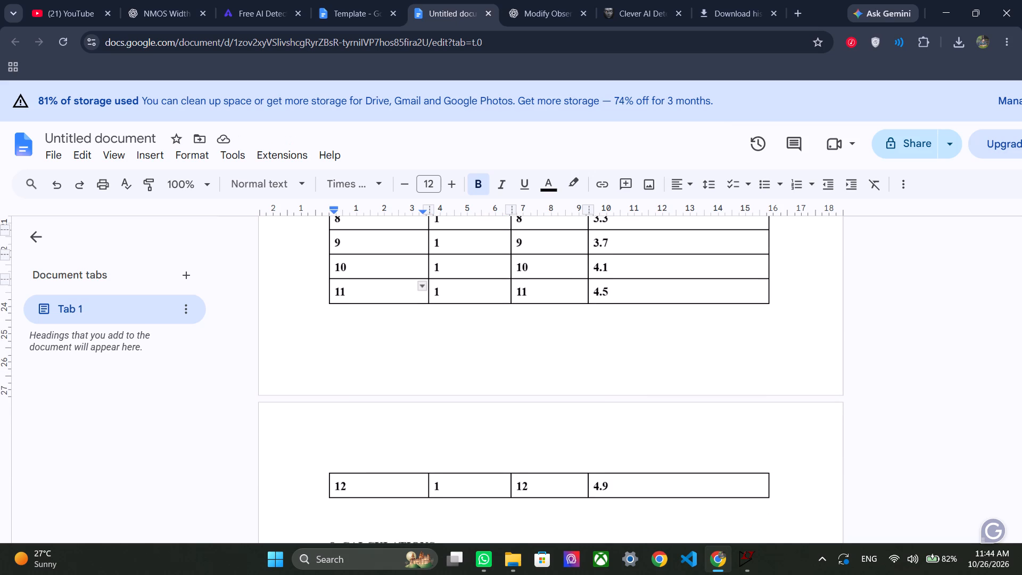
{"action": "scroll", "coordinate": [440, 428], "scroll_direction": "down", "scroll_amount": 1}
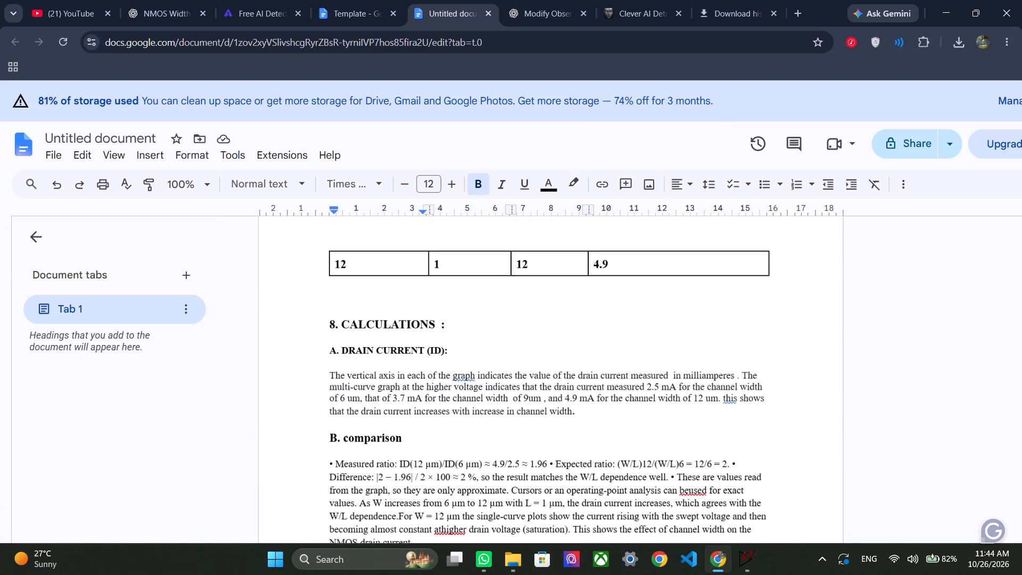
{"action": "scroll", "coordinate": [440, 428], "scroll_direction": "down", "scroll_amount": 1}
{"action": "left_click", "coordinate": [319, 313]}
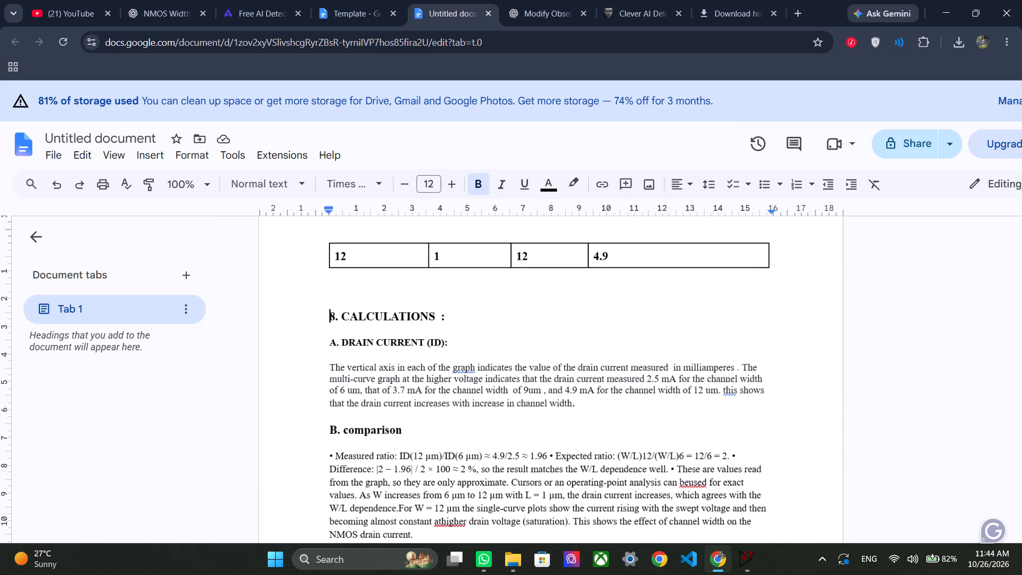
{"action": "key", "text": "BackSpace"}
Remove the Fig. 4 caption's leading spaces and the gap between it and the VGS single-curve graph above.
{"action": "scroll", "coordinate": [378, 346], "scroll_direction": "up", "scroll_amount": 1}
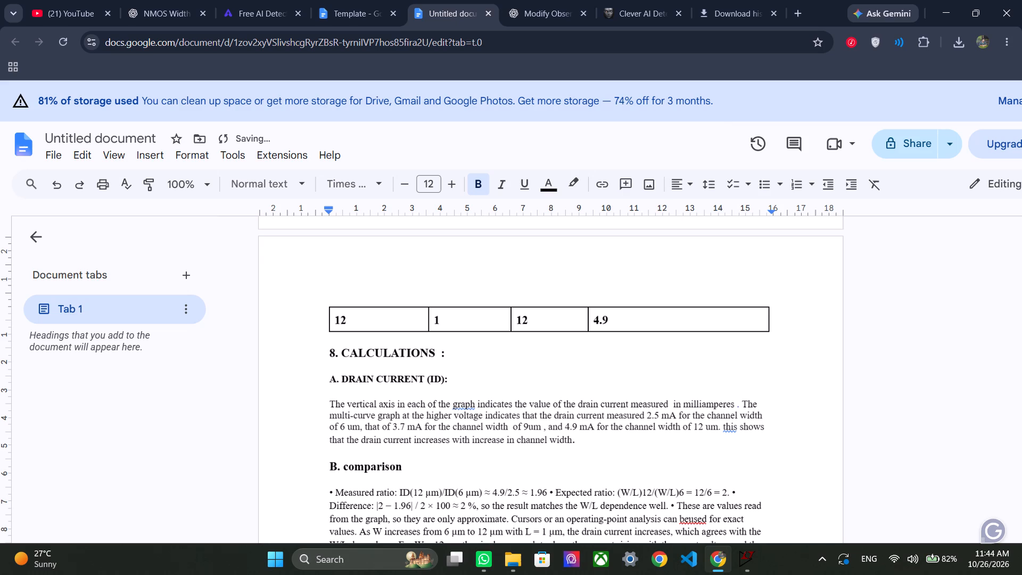
{"action": "scroll", "coordinate": [450, 383], "scroll_direction": "up", "scroll_amount": 5}
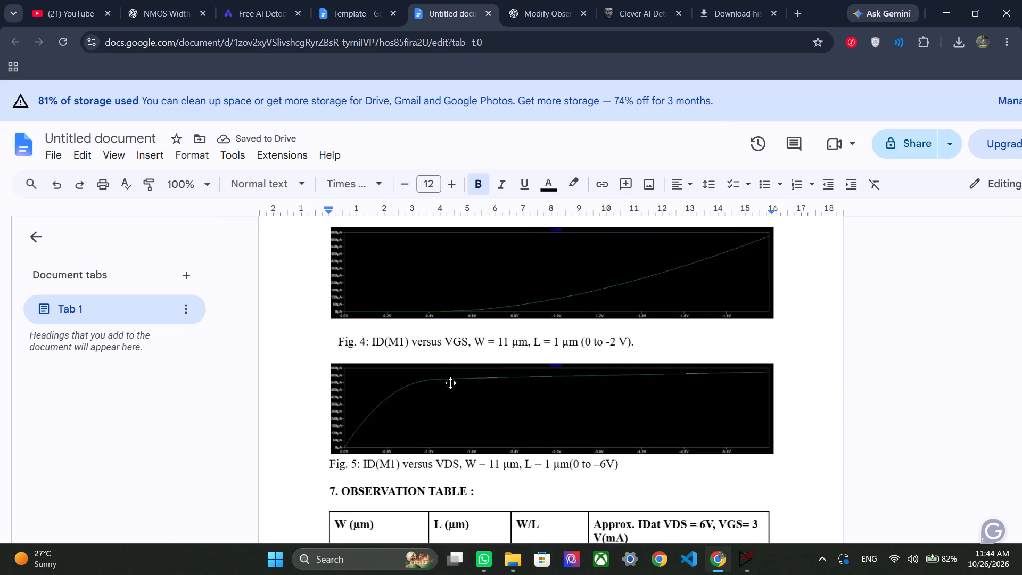
{"action": "scroll", "coordinate": [450, 383], "scroll_direction": "up", "scroll_amount": 3}
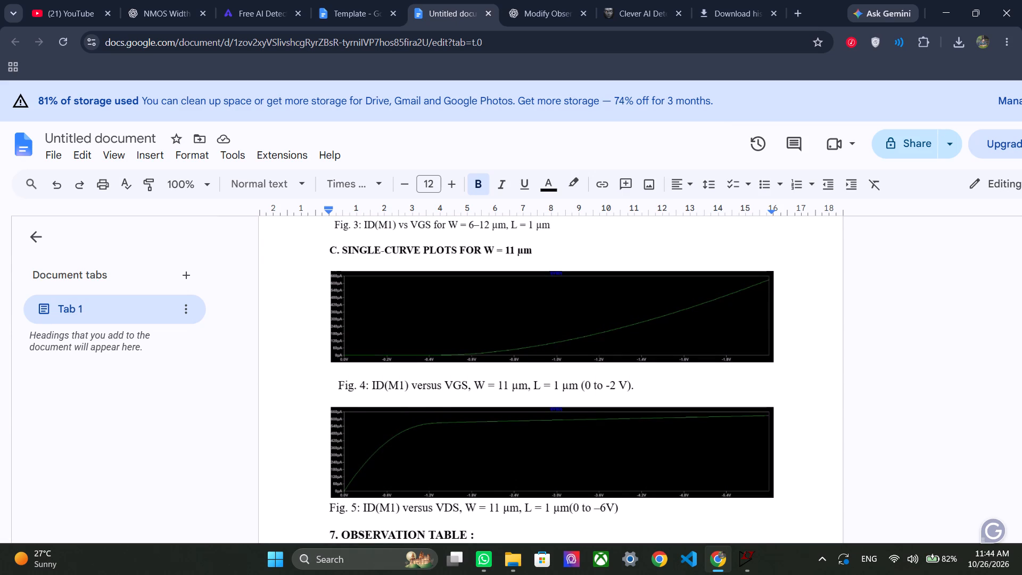
{"action": "left_click", "coordinate": [336, 386]}
{"action": "key", "text": "BackSpace"}
{"action": "key", "text": "BackSpace"}
{"action": "key", "text": "BackSpace"}
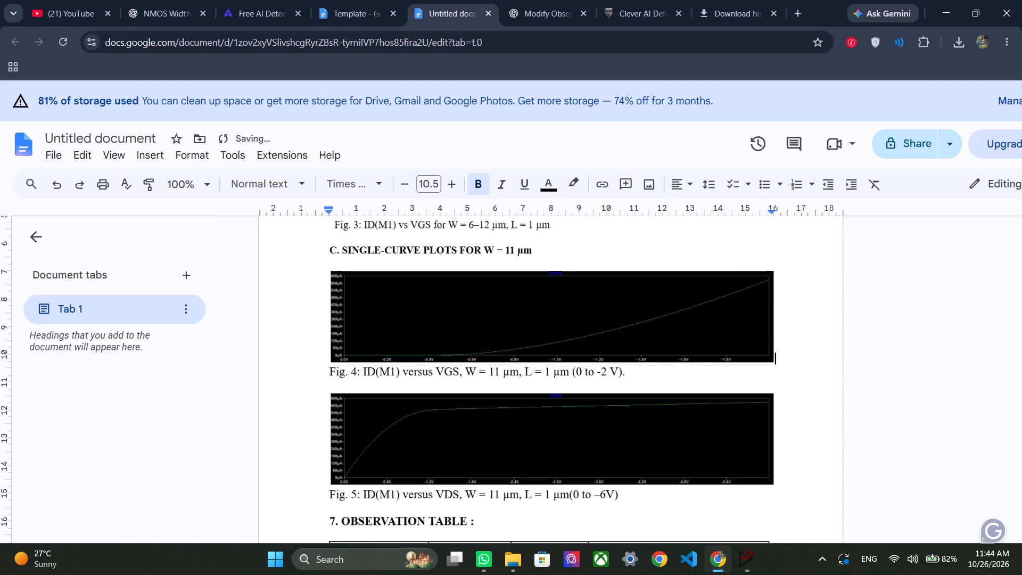
{"action": "left_click", "coordinate": [318, 389]}
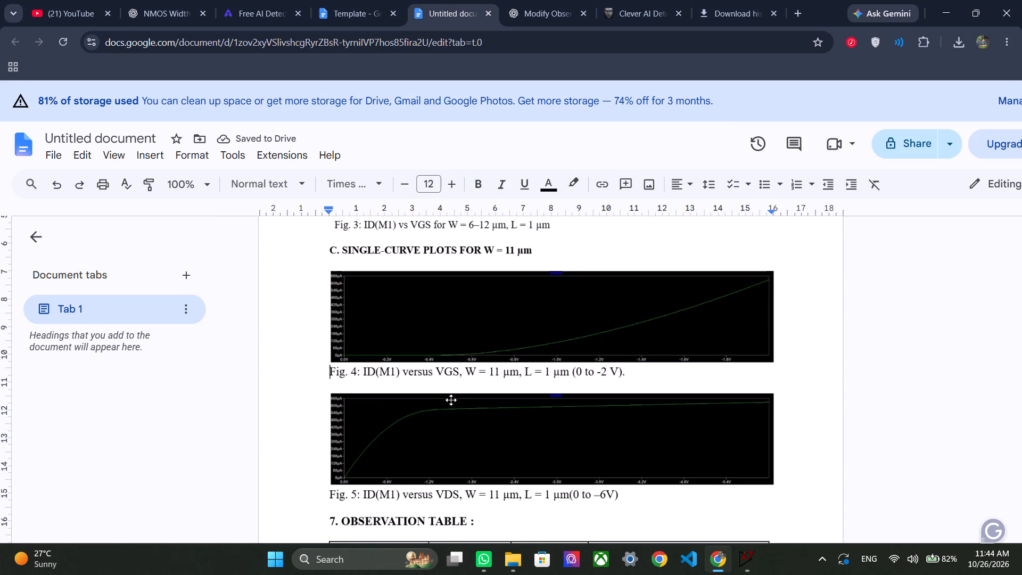
{"action": "left_click", "coordinate": [451, 396]}
Indent the Fig. 3 caption with about a dozen leading spaces, keeping it on a separate line with a gap below the graph.
{"action": "scroll", "coordinate": [506, 456], "scroll_direction": "down", "scroll_amount": 2}
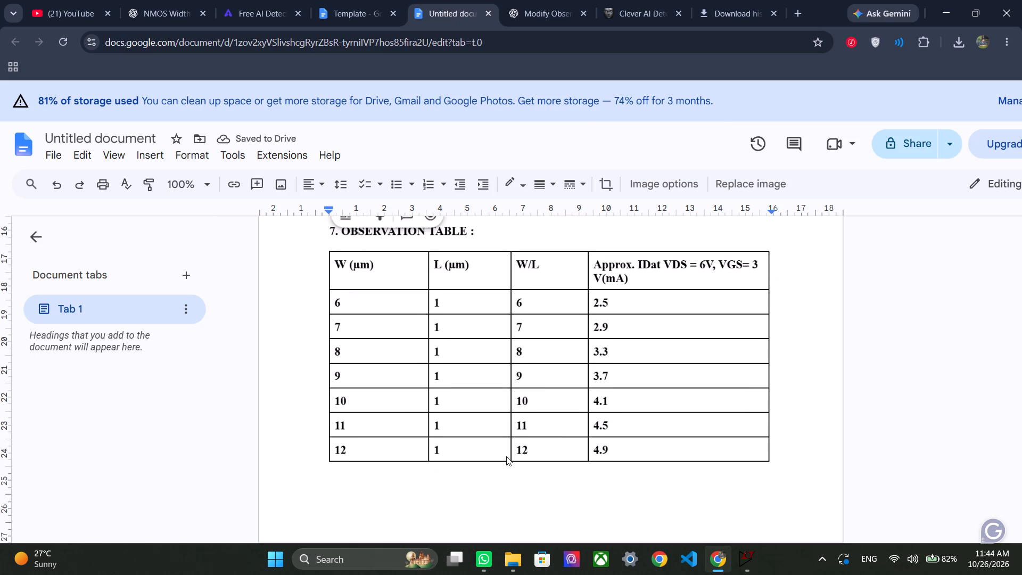
{"action": "scroll", "coordinate": [506, 456], "scroll_direction": "down", "scroll_amount": 1}
{"action": "left_click", "coordinate": [518, 494]}
{"action": "scroll", "coordinate": [518, 494], "scroll_direction": "up", "scroll_amount": 3}
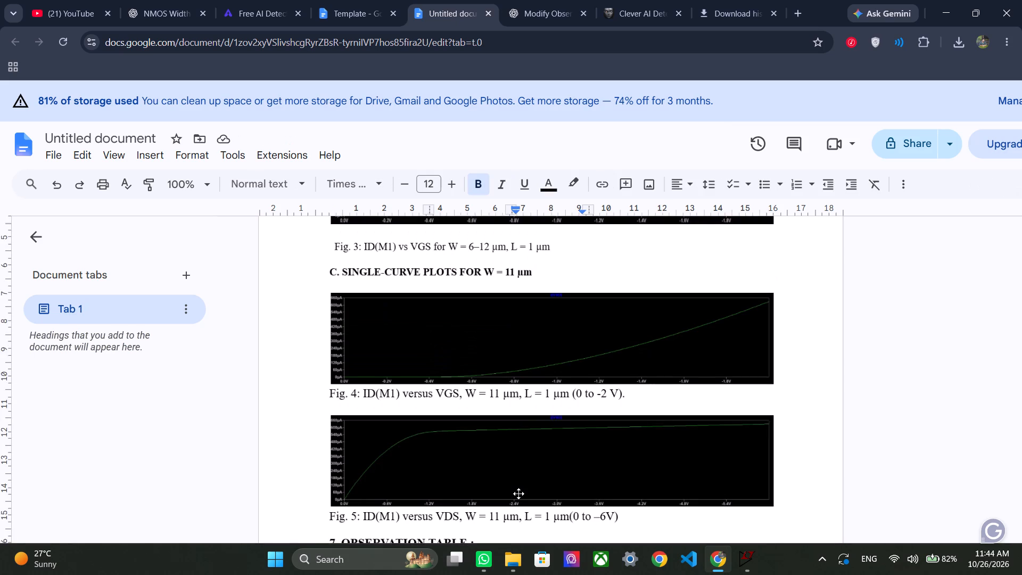
{"action": "scroll", "coordinate": [518, 494], "scroll_direction": "up", "scroll_amount": 3}
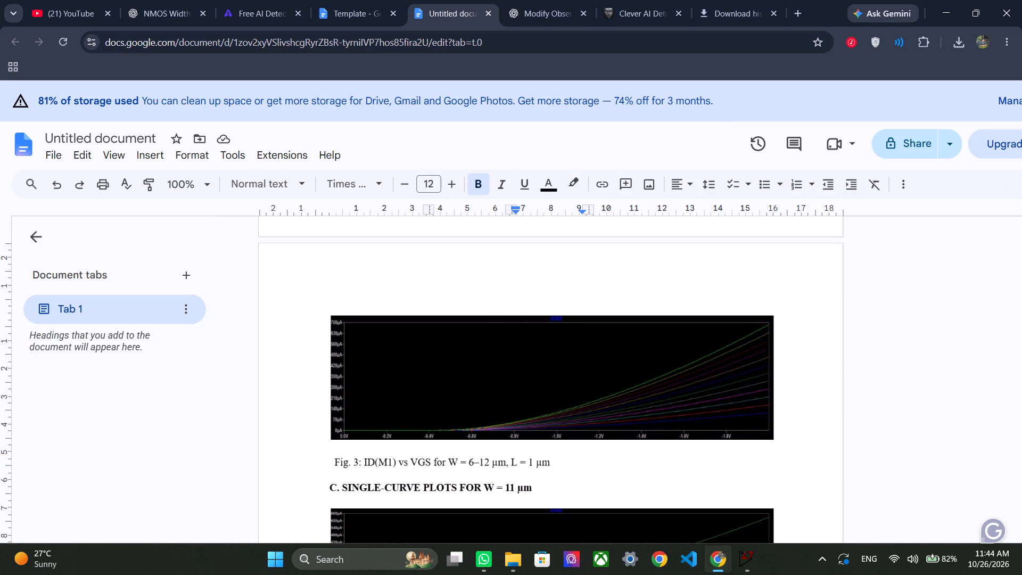
{"action": "left_click", "coordinate": [330, 463]}
{"action": "key", "text": "BackSpace"}
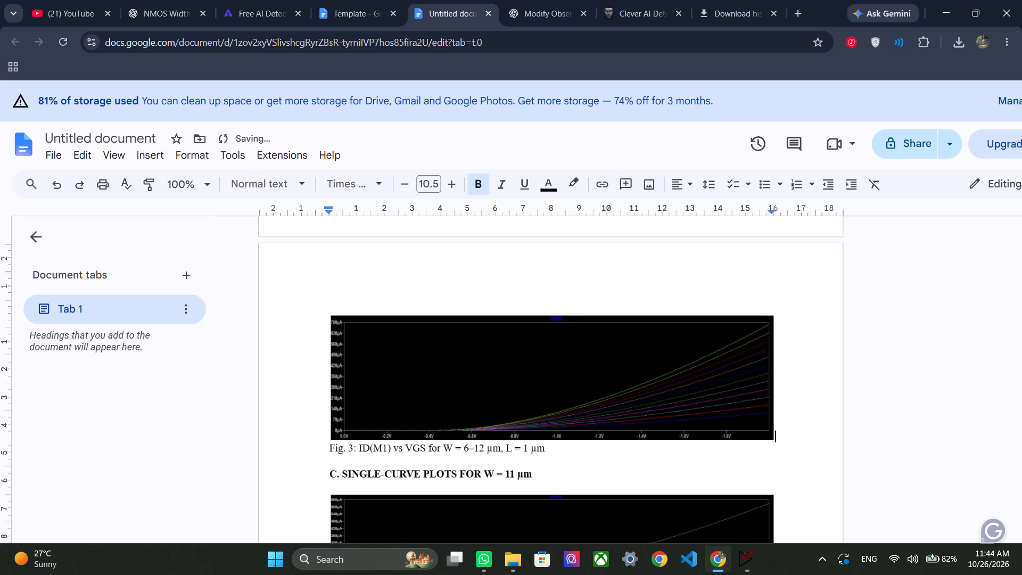
{"action": "key", "text": "space"}
{"action": "key", "text": "space"}
{"action": "key", "text": "Return"}
{"action": "key", "text": "space"}
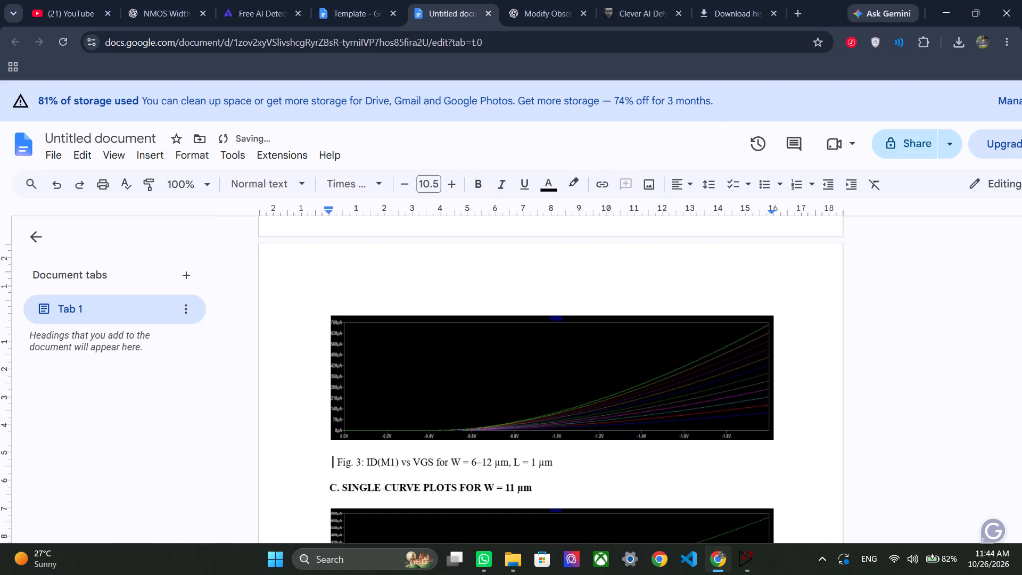
{"action": "key", "text": "space"}
{"action": "key", "text": "space"}
{"action": "key", "text": "space"}
{"action": "key", "text": "space"}
{"action": "key", "text": "space"}
{"action": "key", "text": "space"}
{"action": "key", "text": "space"}
{"action": "key", "text": "space"}
{"action": "key", "text": "space"}
{"action": "key", "text": "space"}
{"action": "key", "text": "space"}
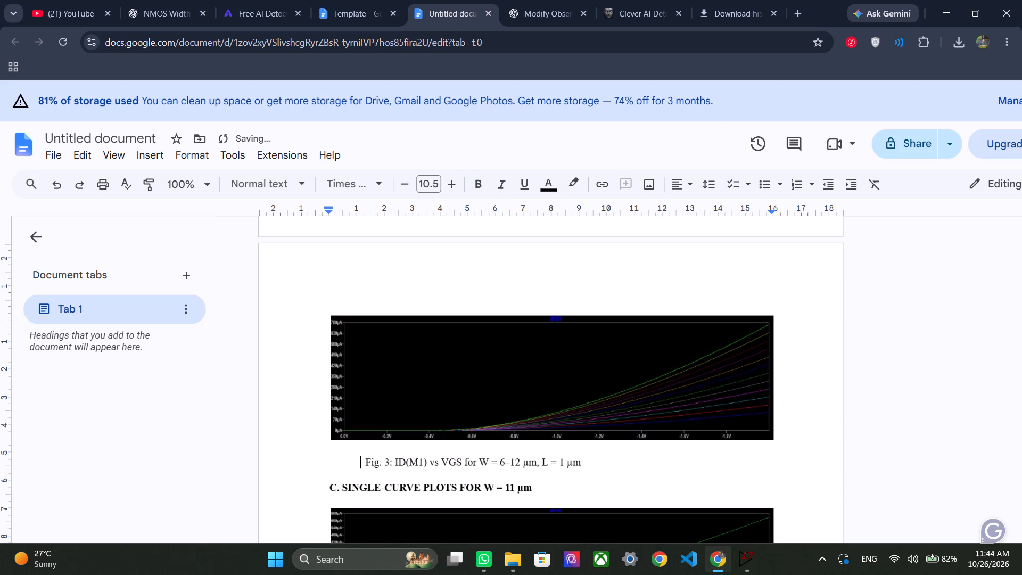
Examine the layout of the simulation results, operating region equations, design description, SPICE directives and Working section above the Fig. 3 graph.
{"action": "scroll", "coordinate": [335, 457], "scroll_direction": "down", "scroll_amount": 2}
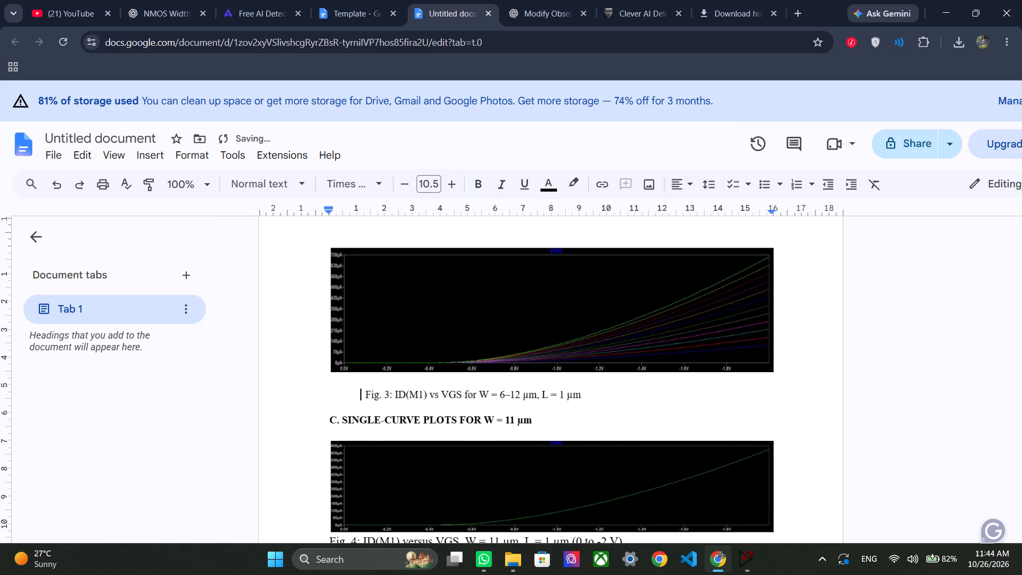
{"action": "scroll", "coordinate": [520, 420], "scroll_direction": "up", "scroll_amount": 5}
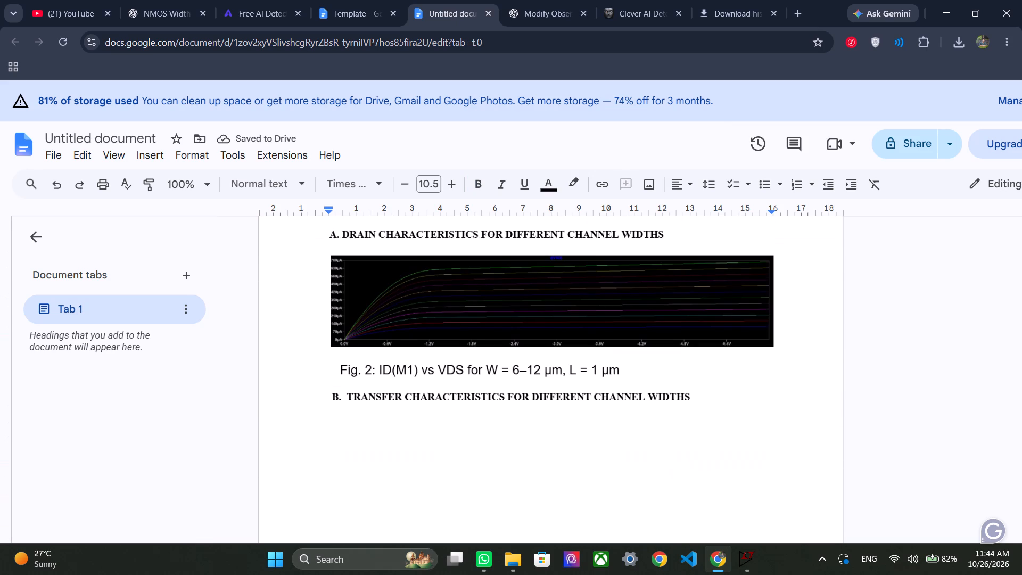
{"action": "scroll", "coordinate": [520, 420], "scroll_direction": "up", "scroll_amount": 4}
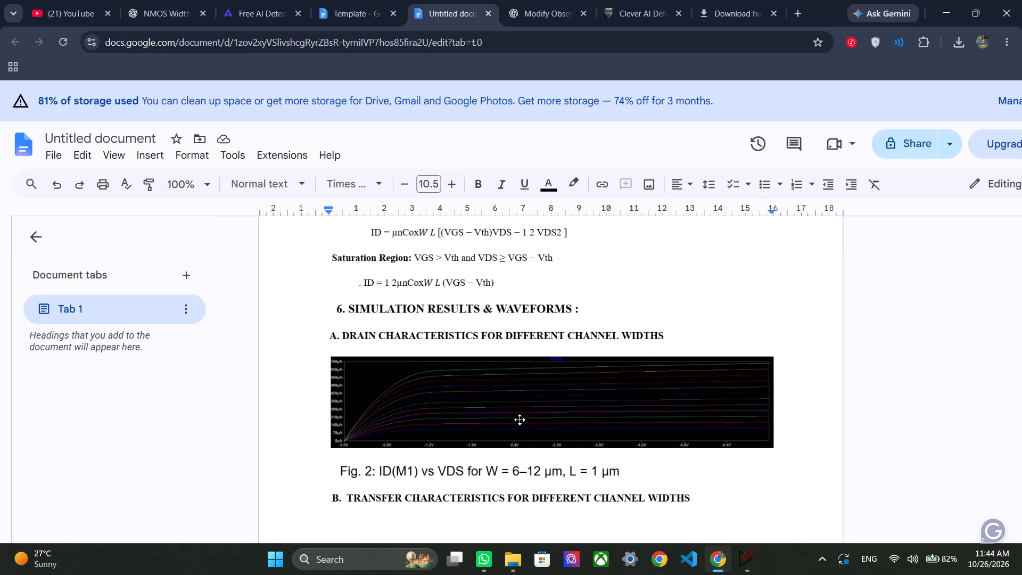
{"action": "scroll", "coordinate": [520, 420], "scroll_direction": "up", "scroll_amount": 4}
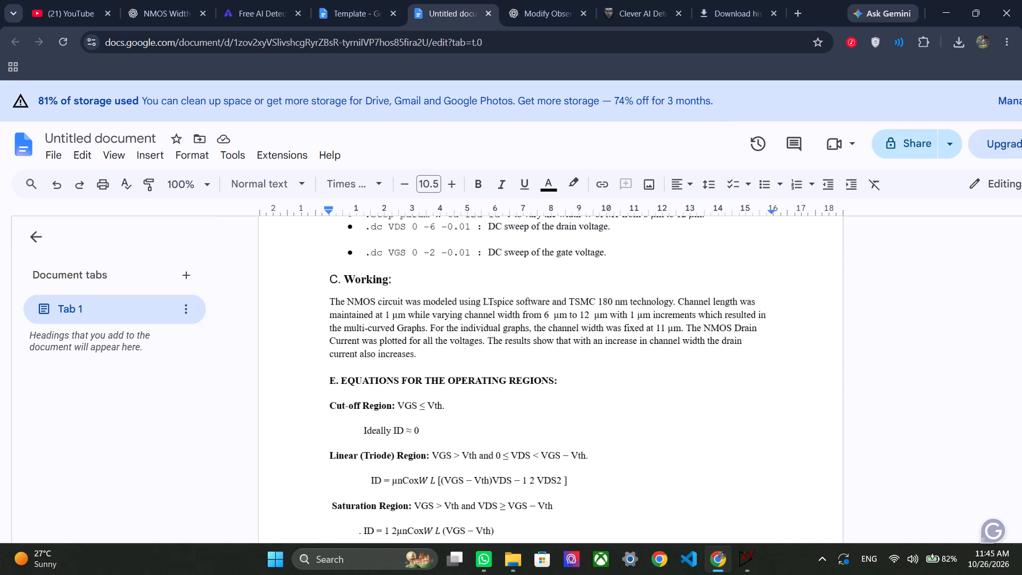
{"action": "scroll", "coordinate": [520, 420], "scroll_direction": "up", "scroll_amount": 4}
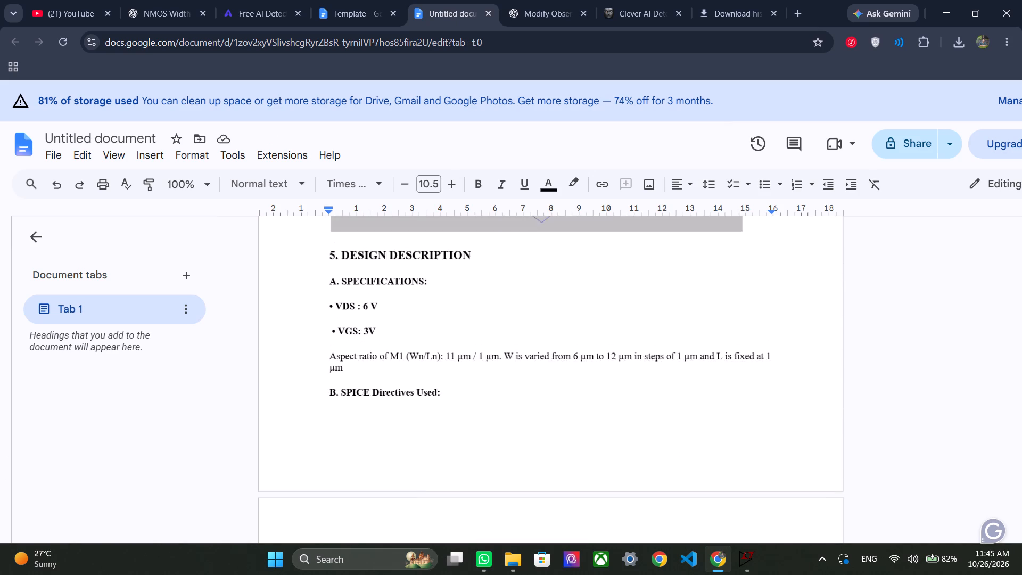
{"action": "scroll", "coordinate": [520, 420], "scroll_direction": "up", "scroll_amount": 3}
{"action": "scroll", "coordinate": [520, 420], "scroll_direction": "down", "scroll_amount": 2}
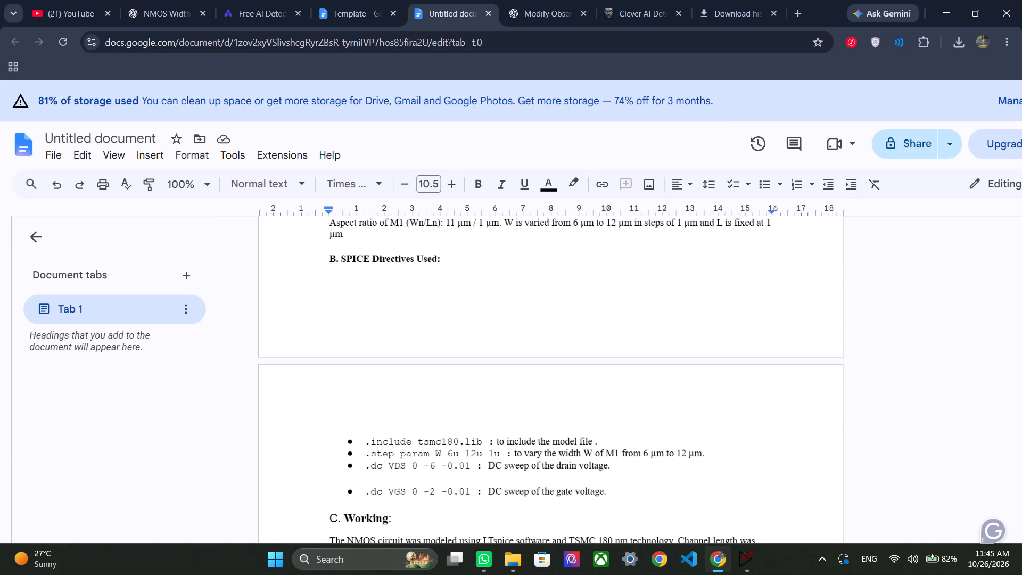
{"action": "scroll", "coordinate": [520, 420], "scroll_direction": "down", "scroll_amount": 2}
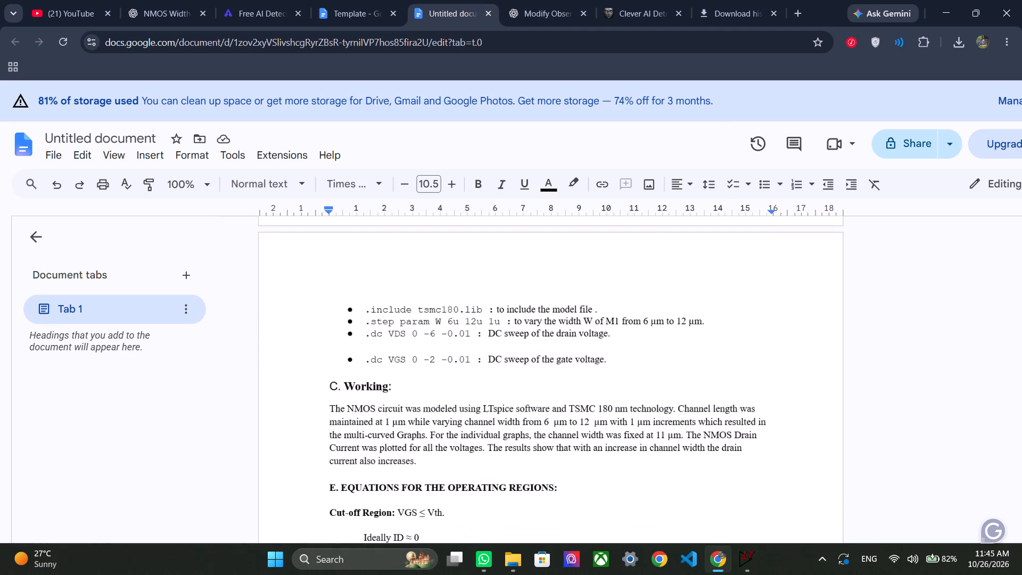
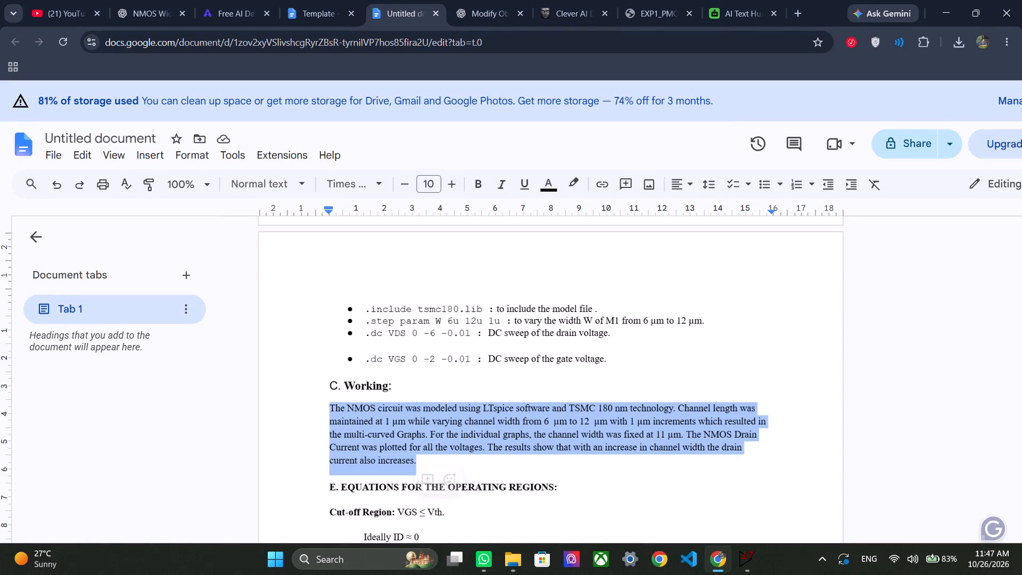
{"action": "key", "text": "BackSpace"}
{"action": "key", "text": "ctrl+v"}
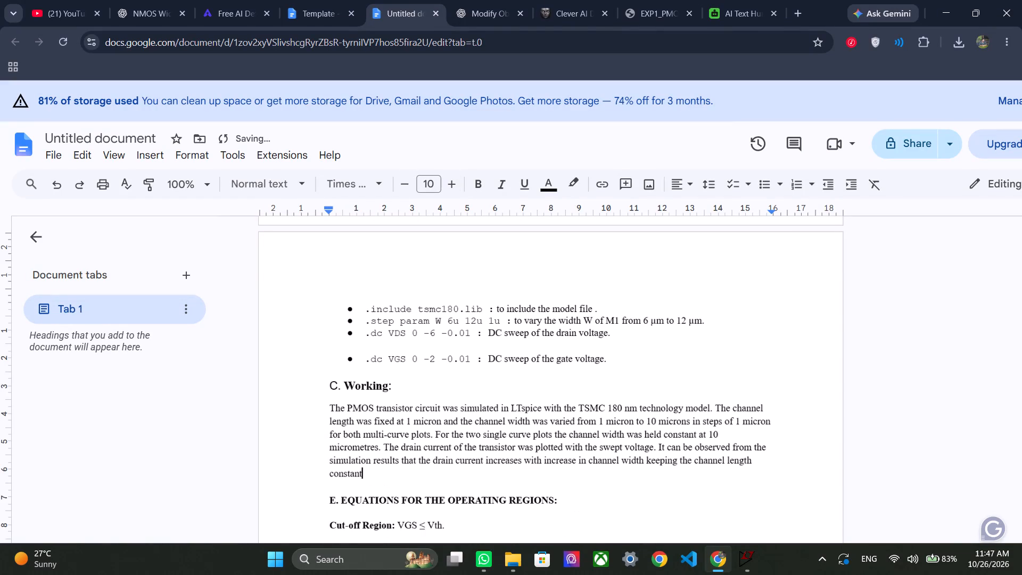
Change the channel width range in the Working paragraph to run from 6 micron to 12 microns.
{"action": "scroll", "coordinate": [537, 414], "scroll_direction": "down", "scroll_amount": 1}
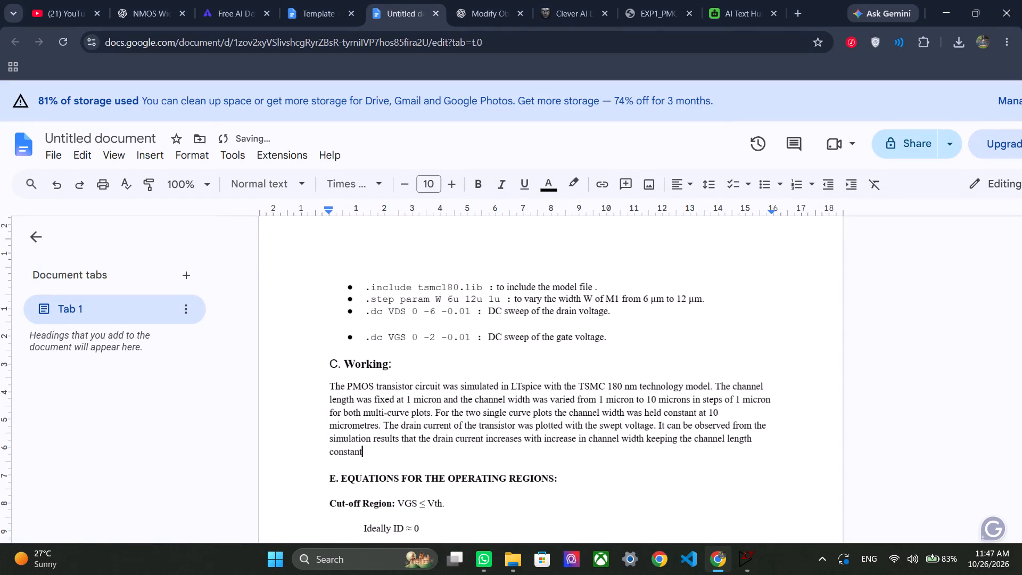
{"action": "scroll", "coordinate": [537, 414], "scroll_direction": "down", "scroll_amount": 1}
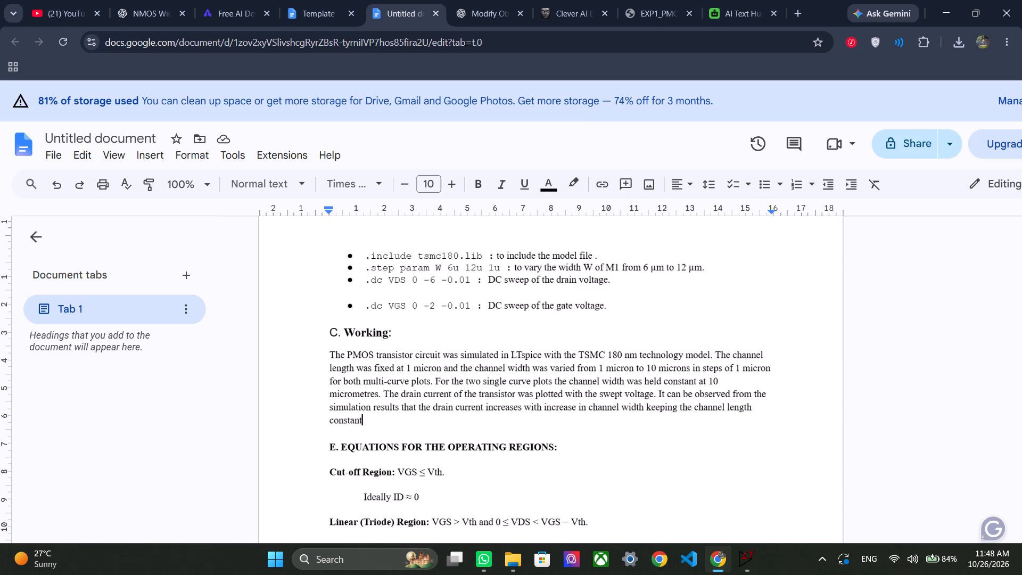
{"action": "left_click", "coordinate": [605, 369]}
{"action": "key", "text": "BackSpace"}
{"action": "key", "text": "BackSpace"}
{"action": "key", "text": "space"}
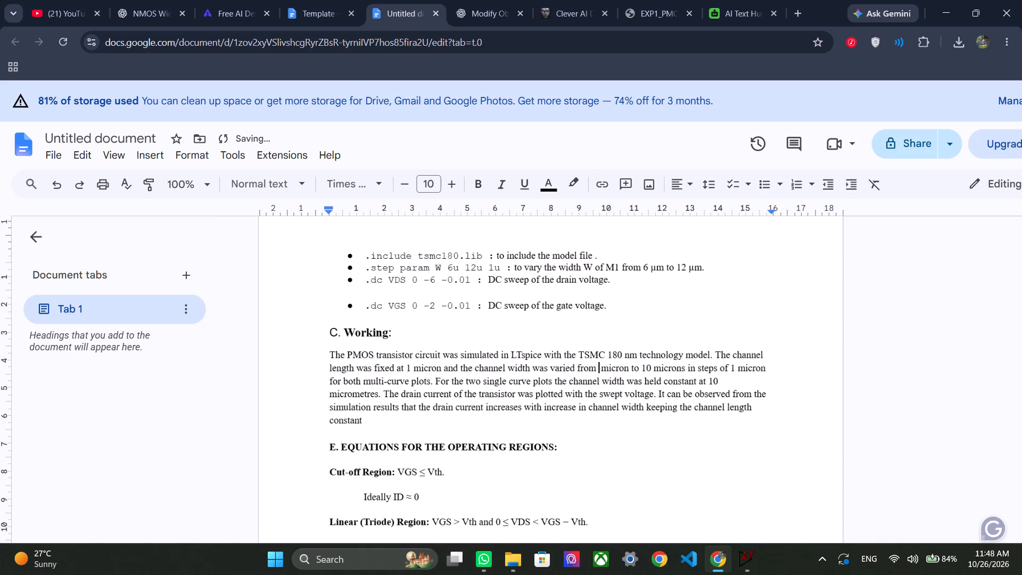
{"action": "key", "text": "6"}
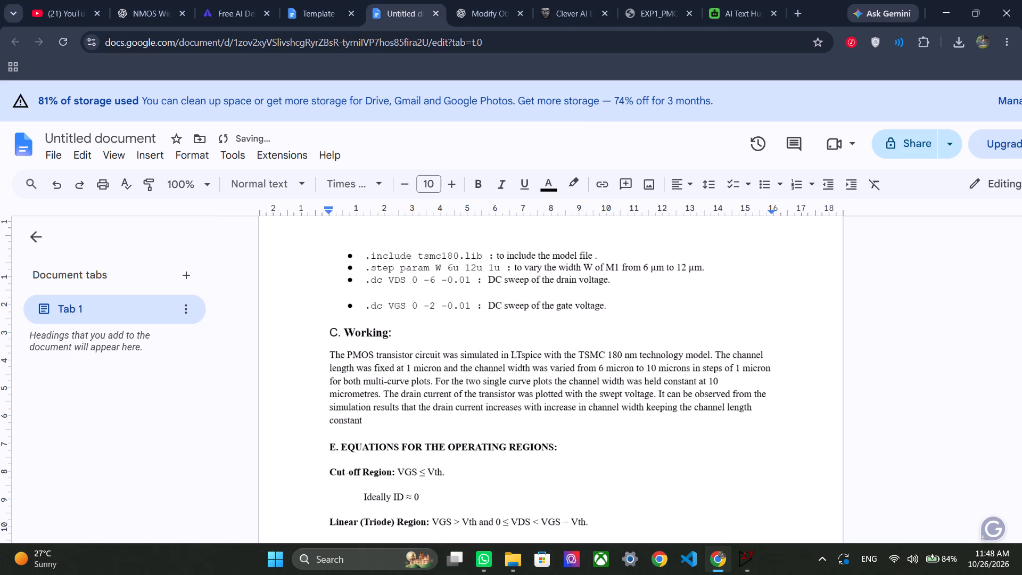
{"action": "left_click", "coordinate": [655, 369]}
{"action": "key", "text": "BackSpace"}
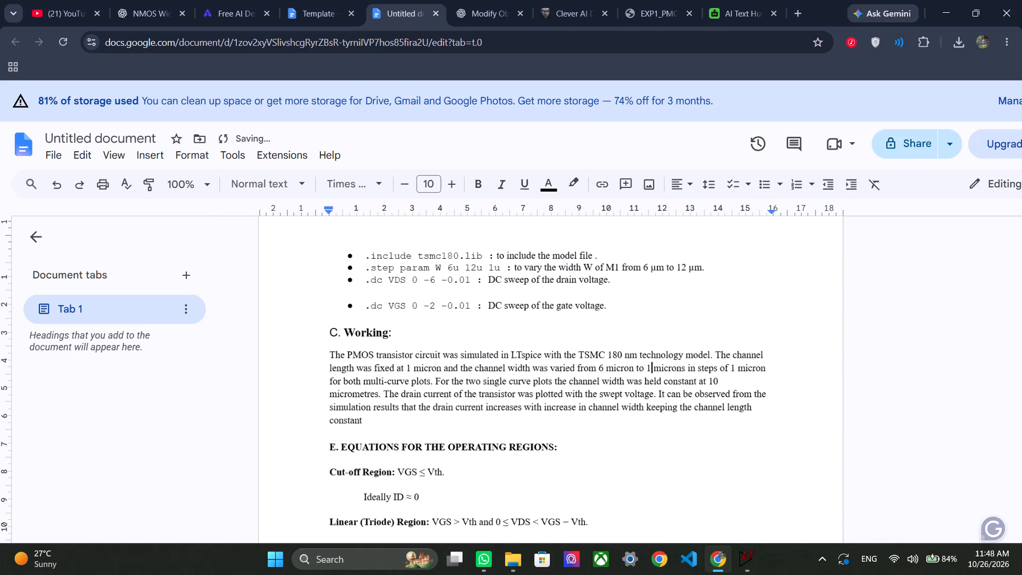
{"action": "key", "text": "2"}
Set the constant channel width for the two single curve plots in the Working paragraph to 11 micrometres.
{"action": "scroll", "coordinate": [746, 368], "scroll_direction": "up", "scroll_amount": 1}
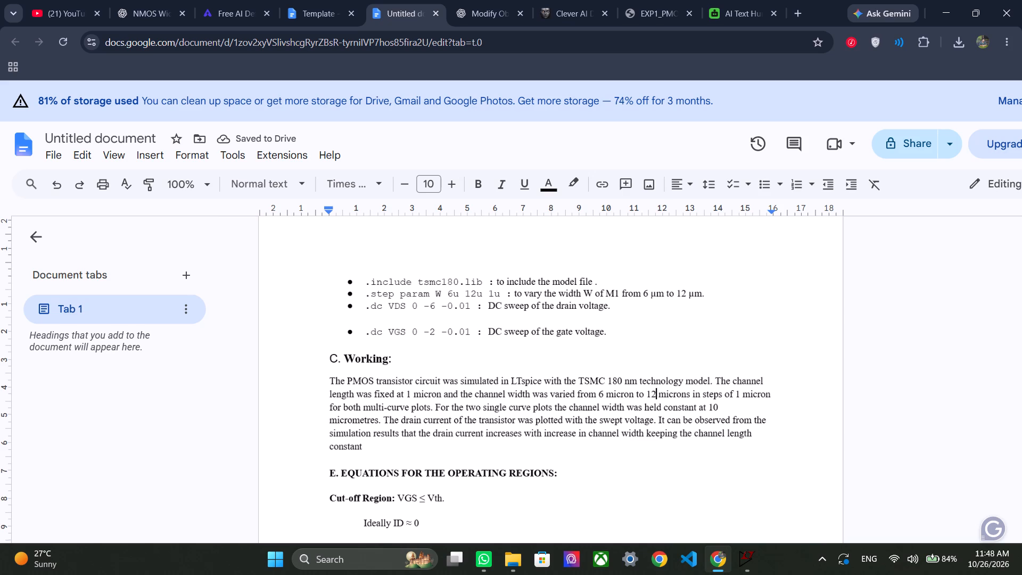
{"action": "scroll", "coordinate": [746, 368], "scroll_direction": "up", "scroll_amount": 3}
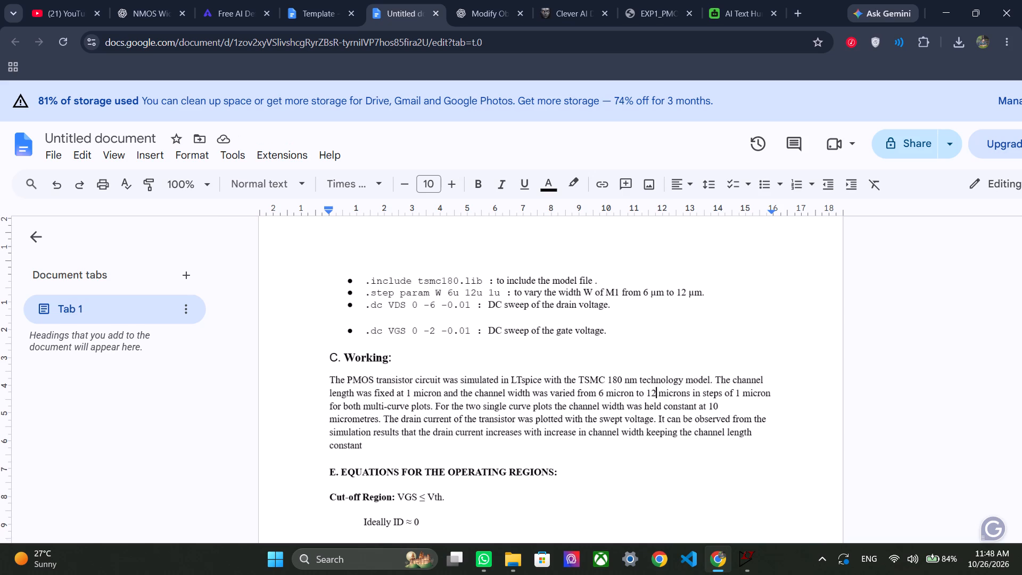
{"action": "left_click", "coordinate": [718, 406]}
{"action": "key", "text": "BackSpace"}
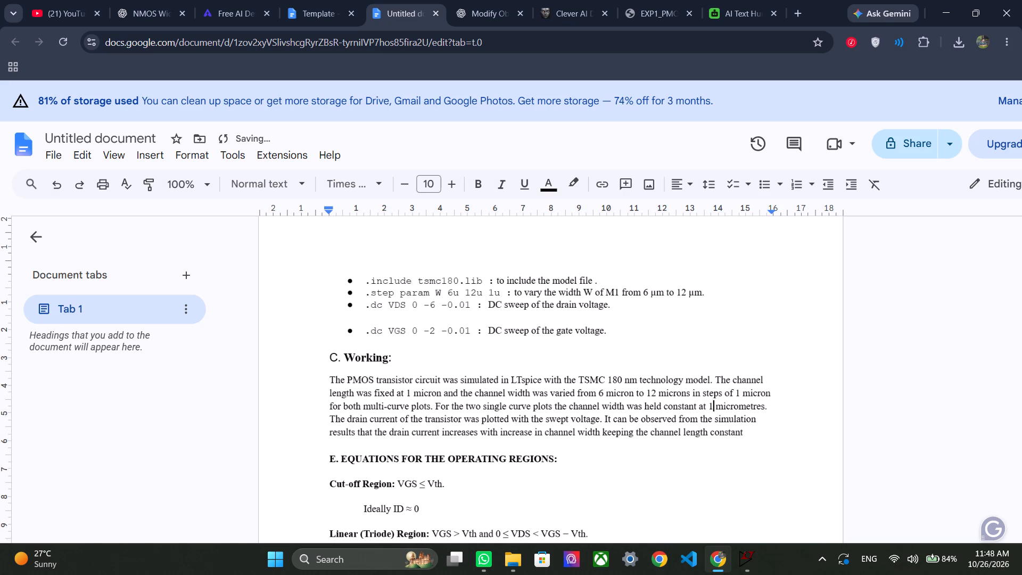
{"action": "key", "text": "1"}
{"action": "scroll", "coordinate": [718, 406], "scroll_direction": "down", "scroll_amount": 7}
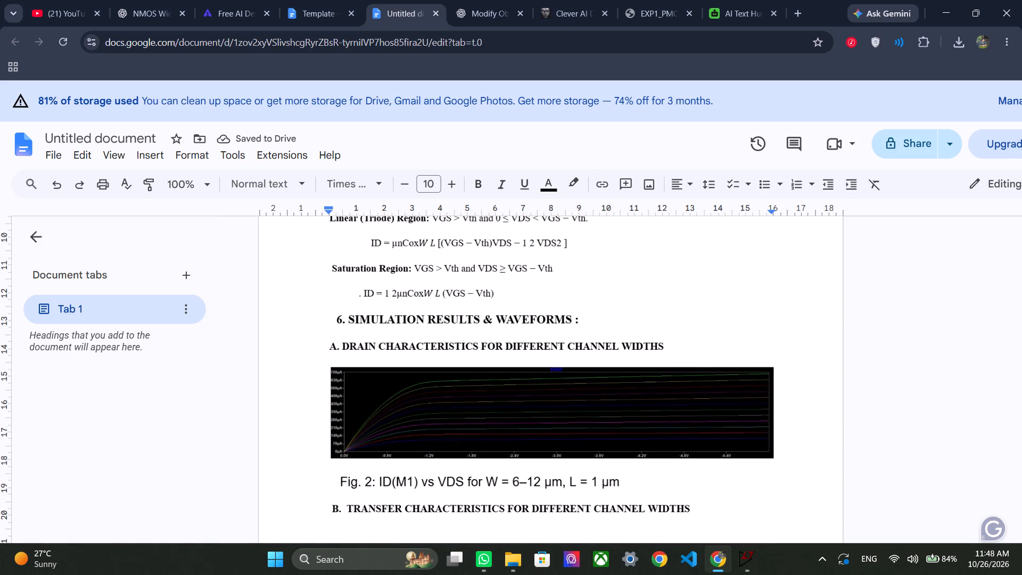
{"action": "scroll", "coordinate": [718, 406], "scroll_direction": "down", "scroll_amount": 3}
{"action": "scroll", "coordinate": [718, 406], "scroll_direction": "left", "scroll_amount": 1}
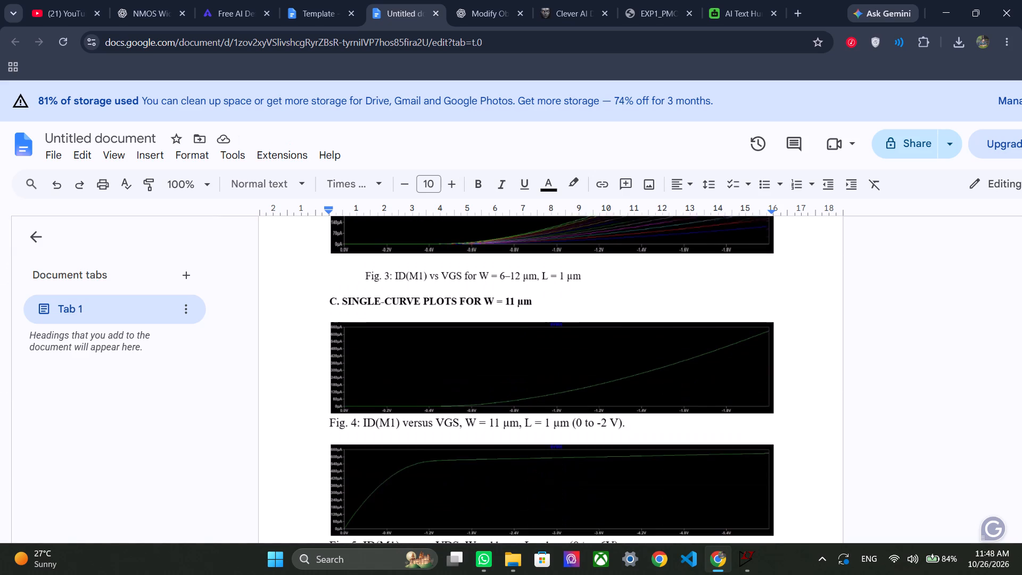
{"action": "scroll", "coordinate": [718, 406], "scroll_direction": "left", "scroll_amount": 1}
{"action": "scroll", "coordinate": [718, 406], "scroll_direction": "up", "scroll_amount": 3}
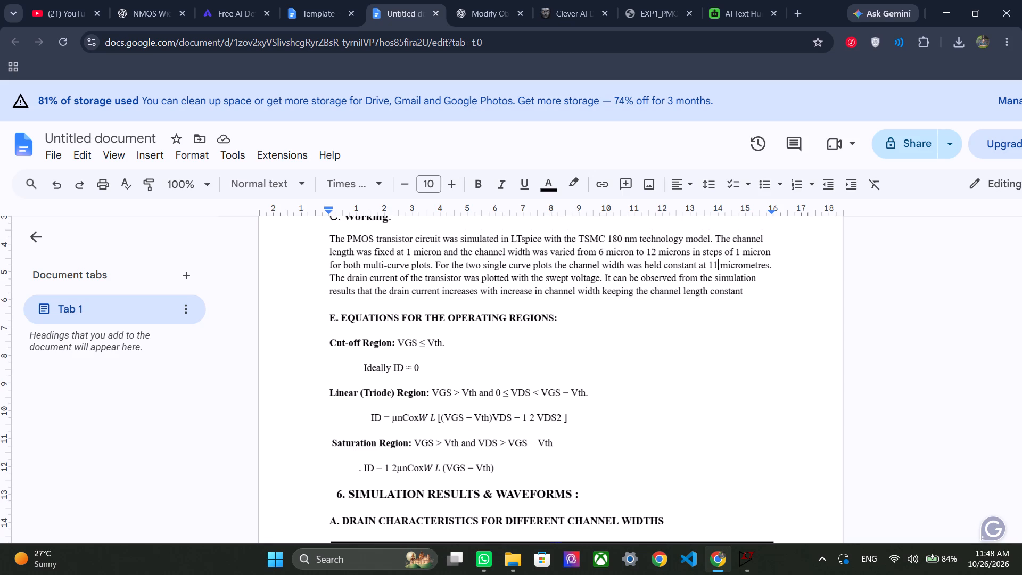
{"action": "scroll", "coordinate": [718, 406], "scroll_direction": "down", "scroll_amount": 1}
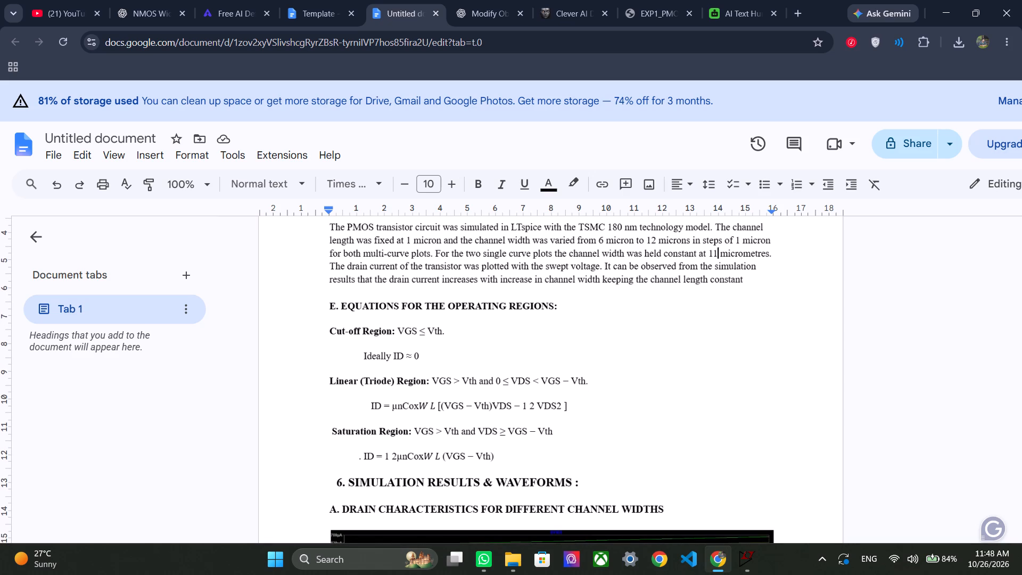
{"action": "scroll", "coordinate": [718, 406], "scroll_direction": "down", "scroll_amount": 1}
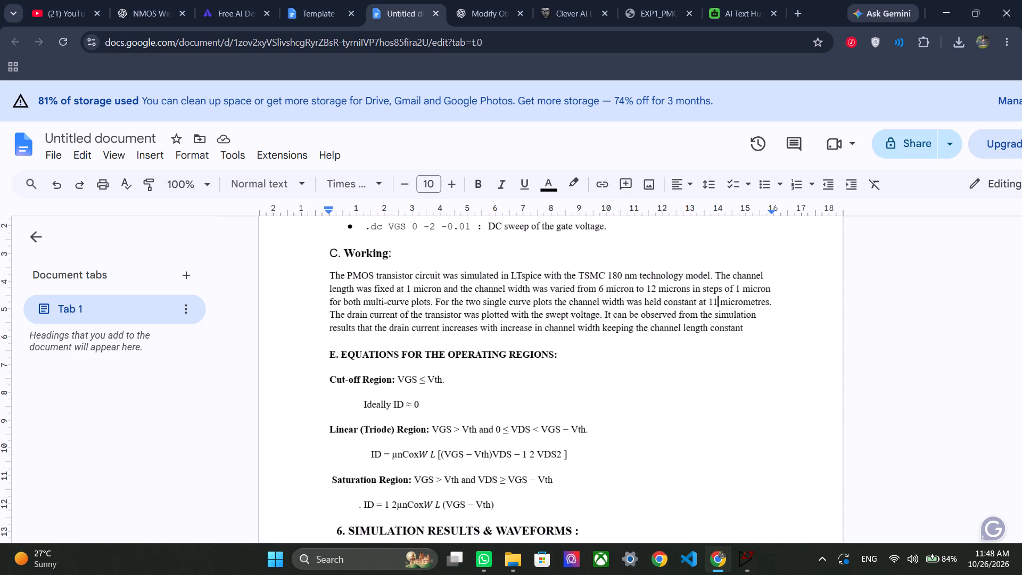
{"action": "scroll", "coordinate": [718, 406], "scroll_direction": "down", "scroll_amount": 1}
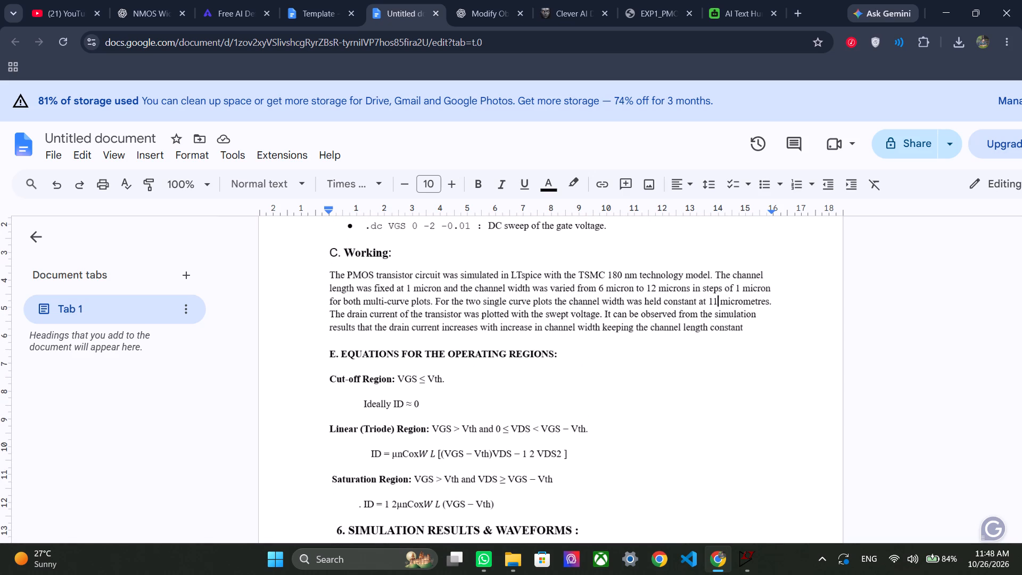
{"action": "scroll", "coordinate": [718, 406], "scroll_direction": "down", "scroll_amount": 1}
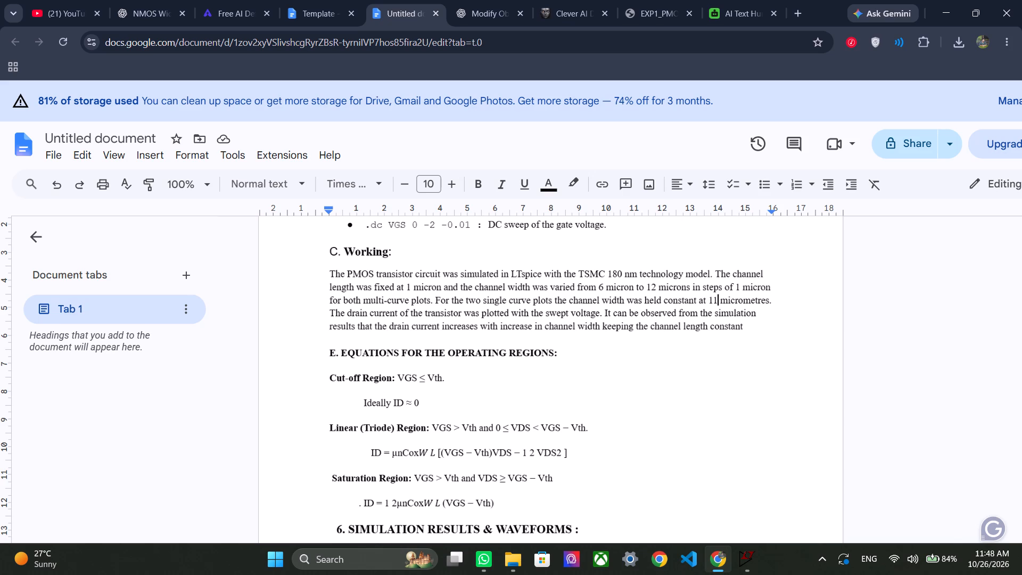
{"action": "scroll", "coordinate": [718, 406], "scroll_direction": "down", "scroll_amount": 3}
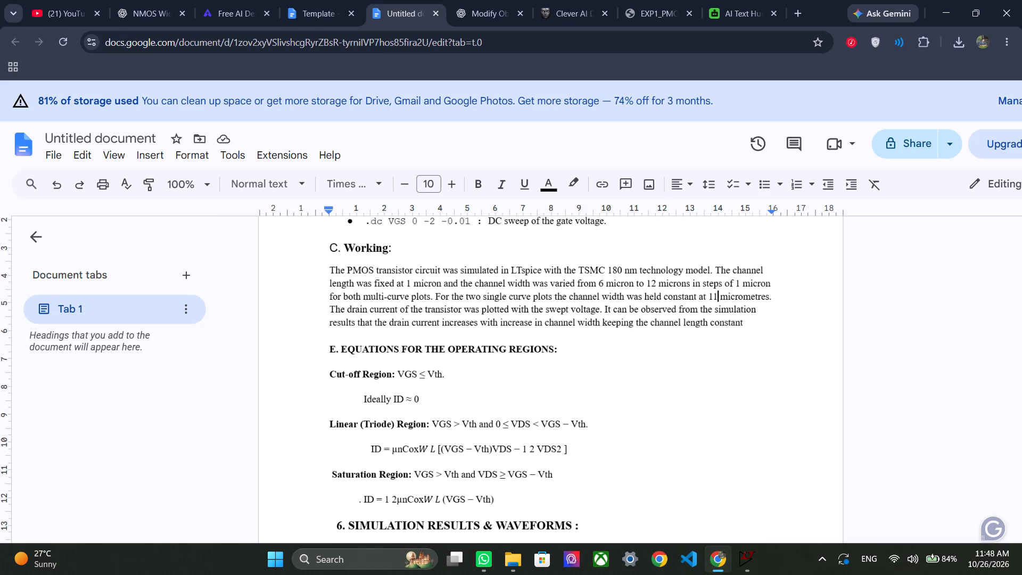
{"action": "scroll", "coordinate": [718, 406], "scroll_direction": "down", "scroll_amount": 1}
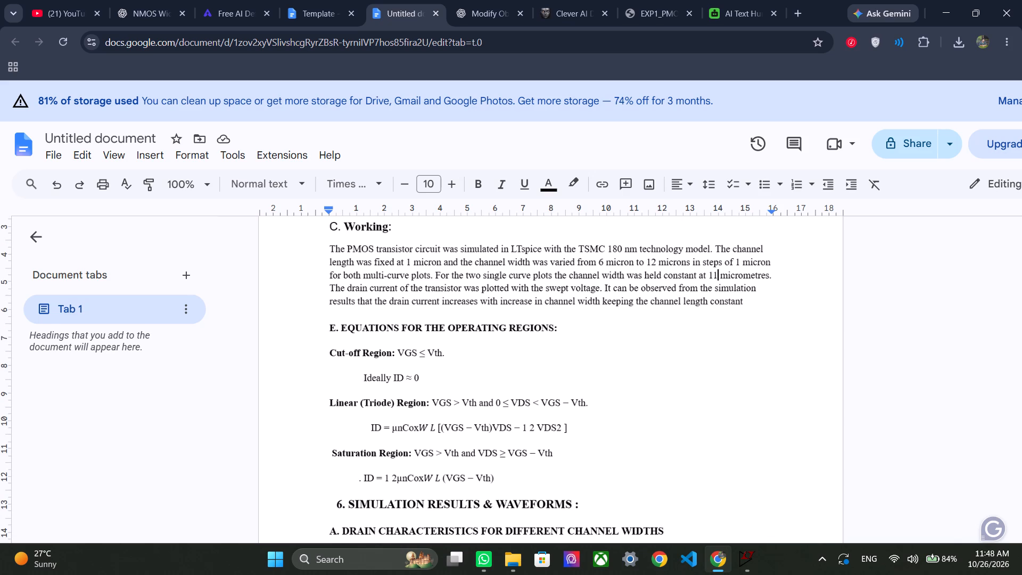
{"action": "scroll", "coordinate": [718, 406], "scroll_direction": "down", "scroll_amount": 6}
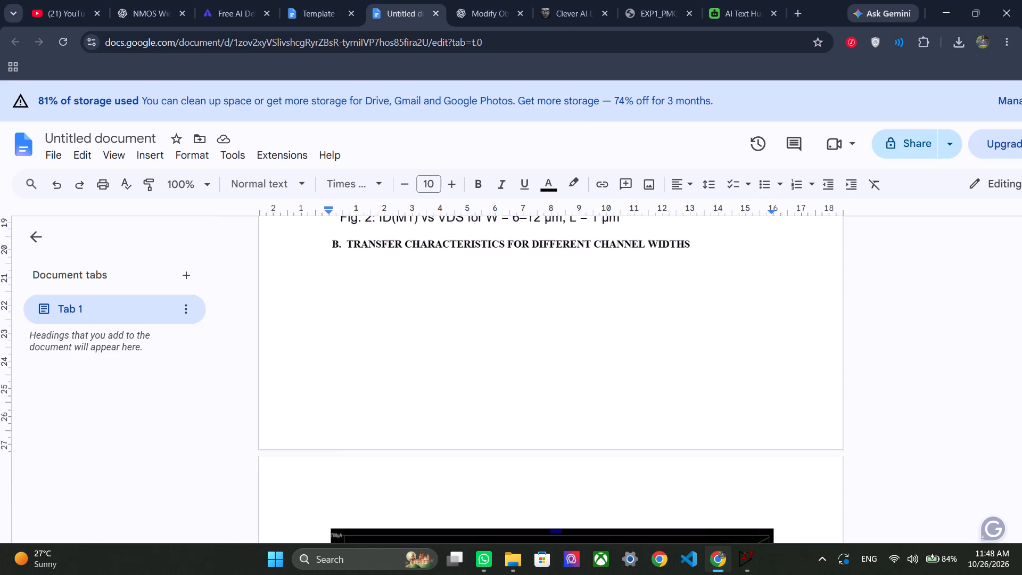
{"action": "scroll", "coordinate": [718, 406], "scroll_direction": "down", "scroll_amount": 7}
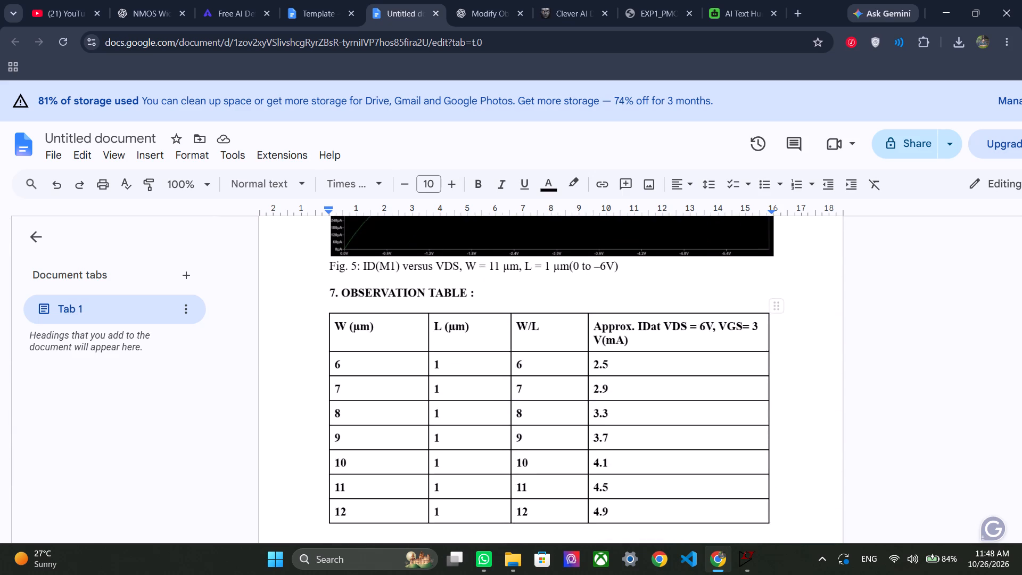
{"action": "scroll", "coordinate": [718, 406], "scroll_direction": "down", "scroll_amount": 6}
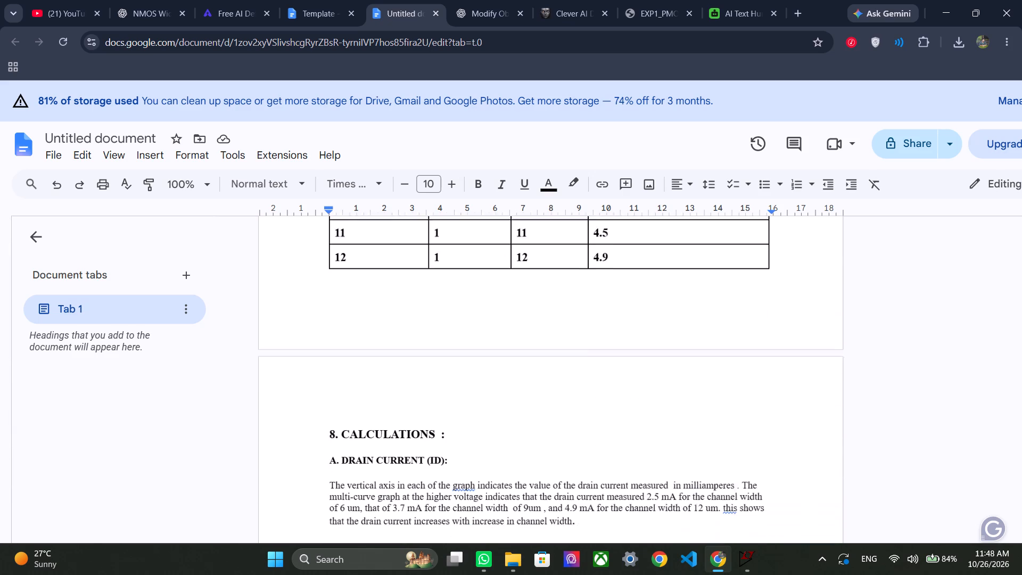
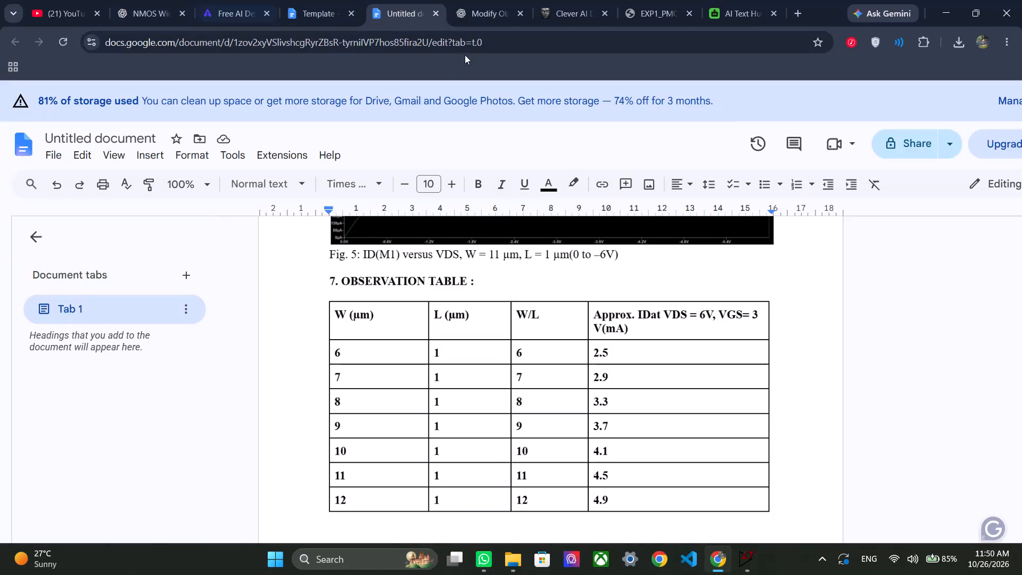
Look back through the report up to its title and compare it with the schematic and design description in the PMOS reference PDF.
{"action": "scroll", "coordinate": [520, 345], "scroll_direction": "up", "scroll_amount": 1}
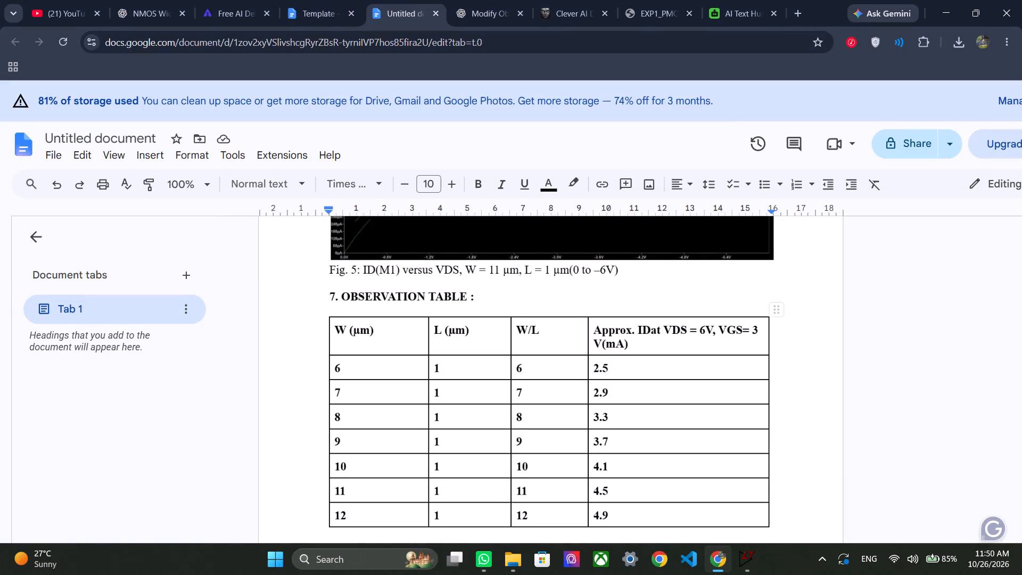
{"action": "scroll", "coordinate": [520, 345], "scroll_direction": "up", "scroll_amount": 13}
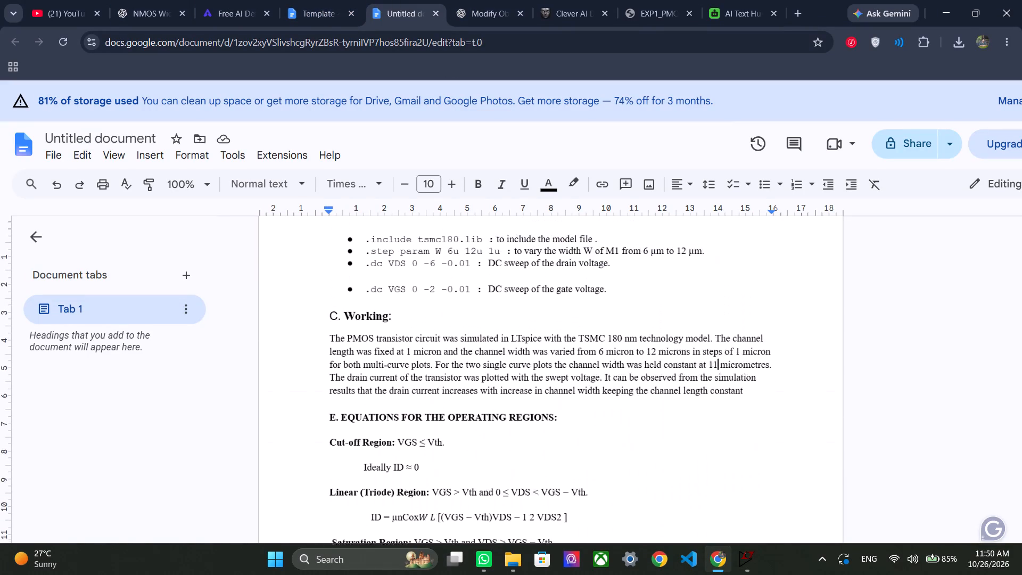
{"action": "scroll", "coordinate": [520, 345], "scroll_direction": "up", "scroll_amount": 6}
{"action": "scroll", "coordinate": [520, 345], "scroll_direction": "down", "scroll_amount": 1}
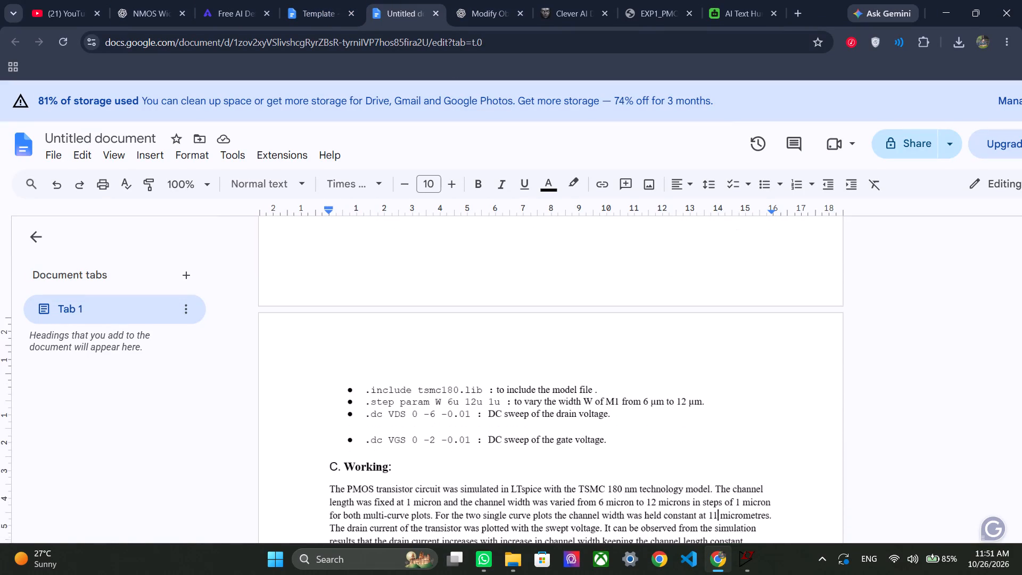
{"action": "scroll", "coordinate": [520, 345], "scroll_direction": "down", "scroll_amount": 1}
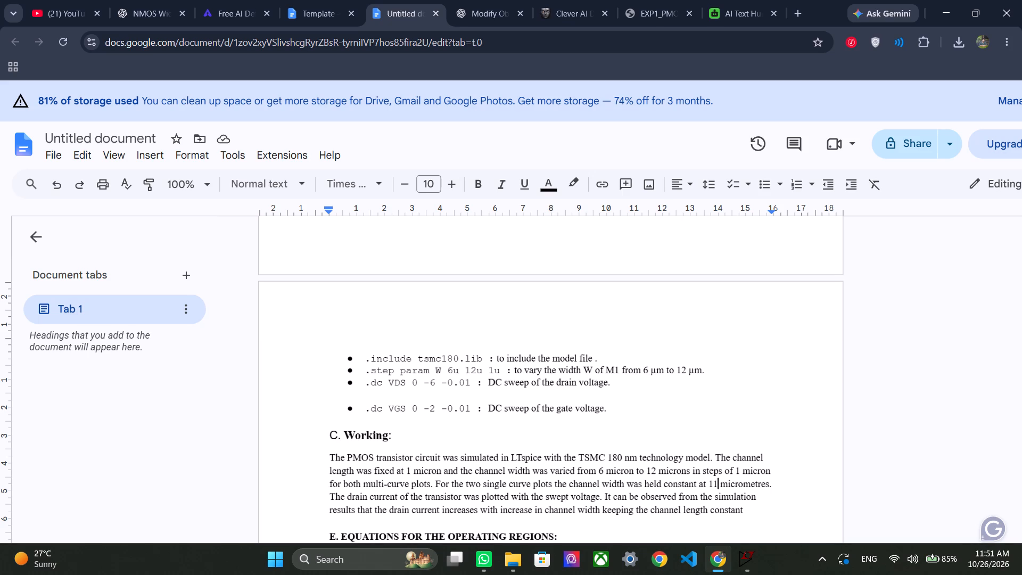
{"action": "scroll", "coordinate": [520, 345], "scroll_direction": "up", "scroll_amount": 9}
{"action": "scroll", "coordinate": [520, 345], "scroll_direction": "down", "scroll_amount": 2}
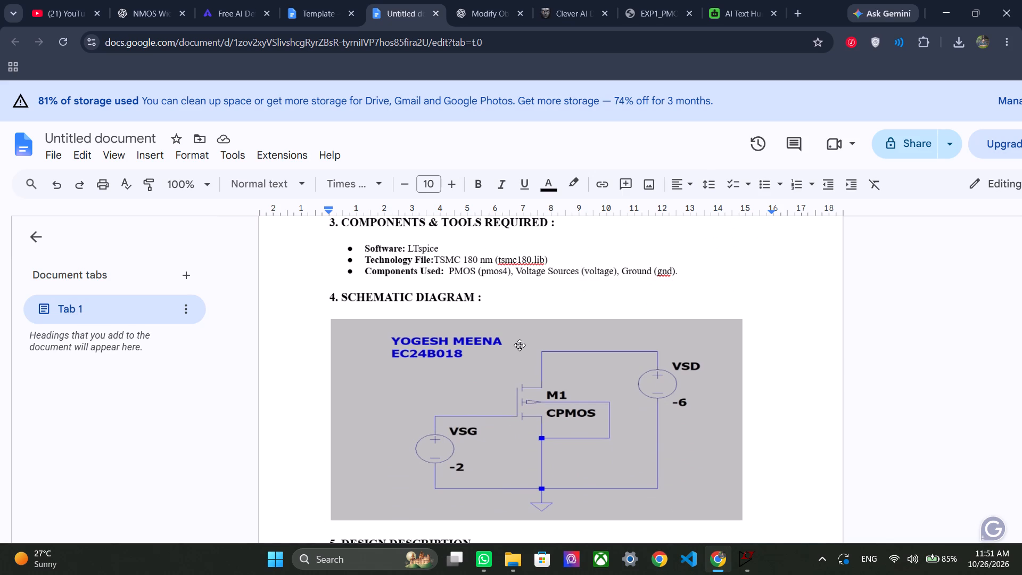
{"action": "scroll", "coordinate": [520, 345], "scroll_direction": "up", "scroll_amount": 3}
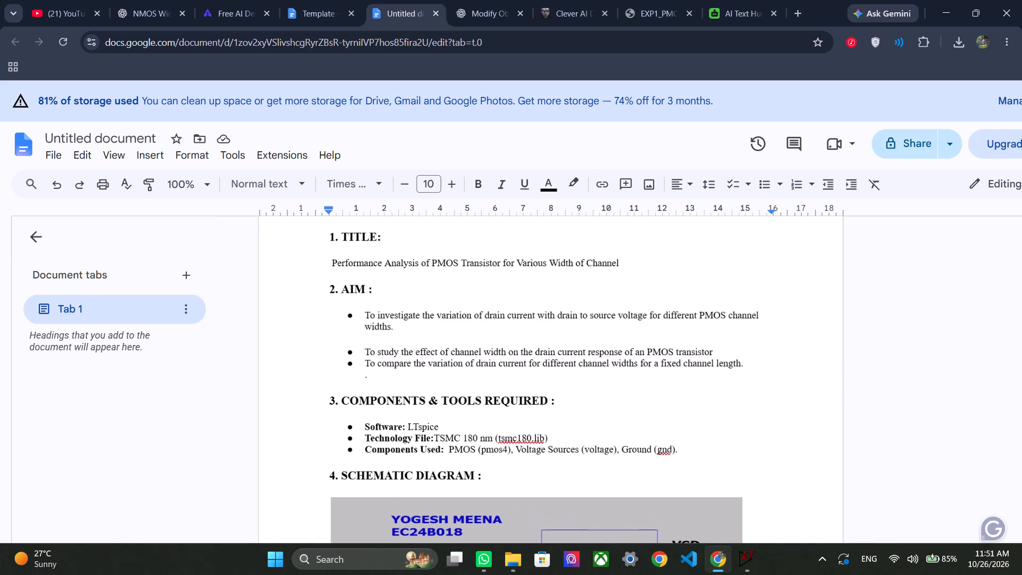
{"action": "left_click", "coordinate": [648, 2]}
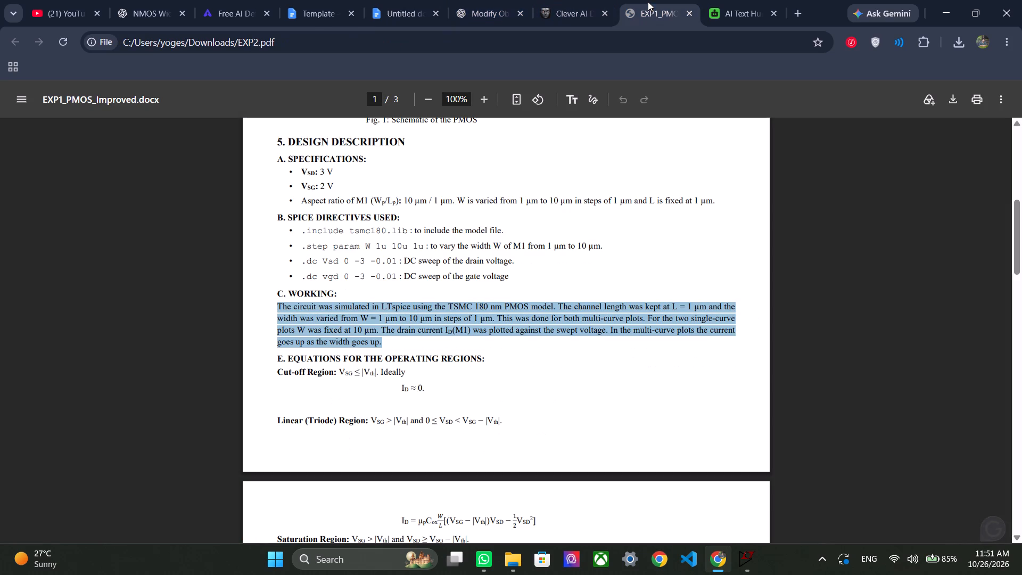
{"action": "left_click", "coordinate": [616, 247]}
{"action": "scroll", "coordinate": [616, 247], "scroll_direction": "up", "scroll_amount": 7}
{"action": "scroll", "coordinate": [616, 247], "scroll_direction": "down", "scroll_amount": 1}
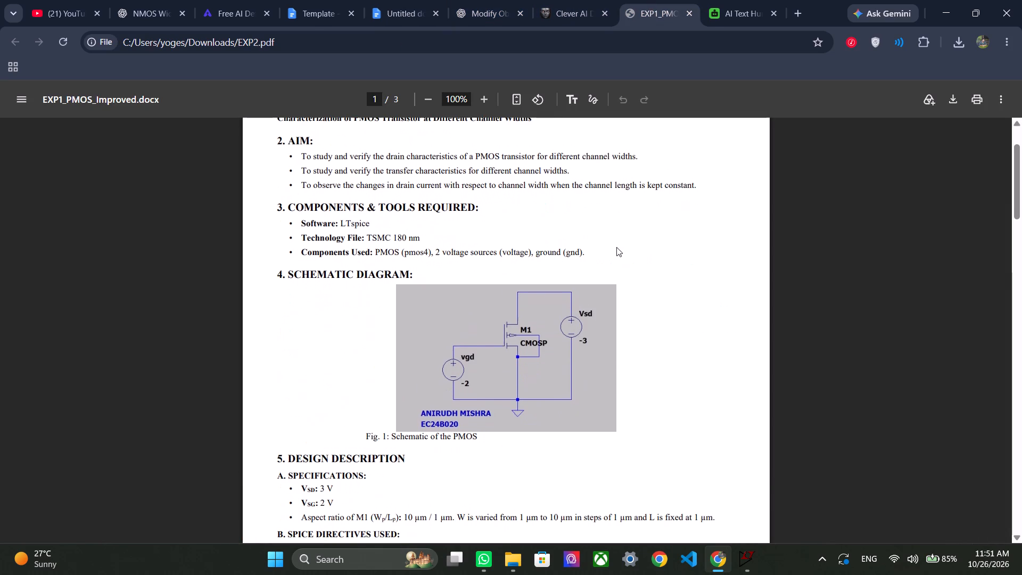
{"action": "scroll", "coordinate": [616, 247], "scroll_direction": "down", "scroll_amount": 1}
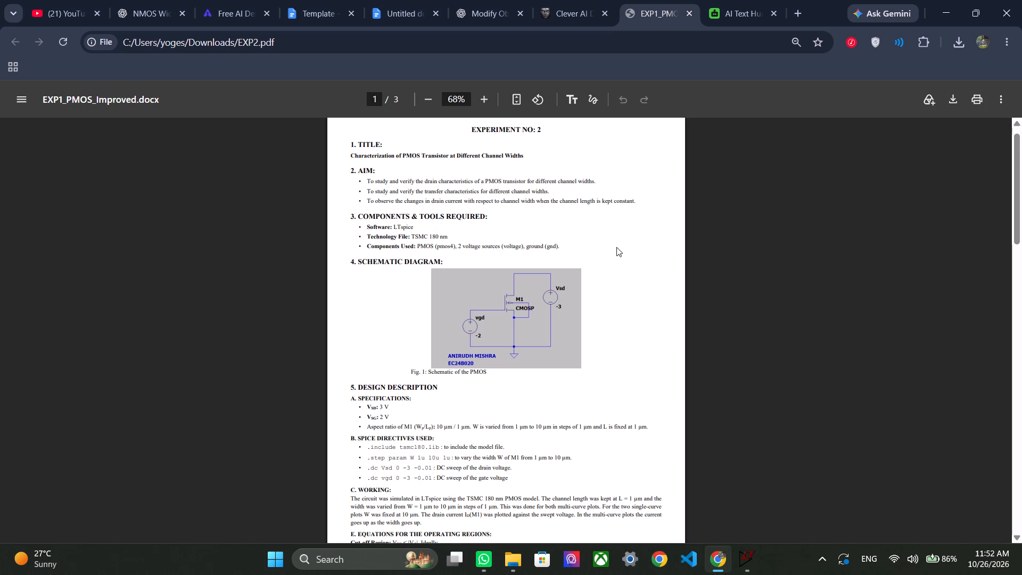
{"action": "scroll", "coordinate": [616, 247], "scroll_direction": "down", "scroll_amount": 1}
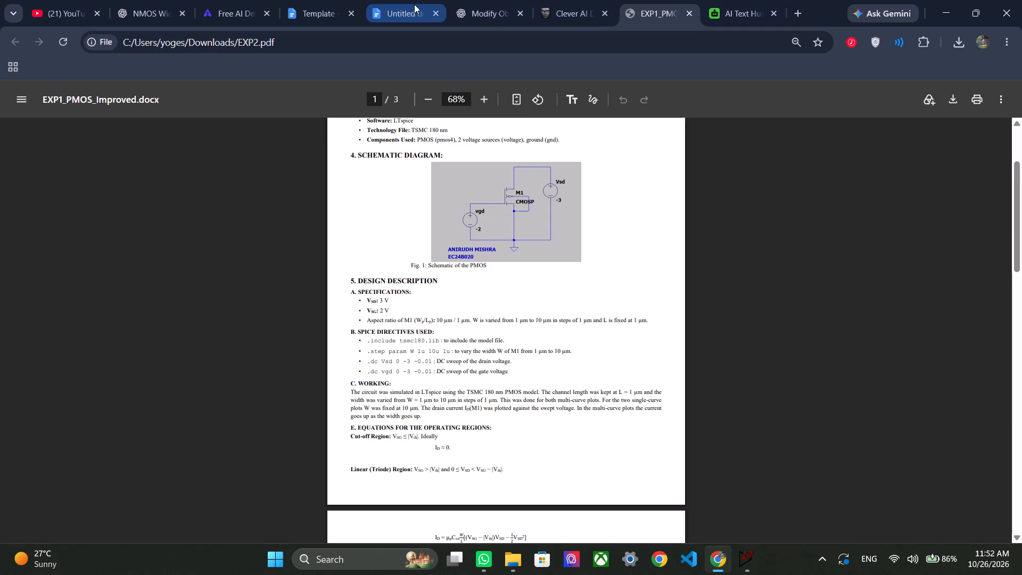
Return to the report document and change the VDS value in the Specifications section to -6V.
{"action": "left_click", "coordinate": [414, 4]}
{"action": "scroll", "coordinate": [555, 324], "scroll_direction": "down", "scroll_amount": 3}
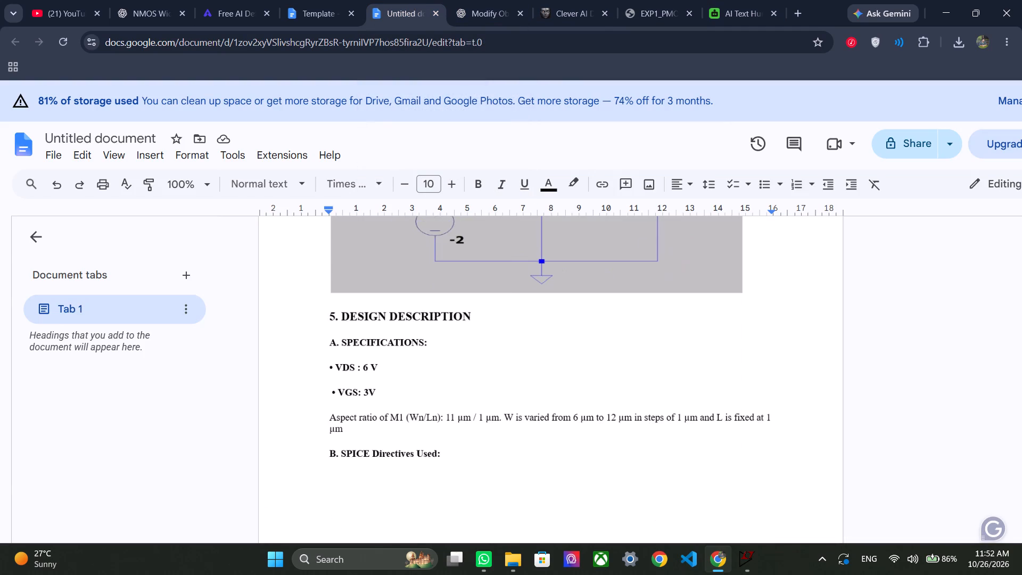
{"action": "scroll", "coordinate": [555, 324], "scroll_direction": "down", "scroll_amount": 5}
{"action": "scroll", "coordinate": [555, 324], "scroll_direction": "up", "scroll_amount": 2}
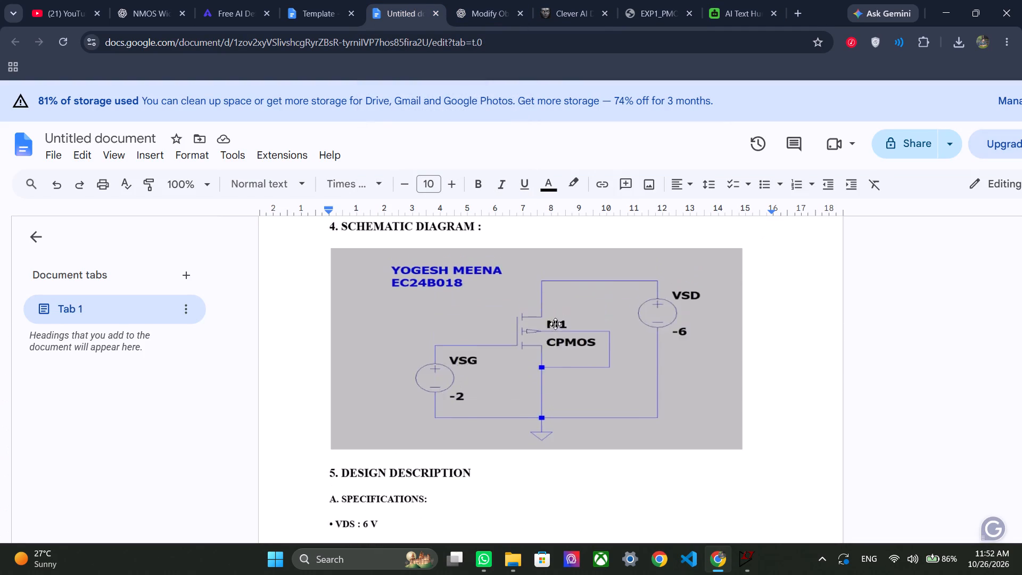
{"action": "scroll", "coordinate": [555, 324], "scroll_direction": "up", "scroll_amount": 1}
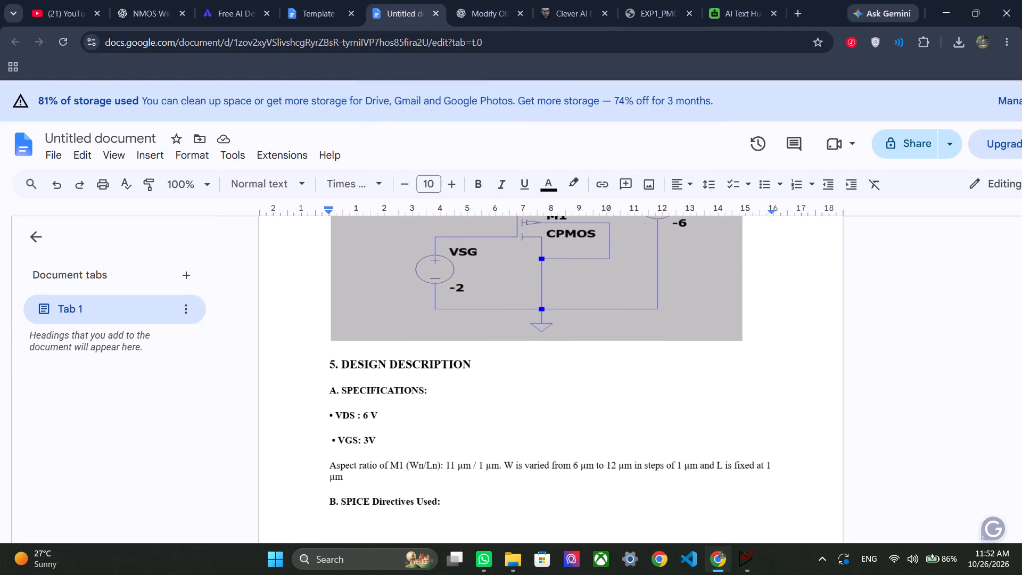
{"action": "left_click", "coordinate": [368, 417]}
{"action": "key", "text": "Right"}
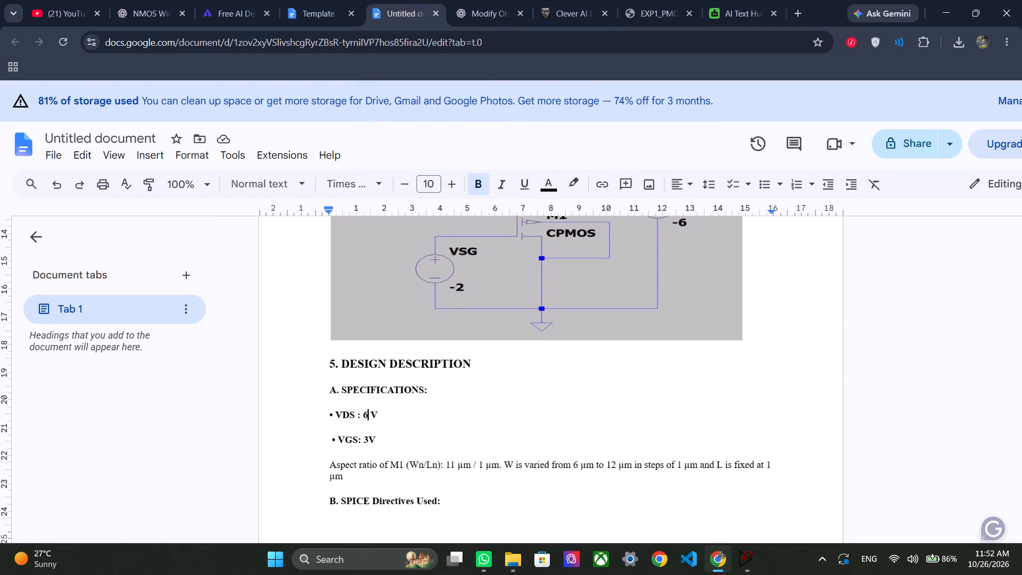
{"action": "key", "text": "BackSpace"}
{"action": "key", "text": "Left"}
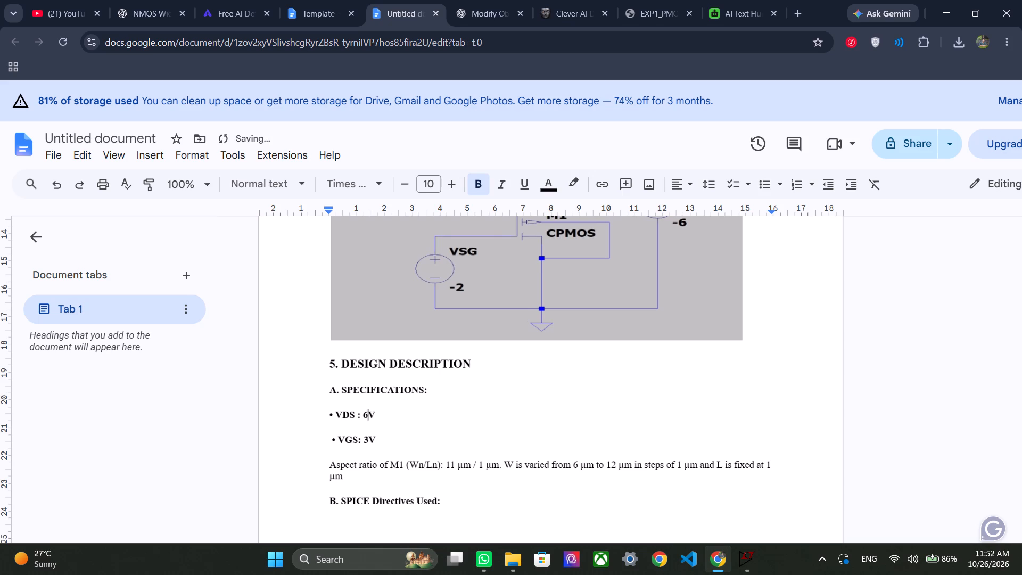
{"action": "key", "text": "minus"}
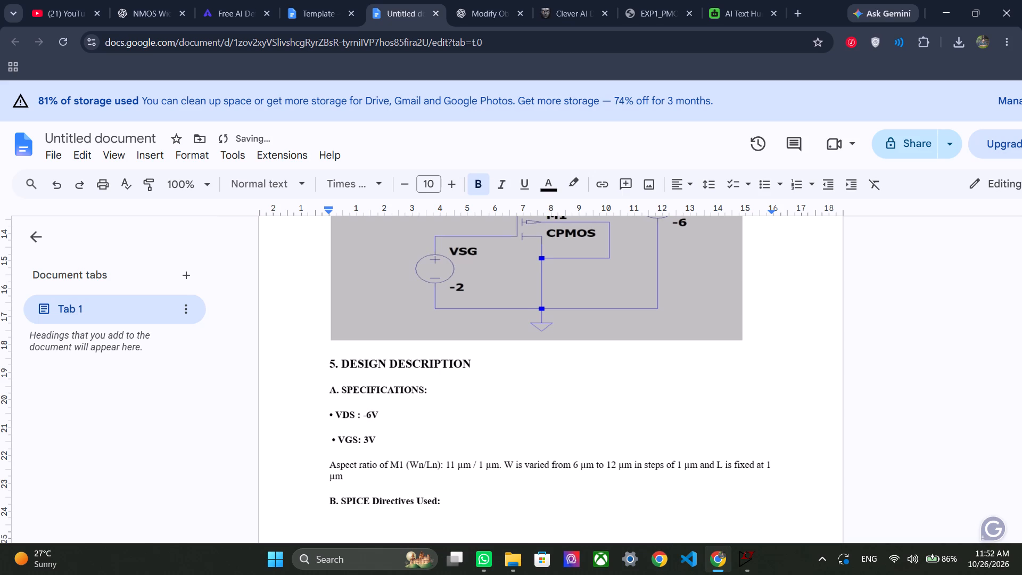
Change the VGS value in the Specifications section to -2V.
{"action": "left_click", "coordinate": [362, 442]}
{"action": "key", "text": "Right"}
{"action": "type", "text": "-2"}
{"action": "key", "text": "Right"}
{"action": "key", "text": "BackSpace"}
Review the rest of the report, from the SPICE directives and operating-region equations to the single-curve plots and observation table.
{"action": "scroll", "coordinate": [464, 434], "scroll_direction": "down", "scroll_amount": 2}
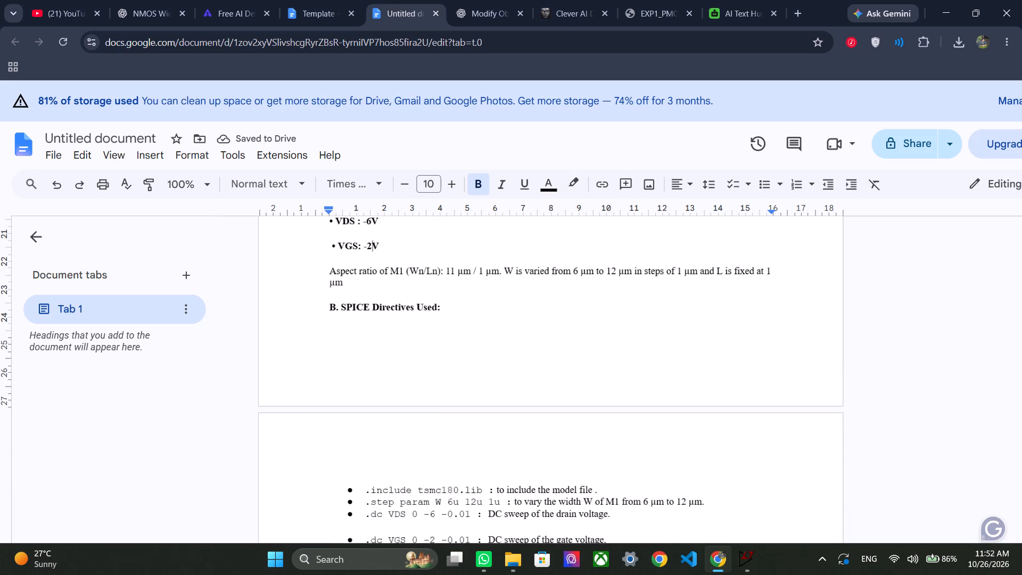
{"action": "scroll", "coordinate": [464, 434], "scroll_direction": "down", "scroll_amount": 3}
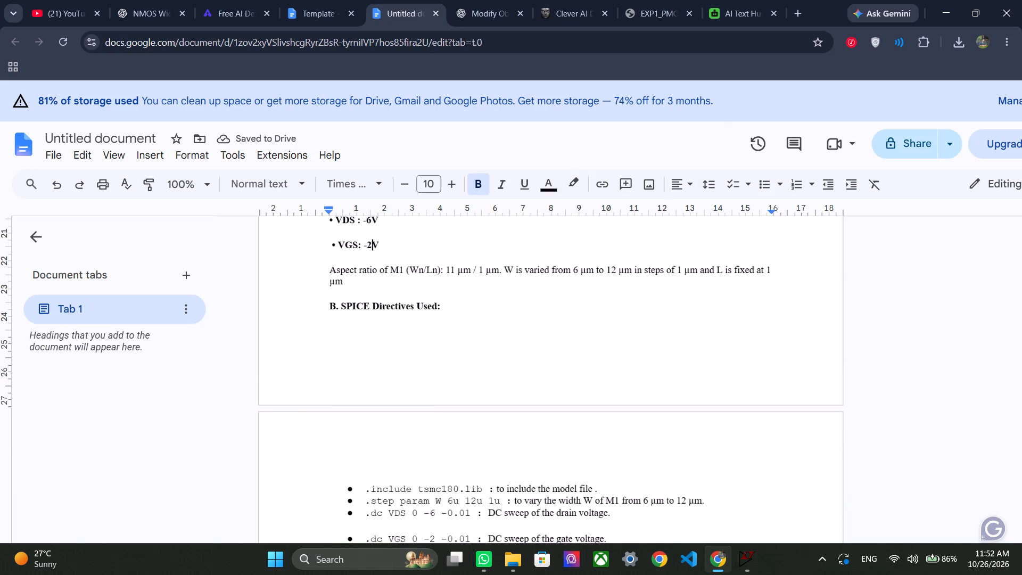
{"action": "scroll", "coordinate": [464, 434], "scroll_direction": "down", "scroll_amount": 2}
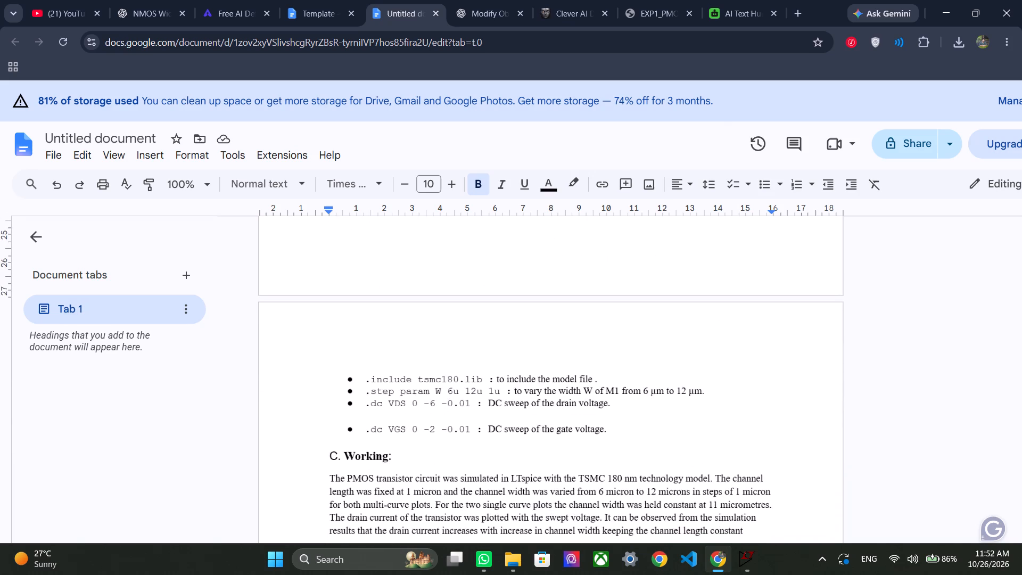
{"action": "scroll", "coordinate": [464, 434], "scroll_direction": "down", "scroll_amount": 1}
{"action": "scroll", "coordinate": [464, 434], "scroll_direction": "up", "scroll_amount": 1}
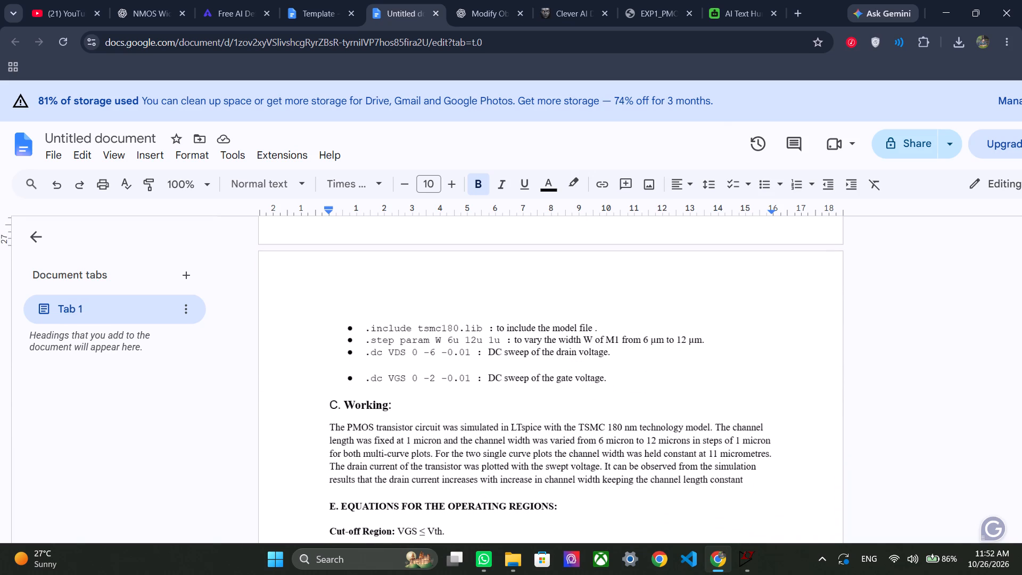
{"action": "scroll", "coordinate": [464, 434], "scroll_direction": "up", "scroll_amount": 1}
{"action": "left_click", "coordinate": [411, 358]}
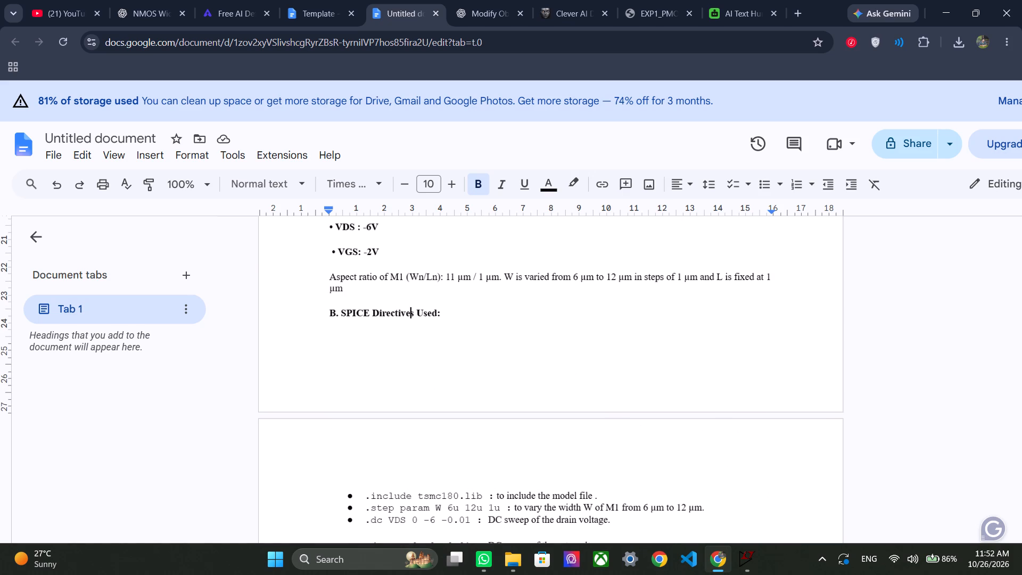
{"action": "scroll", "coordinate": [481, 364], "scroll_direction": "down", "scroll_amount": 4}
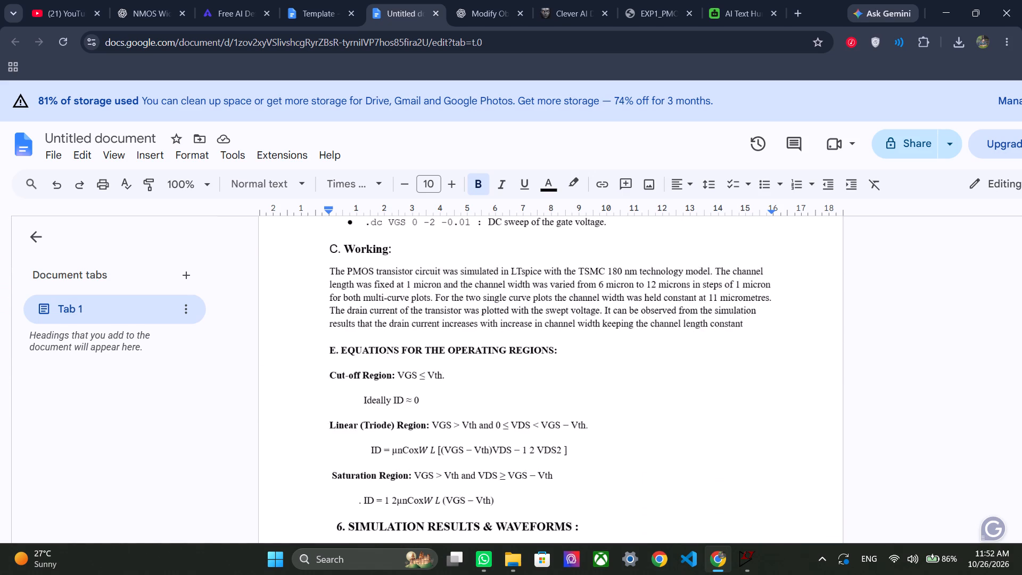
{"action": "scroll", "coordinate": [481, 364], "scroll_direction": "down", "scroll_amount": 7}
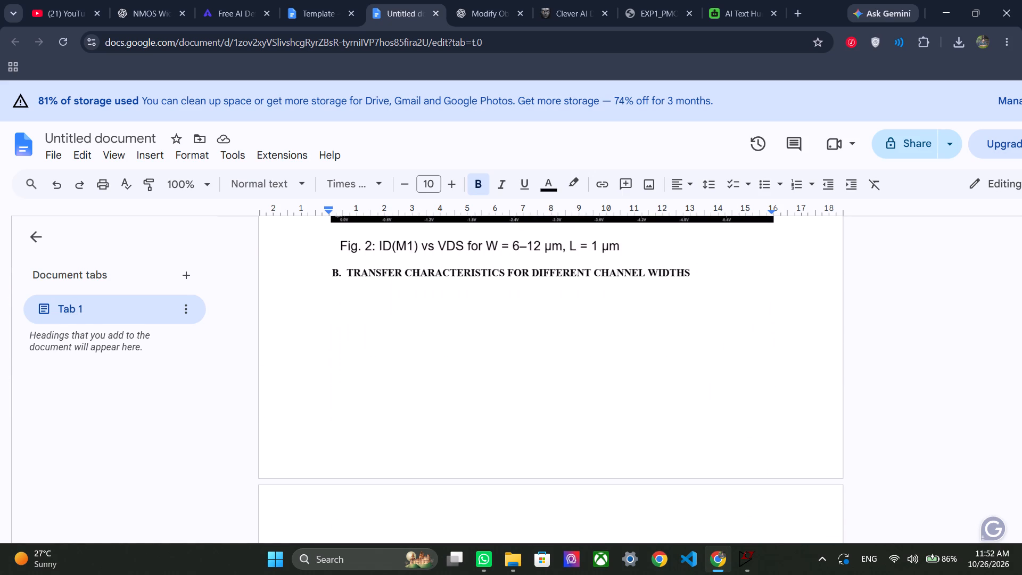
{"action": "scroll", "coordinate": [481, 364], "scroll_direction": "down", "scroll_amount": 6}
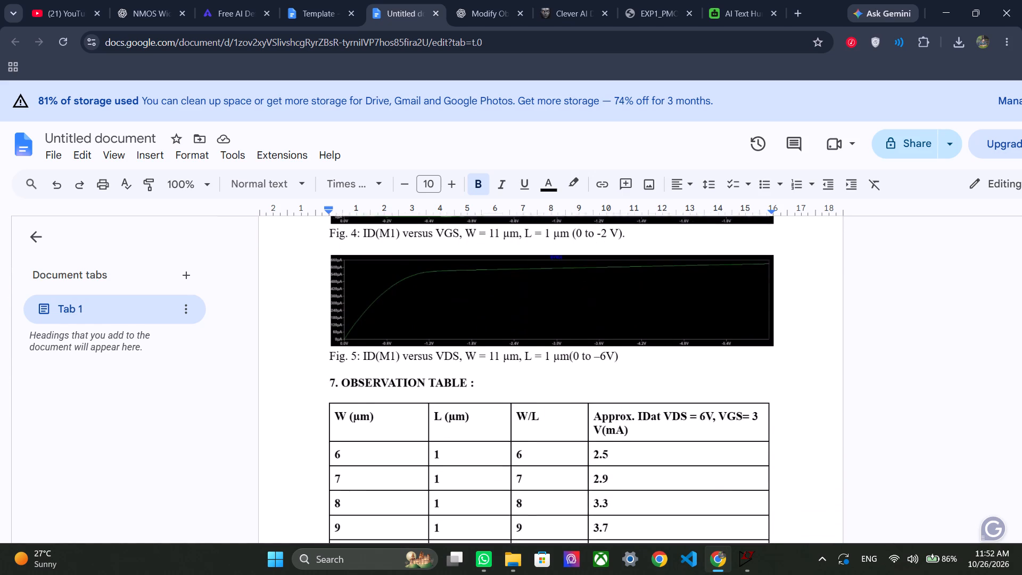
{"action": "scroll", "coordinate": [481, 364], "scroll_direction": "down", "scroll_amount": 4}
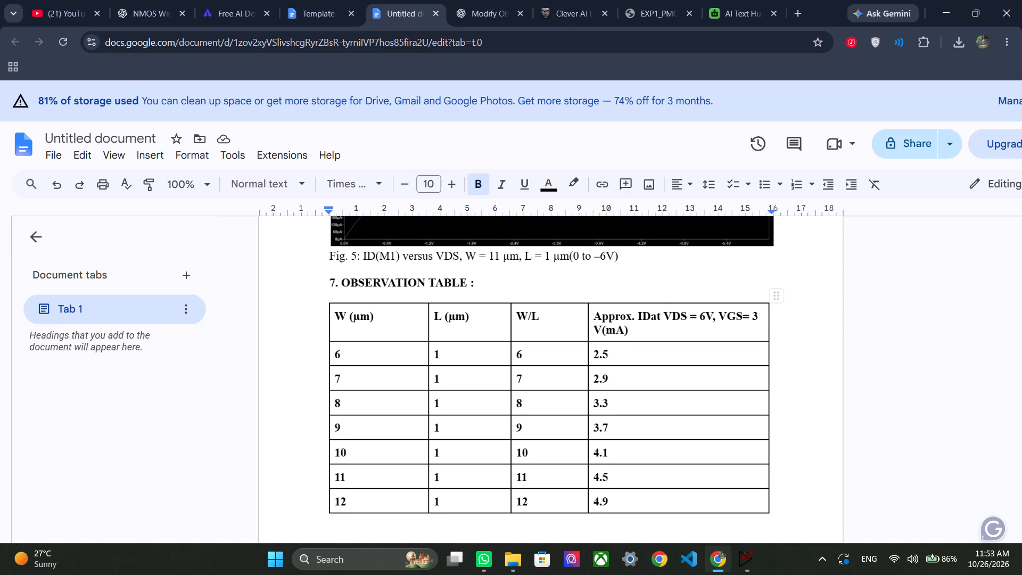
{"action": "left_click", "coordinate": [620, 351]}
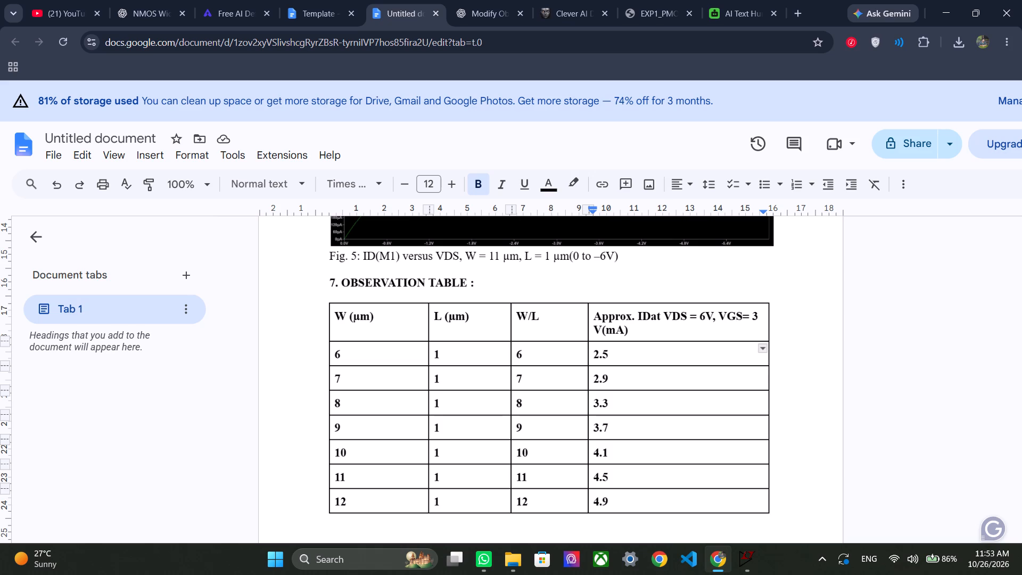
{"action": "scroll", "coordinate": [620, 351], "scroll_direction": "up", "scroll_amount": 1}
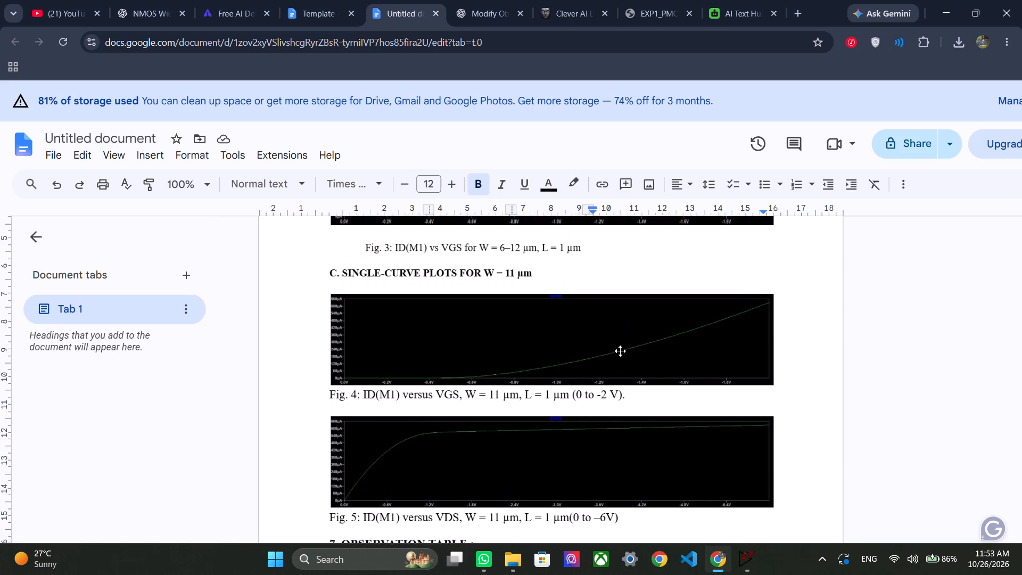
{"action": "scroll", "coordinate": [620, 351], "scroll_direction": "up", "scroll_amount": 1}
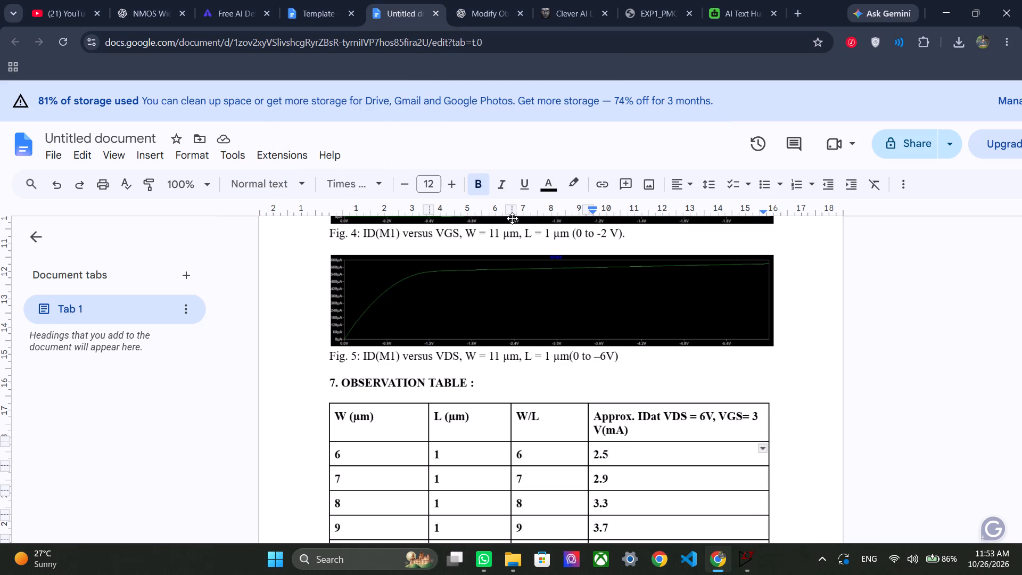
{"action": "scroll", "coordinate": [512, 218], "scroll_direction": "down", "scroll_amount": 1}
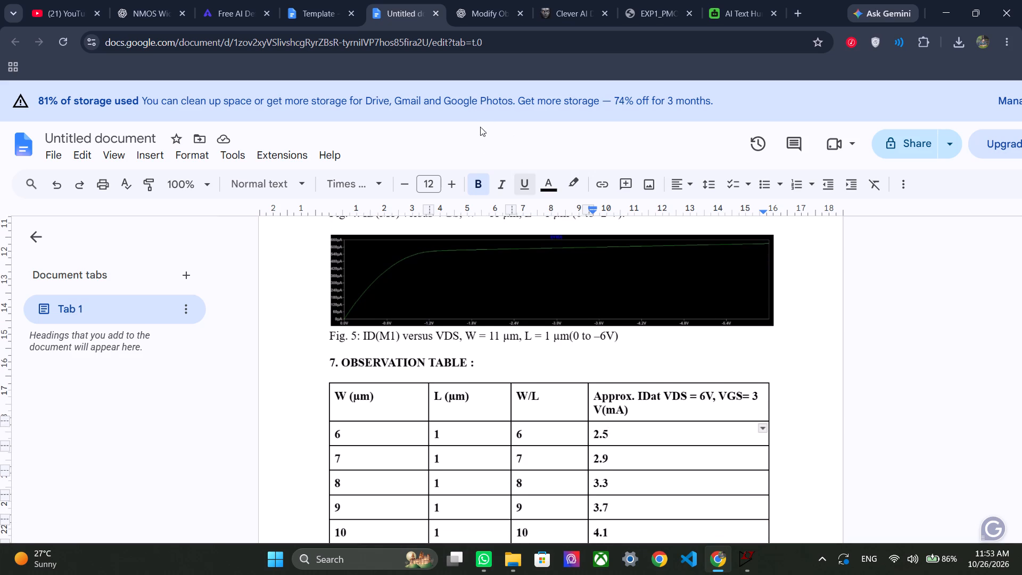
Change the drain current unit in the observation table's last column heading to uA.
{"action": "left_click", "coordinate": [613, 409]}
{"action": "key", "text": "BackSpace"}
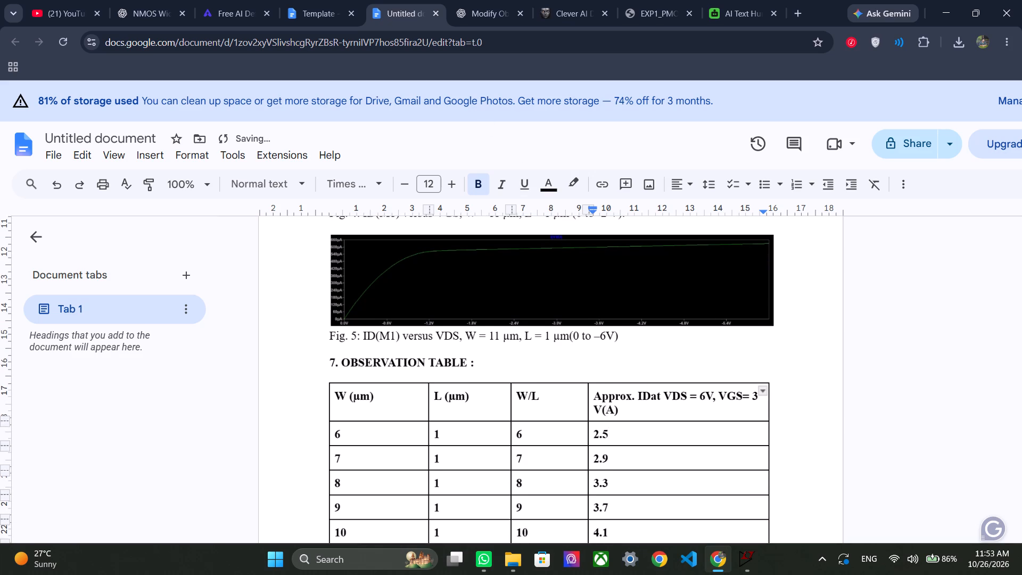
{"action": "key", "text": "h"}
{"action": "key", "text": "BackSpace"}
{"action": "key", "text": "u"}
{"action": "key", "text": "Right"}
{"action": "key", "text": "BackSpace"}
{"action": "key", "text": "shift+a"}
Change the drain current for the W = 6 µm row of the observation table to 260.
{"action": "scroll", "coordinate": [674, 390], "scroll_direction": "down", "scroll_amount": 1}
{"action": "left_click", "coordinate": [623, 343]}
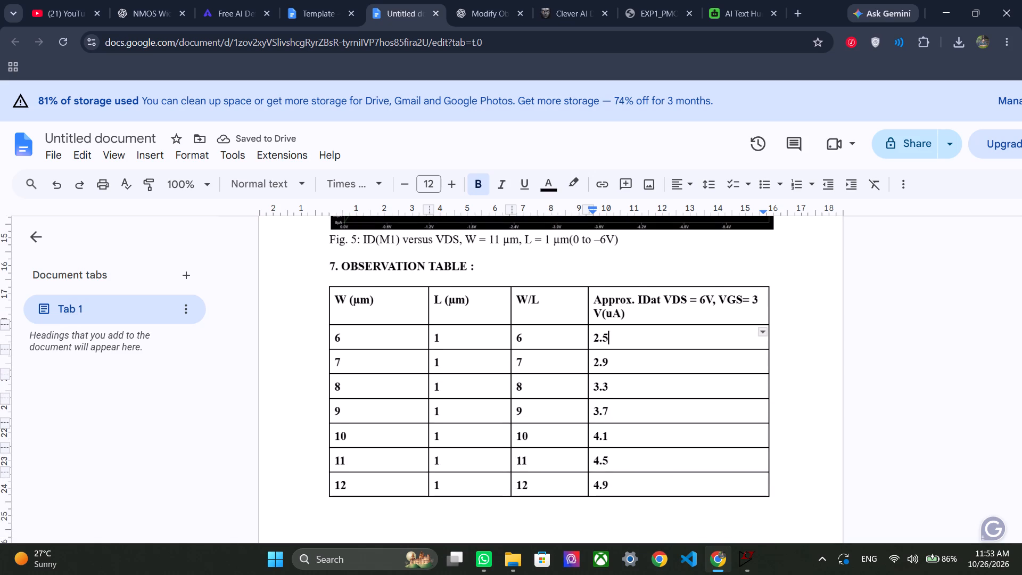
{"action": "key", "text": "BackSpace"}
{"action": "key", "text": "BackSpace"}
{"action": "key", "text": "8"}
{"action": "key", "text": "BackSpace"}
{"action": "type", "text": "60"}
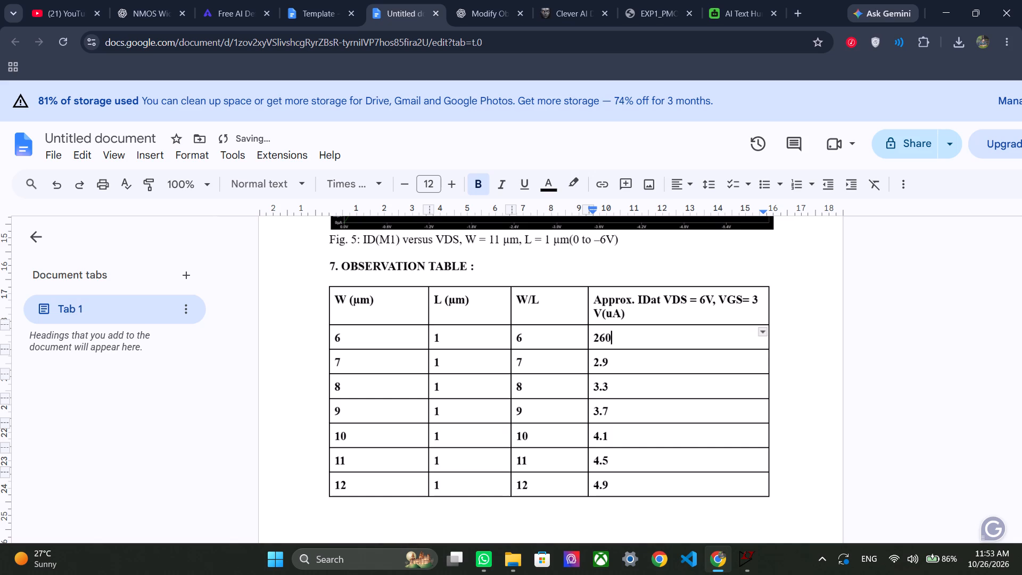
Change the drain current for the W = 7 µm row of the observation table to 300.
{"action": "left_click", "coordinate": [633, 362]}
{"action": "key", "text": "BackSpace"}
{"action": "key", "text": "BackSpace"}
{"action": "left_click", "coordinate": [471, 186]}
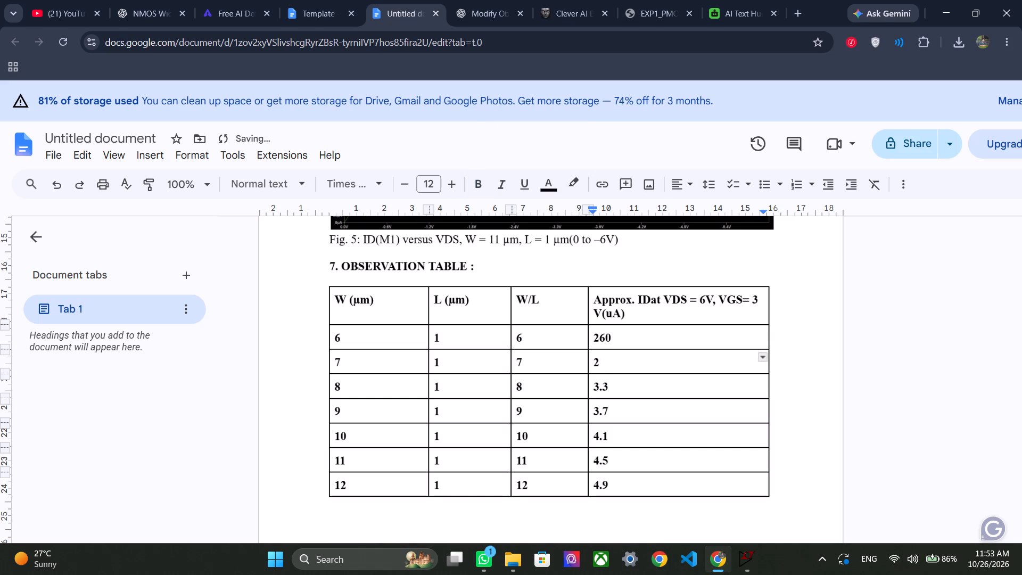
{"action": "key", "text": "BackSpace"}
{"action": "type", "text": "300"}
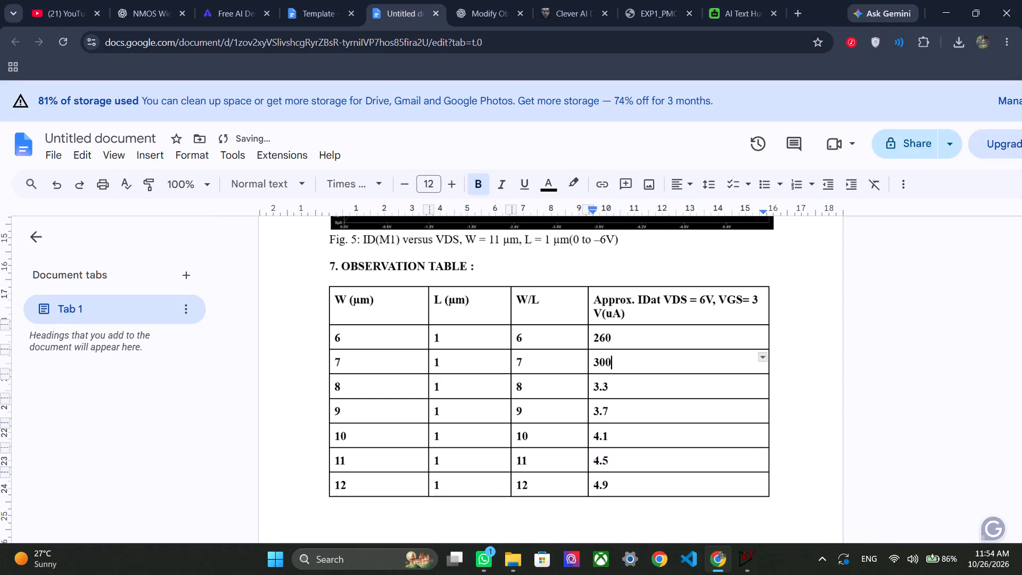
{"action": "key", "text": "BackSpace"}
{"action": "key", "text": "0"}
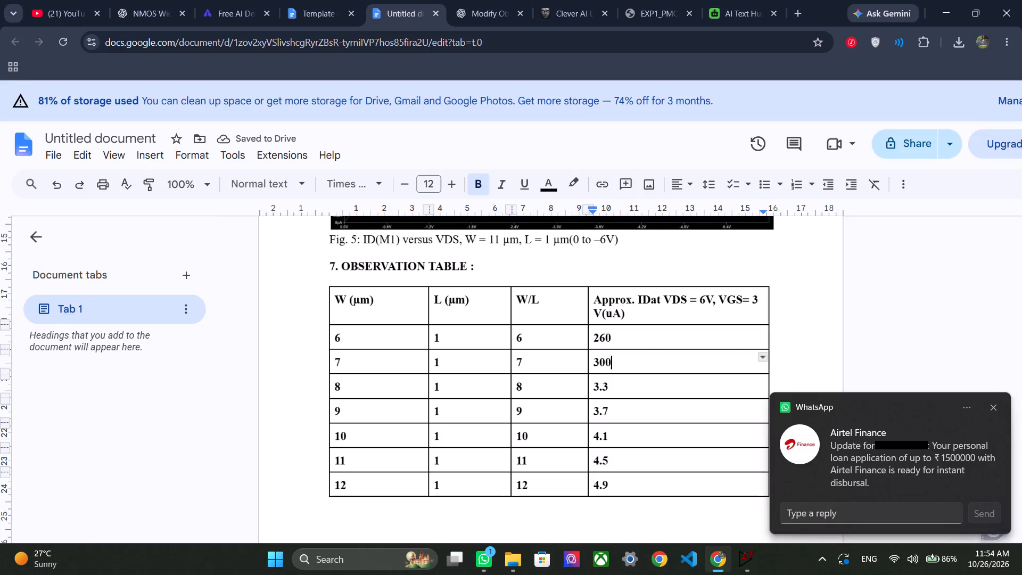
Change the drain current for the W = 8 µm row of the observation table to 350.
{"action": "scroll", "coordinate": [620, 416], "scroll_direction": "up", "scroll_amount": 1}
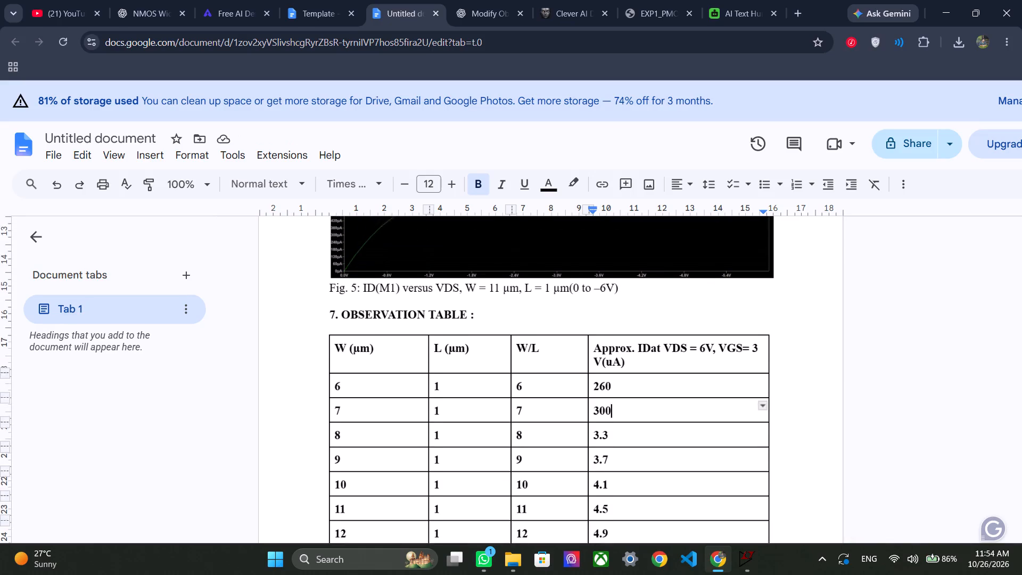
{"action": "scroll", "coordinate": [620, 416], "scroll_direction": "up", "scroll_amount": 1}
{"action": "left_click", "coordinate": [613, 360]}
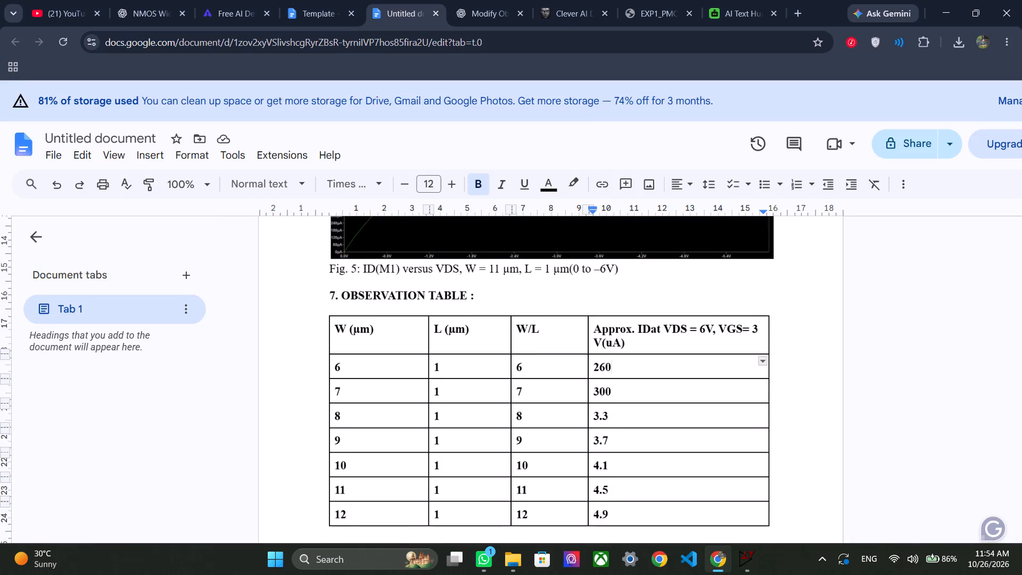
{"action": "double_click", "coordinate": [614, 418]}
{"action": "key", "text": "BackSpace"}
{"action": "left_click", "coordinate": [614, 418]}
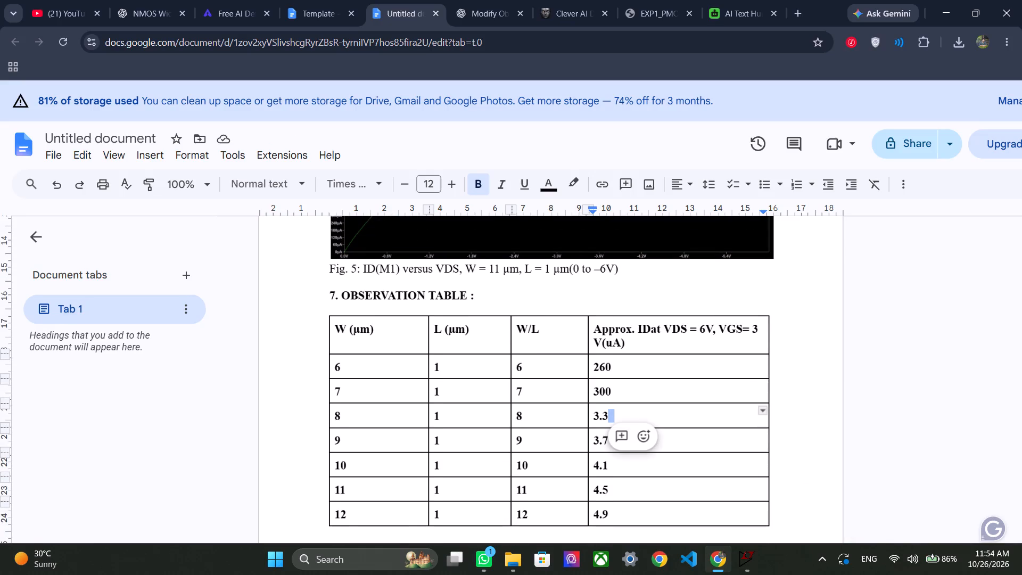
{"action": "left_click", "coordinate": [614, 418]}
{"action": "key", "text": "BackSpace"}
{"action": "left_click", "coordinate": [614, 418]}
{"action": "key", "text": "BackSpace"}
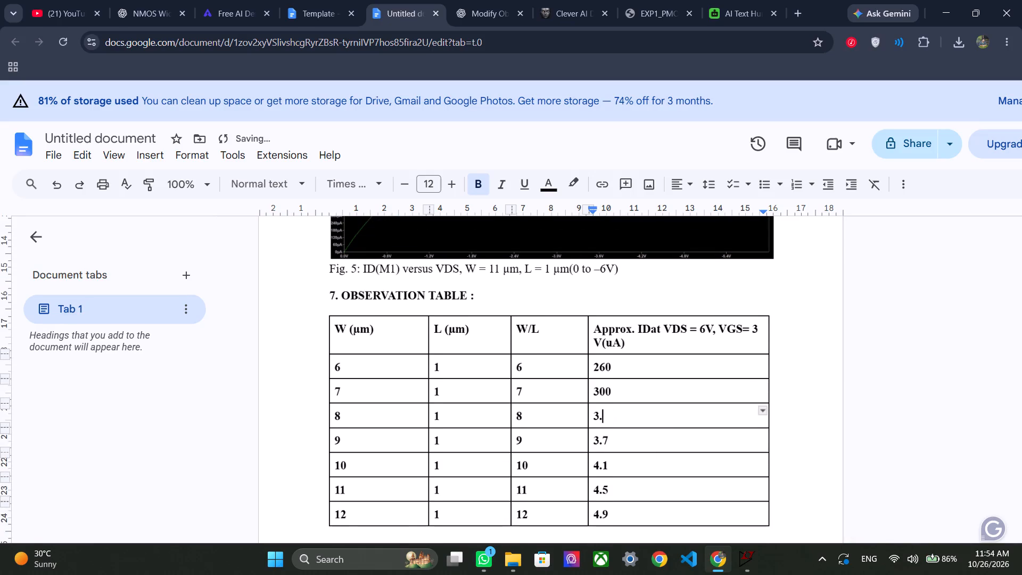
{"action": "key", "text": "BackSpace"}
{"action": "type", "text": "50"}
Set the drain current in the observation table's row for channel width 10 to 460.
{"action": "scroll", "coordinate": [611, 440], "scroll_direction": "down", "scroll_amount": 1}
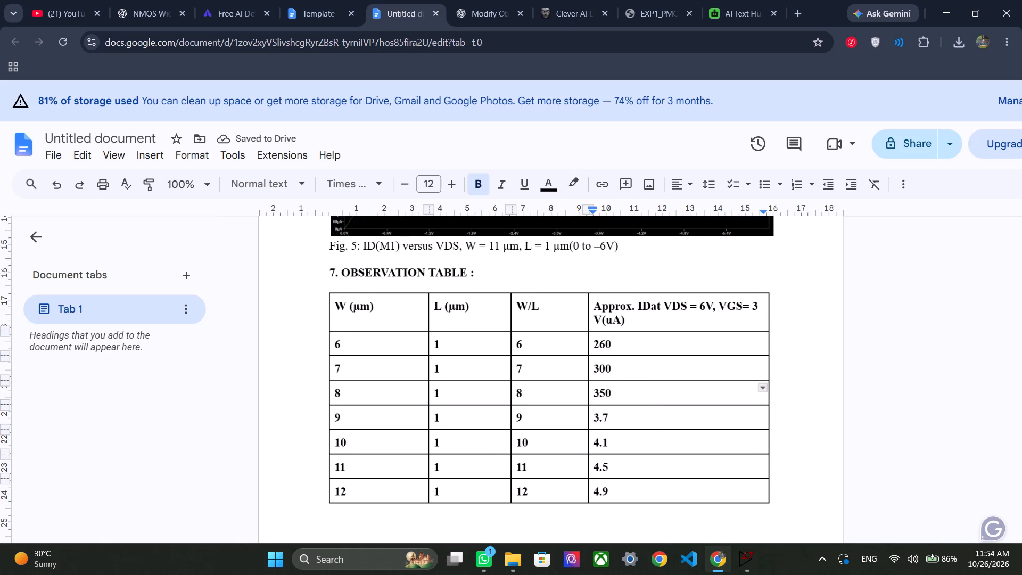
{"action": "double_click", "coordinate": [611, 440]}
{"action": "key", "text": "BackSpace"}
{"action": "left_click", "coordinate": [611, 440]}
{"action": "key", "text": "BackSpace"}
{"action": "key", "text": "BackSpace"}
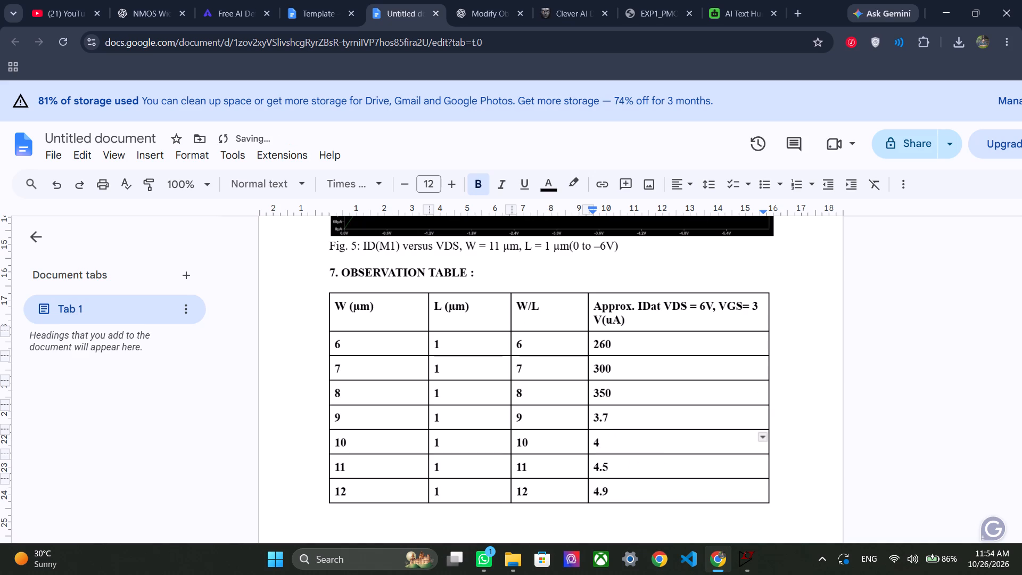
{"action": "type", "text": "60"}
Set the drain current in the observation table's row for channel width 9 to 400.
{"action": "left_click", "coordinate": [633, 419]}
{"action": "key", "text": "BackSpace"}
{"action": "key", "text": "BackSpace"}
{"action": "key", "text": "BackSpace"}
{"action": "type", "text": "400"}
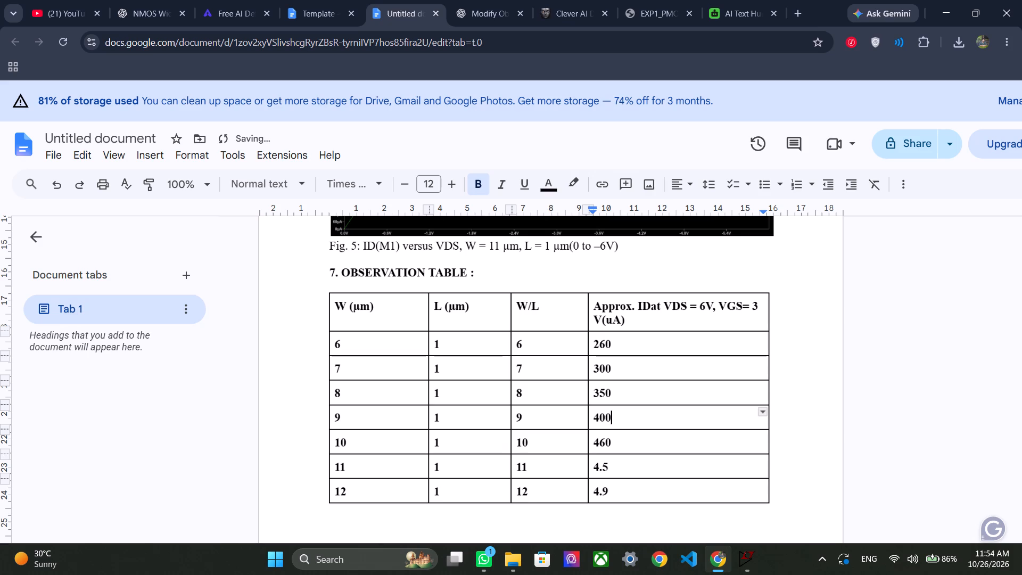
Set the drain current in the observation table's row for channel width 12 to 600.
{"action": "scroll", "coordinate": [609, 466], "scroll_direction": "down", "scroll_amount": 1}
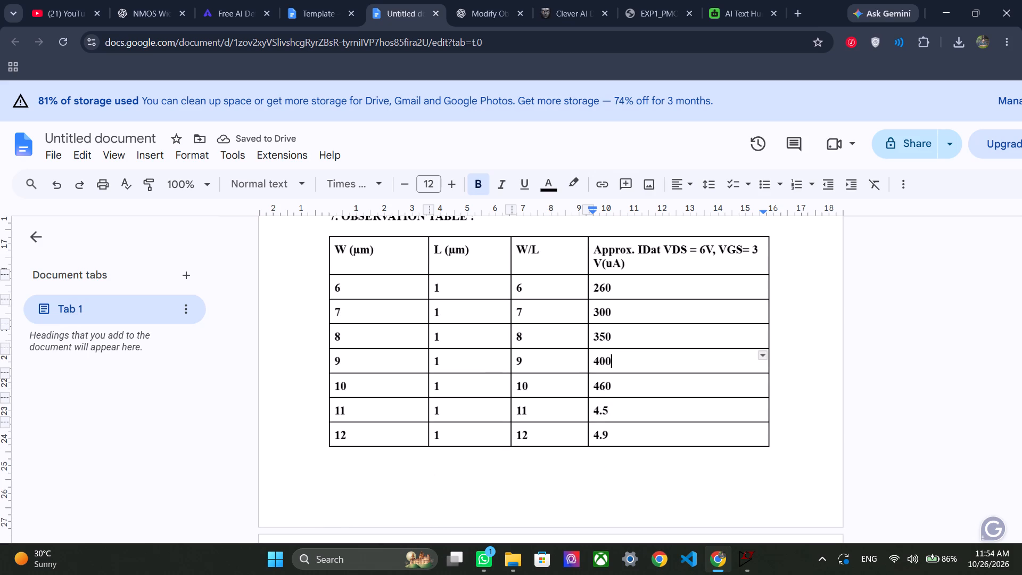
{"action": "double_click", "coordinate": [609, 430]}
{"action": "key", "text": "BackSpace"}
{"action": "left_click", "coordinate": [609, 430]}
{"action": "key", "text": "BackSpace"}
{"action": "key", "text": "BackSpace"}
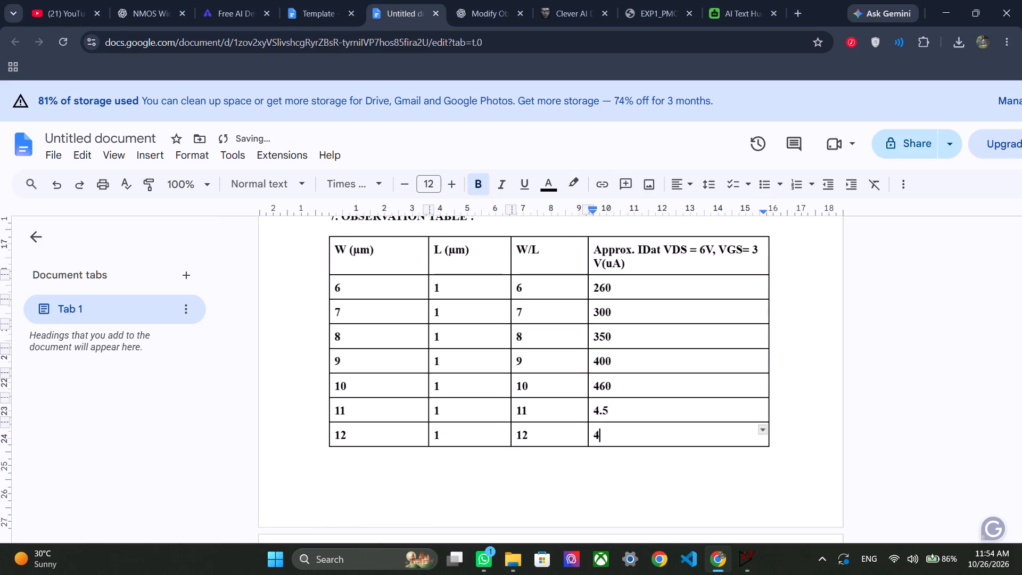
{"action": "key", "text": "BackSpace"}
{"action": "type", "text": "600"}
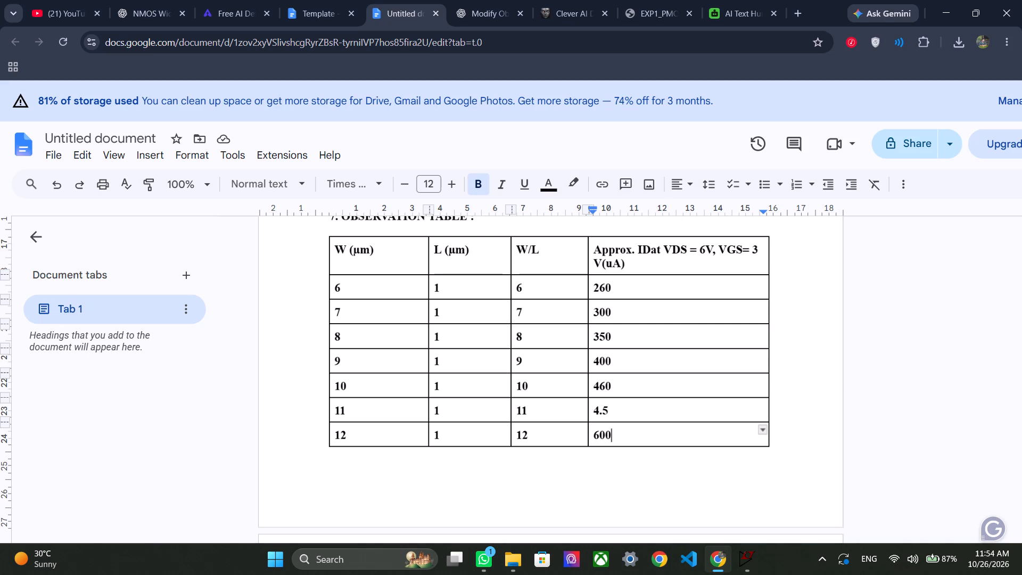
Set the drain current in the observation table's row for channel width 11 to 530.
{"action": "triple_click", "coordinate": [556, 407]}
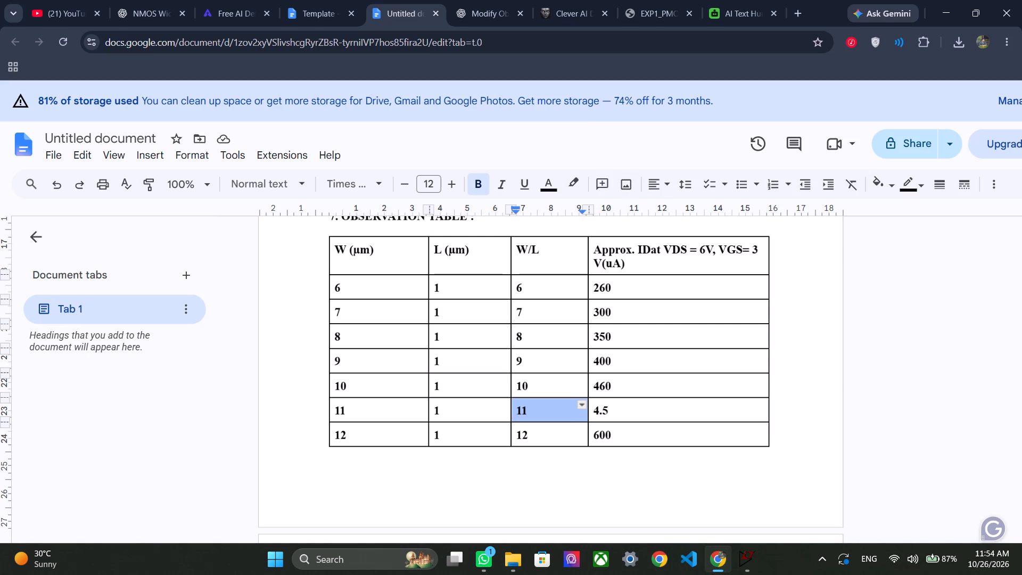
{"action": "double_click", "coordinate": [607, 403]}
{"action": "key", "text": "BackSpace"}
{"action": "left_click", "coordinate": [607, 403]}
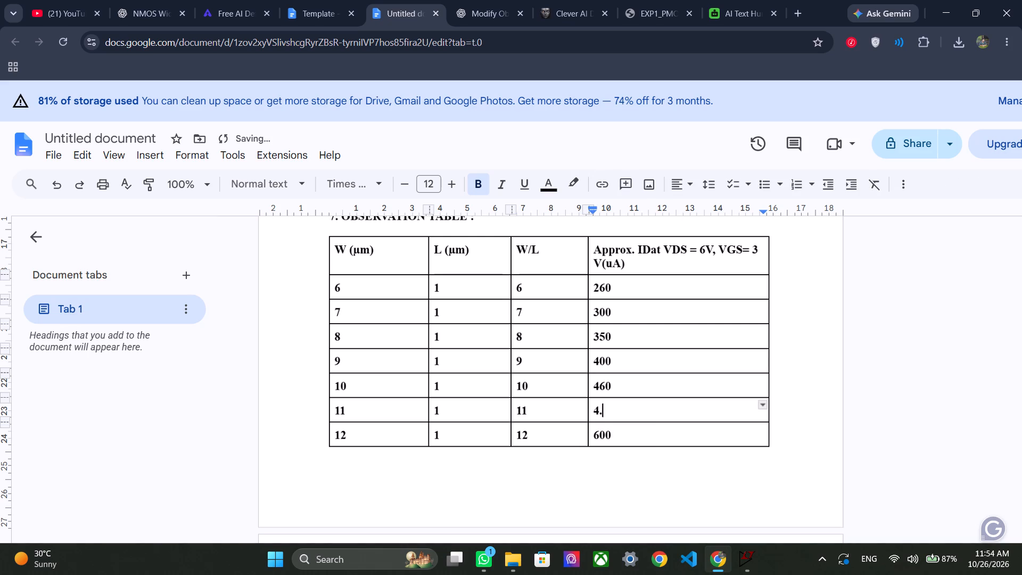
{"action": "key", "text": "BackSpace"}
{"action": "key", "text": "BackSpace"}
{"action": "key", "text": "5"}
{"action": "key", "text": "Return"}
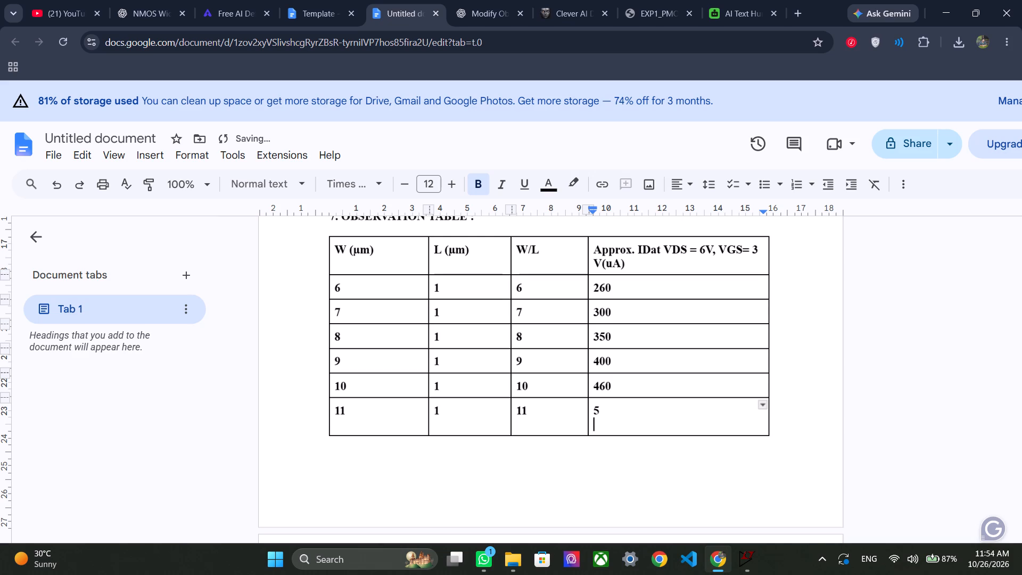
{"action": "key", "text": "BackSpace"}
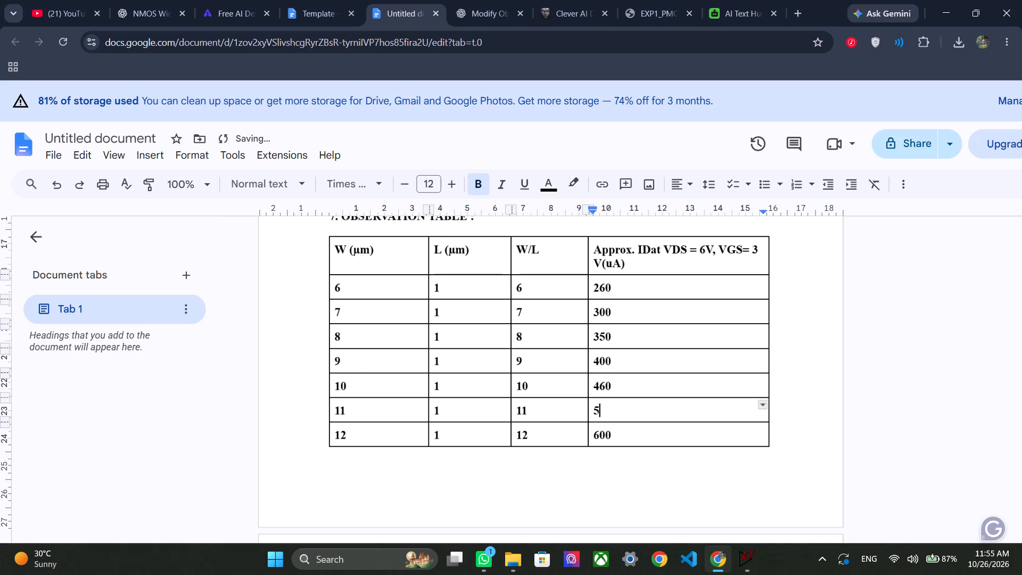
{"action": "type", "text": "30"}
Review the Calculations, comparison and Conclusion text against the plots and the updated observation table.
{"action": "scroll", "coordinate": [440, 309], "scroll_direction": "down", "scroll_amount": 2}
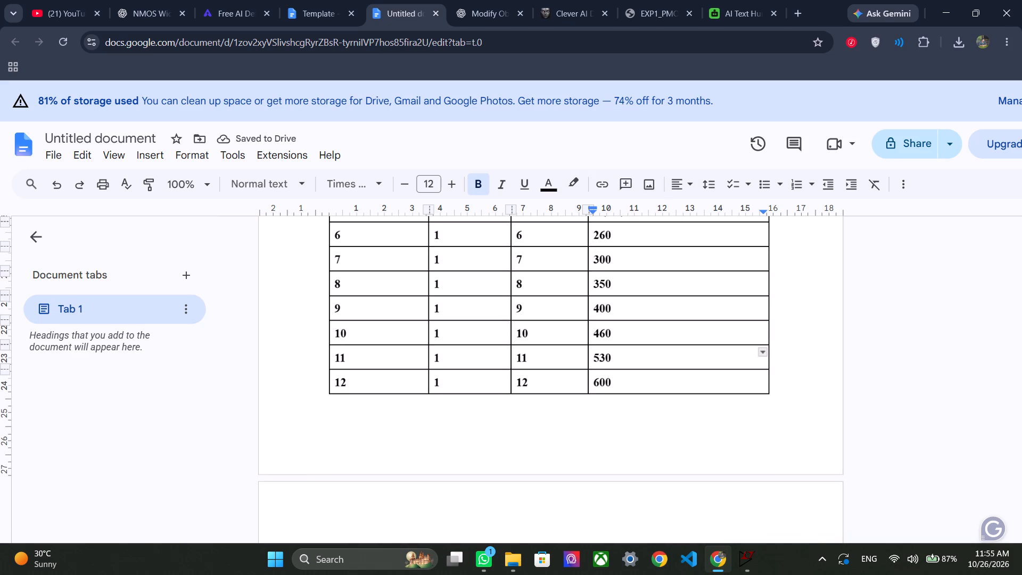
{"action": "scroll", "coordinate": [814, 404], "scroll_direction": "down", "scroll_amount": 4}
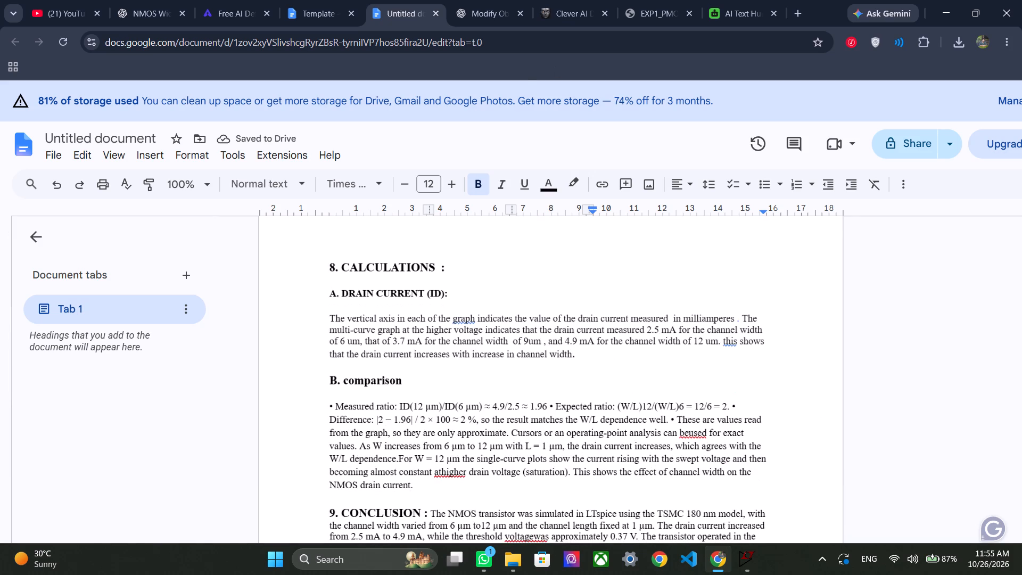
{"action": "left_click", "coordinate": [581, 359]}
{"action": "scroll", "coordinate": [620, 354], "scroll_direction": "up", "scroll_amount": 1}
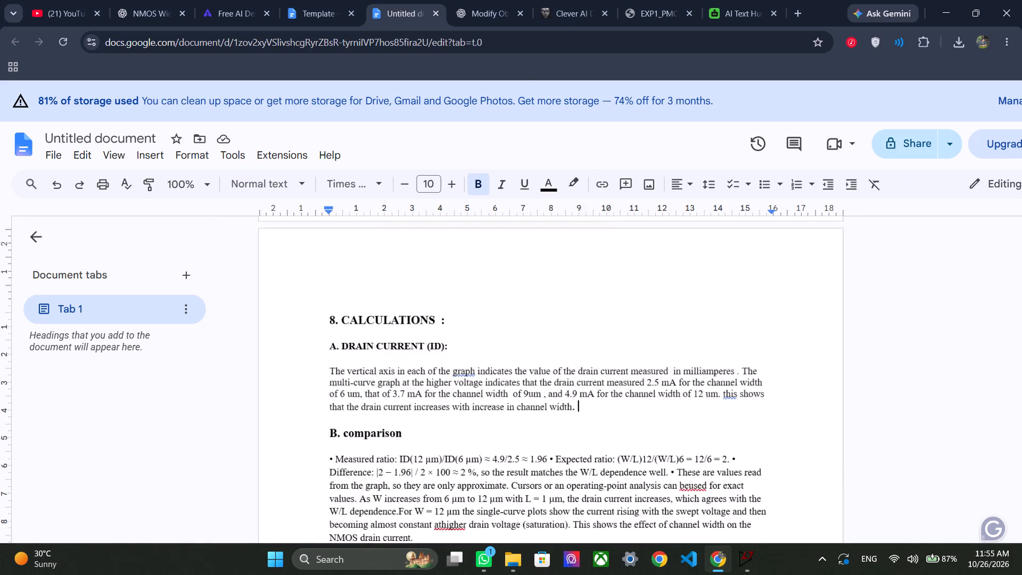
{"action": "scroll", "coordinate": [620, 354], "scroll_direction": "up", "scroll_amount": 3}
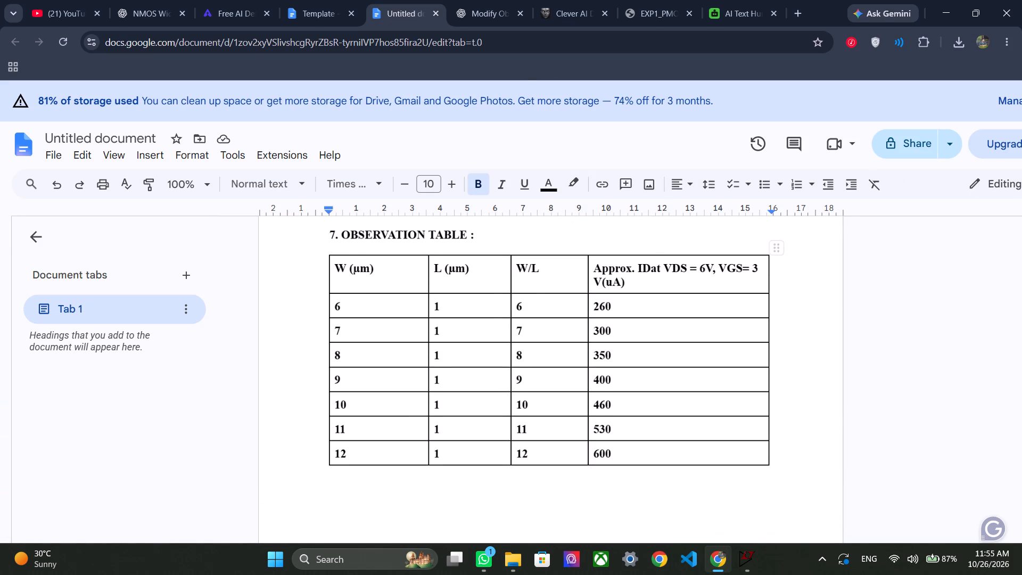
{"action": "scroll", "coordinate": [620, 354], "scroll_direction": "up", "scroll_amount": 1}
{"action": "scroll", "coordinate": [620, 354], "scroll_direction": "down", "scroll_amount": 2}
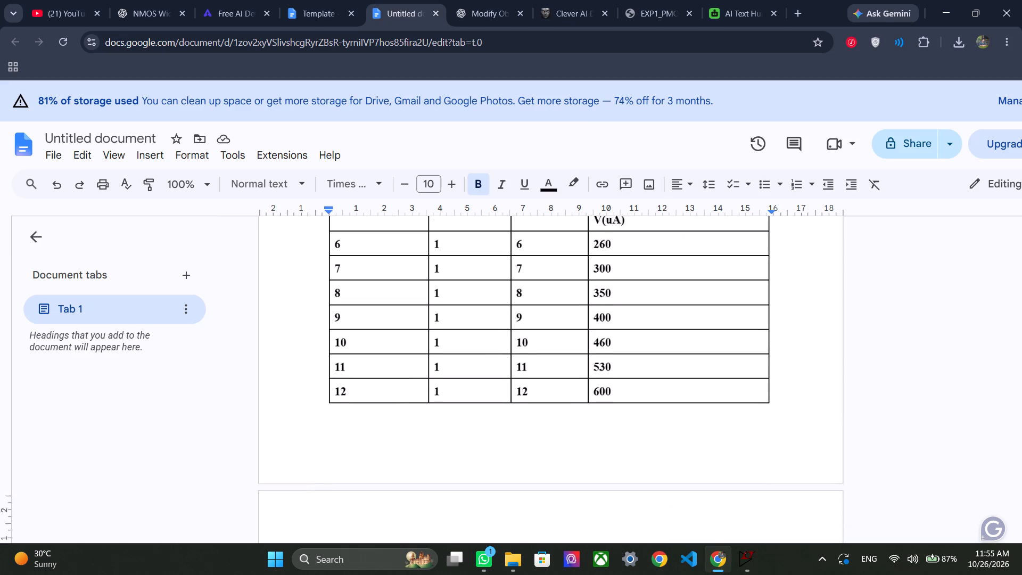
{"action": "scroll", "coordinate": [620, 354], "scroll_direction": "down", "scroll_amount": 10}
{"action": "scroll", "coordinate": [620, 354], "scroll_direction": "up", "scroll_amount": 3}
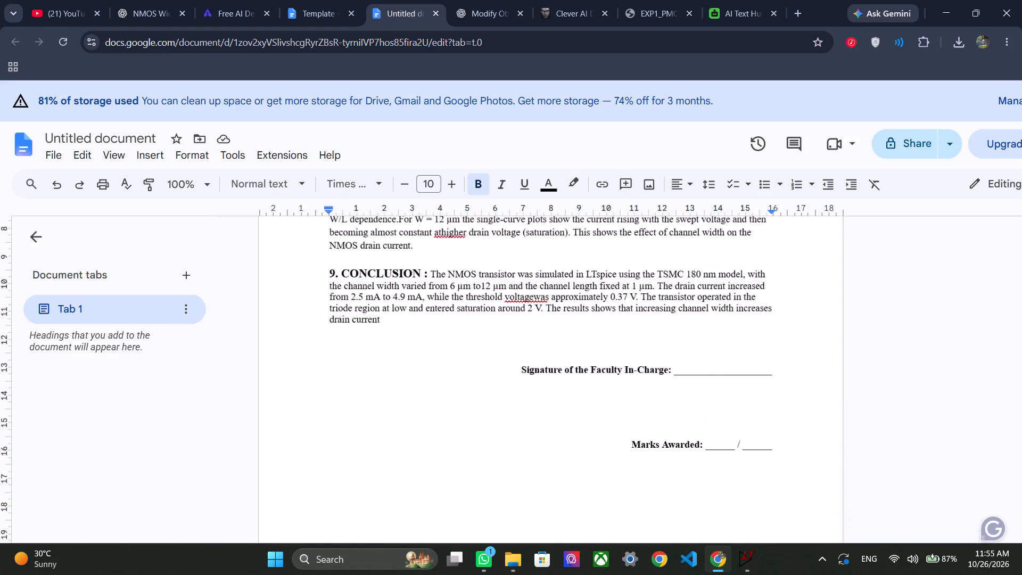
{"action": "scroll", "coordinate": [620, 354], "scroll_direction": "up", "scroll_amount": 5}
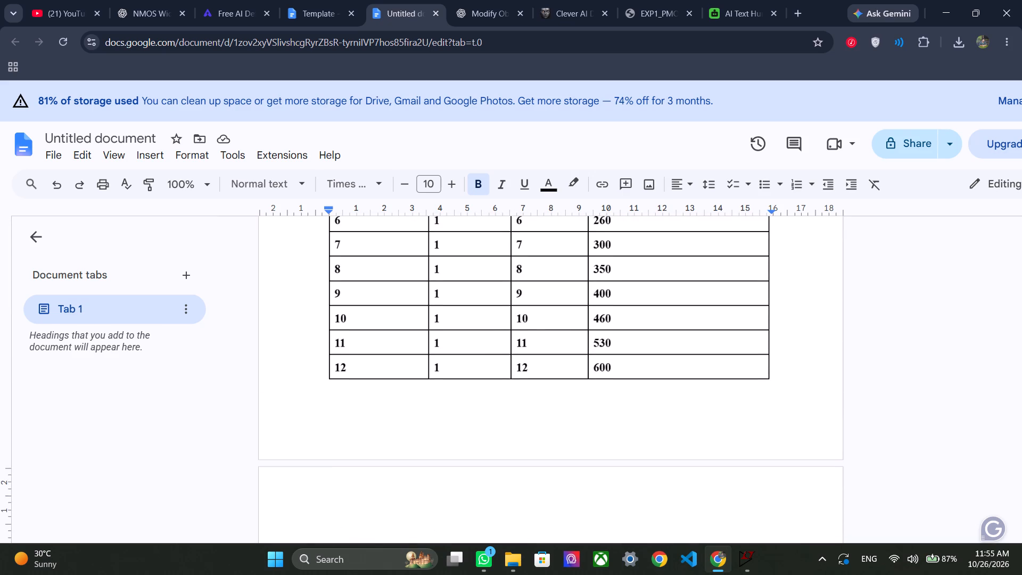
{"action": "scroll", "coordinate": [620, 354], "scroll_direction": "up", "scroll_amount": 10}
{"action": "scroll", "coordinate": [620, 354], "scroll_direction": "down", "scroll_amount": 1}
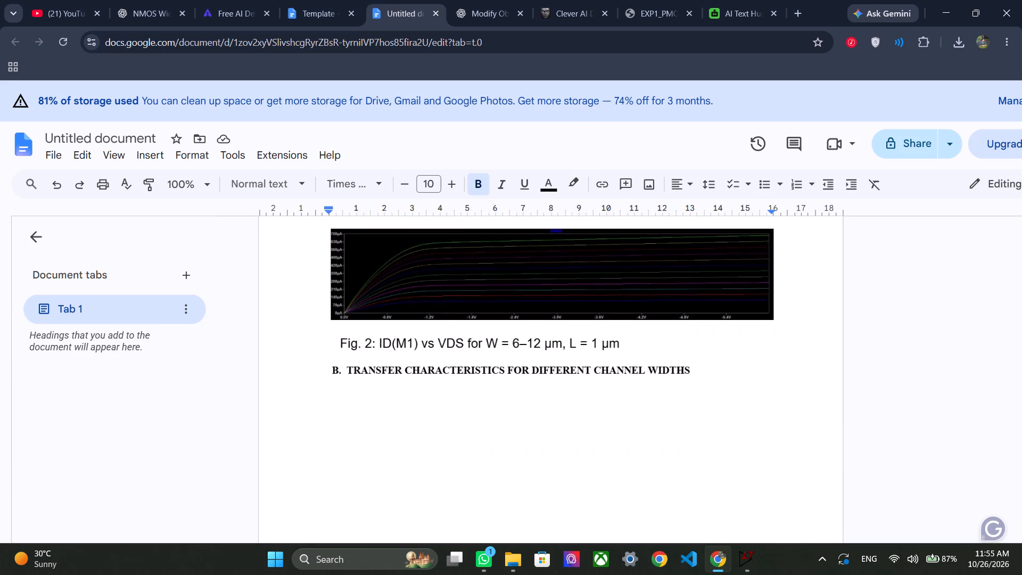
{"action": "scroll", "coordinate": [620, 354], "scroll_direction": "down", "scroll_amount": 6}
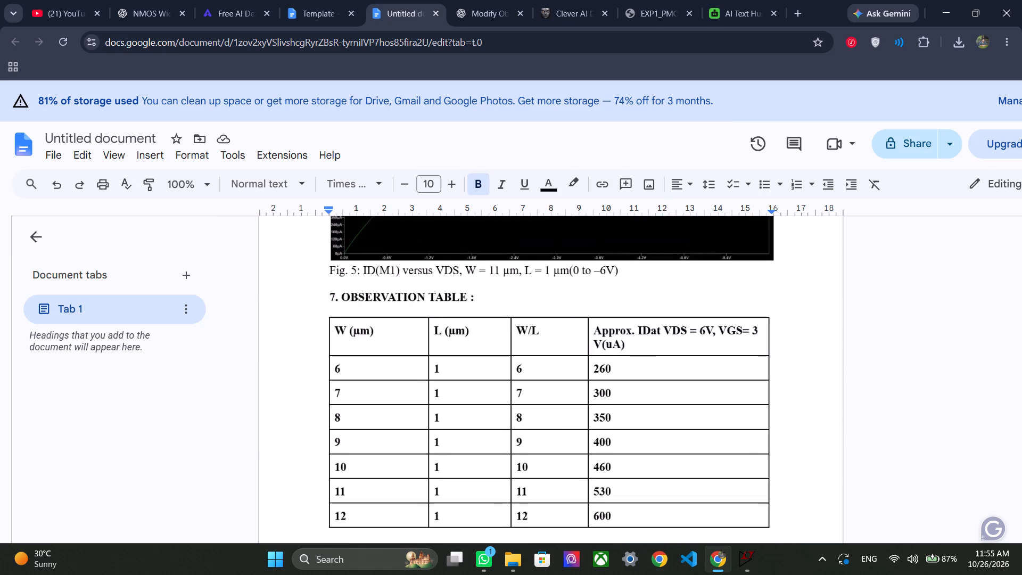
{"action": "scroll", "coordinate": [620, 354], "scroll_direction": "down", "scroll_amount": 3}
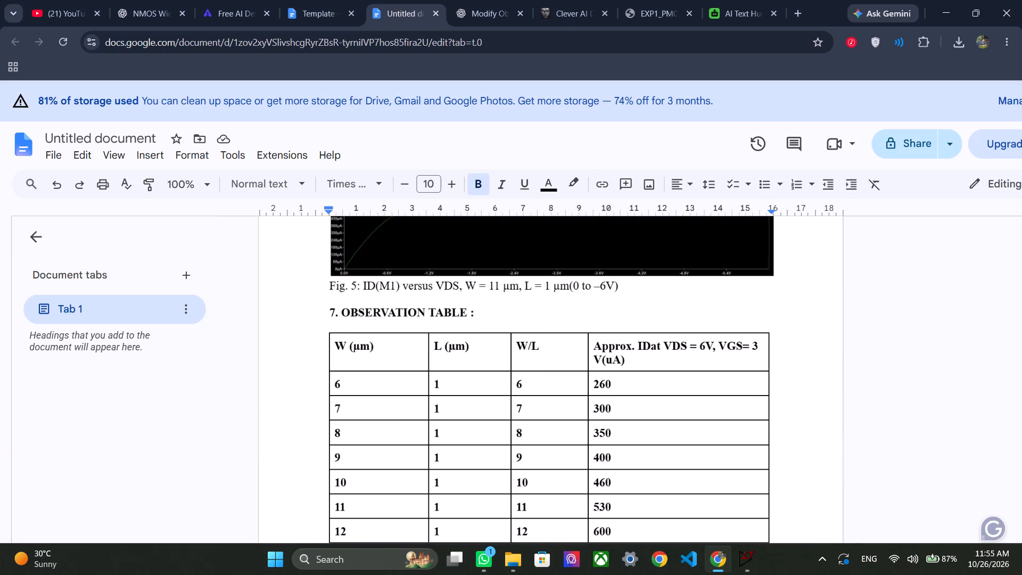
{"action": "scroll", "coordinate": [620, 354], "scroll_direction": "down", "scroll_amount": 5}
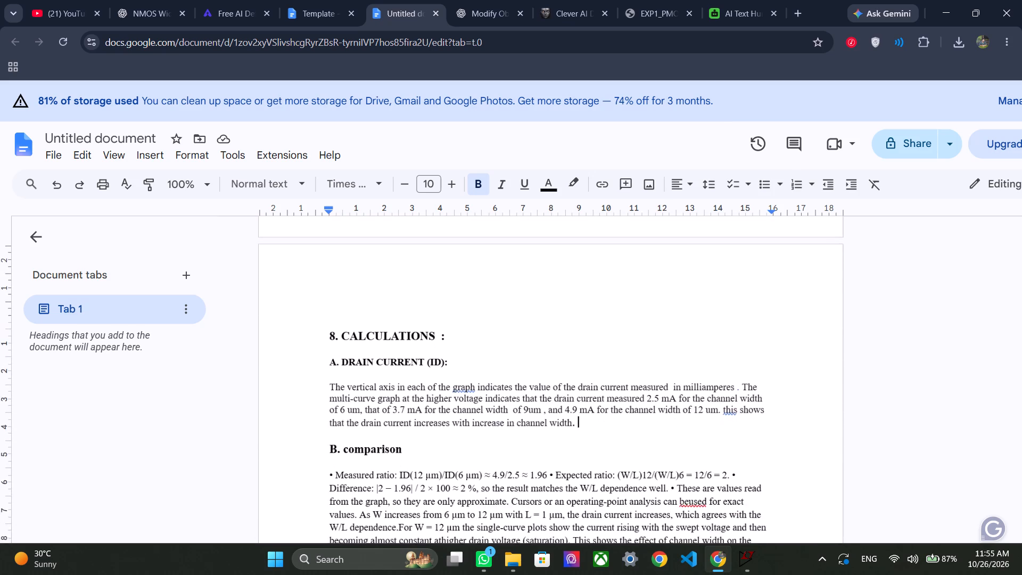
{"action": "scroll", "coordinate": [620, 354], "scroll_direction": "down", "scroll_amount": 4}
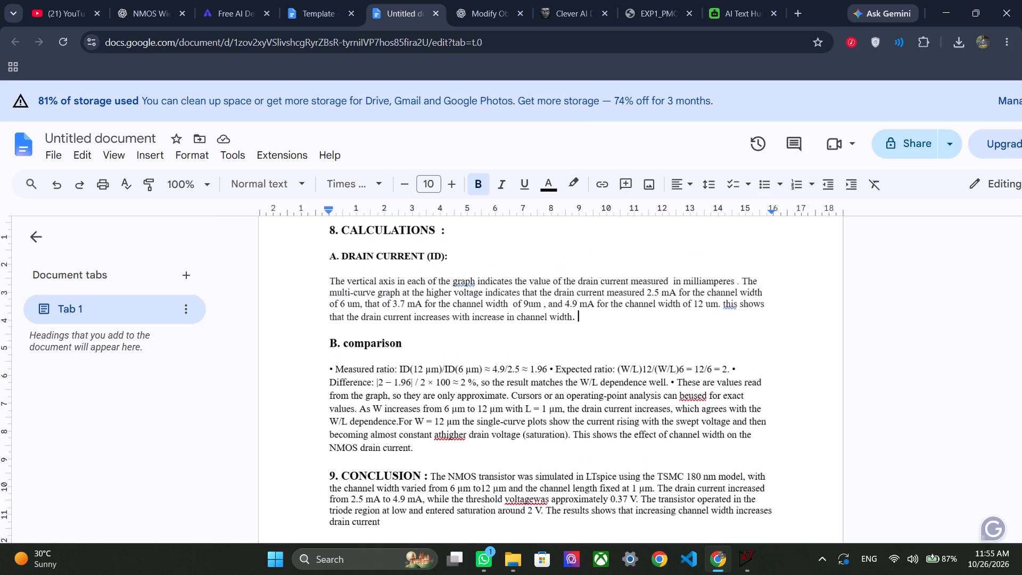
Replace the full stop at the end of the Drain Current paragraph in the Calculations section with a space.
{"action": "key", "text": "BackSpace"}
{"action": "key", "text": "BackSpace"}
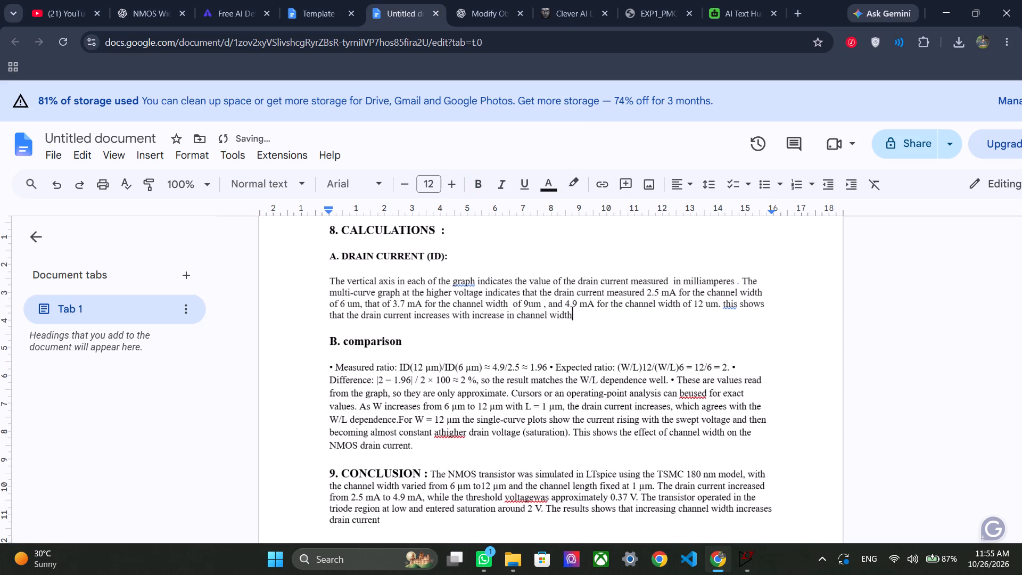
{"action": "key", "text": "space"}
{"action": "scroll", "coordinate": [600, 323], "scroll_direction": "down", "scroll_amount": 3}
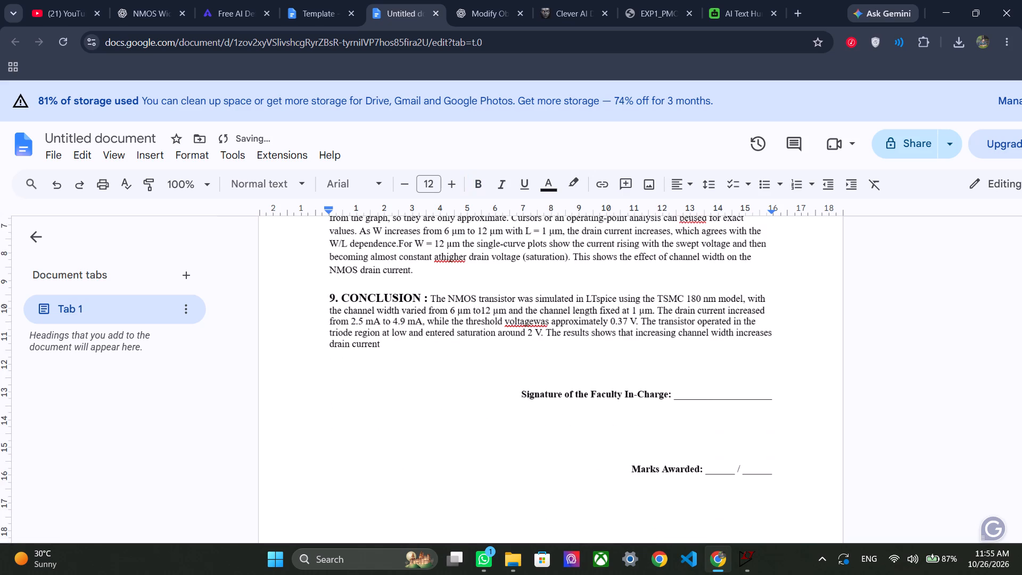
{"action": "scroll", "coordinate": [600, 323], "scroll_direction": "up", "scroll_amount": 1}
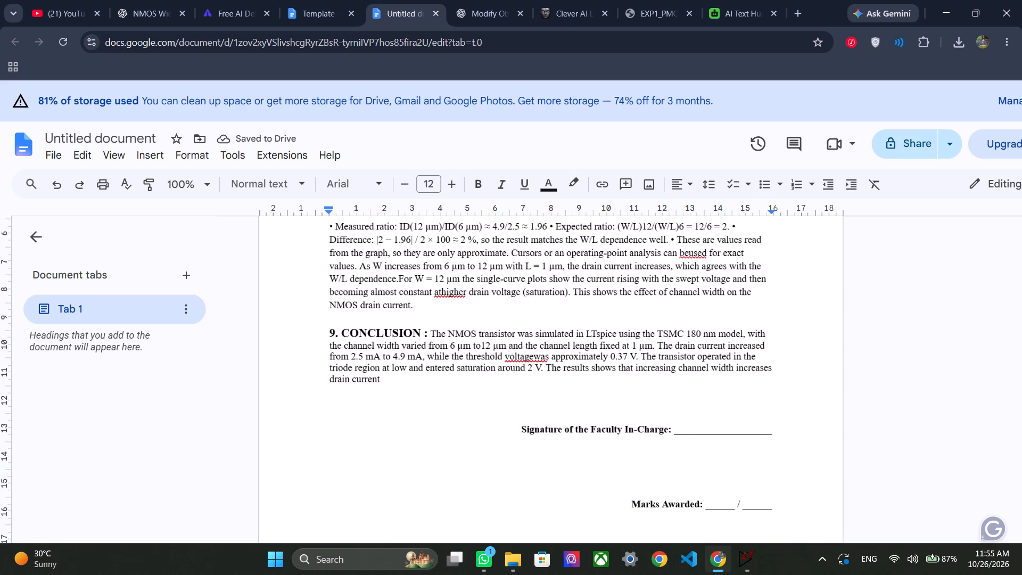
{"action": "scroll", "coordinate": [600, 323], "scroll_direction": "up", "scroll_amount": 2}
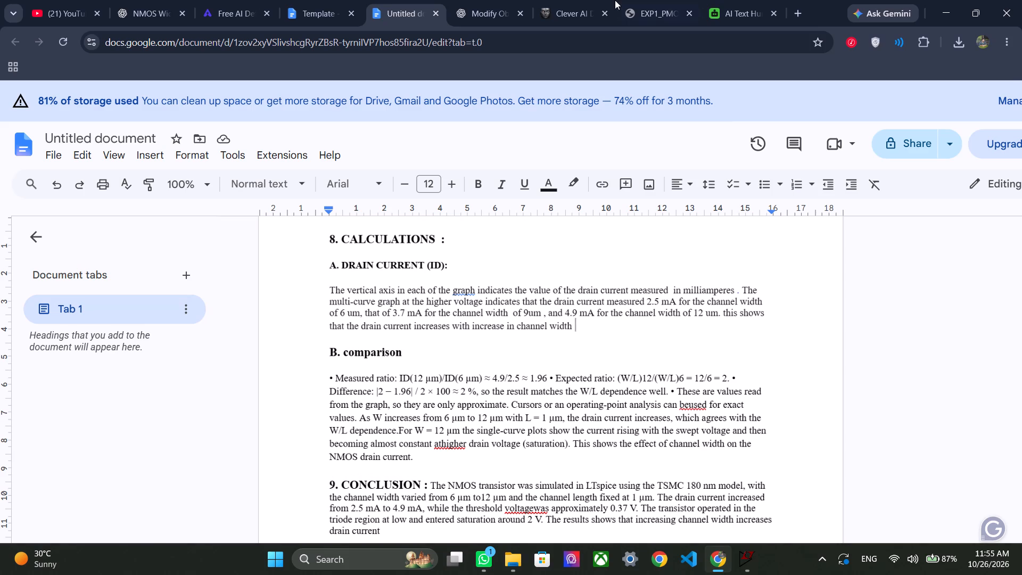
Copy both Drain Current (ID) paragraphs from the Calculations section of the EXP2.pdf PMOS report.
{"action": "left_click", "coordinate": [645, 6]}
{"action": "scroll", "coordinate": [545, 358], "scroll_direction": "down", "scroll_amount": 1}
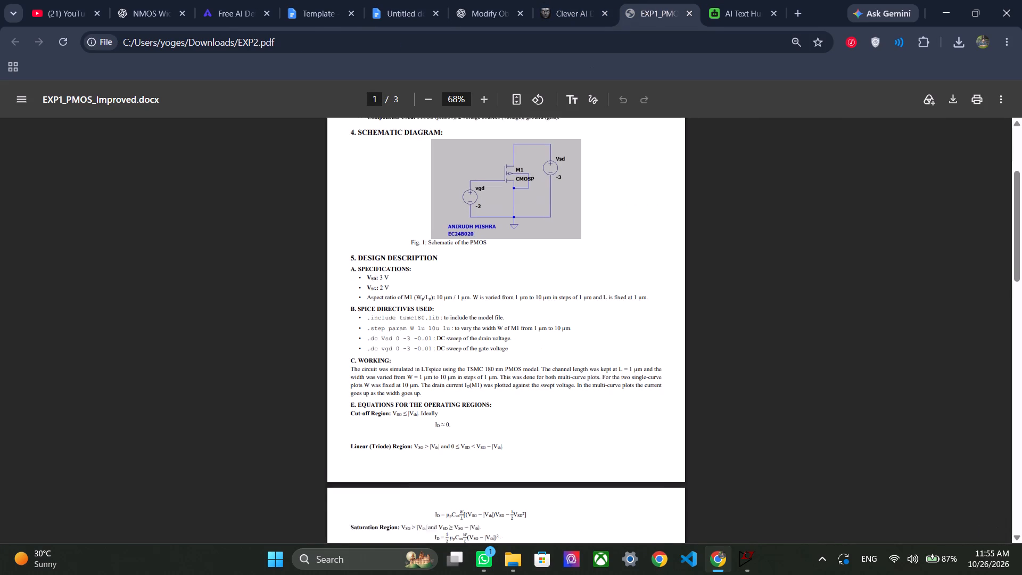
{"action": "scroll", "coordinate": [545, 358], "scroll_direction": "down", "scroll_amount": 3}
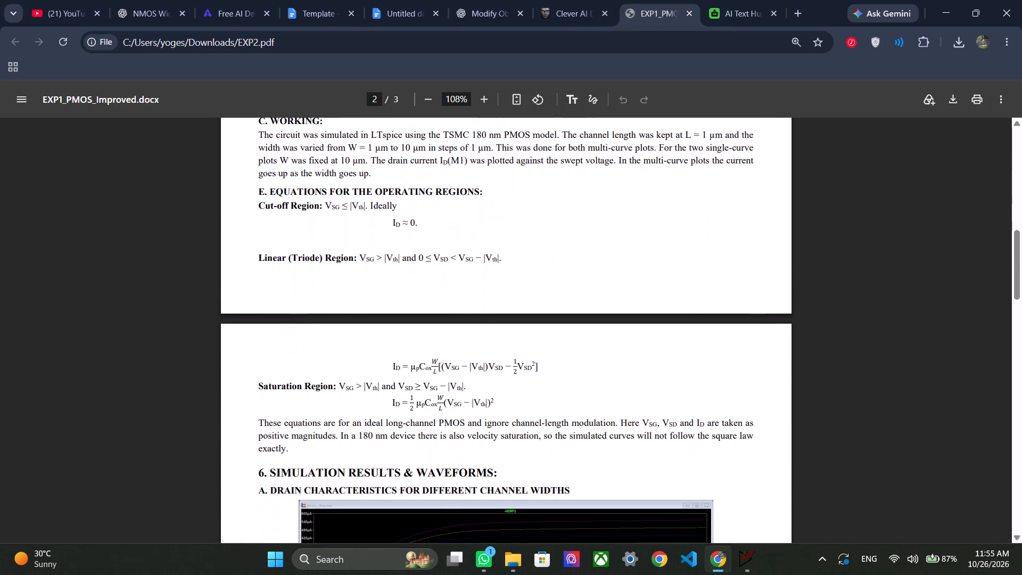
{"action": "scroll", "coordinate": [545, 358], "scroll_direction": "down", "scroll_amount": 5}
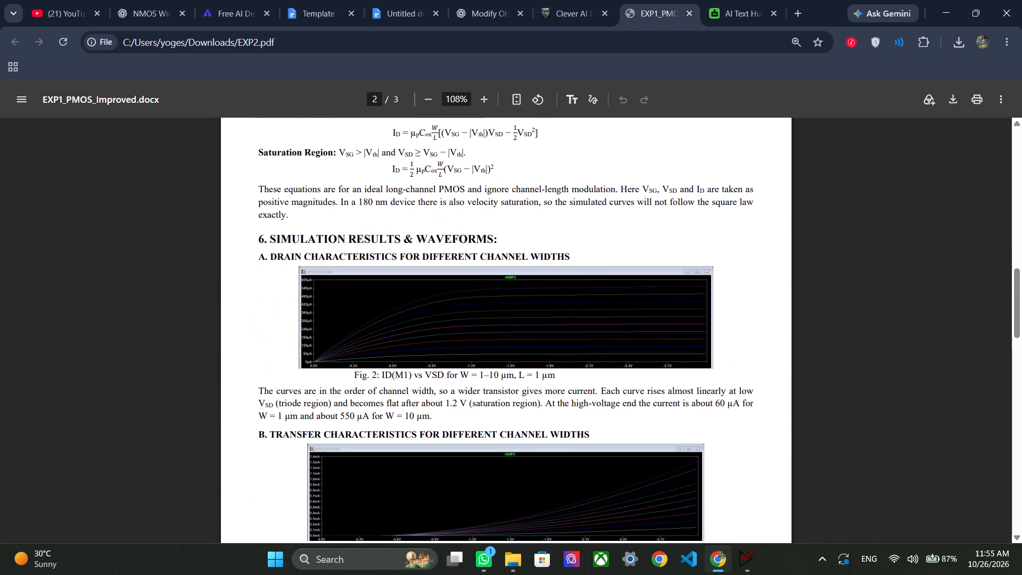
{"action": "scroll", "coordinate": [545, 358], "scroll_direction": "down", "scroll_amount": 5}
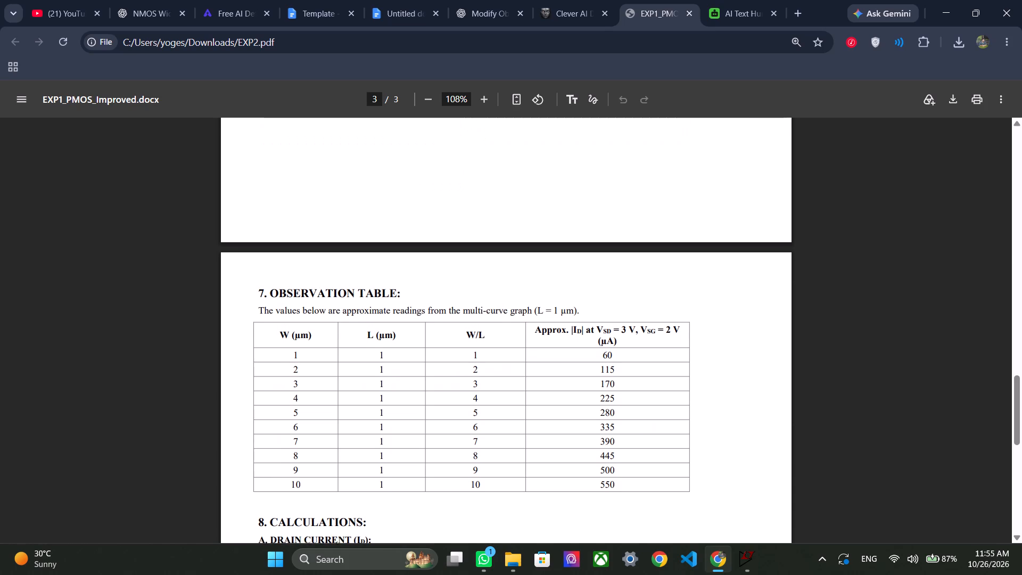
{"action": "scroll", "coordinate": [545, 358], "scroll_direction": "down", "scroll_amount": 4}
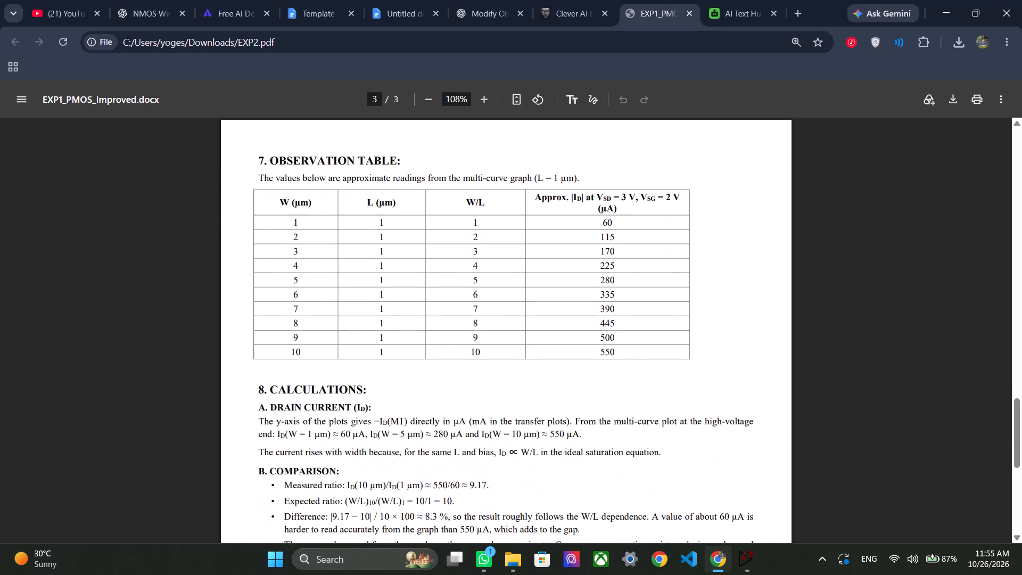
{"action": "scroll", "coordinate": [545, 358], "scroll_direction": "down", "scroll_amount": 2}
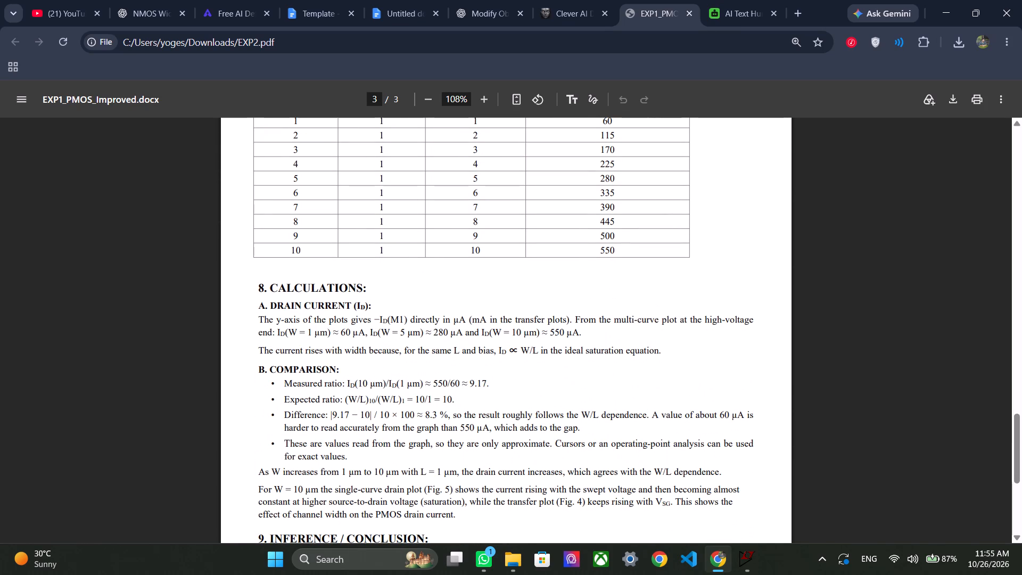
{"action": "left_click_drag", "start_coordinate": [664, 351], "coordinate": [300, 304]}
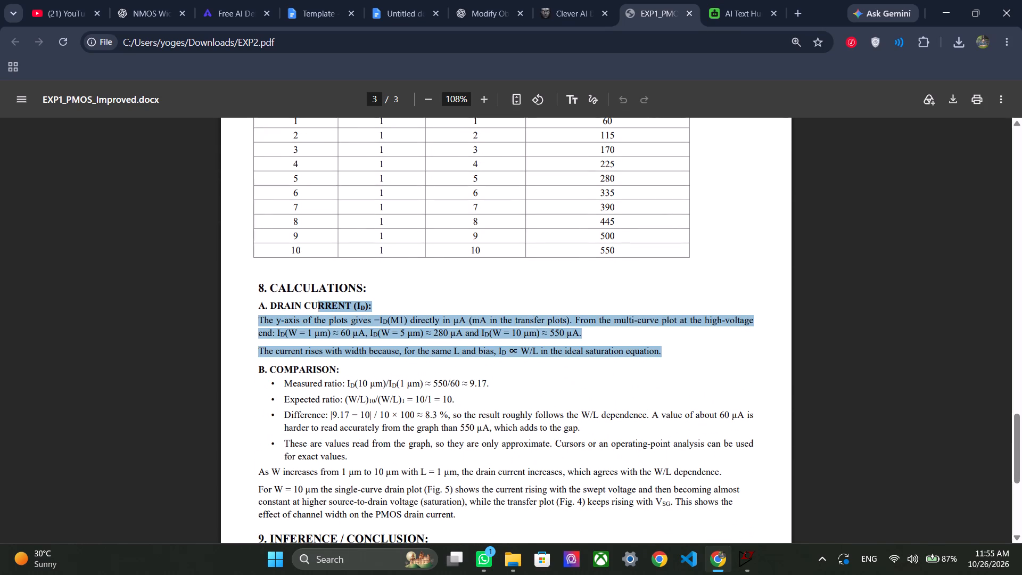
{"action": "left_click_drag", "start_coordinate": [300, 304], "coordinate": [252, 321]}
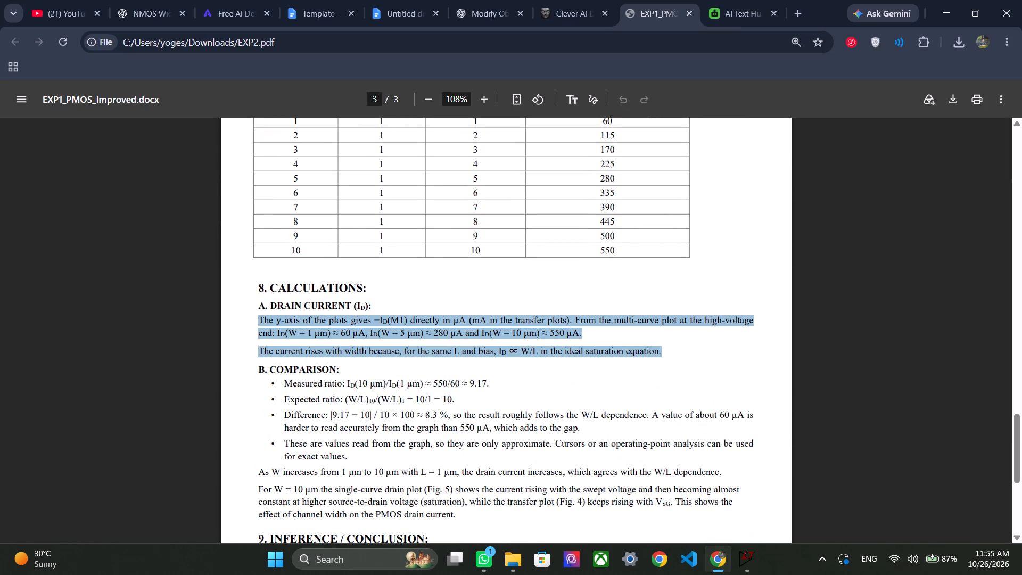
{"action": "key", "text": "ctrl+c"}
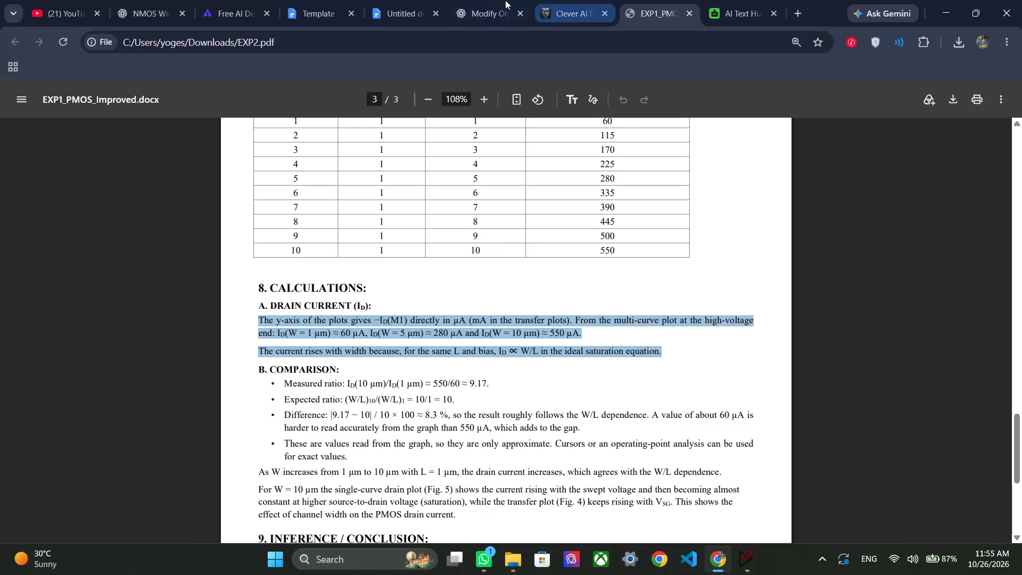
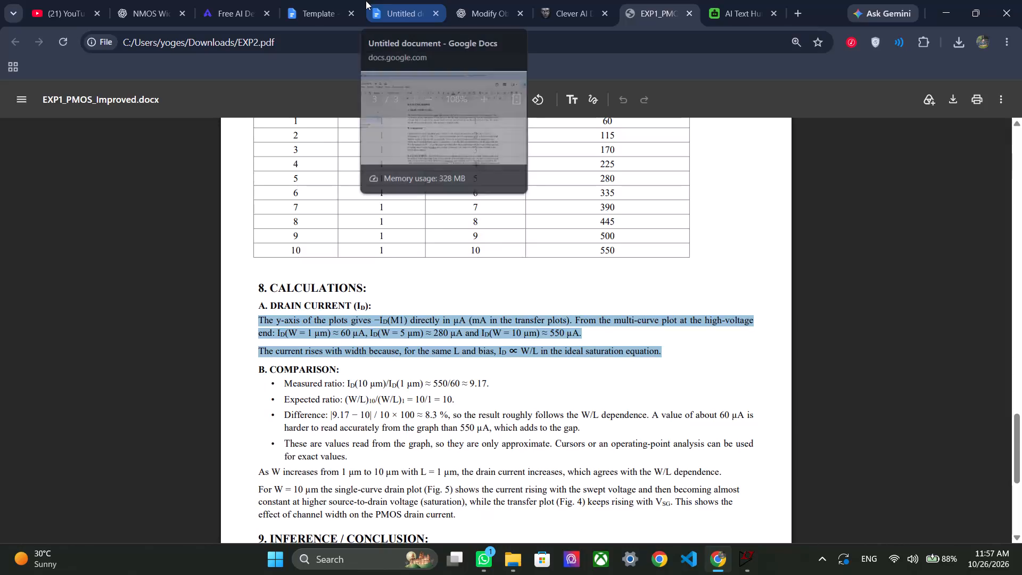
Replace the Drain Current (ID) paragraph in the Google Docs report with PMOS text listing 260, 350, 460 and 600 µA at 6, 8, 10 and 12 µm.
{"action": "left_click", "coordinate": [399, 14]}
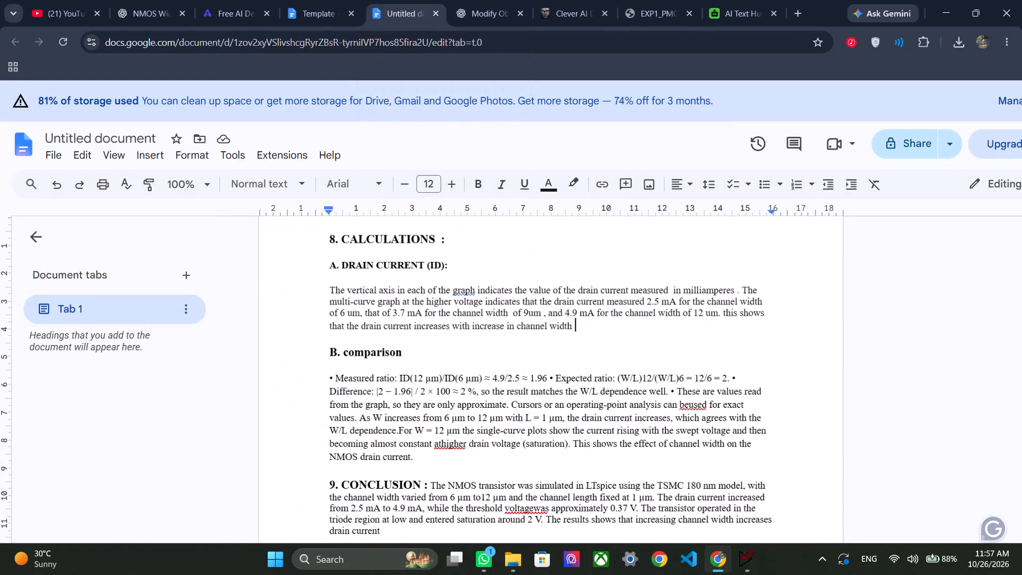
{"action": "scroll", "coordinate": [526, 344], "scroll_direction": "up", "scroll_amount": 1}
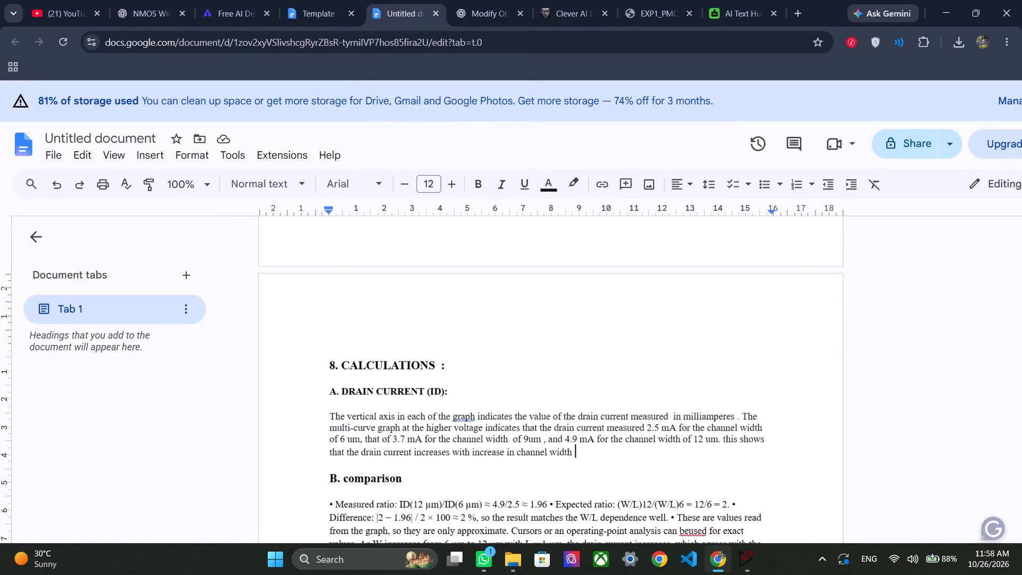
{"action": "left_click_drag", "start_coordinate": [574, 455], "coordinate": [332, 413]}
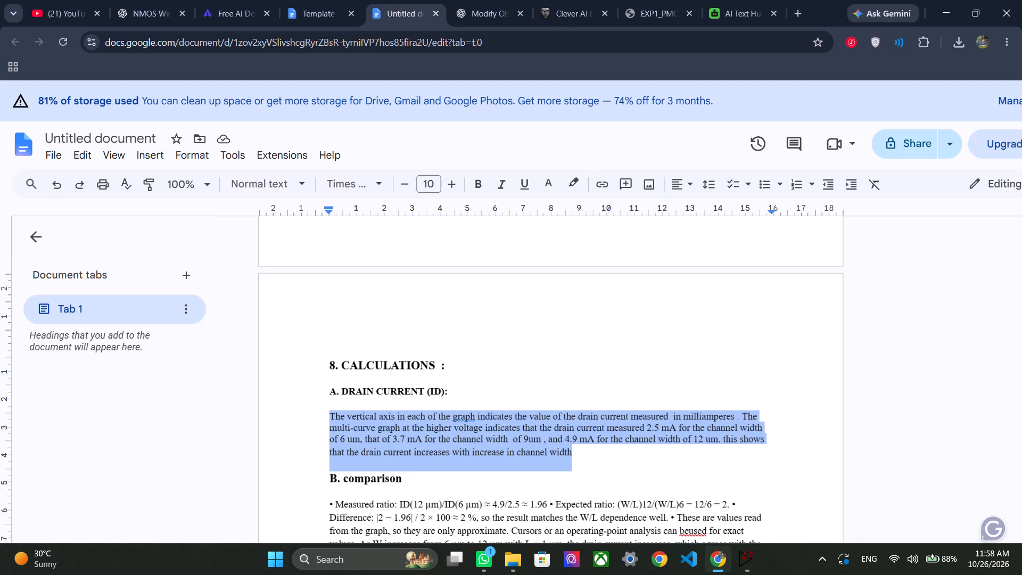
{"action": "key", "text": "BackSpace"}
{"action": "key", "text": "ctrl+v"}
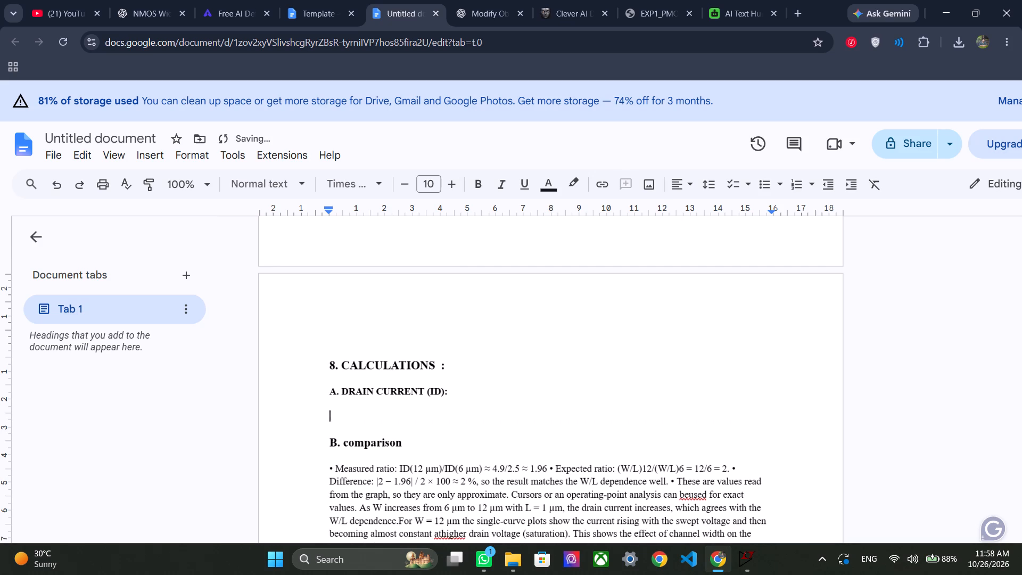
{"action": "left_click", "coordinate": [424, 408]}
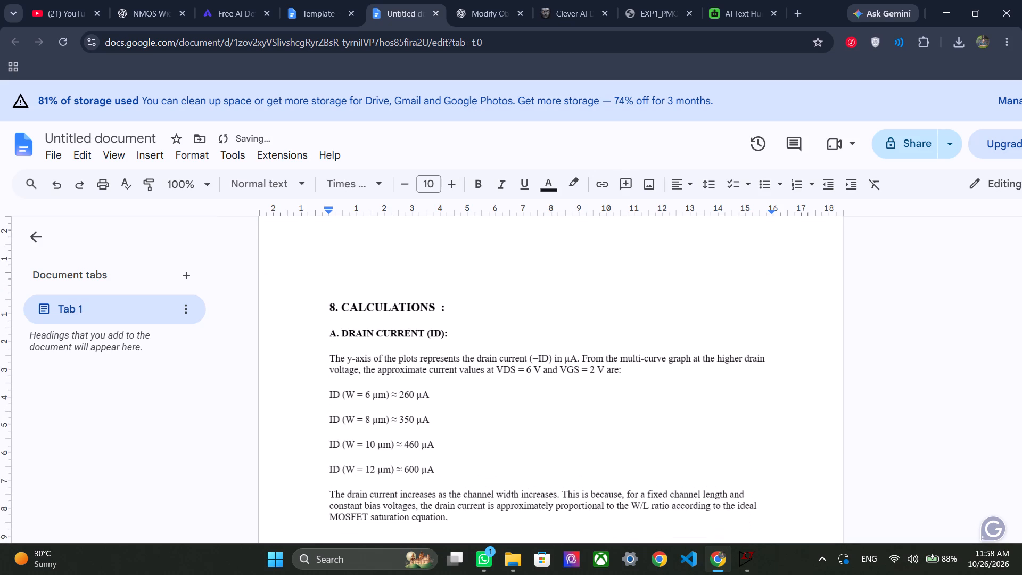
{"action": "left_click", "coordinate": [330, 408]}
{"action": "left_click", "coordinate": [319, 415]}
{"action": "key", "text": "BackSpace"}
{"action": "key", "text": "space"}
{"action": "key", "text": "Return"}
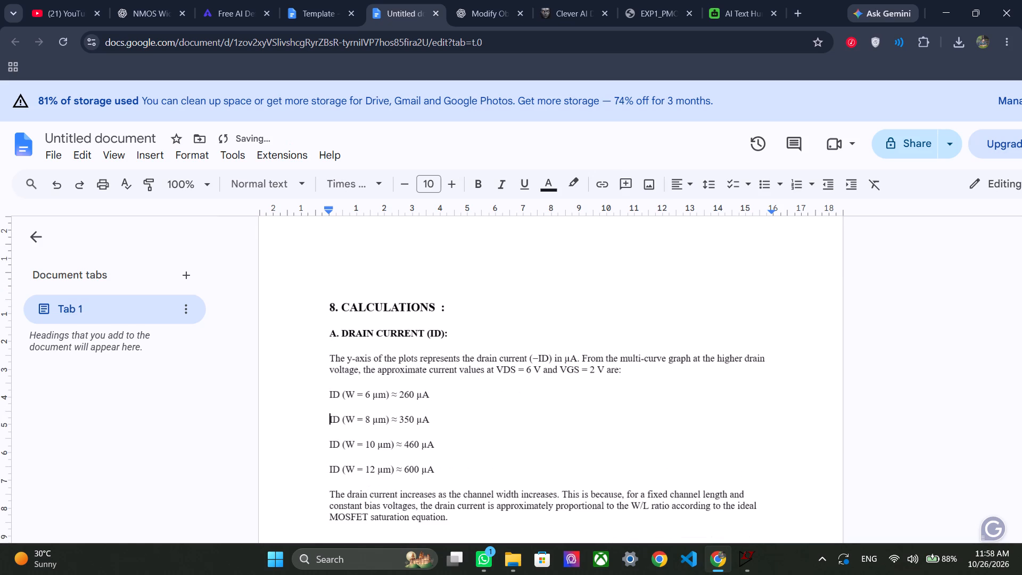
Review the document's Drain Current and comparison text against the Calculations and Conclusion sections of the EXP2.pdf PMOS report.
{"action": "scroll", "coordinate": [444, 440], "scroll_direction": "down", "scroll_amount": 1}
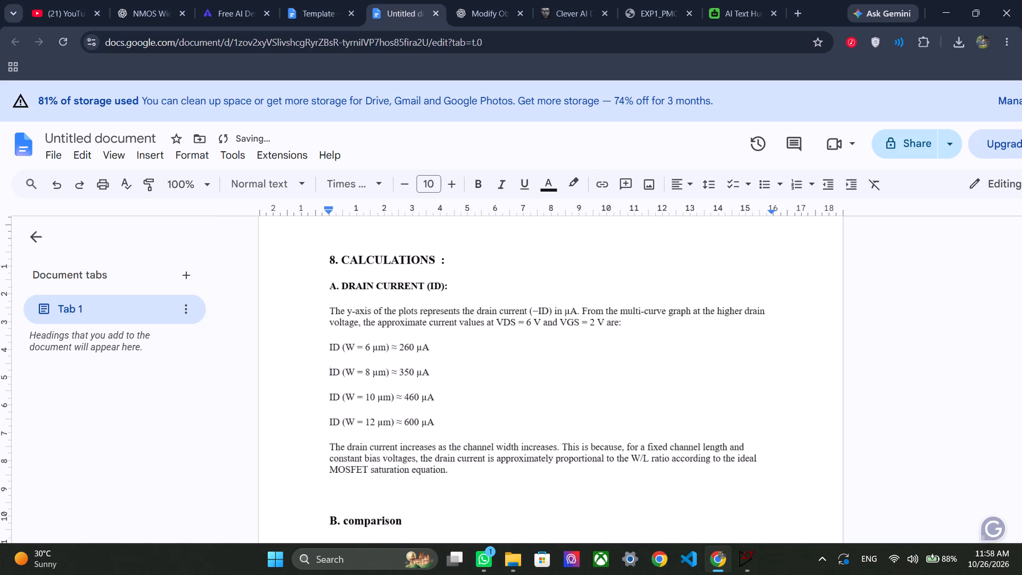
{"action": "scroll", "coordinate": [444, 440], "scroll_direction": "down", "scroll_amount": 2}
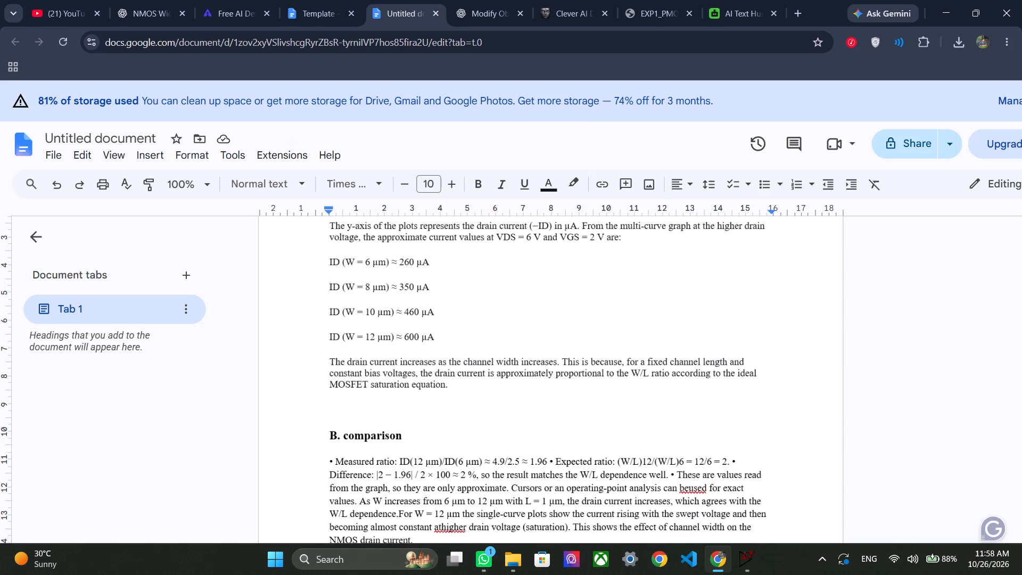
{"action": "scroll", "coordinate": [567, 399], "scroll_direction": "down", "scroll_amount": 1}
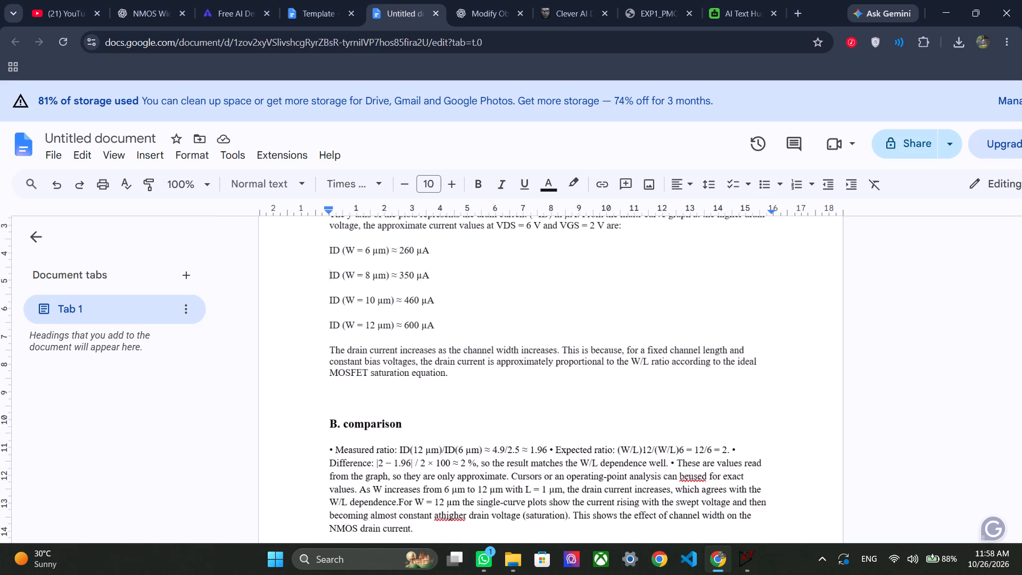
{"action": "left_click", "coordinate": [507, 374]}
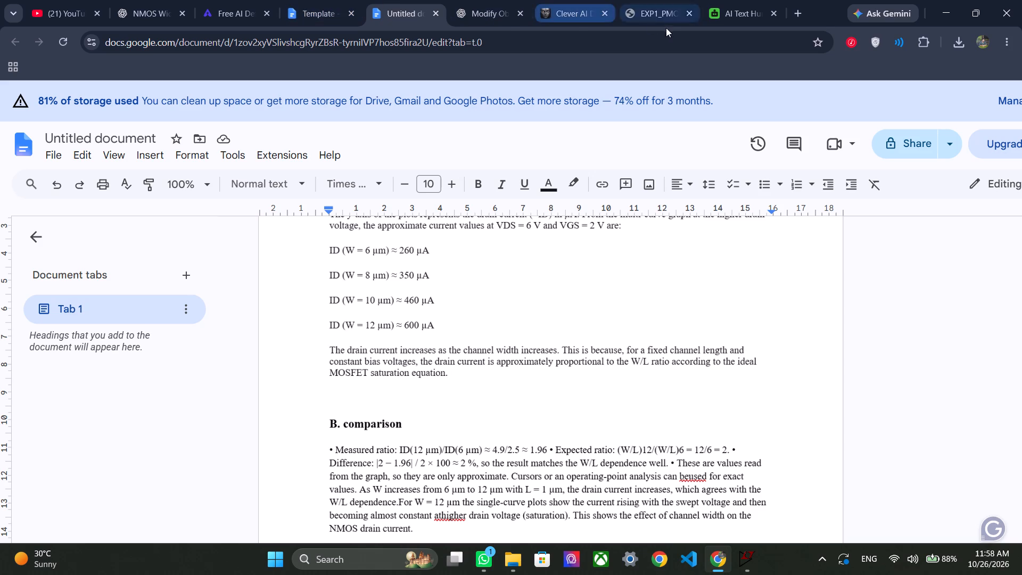
{"action": "left_click", "coordinate": [666, 27]}
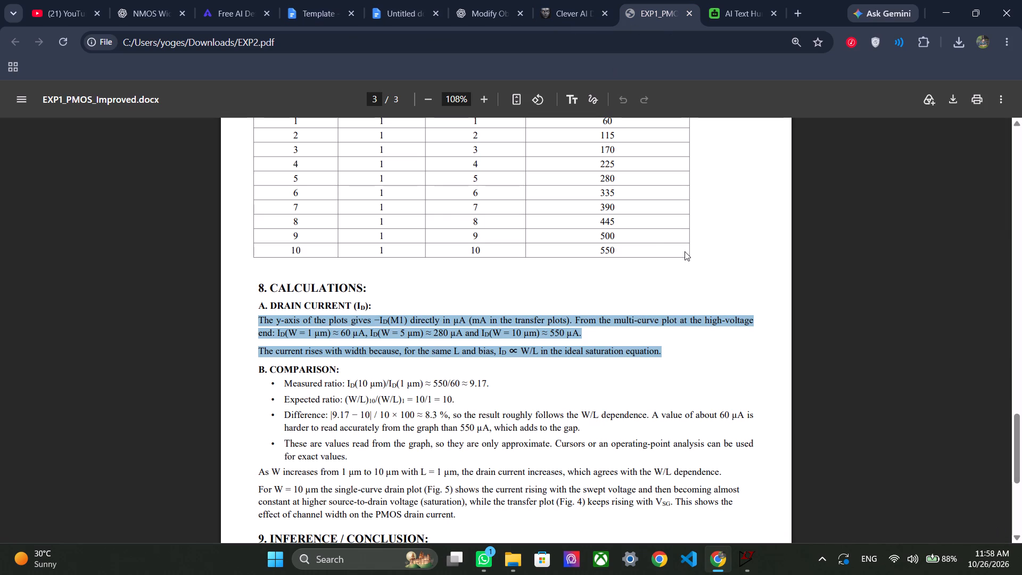
{"action": "left_click", "coordinate": [685, 251]}
{"action": "scroll", "coordinate": [685, 251], "scroll_direction": "down", "scroll_amount": 1}
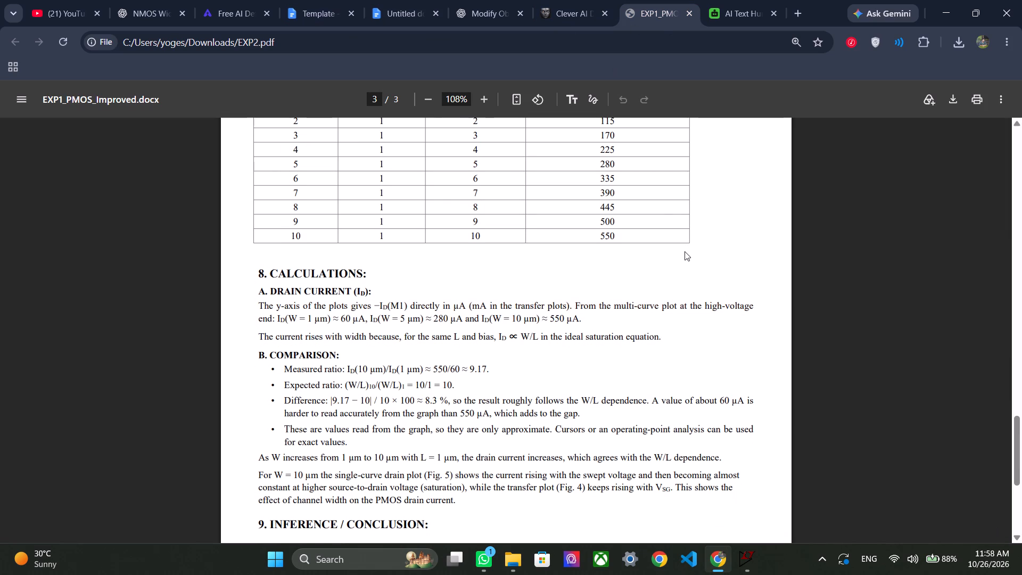
{"action": "scroll", "coordinate": [685, 251], "scroll_direction": "down", "scroll_amount": 2}
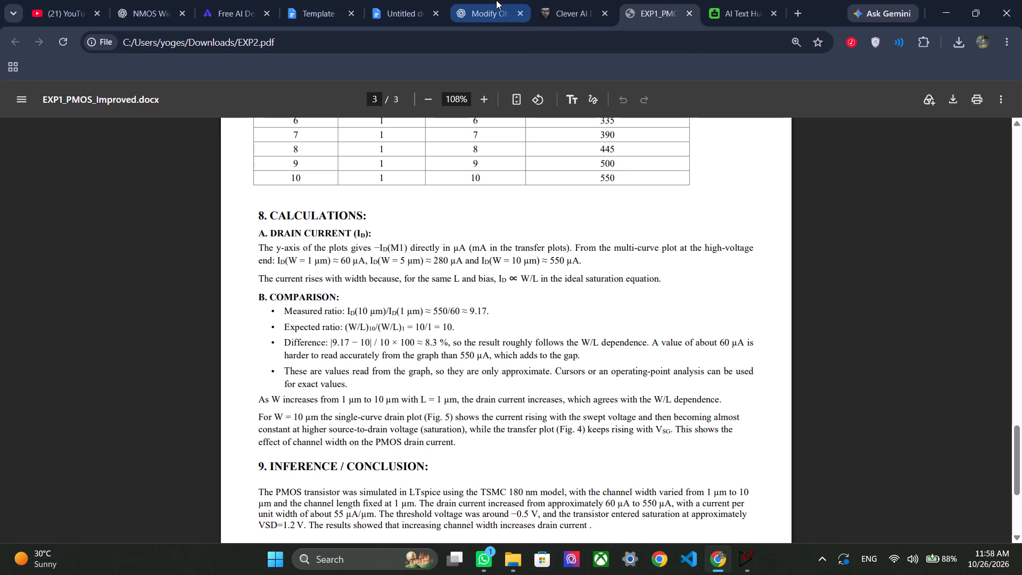
Delete the extra blank line between the Drain Current text and the B. comparison heading in the Google Docs report.
{"action": "left_click", "coordinate": [415, 3]}
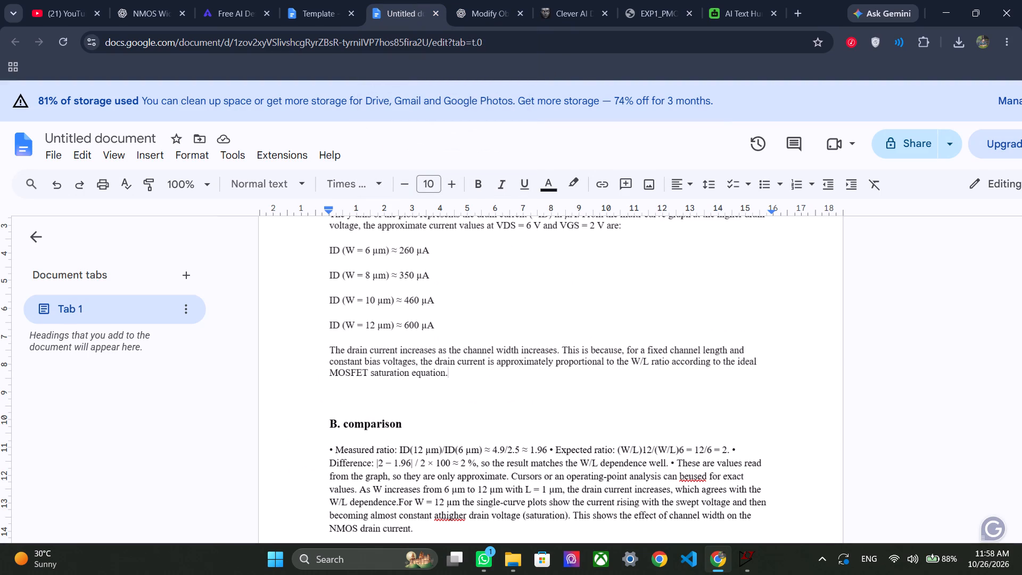
{"action": "scroll", "coordinate": [528, 348], "scroll_direction": "down", "scroll_amount": 2}
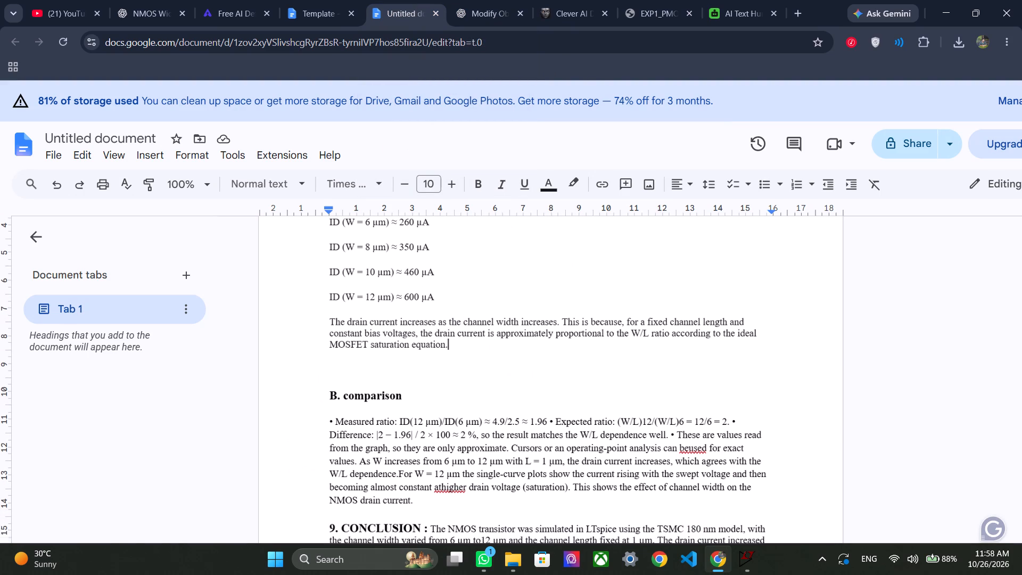
{"action": "scroll", "coordinate": [528, 348], "scroll_direction": "down", "scroll_amount": 1}
{"action": "left_click", "coordinate": [458, 354]}
{"action": "key", "text": "BackSpace"}
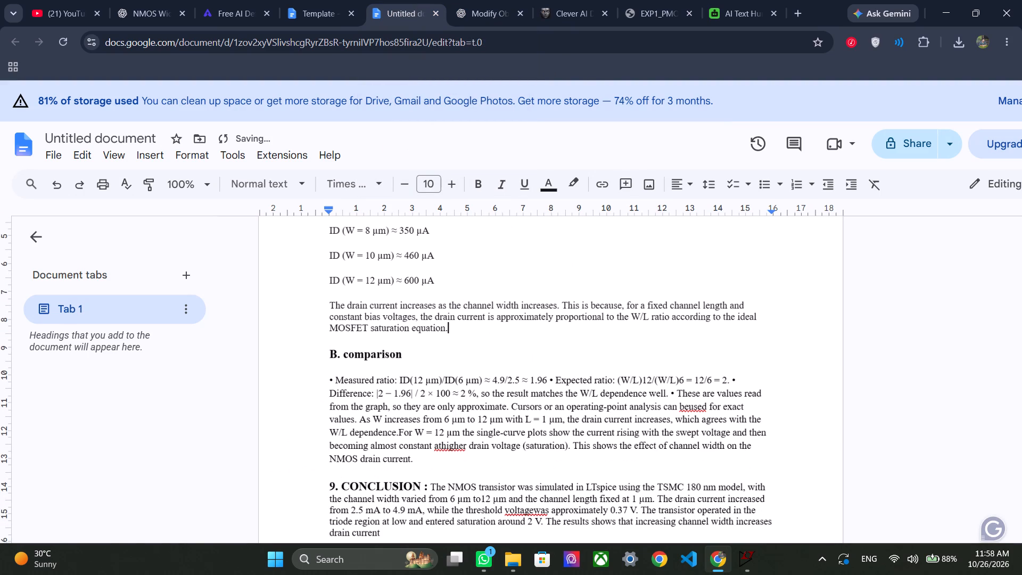
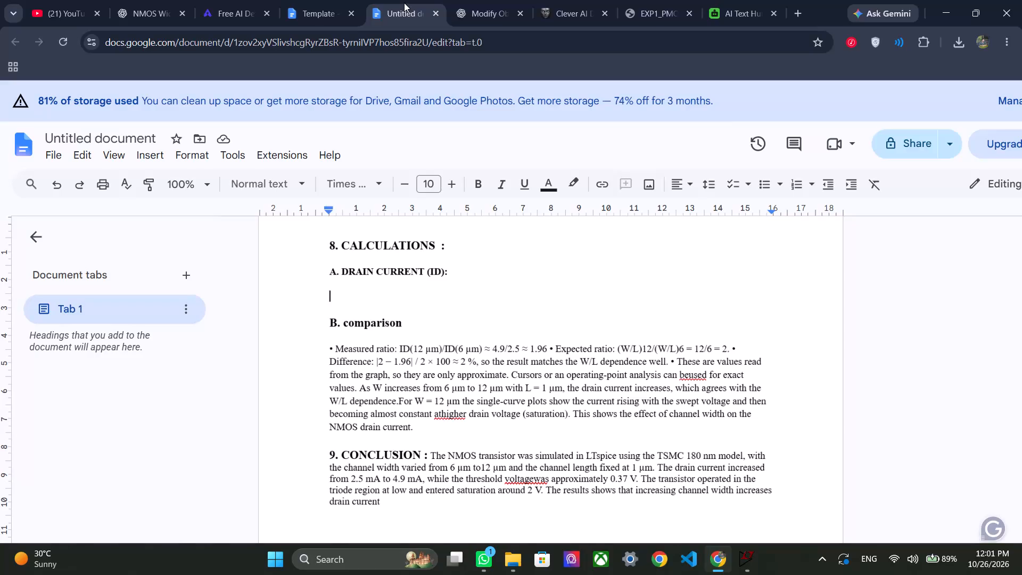
Insert the copied PMOS Drain Current text with 260, 350, 460 and 600 µA under heading A, without a trailing blank line.
{"action": "key", "text": "ctrl+v"}
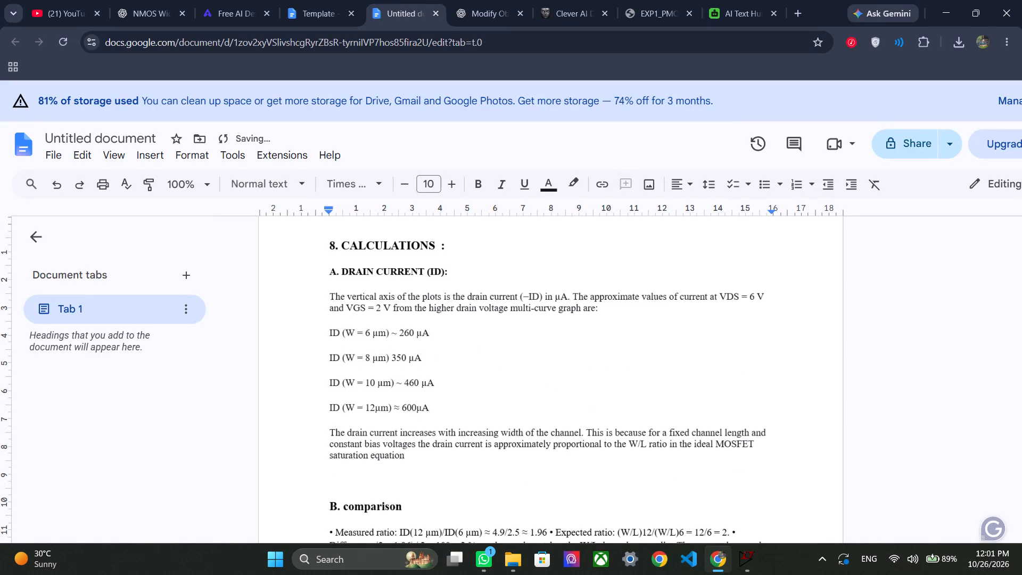
{"action": "key", "text": "BackSpace"}
Review the B. comparison paragraph against the Drain Current list and the observation table's current values.
{"action": "scroll", "coordinate": [628, 470], "scroll_direction": "down", "scroll_amount": 2}
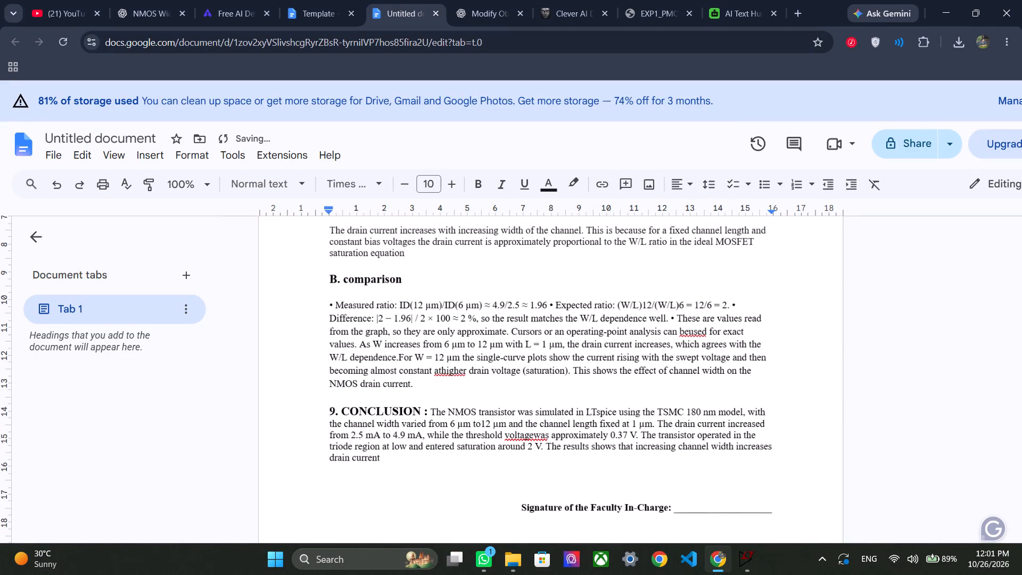
{"action": "scroll", "coordinate": [628, 470], "scroll_direction": "down", "scroll_amount": 1}
{"action": "scroll", "coordinate": [504, 308], "scroll_direction": "up", "scroll_amount": 1}
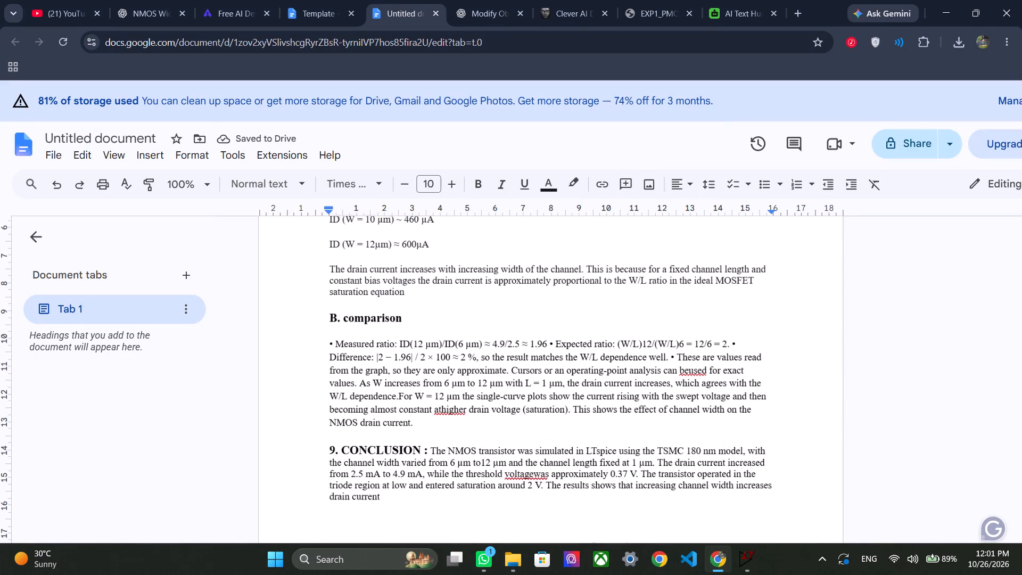
{"action": "scroll", "coordinate": [504, 308], "scroll_direction": "up", "scroll_amount": 1}
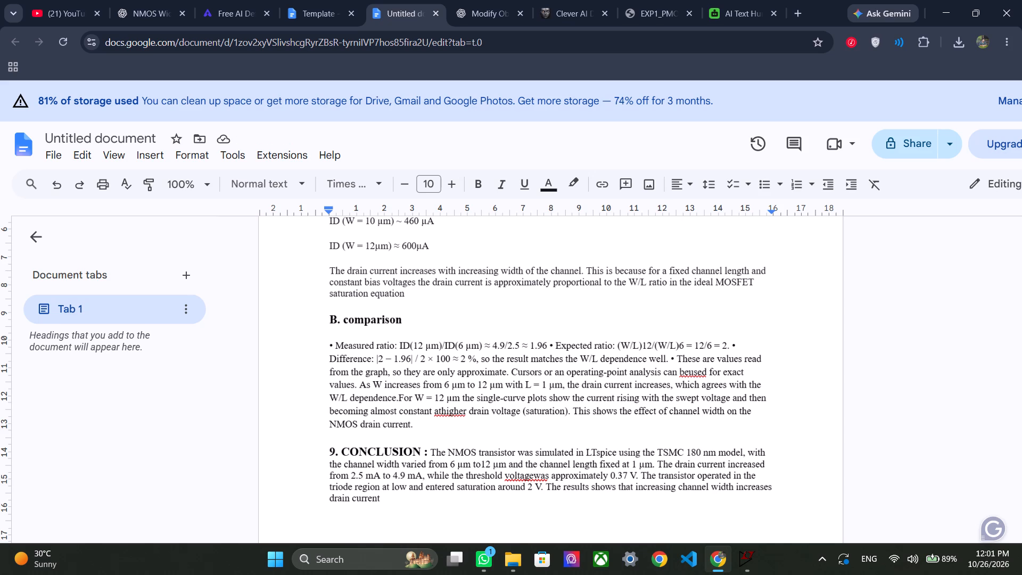
{"action": "left_click", "coordinate": [424, 346]}
{"action": "key", "text": "Right"}
{"action": "key", "text": "Down"}
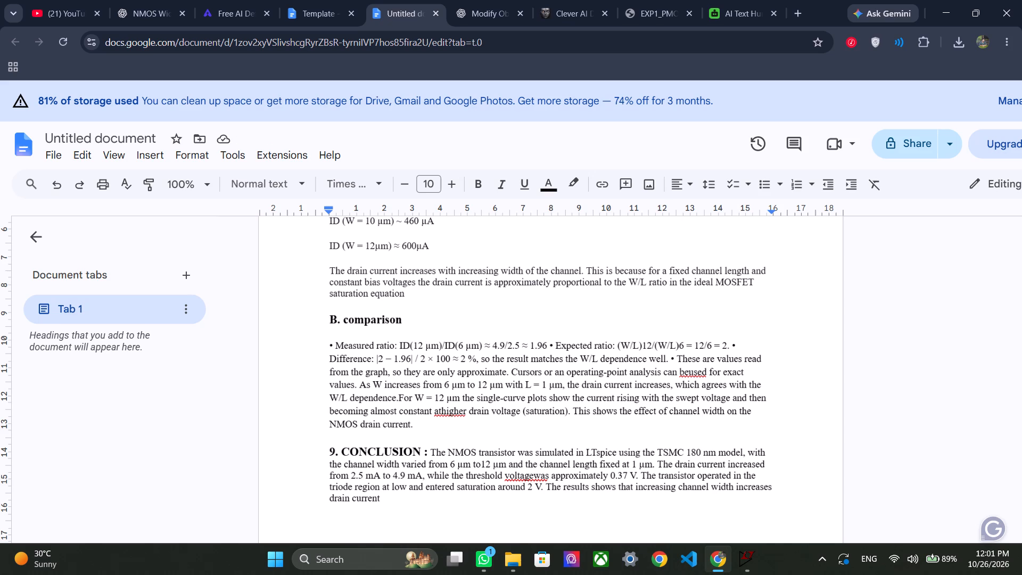
{"action": "left_click", "coordinate": [426, 349]}
{"action": "scroll", "coordinate": [525, 343], "scroll_direction": "up", "scroll_amount": 1}
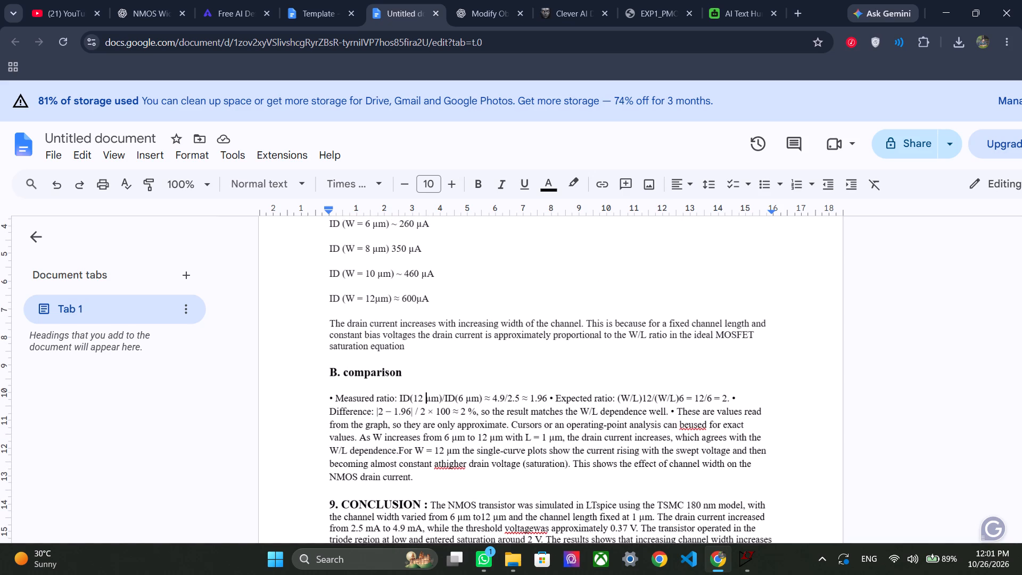
{"action": "scroll", "coordinate": [525, 343], "scroll_direction": "up", "scroll_amount": 1}
{"action": "key", "text": "BackSpace"}
{"action": "key", "text": "space"}
{"action": "scroll", "coordinate": [525, 343], "scroll_direction": "up", "scroll_amount": 4}
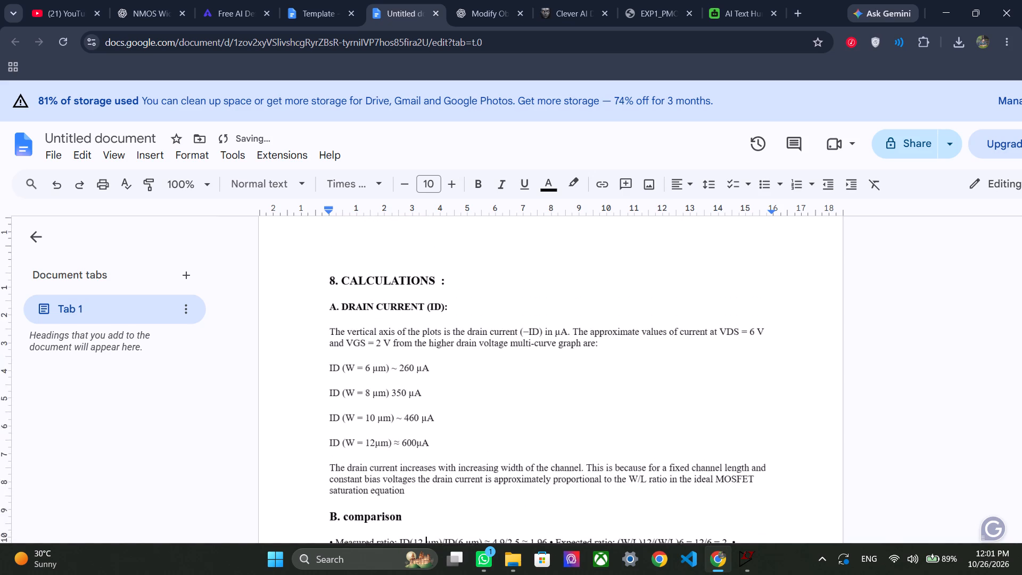
{"action": "scroll", "coordinate": [525, 343], "scroll_direction": "up", "scroll_amount": 6}
{"action": "scroll", "coordinate": [525, 343], "scroll_direction": "down", "scroll_amount": 2}
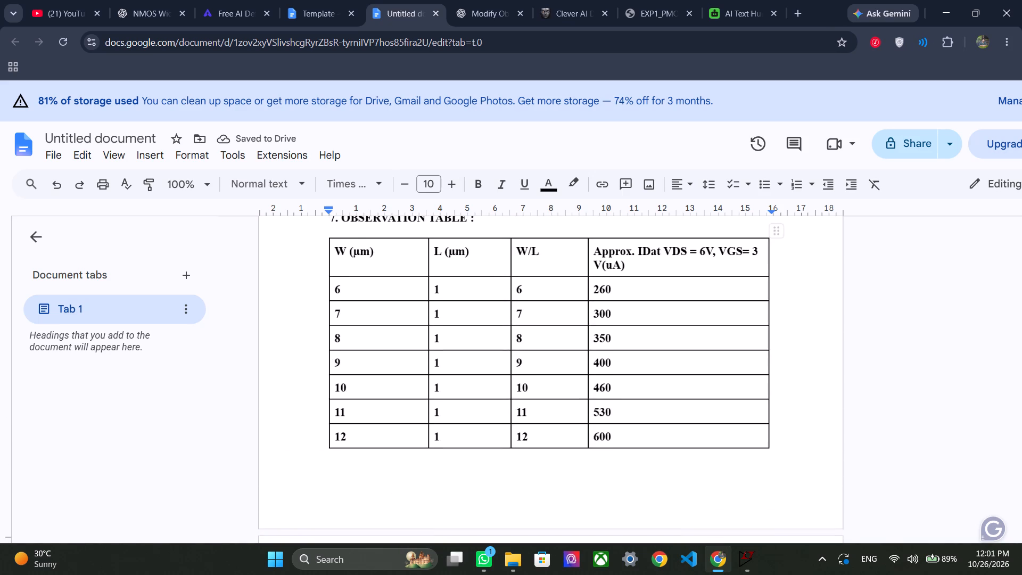
{"action": "scroll", "coordinate": [525, 343], "scroll_direction": "down", "scroll_amount": 5}
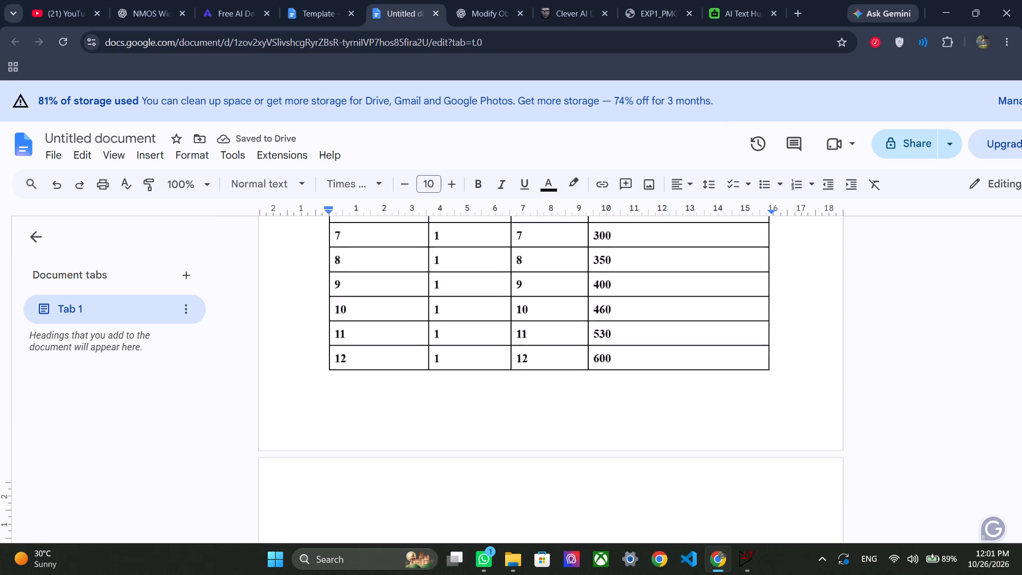
{"action": "scroll", "coordinate": [525, 343], "scroll_direction": "down", "scroll_amount": 2}
{"action": "scroll", "coordinate": [525, 343], "scroll_direction": "up", "scroll_amount": 3}
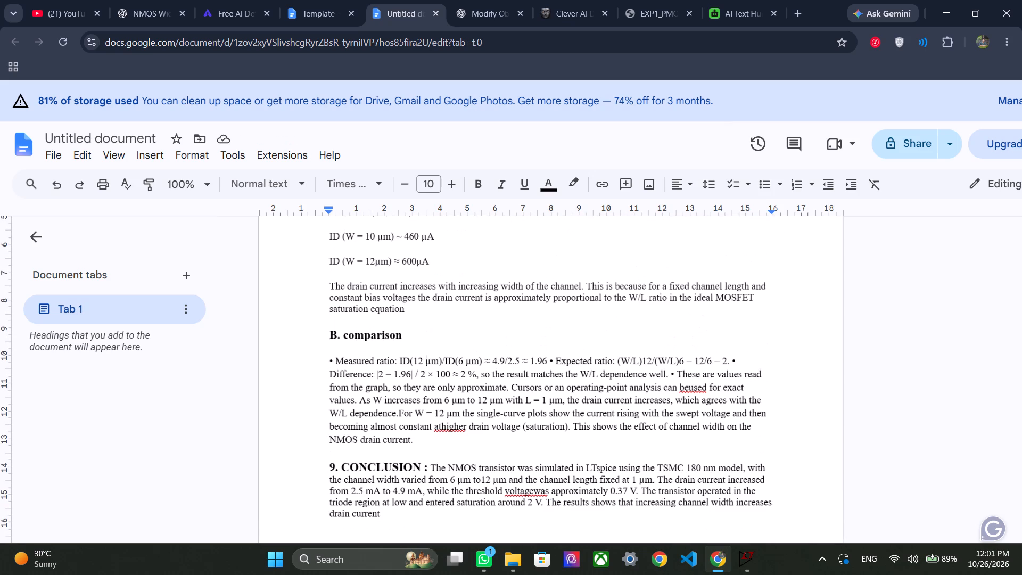
Change the fraction in the comparison's measured ratio ID(12 µm)/ID(6 µm) to 600/260.
{"action": "left_click", "coordinate": [502, 363]}
{"action": "key", "text": "Right"}
{"action": "key", "text": "BackSpace"}
{"action": "key", "text": "BackSpace"}
{"action": "key", "text": "BackSpace"}
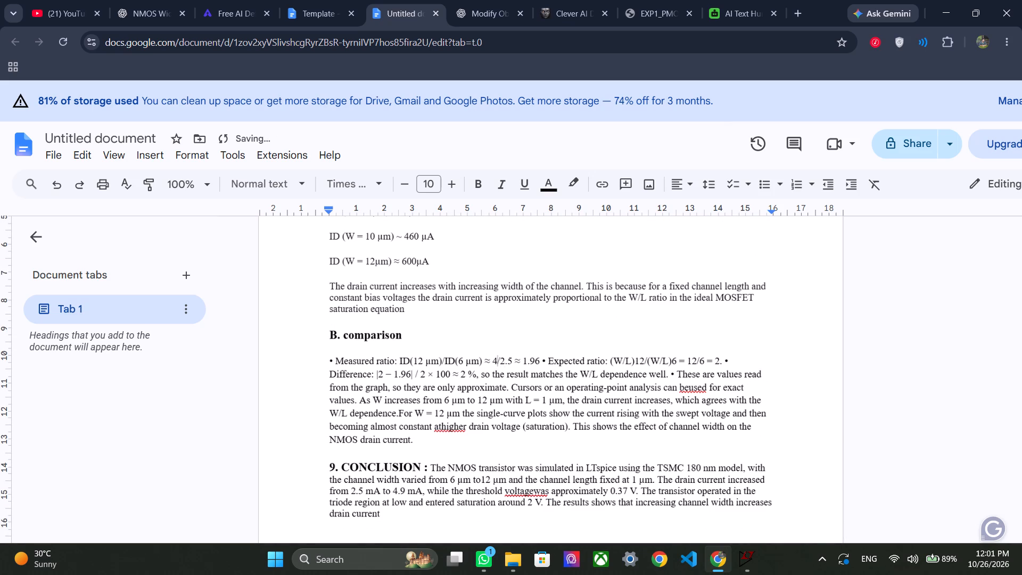
{"action": "type", "text": "600"}
{"action": "key", "text": "Right"}
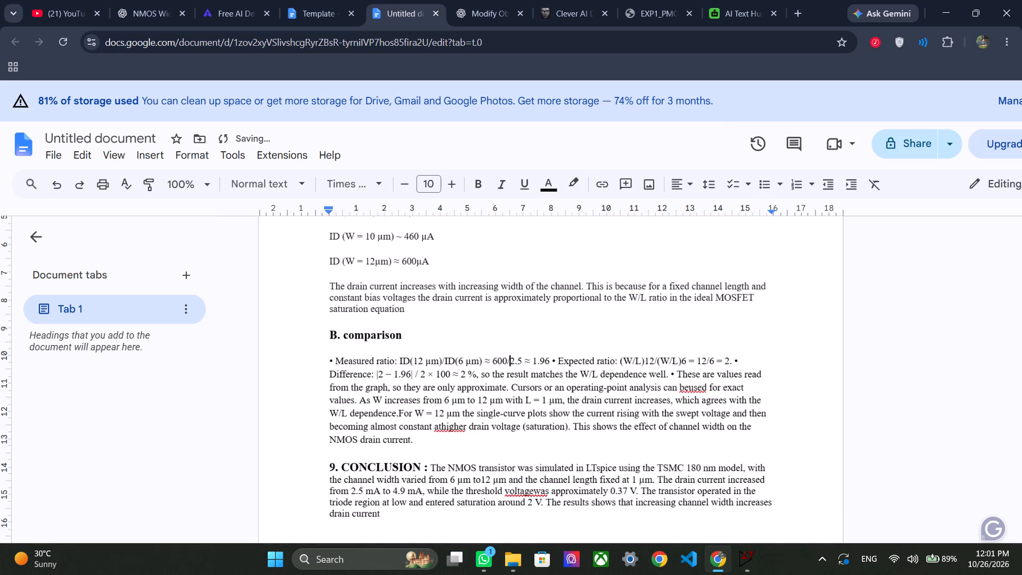
{"action": "key", "text": "Right"}
{"action": "key", "text": "Right"}
{"action": "key", "text": "Right"}
{"action": "key", "text": "BackSpace"}
{"action": "key", "text": "BackSpace"}
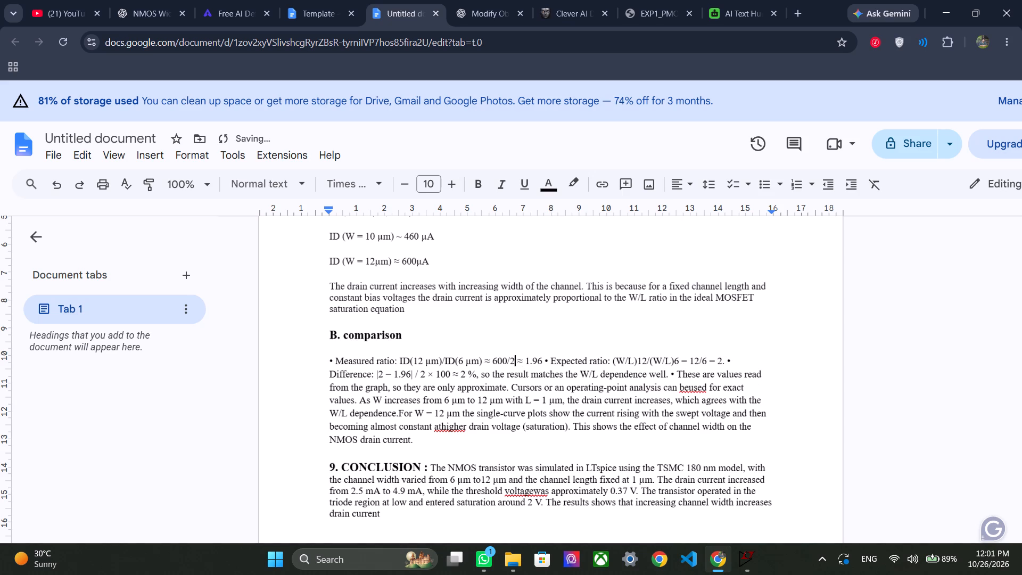
{"action": "type", "text": "60"}
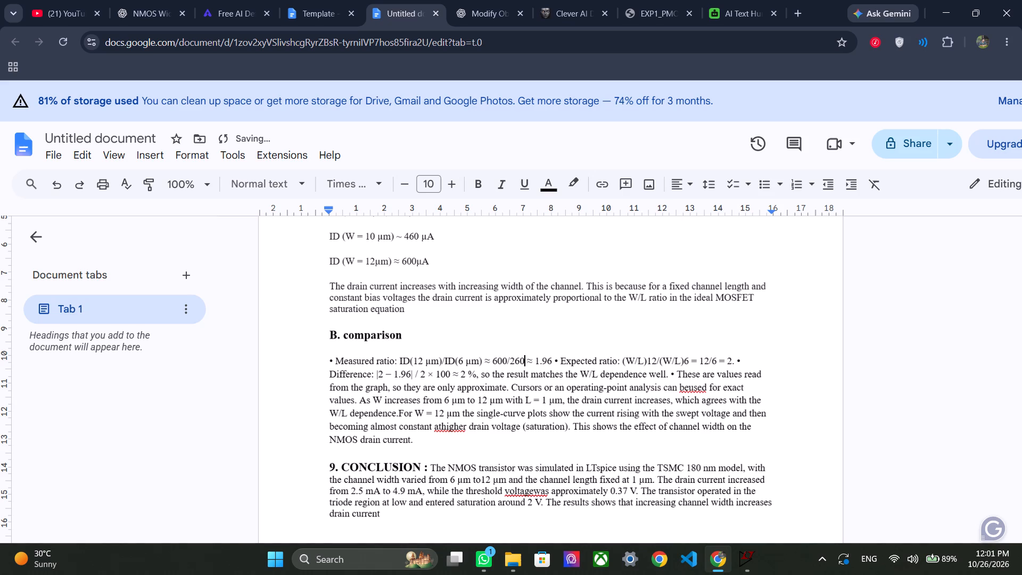
Set the result of the measured ratio in the comparison paragraph to 2.30.
{"action": "key", "text": "Right"}
{"action": "key", "text": "Right"}
{"action": "key", "text": "Right"}
{"action": "key", "text": "Right"}
{"action": "key", "text": "Right"}
{"action": "key", "text": "Right"}
{"action": "key", "text": "Right"}
{"action": "key", "text": "BackSpace"}
{"action": "key", "text": "BackSpace"}
{"action": "key", "text": "BackSpace"}
{"action": "key", "text": "BackSpace"}
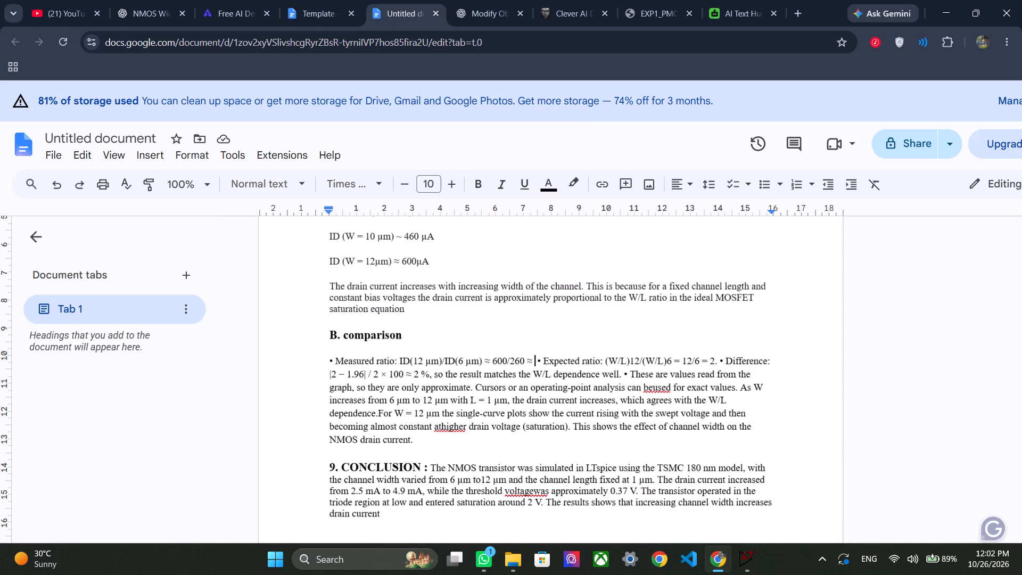
{"action": "key", "text": "2"}
{"action": "key", "text": "period"}
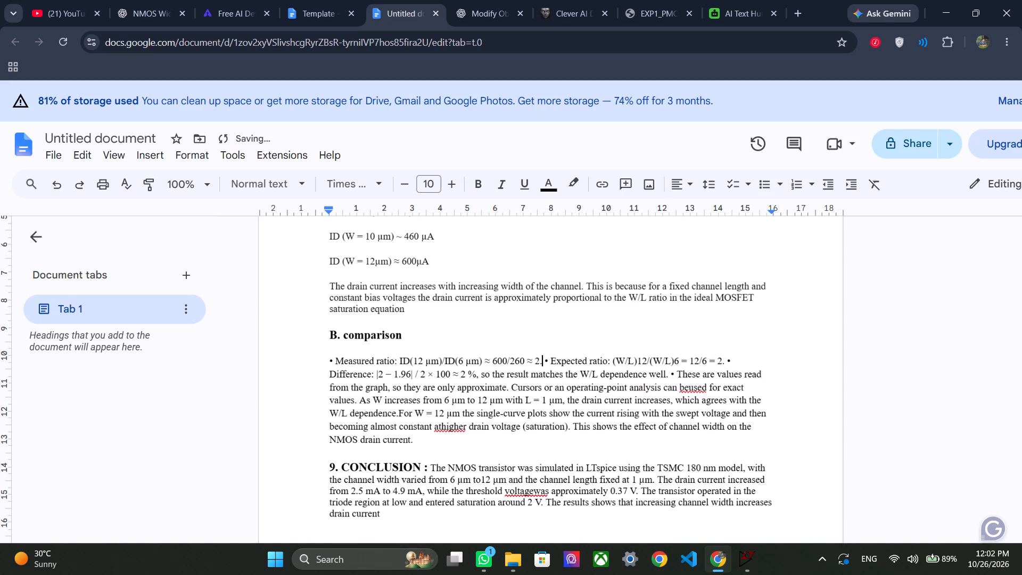
{"action": "type", "text": "30"}
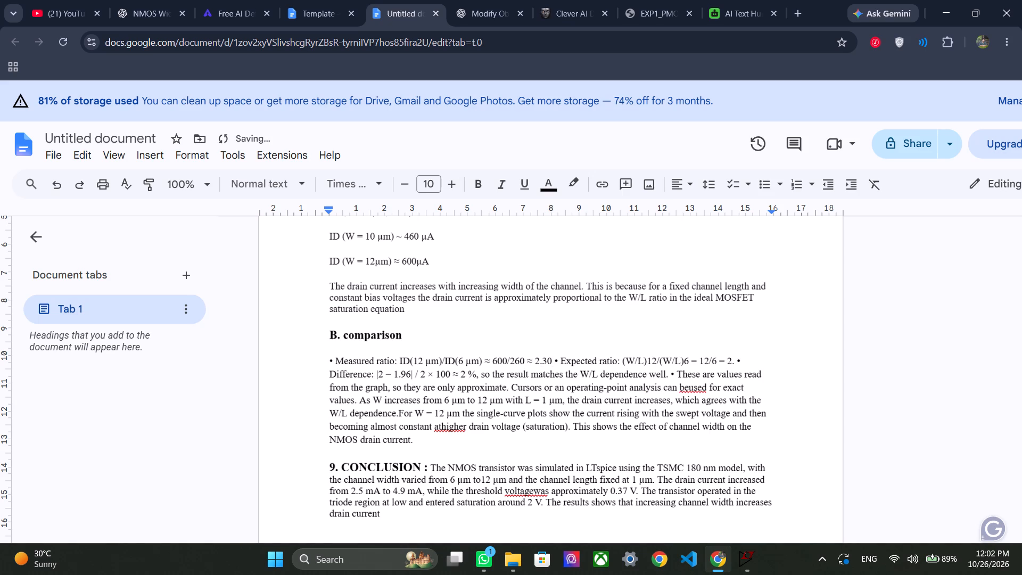
Replace the bullet before "Expected ratio" in the comparison paragraph with a space.
{"action": "left_click", "coordinate": [559, 358]}
{"action": "key", "text": "BackSpace"}
{"action": "key", "text": "space"}
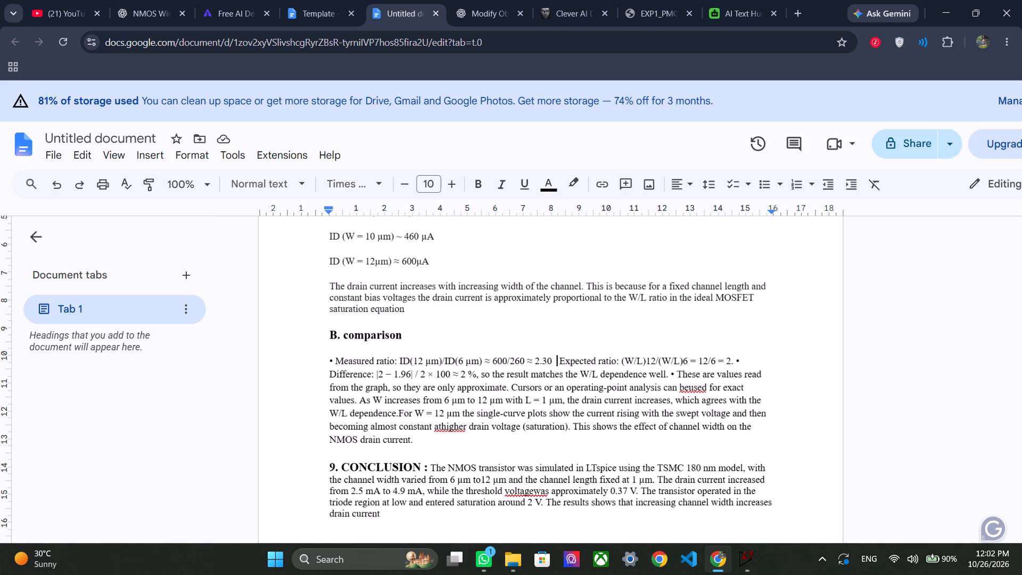
{"action": "key", "text": "shift+greater"}
{"action": "key", "text": "BackSpace"}
Change the subtraction in the comparison's Difference expression to 2.30 − 2.
{"action": "left_click", "coordinate": [383, 376]}
{"action": "key", "text": "period"}
{"action": "type", "text": "30"}
{"action": "key", "text": "Right"}
{"action": "key", "text": "Right"}
{"action": "key", "text": "Right"}
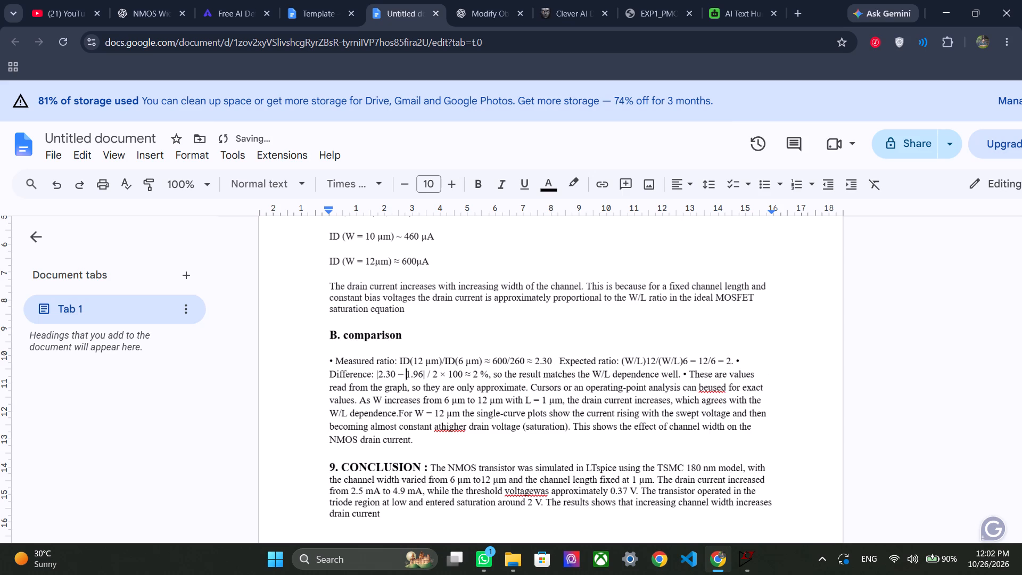
{"action": "key", "text": "Right"}
{"action": "key", "text": "Right"}
{"action": "key", "text": "Right"}
{"action": "key", "text": "Right"}
{"action": "key", "text": "BackSpace"}
{"action": "key", "text": "BackSpace"}
{"action": "key", "text": "BackSpace"}
{"action": "key", "text": "BackSpace"}
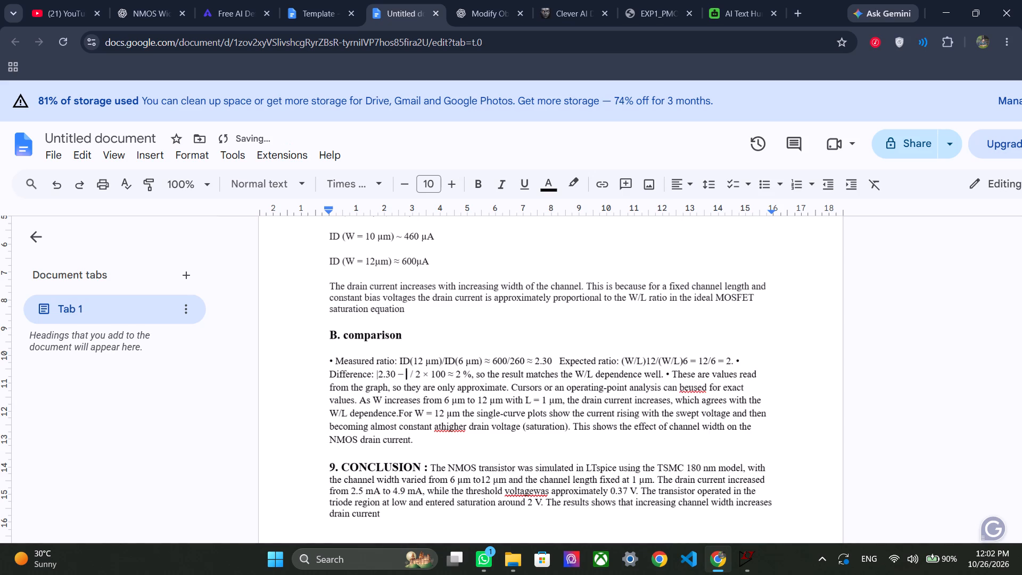
{"action": "key", "text": "2"}
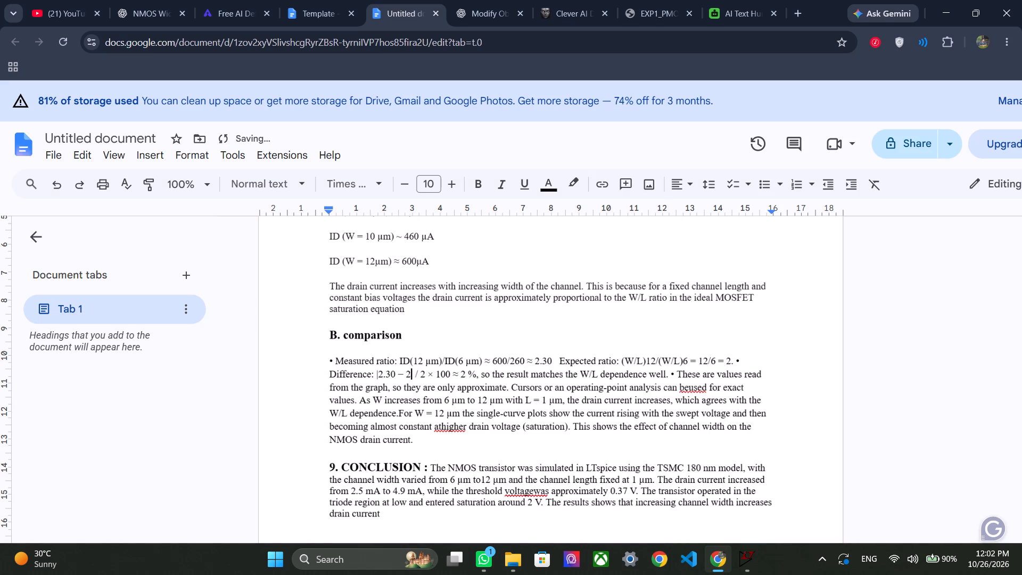
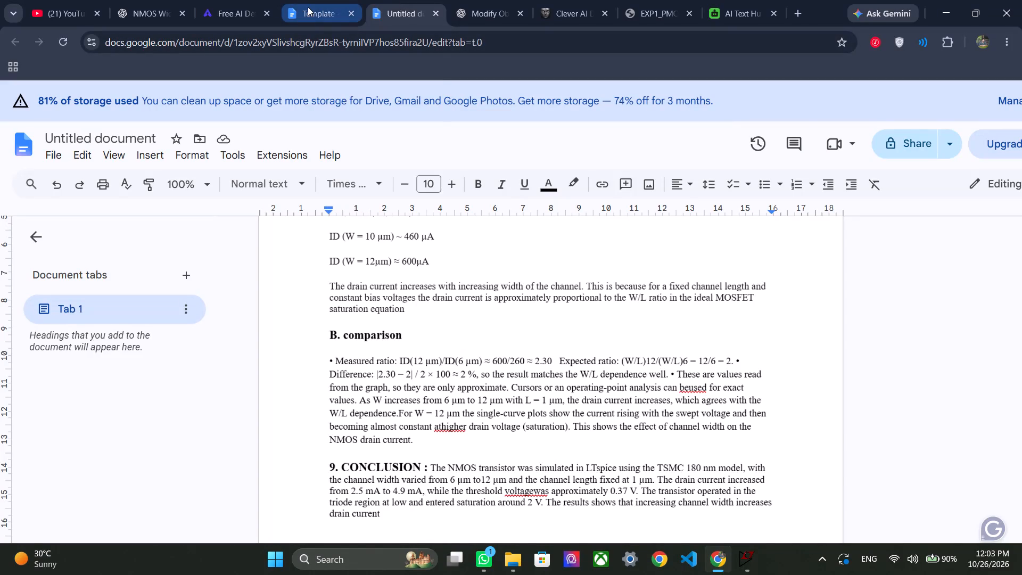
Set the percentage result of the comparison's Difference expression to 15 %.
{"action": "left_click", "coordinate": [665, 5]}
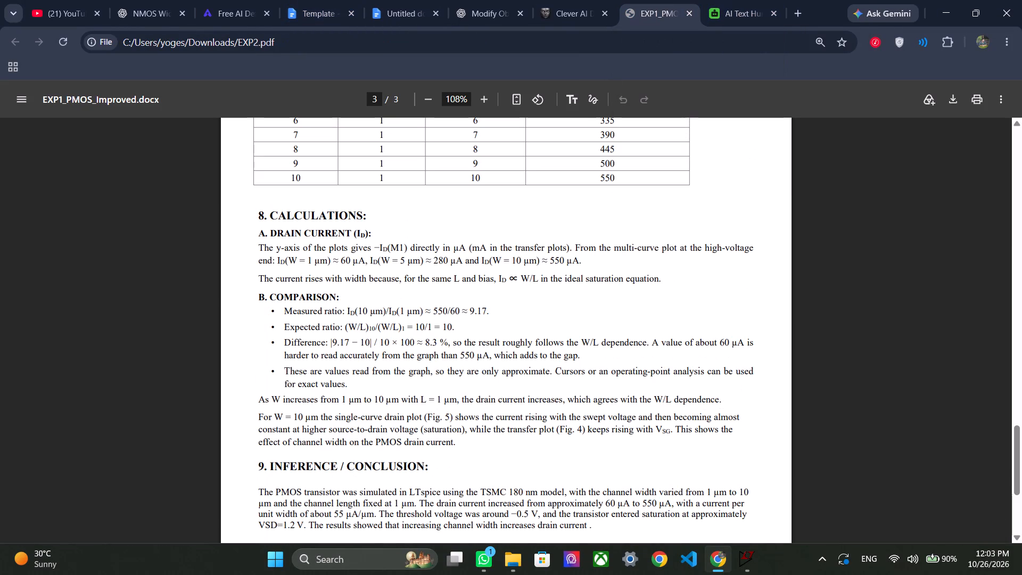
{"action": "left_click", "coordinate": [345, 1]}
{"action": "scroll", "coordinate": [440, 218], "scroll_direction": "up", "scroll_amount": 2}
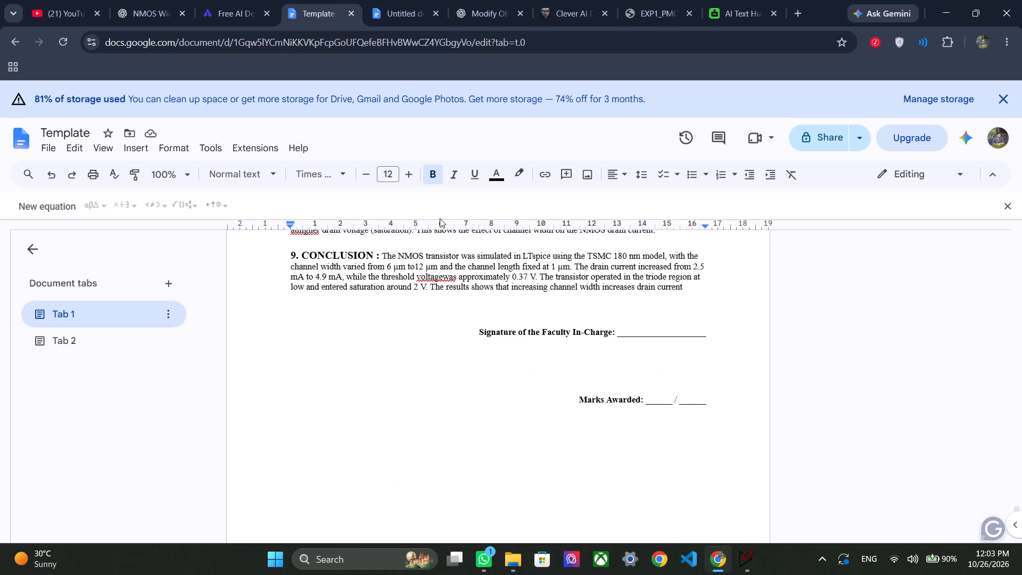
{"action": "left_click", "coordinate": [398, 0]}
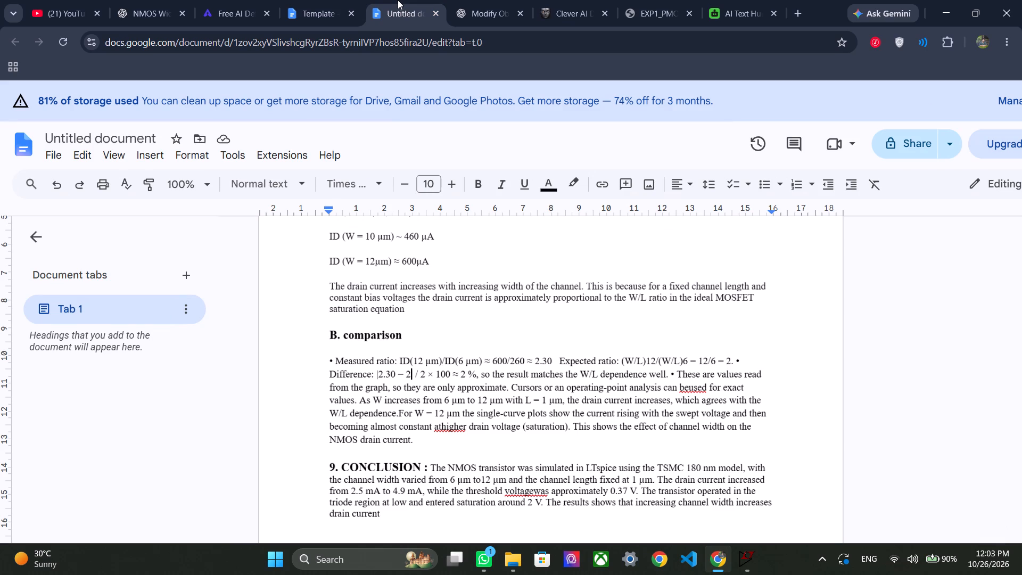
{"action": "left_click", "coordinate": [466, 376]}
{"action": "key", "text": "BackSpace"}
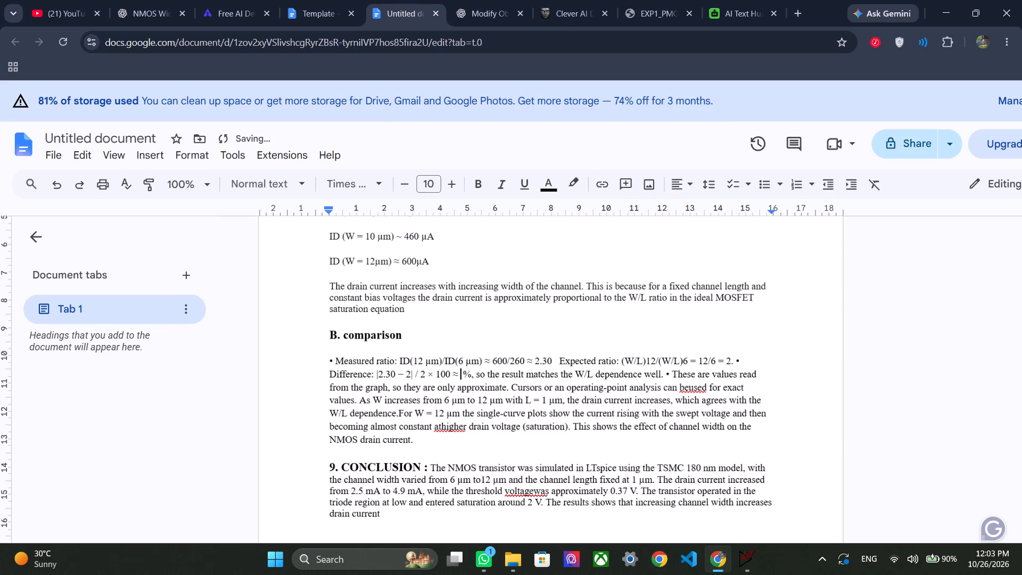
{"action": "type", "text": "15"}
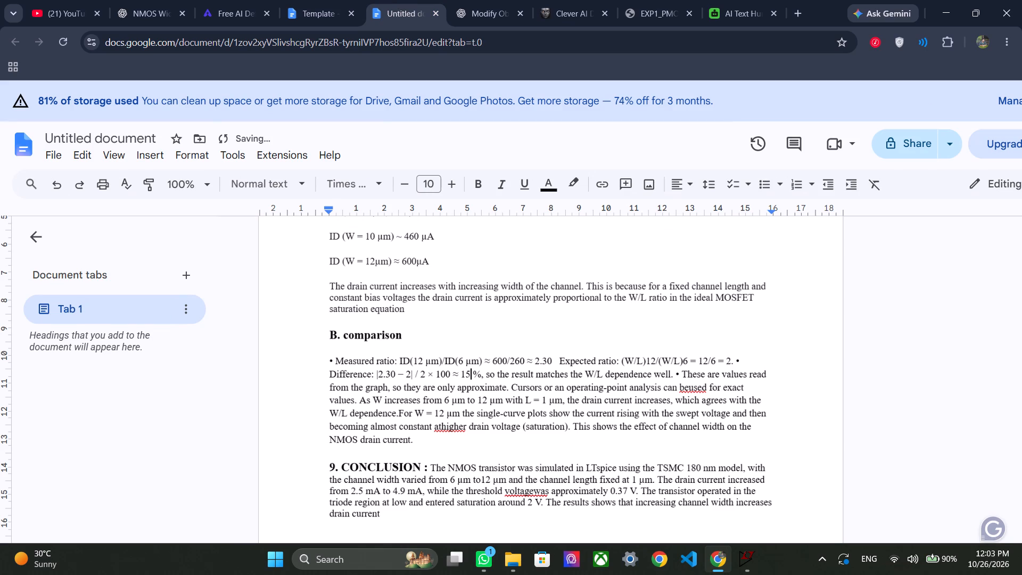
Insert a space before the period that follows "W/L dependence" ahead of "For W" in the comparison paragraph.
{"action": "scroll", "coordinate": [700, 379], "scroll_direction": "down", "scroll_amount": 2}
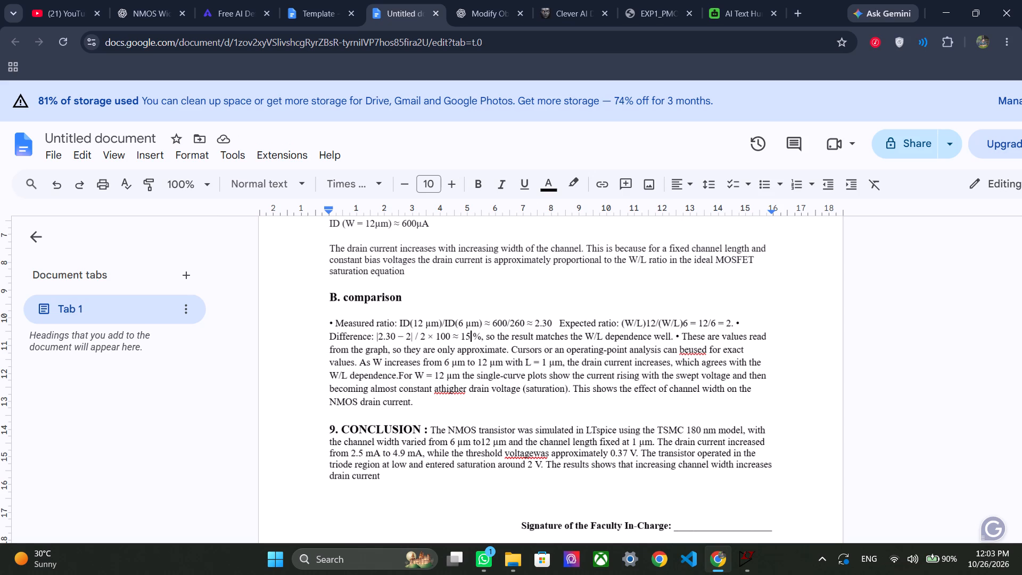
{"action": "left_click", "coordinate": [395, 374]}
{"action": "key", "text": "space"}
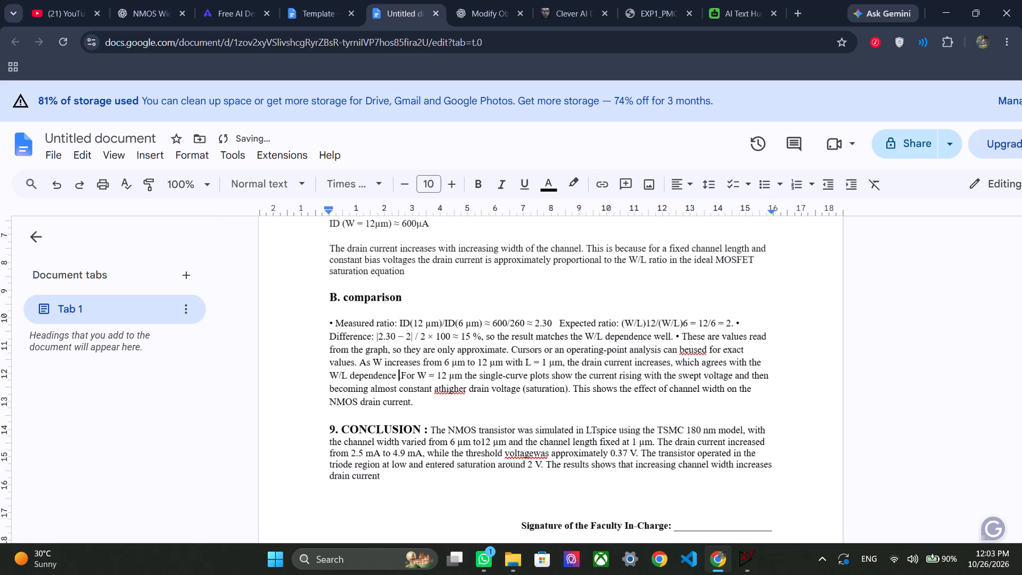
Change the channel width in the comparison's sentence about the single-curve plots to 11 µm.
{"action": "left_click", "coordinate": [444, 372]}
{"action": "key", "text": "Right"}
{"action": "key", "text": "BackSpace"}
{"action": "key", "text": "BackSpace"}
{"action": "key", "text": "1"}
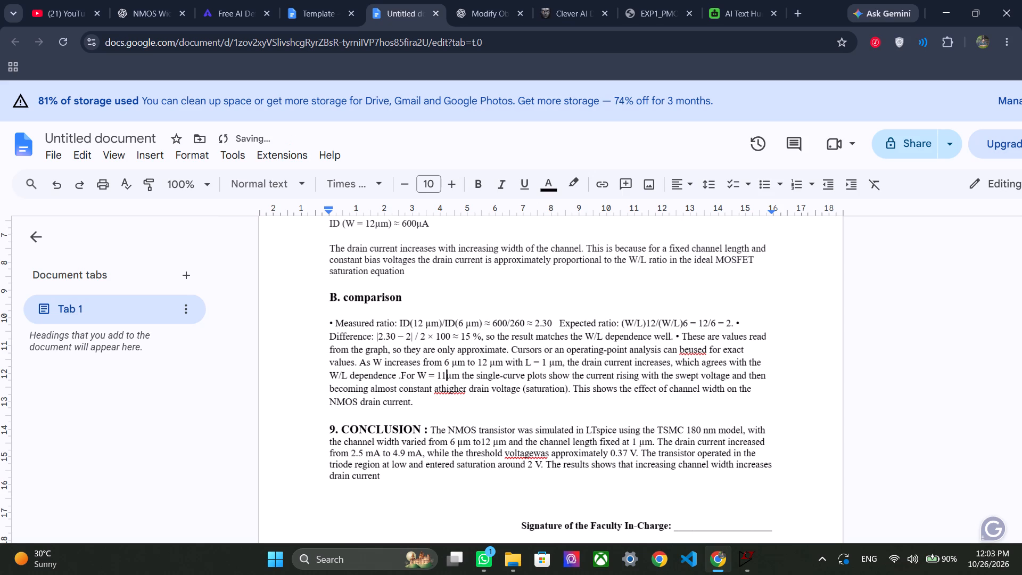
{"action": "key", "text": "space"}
Compare the report's comparison and conclusion wording with the same sections in the EXP2.pdf PMOS report.
{"action": "scroll", "coordinate": [504, 373], "scroll_direction": "down", "scroll_amount": 1}
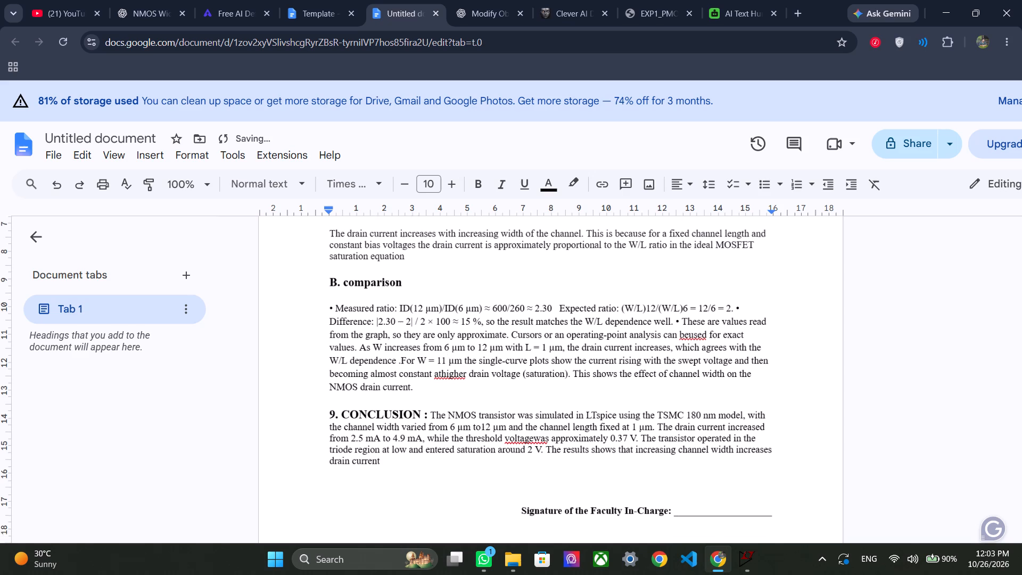
{"action": "scroll", "coordinate": [504, 373], "scroll_direction": "down", "scroll_amount": 3}
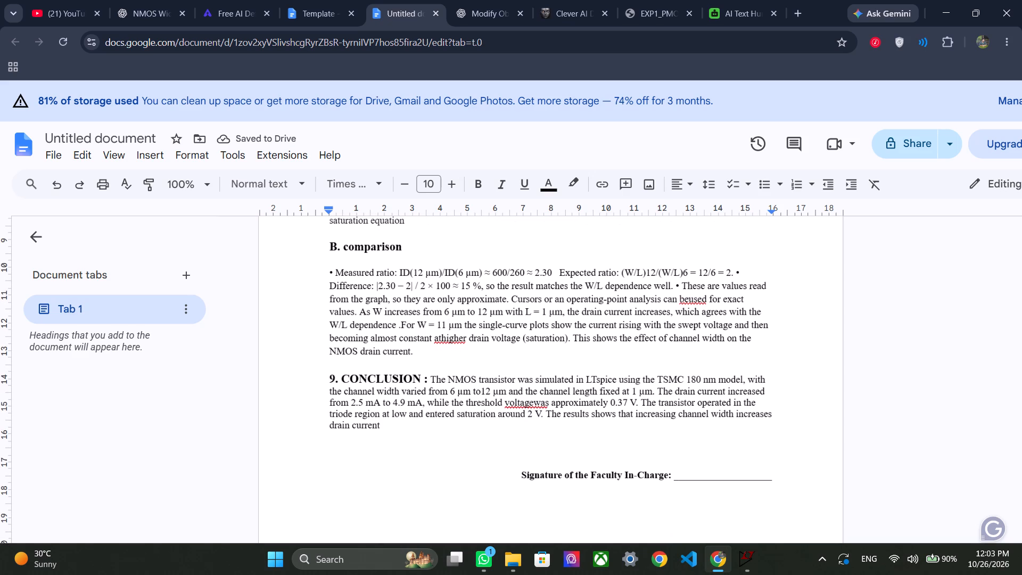
{"action": "left_click", "coordinate": [337, 350]}
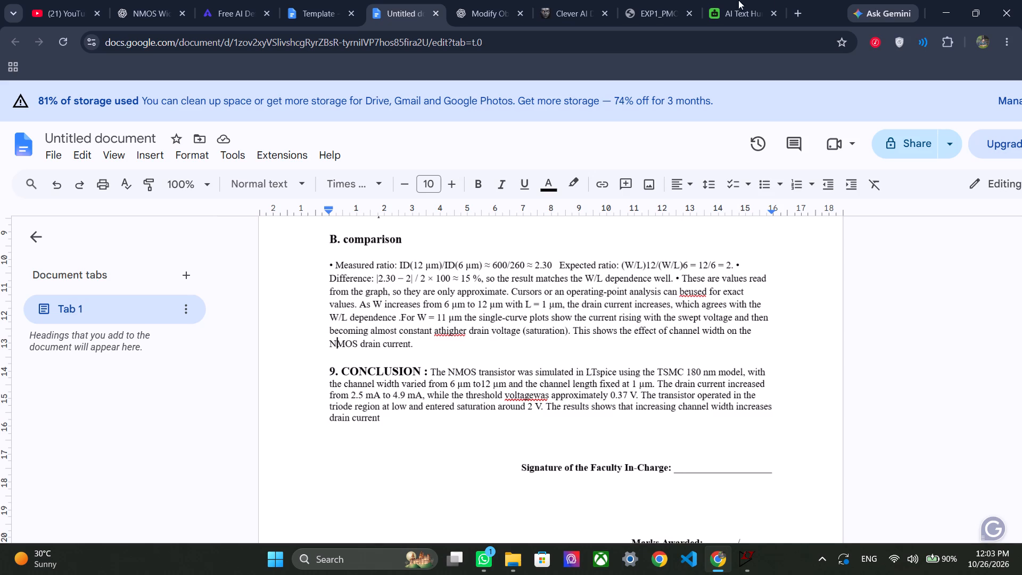
{"action": "left_click", "coordinate": [654, 1]}
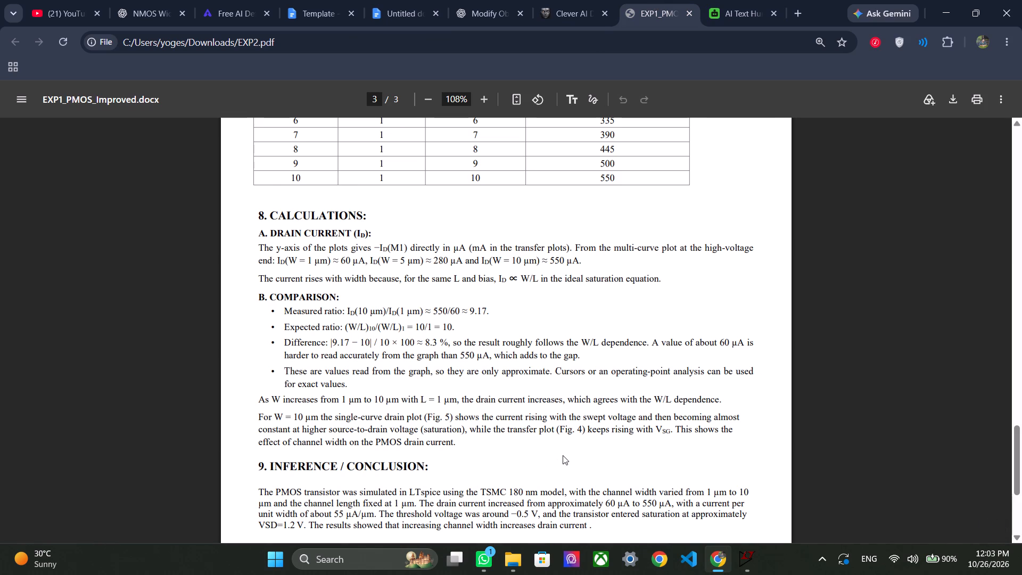
{"action": "scroll", "coordinate": [563, 455], "scroll_direction": "down", "scroll_amount": 2}
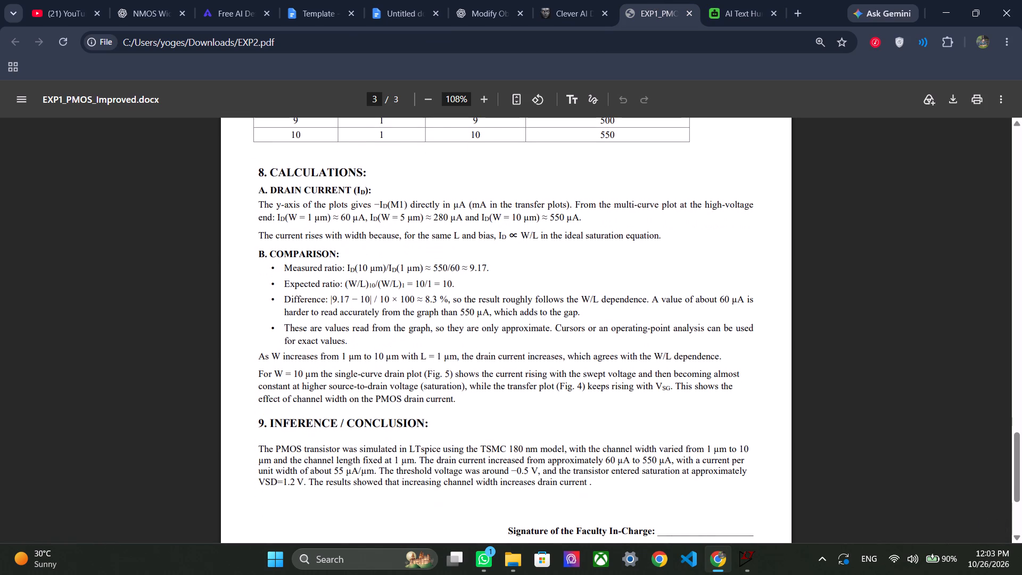
{"action": "scroll", "coordinate": [555, 382], "scroll_direction": "down", "scroll_amount": 2}
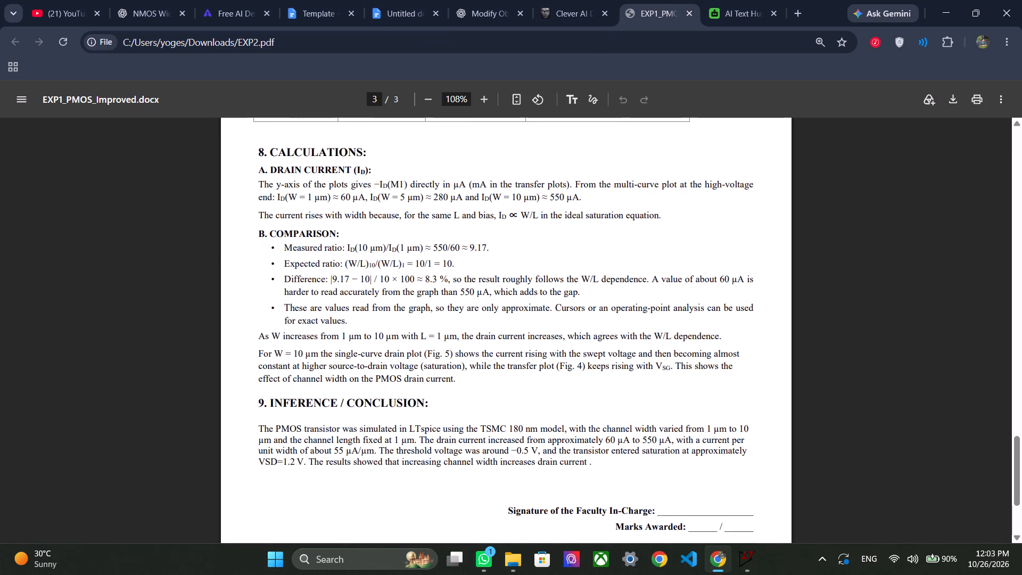
Delete the paragraph under the "B. comparison" heading of the Google Docs report, from just after its opening "M".
{"action": "left_click", "coordinate": [411, 9]}
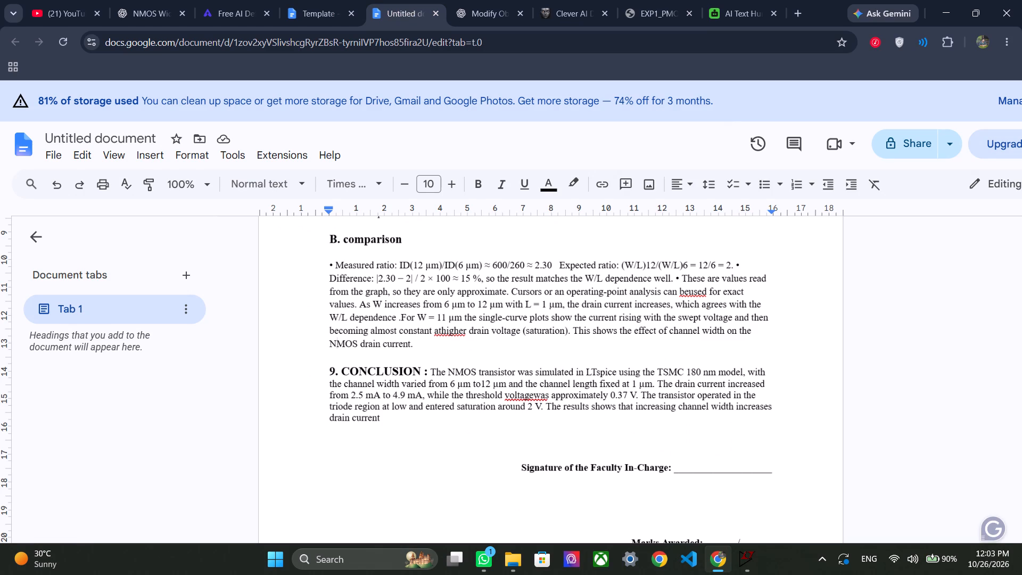
{"action": "left_click_drag", "start_coordinate": [412, 343], "coordinate": [353, 263]}
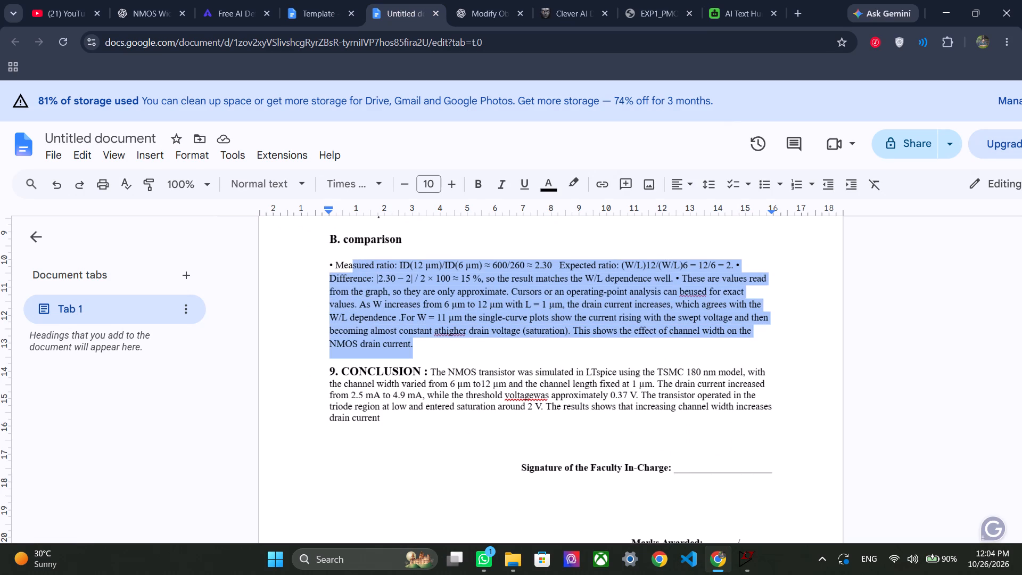
{"action": "left_click_drag", "start_coordinate": [353, 263], "coordinate": [348, 266]}
{"action": "key", "text": "BackSpace"}
{"action": "key", "text": "BackSpace"}
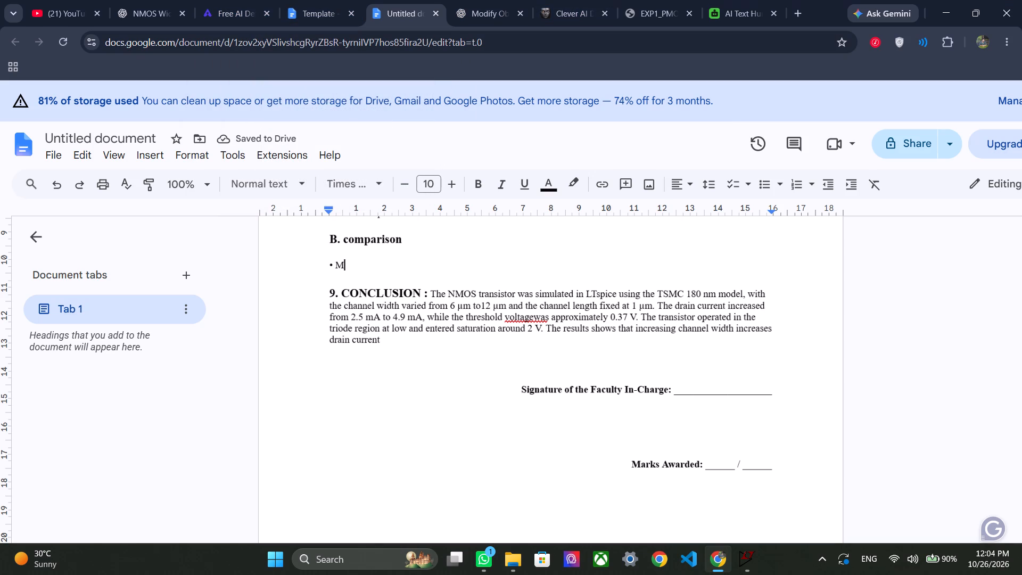
Delete the NMOS conclusion text after the opening "T" that follows the "9. CONCLUSION :" heading.
{"action": "left_click_drag", "start_coordinate": [388, 342], "coordinate": [439, 293]}
{"action": "key", "text": "BackSpace"}
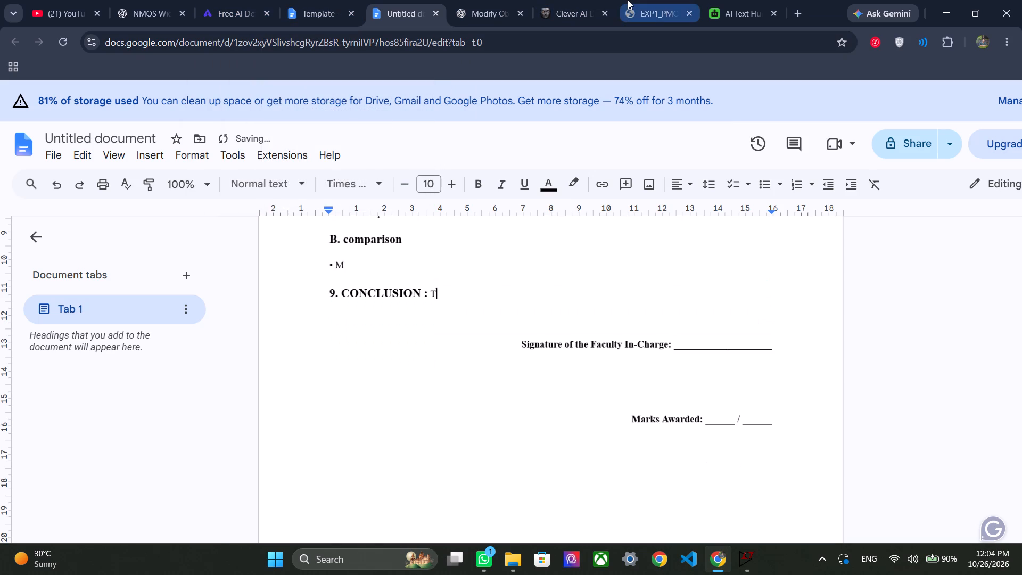
{"action": "left_click", "coordinate": [628, 0]}
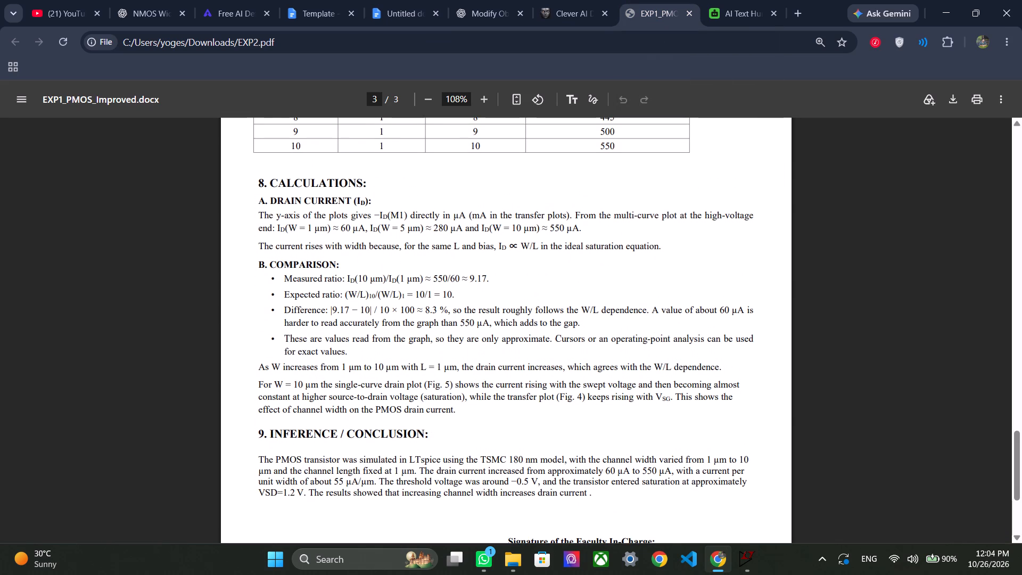
{"action": "scroll", "coordinate": [391, 317], "scroll_direction": "up", "scroll_amount": 1}
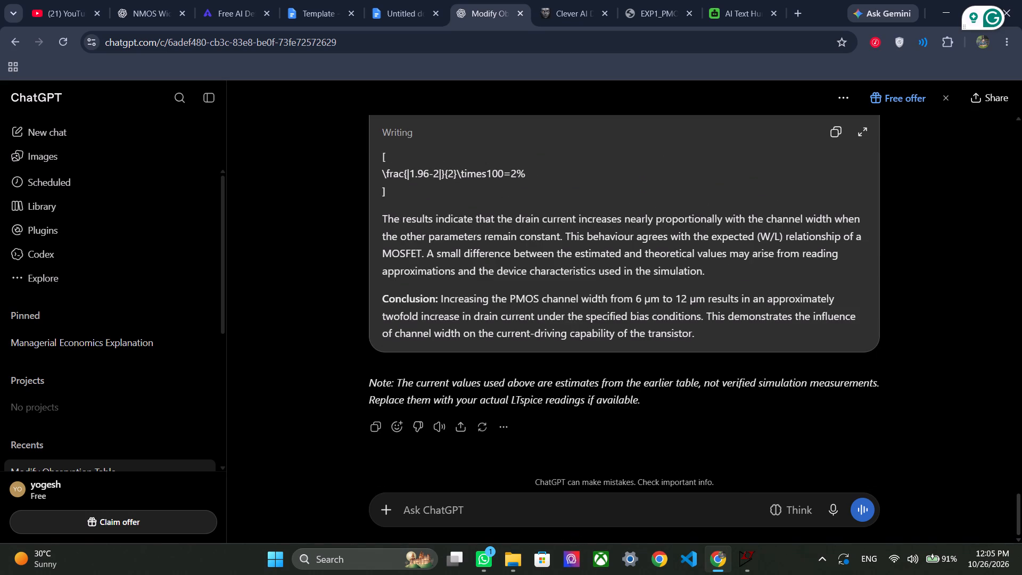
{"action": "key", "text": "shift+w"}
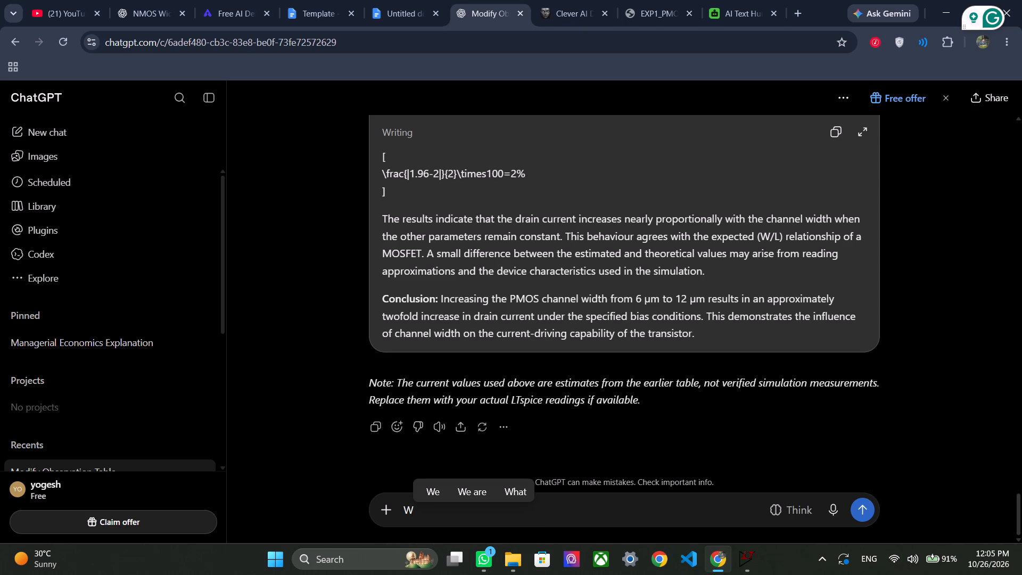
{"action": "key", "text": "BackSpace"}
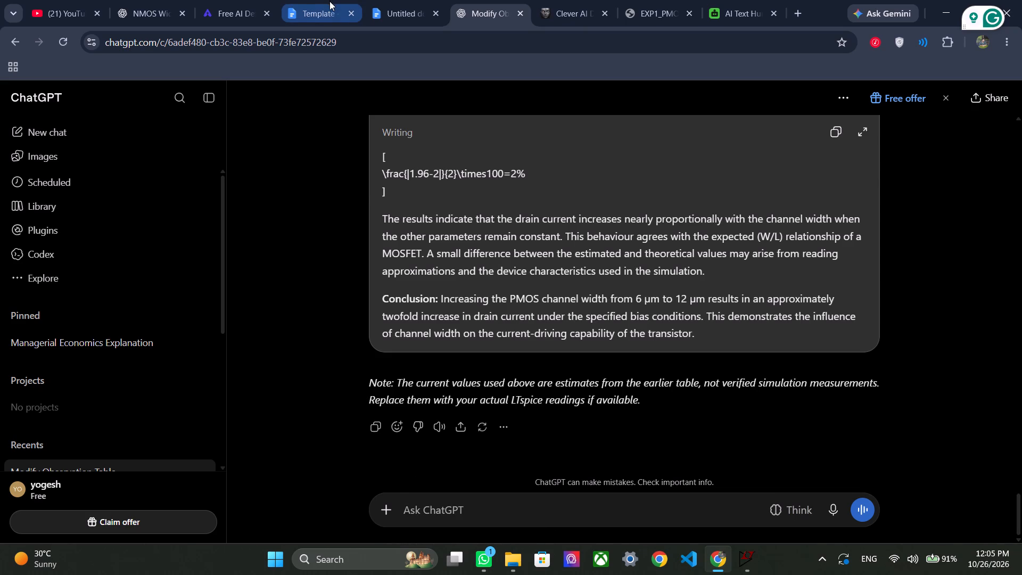
Review the calculations section of the Google Docs report, then the comparison and conclusion sections of EXP2.pdf.
{"action": "left_click", "coordinate": [371, 9]}
{"action": "scroll", "coordinate": [481, 304], "scroll_direction": "up", "scroll_amount": 2}
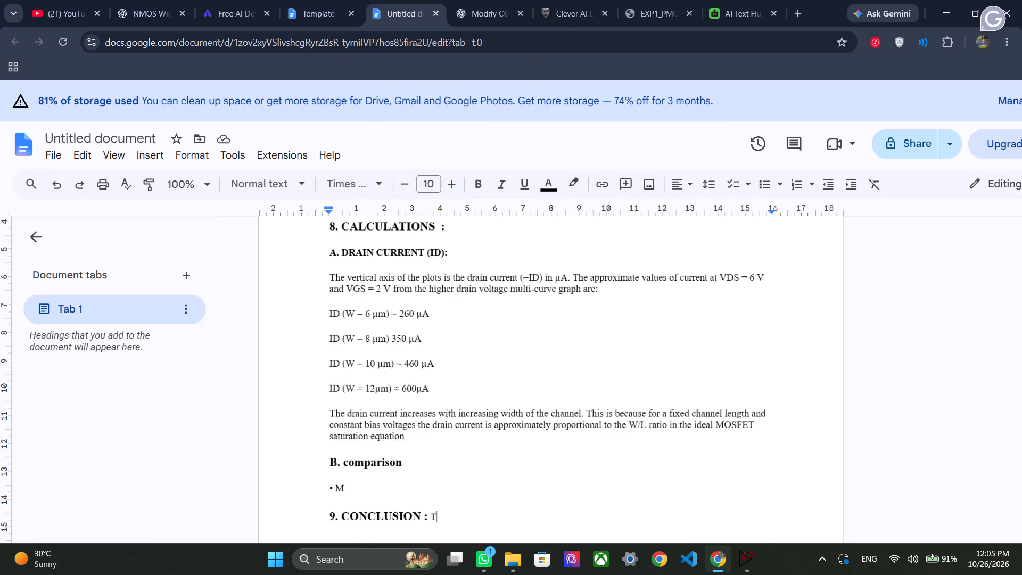
{"action": "scroll", "coordinate": [481, 304], "scroll_direction": "up", "scroll_amount": 2}
{"action": "scroll", "coordinate": [481, 304], "scroll_direction": "down", "scroll_amount": 1}
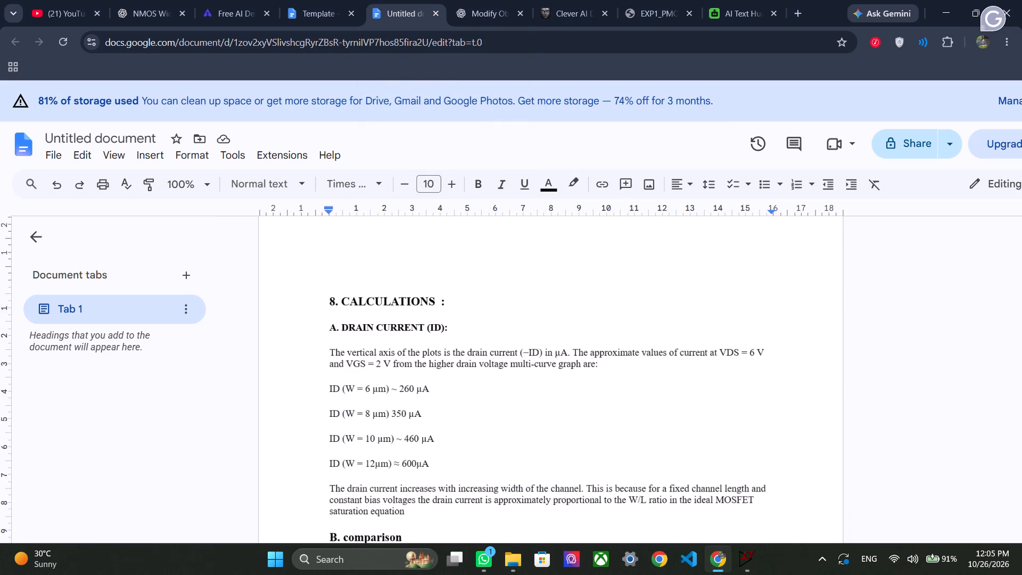
{"action": "scroll", "coordinate": [481, 304], "scroll_direction": "down", "scroll_amount": 1}
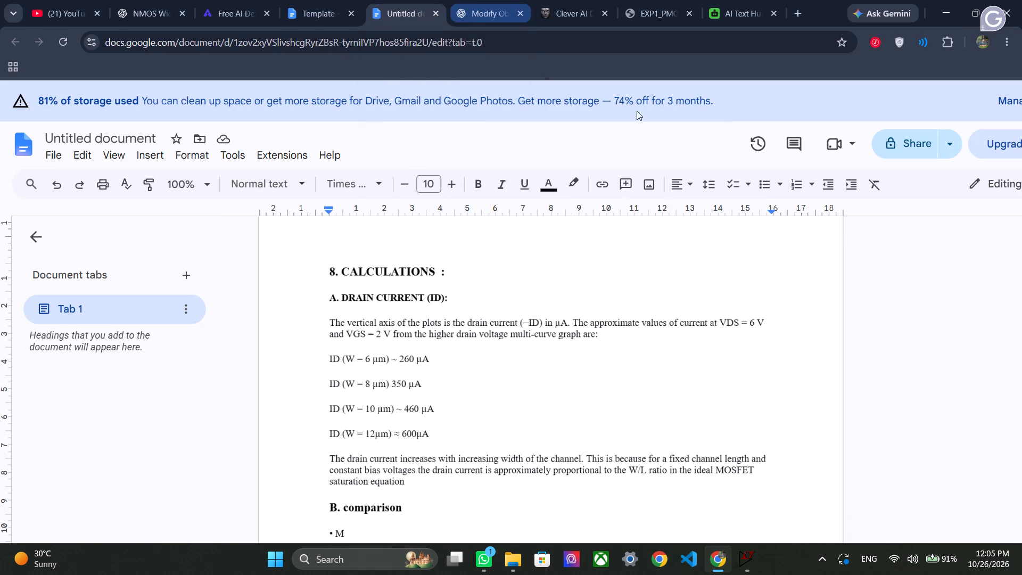
{"action": "left_click", "coordinate": [654, 0]}
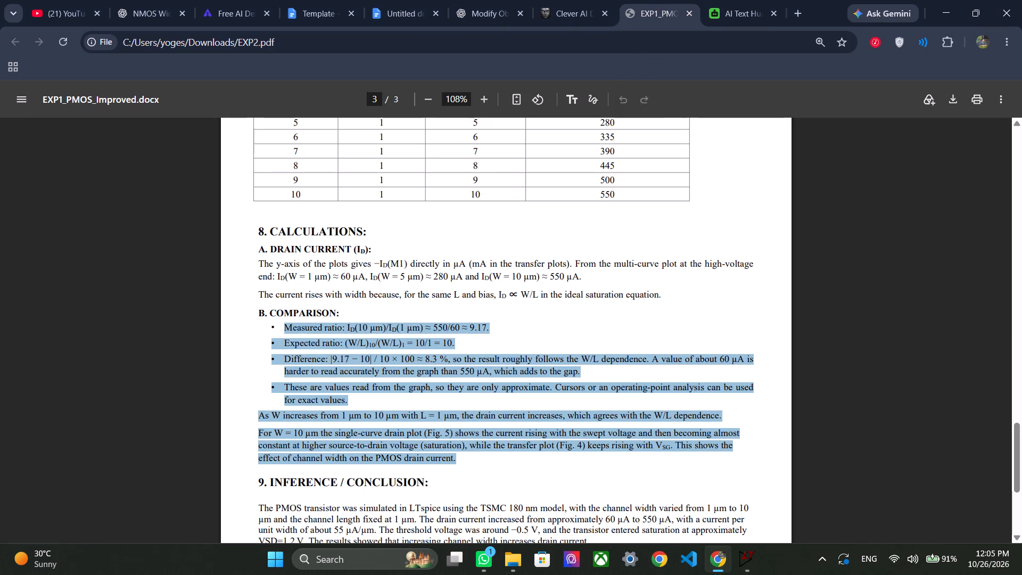
{"action": "left_click", "coordinate": [629, 258]}
{"action": "scroll", "coordinate": [629, 258], "scroll_direction": "down", "scroll_amount": 1}
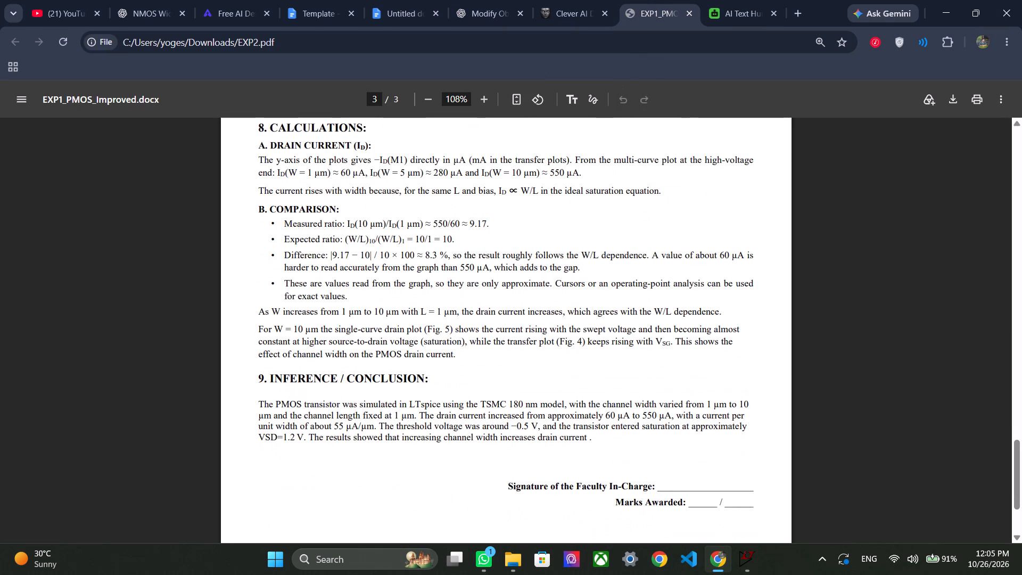
{"action": "scroll", "coordinate": [629, 258], "scroll_direction": "down", "scroll_amount": 1}
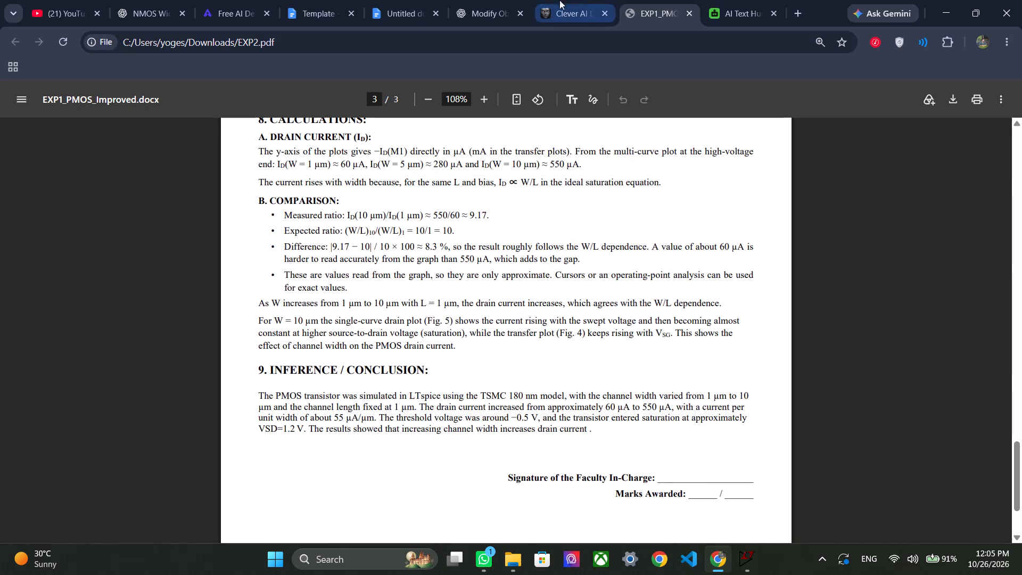
Copy the start of the comparison paragraph in the Template document, from "• Measured ratio" through "2 × 100 ≈ 2 %,".
{"action": "left_click", "coordinate": [406, 1]}
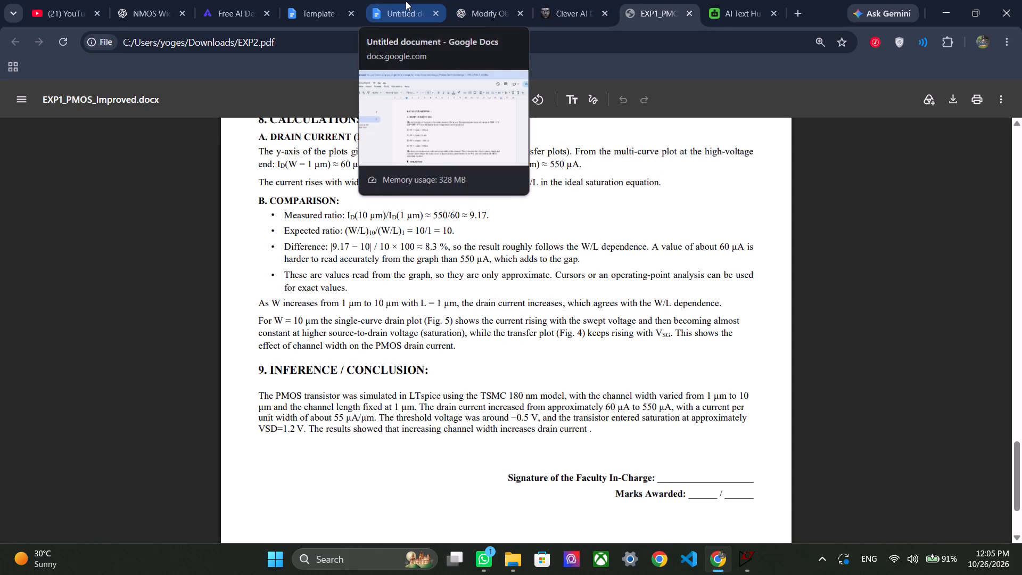
{"action": "left_click", "coordinate": [300, 3]}
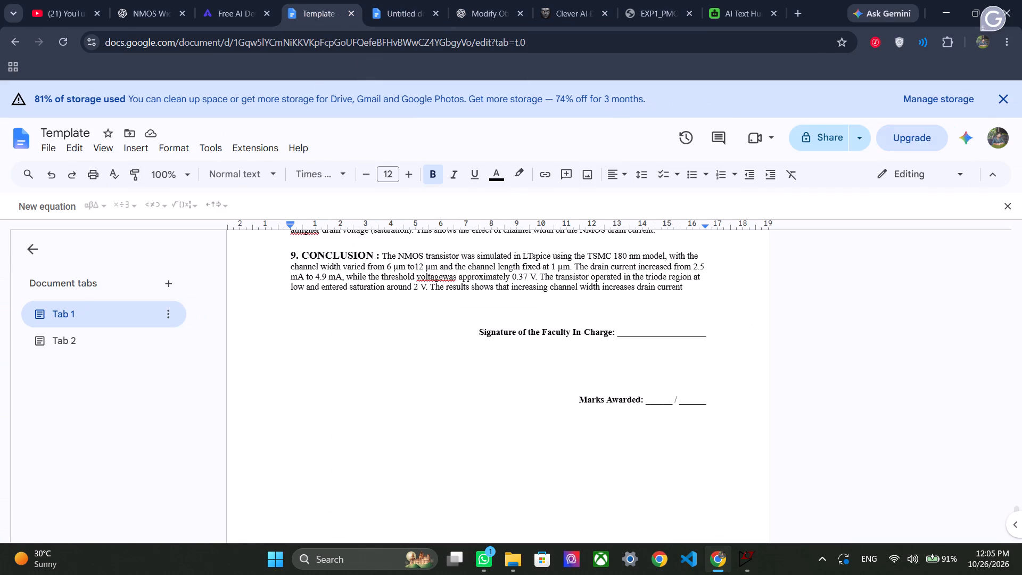
{"action": "scroll", "coordinate": [399, 330], "scroll_direction": "up", "scroll_amount": 2}
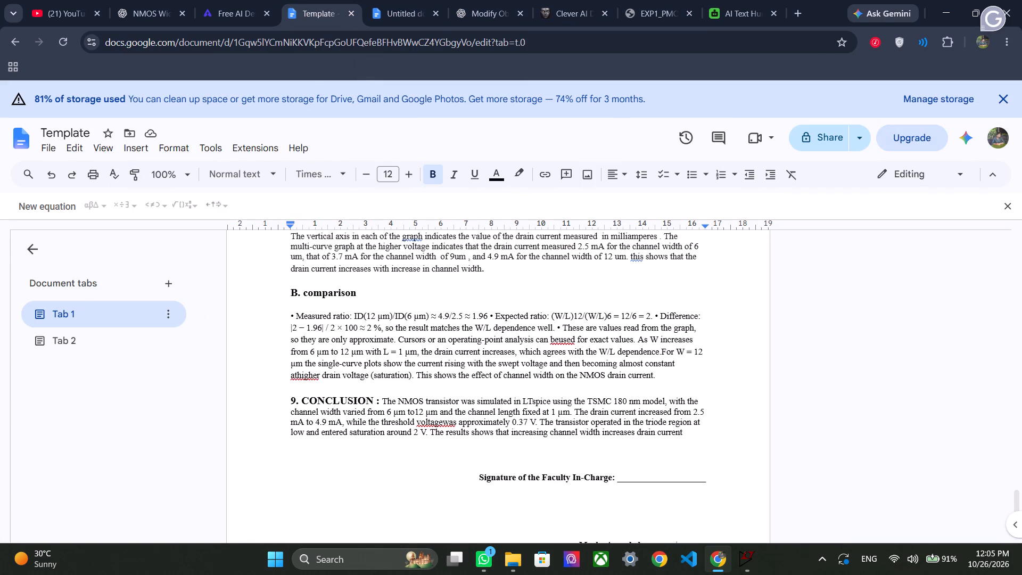
{"action": "scroll", "coordinate": [399, 330], "scroll_direction": "up", "scroll_amount": 2}
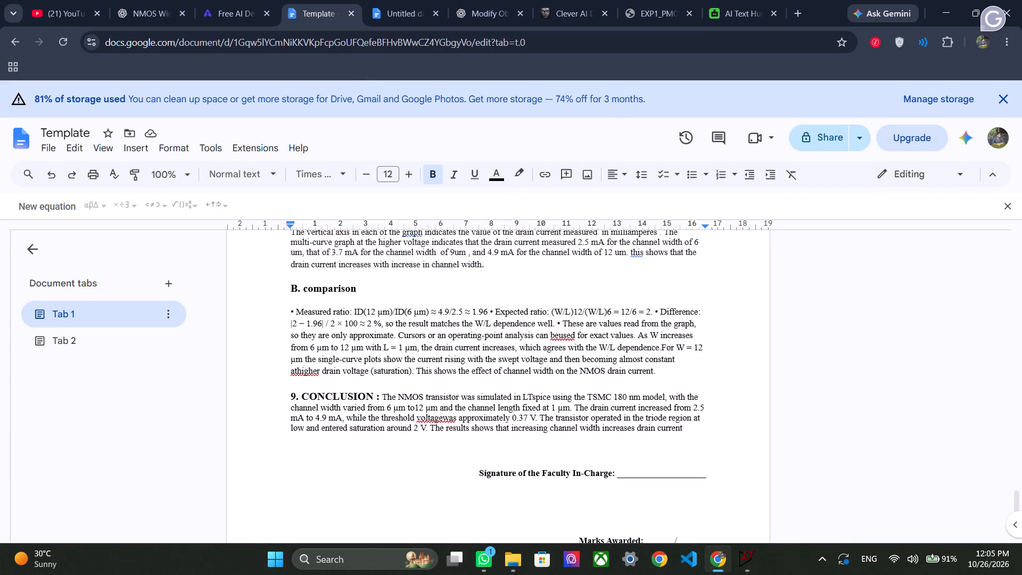
{"action": "scroll", "coordinate": [399, 330], "scroll_direction": "up", "scroll_amount": 1}
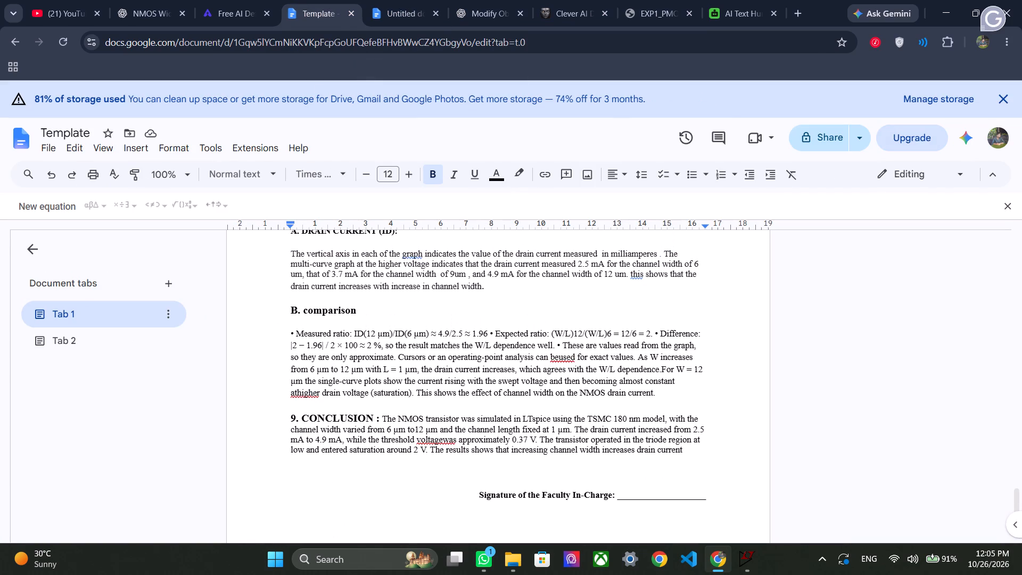
{"action": "left_click_drag", "start_coordinate": [286, 332], "coordinate": [366, 338]}
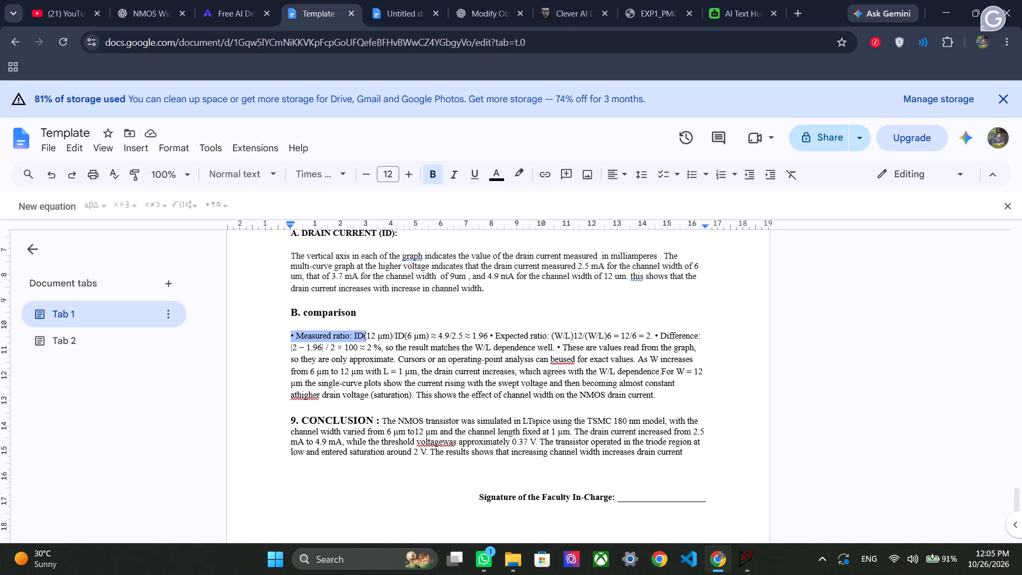
{"action": "left_click_drag", "start_coordinate": [366, 338], "coordinate": [383, 349]}
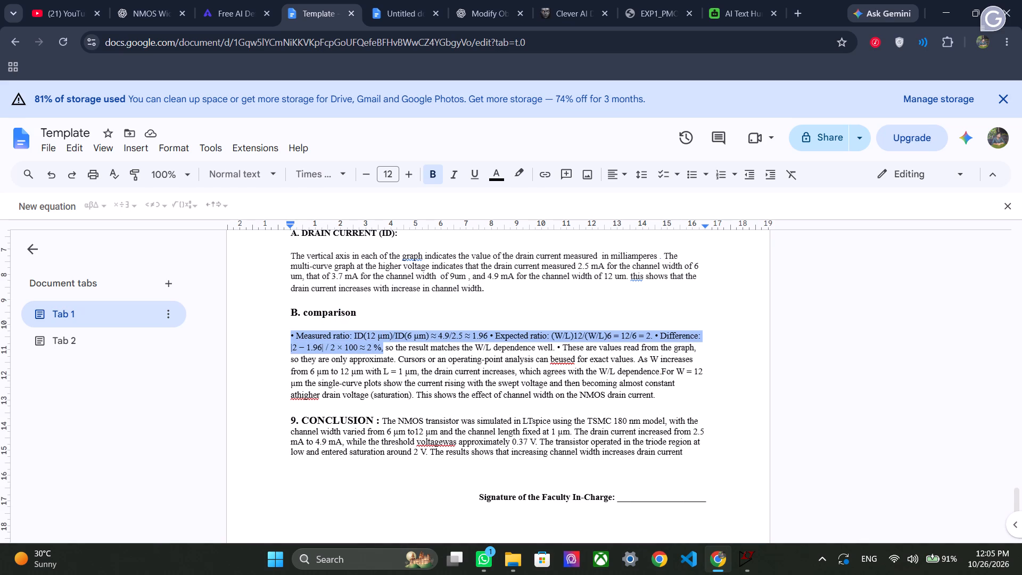
{"action": "left_click_drag", "start_coordinate": [383, 349], "coordinate": [385, 344]}
{"action": "left_click_drag", "start_coordinate": [385, 344], "coordinate": [385, 344]}
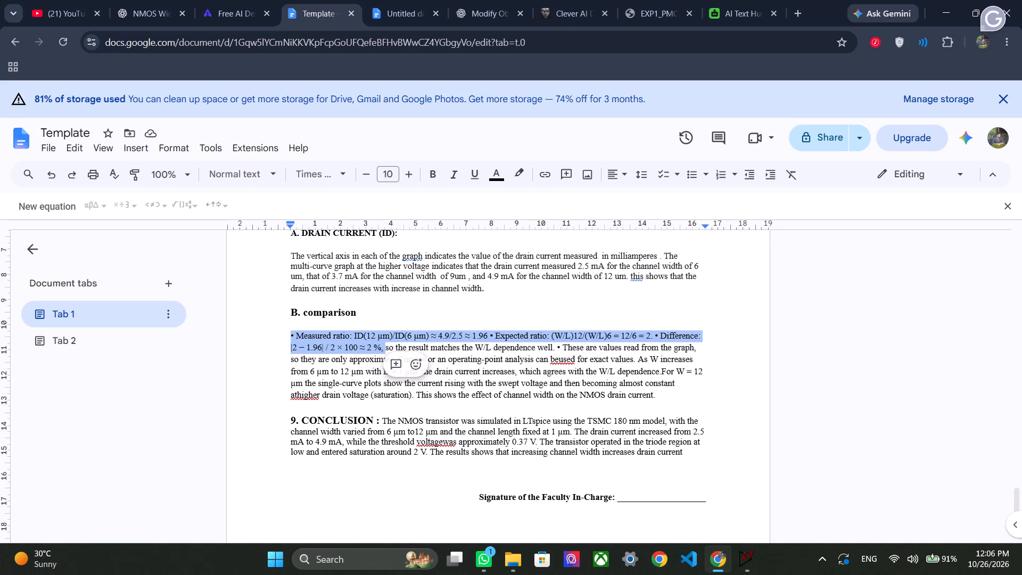
{"action": "key", "text": "ctrl+c"}
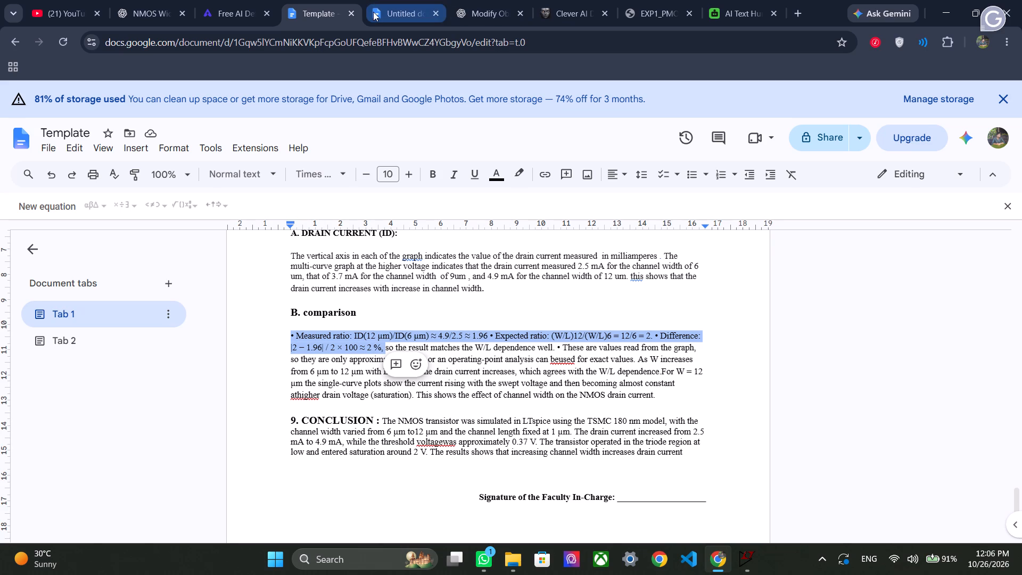
Replace the "M" under the "B. comparison" heading of the untitled report with the copied ratio and difference text.
{"action": "left_click", "coordinate": [373, 12]}
{"action": "scroll", "coordinate": [466, 320], "scroll_direction": "down", "scroll_amount": 1}
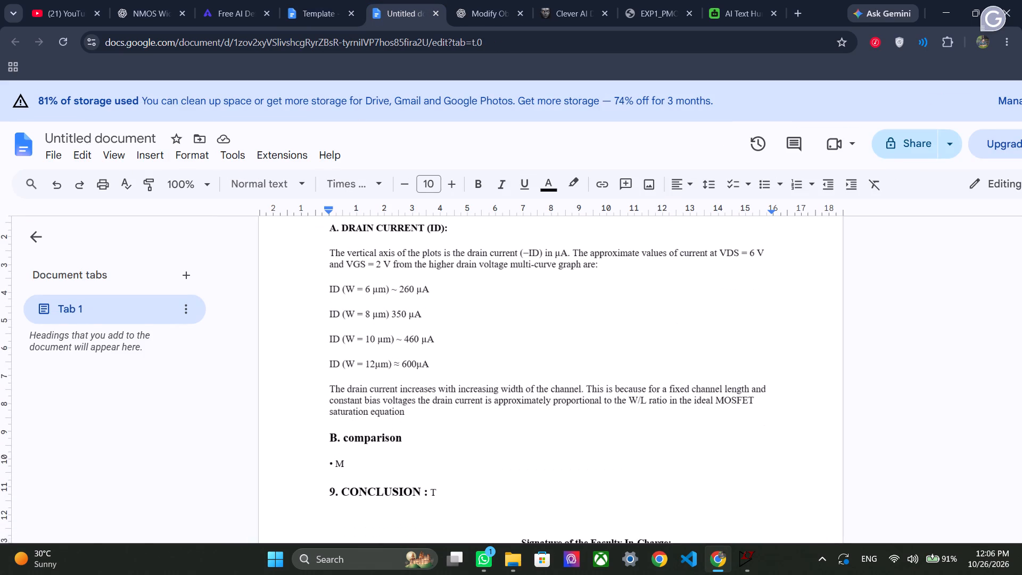
{"action": "scroll", "coordinate": [466, 320], "scroll_direction": "down", "scroll_amount": 2}
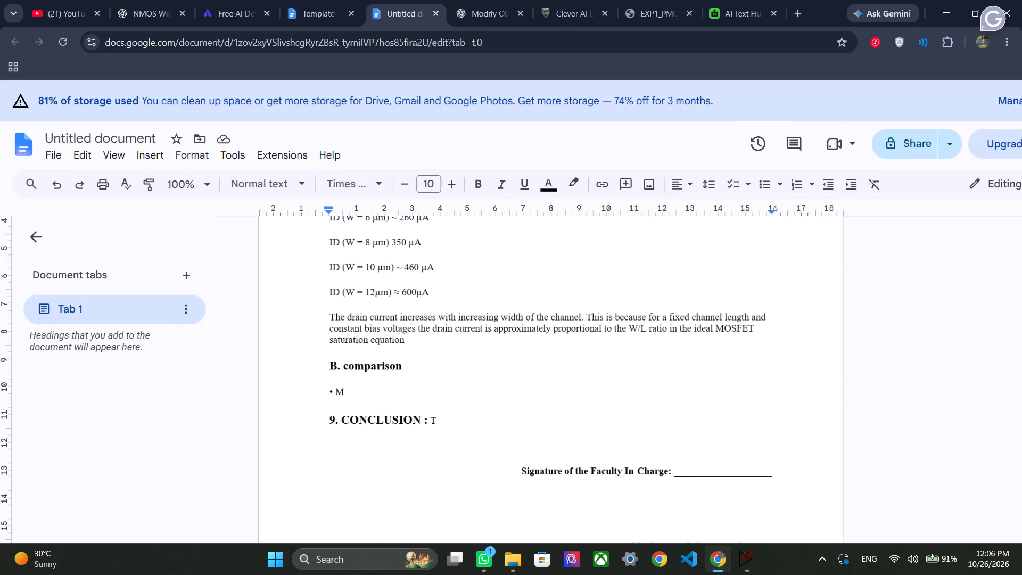
{"action": "left_click", "coordinate": [389, 377]}
{"action": "left_click", "coordinate": [382, 389]}
{"action": "key", "text": "Insert"}
{"action": "key", "text": "BackSpace"}
{"action": "key", "text": "BackSpace"}
{"action": "key", "text": "ctrl+v"}
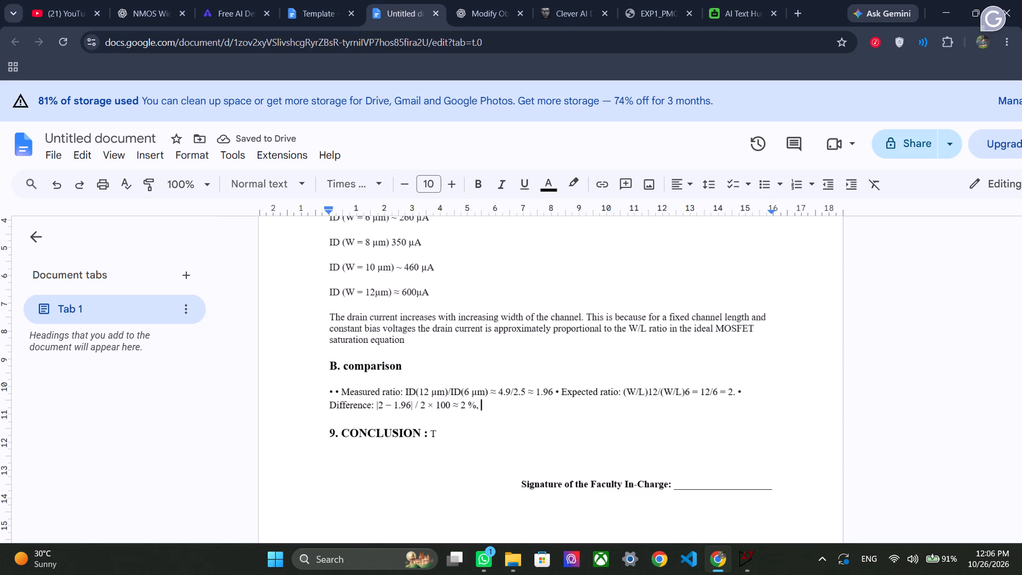
Check the observation table and the drain current values listed above the comparison in the report.
{"action": "scroll", "coordinate": [512, 389], "scroll_direction": "up", "scroll_amount": 1}
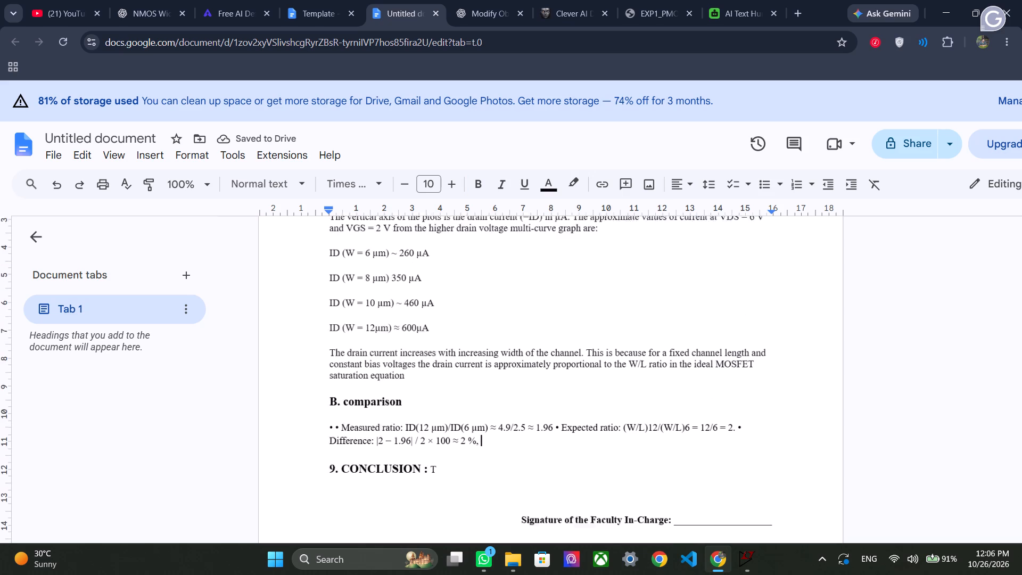
{"action": "scroll", "coordinate": [512, 389], "scroll_direction": "up", "scroll_amount": 2}
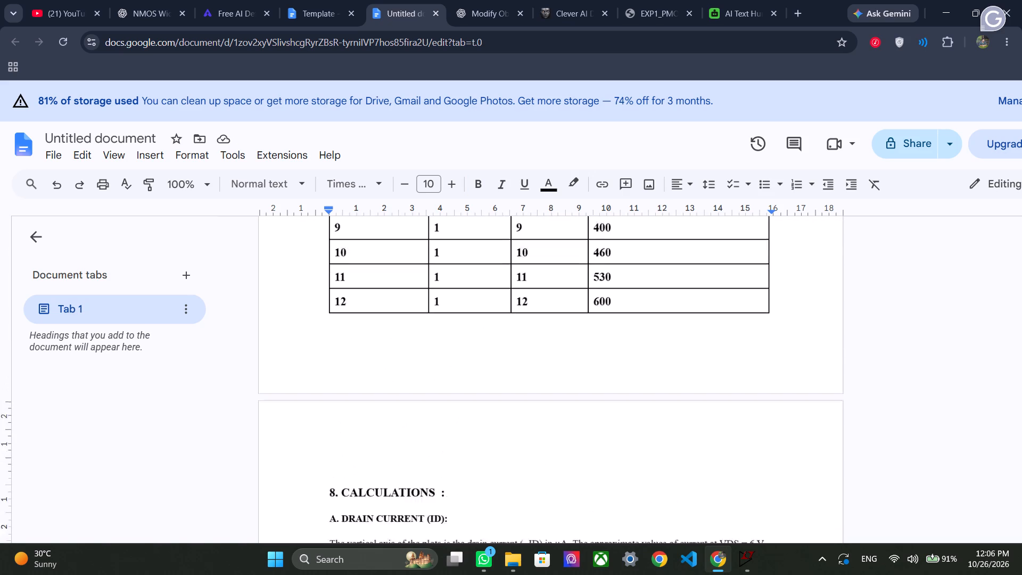
{"action": "scroll", "coordinate": [512, 389], "scroll_direction": "up", "scroll_amount": 1}
{"action": "scroll", "coordinate": [512, 389], "scroll_direction": "left", "scroll_amount": 1}
{"action": "scroll", "coordinate": [512, 389], "scroll_direction": "down", "scroll_amount": 1}
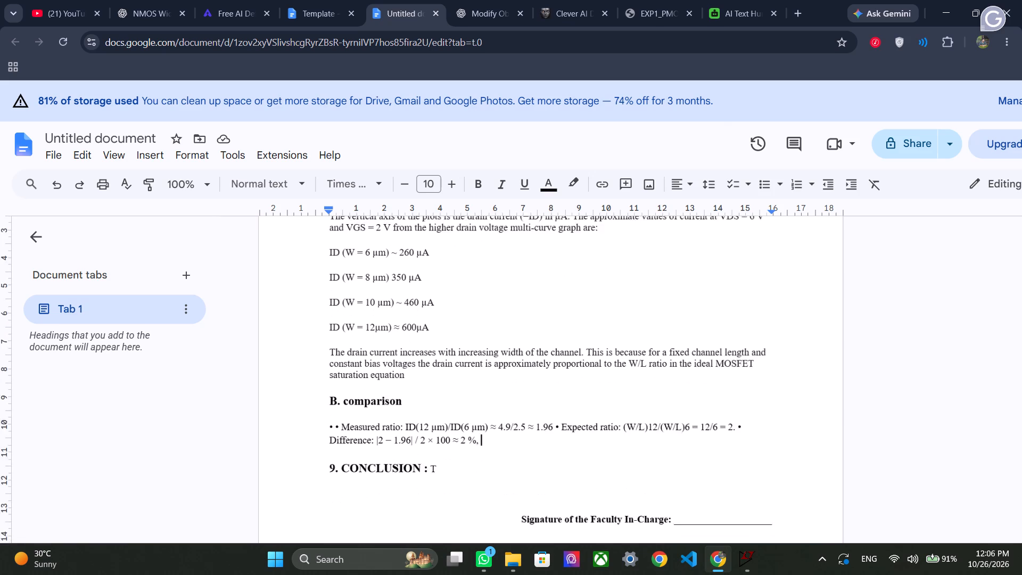
Replace the measured ratio's fraction under the "B. comparison" heading with 600/260.
{"action": "scroll", "coordinate": [512, 389], "scroll_direction": "down", "scroll_amount": 2}
{"action": "left_click", "coordinate": [508, 397]}
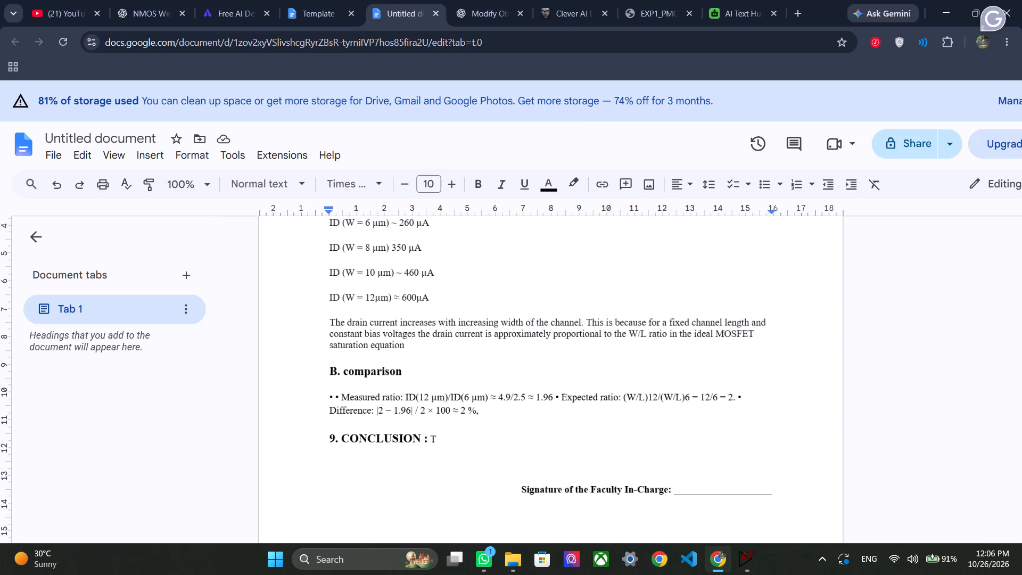
{"action": "key", "text": "Right"}
{"action": "key", "text": "BackSpace"}
{"action": "key", "text": "BackSpace"}
{"action": "key", "text": "BackSpace"}
{"action": "key", "text": "BackSpace"}
{"action": "key", "text": "space"}
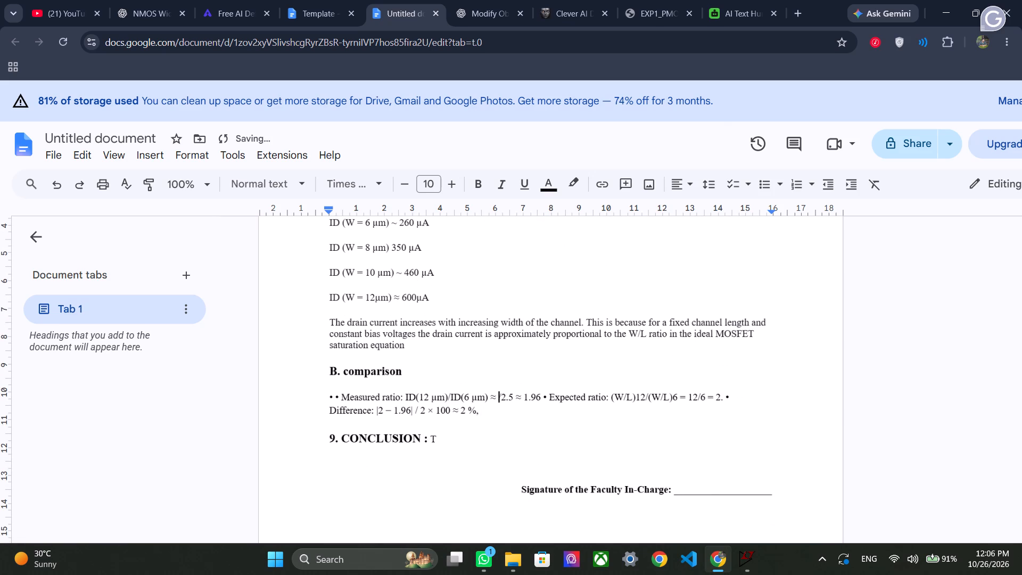
{"action": "type", "text": "600"}
{"action": "key", "text": "Right"}
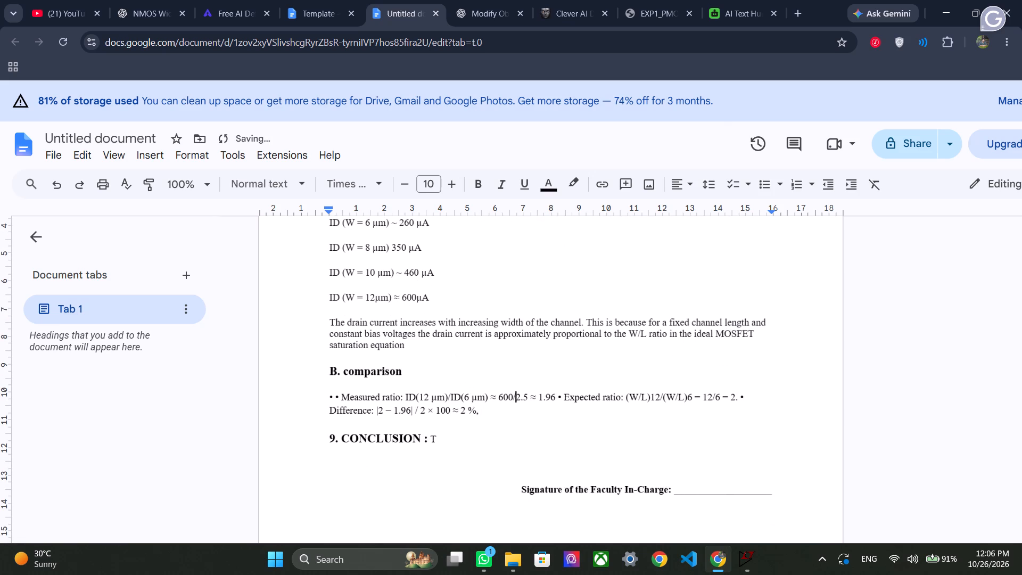
{"action": "key", "text": "Right"}
{"action": "key", "text": "Right"}
{"action": "key", "text": "Right"}
{"action": "key", "text": "BackSpace"}
{"action": "key", "text": "BackSpace"}
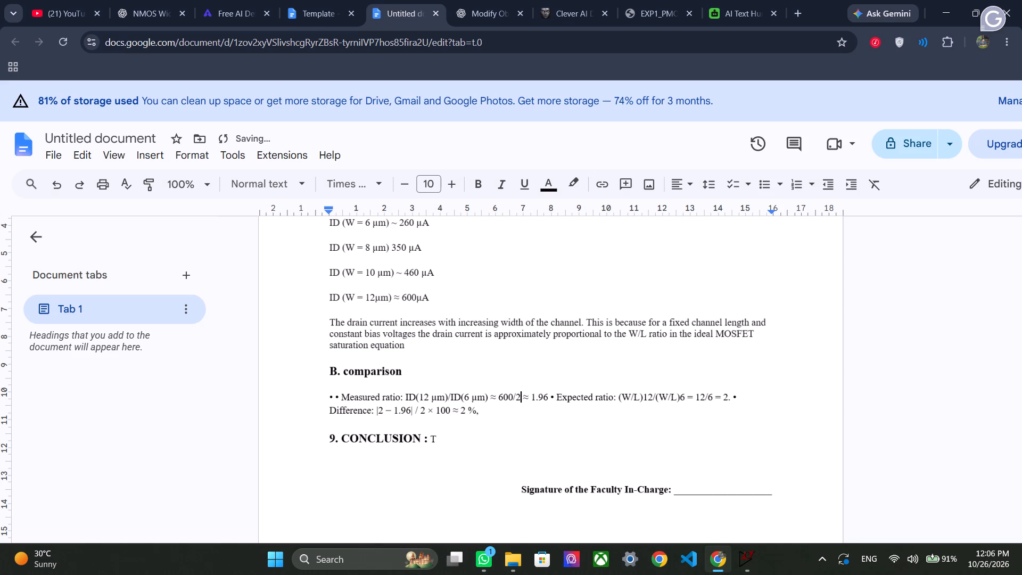
{"action": "type", "text": "60"}
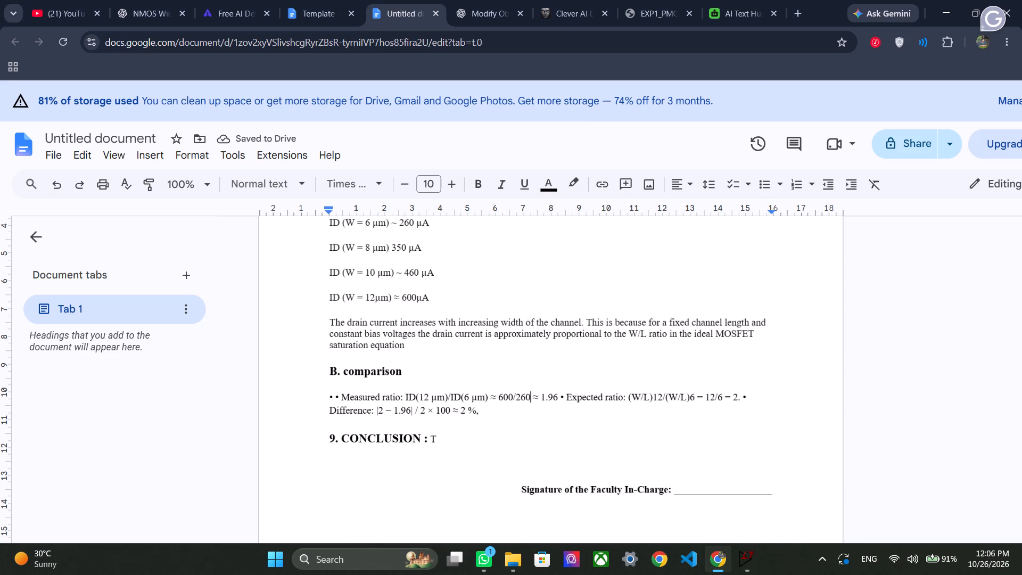
Set the result of the measured ratio in the comparison paragraph to 2.30.
{"action": "left_click", "coordinate": [555, 398]}
{"action": "key", "text": "BackSpace"}
{"action": "key", "text": "BackSpace"}
{"action": "key", "text": "BackSpace"}
{"action": "key", "text": "Right"}
{"action": "key", "text": "BackSpace"}
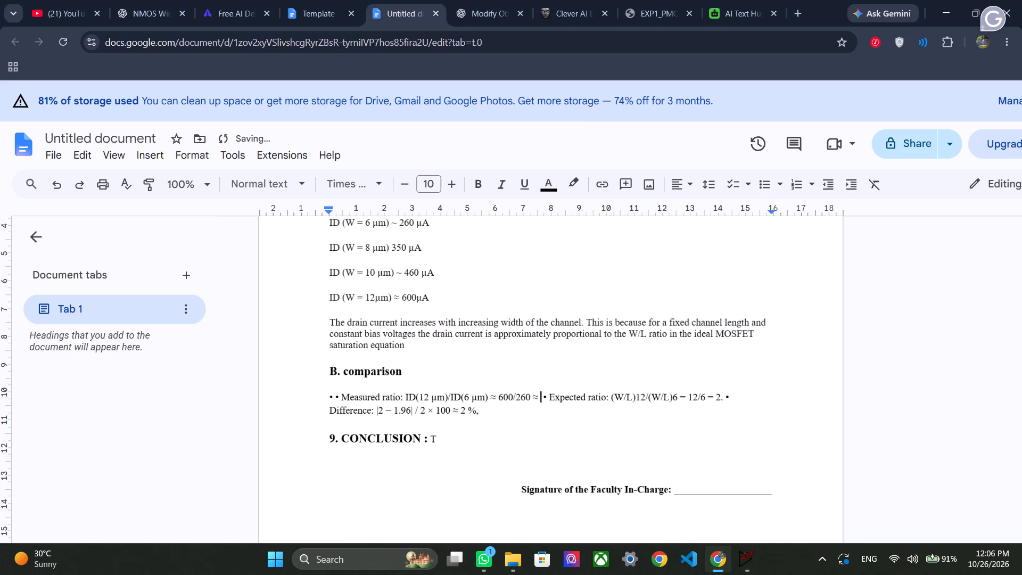
{"action": "type", "text": "2."}
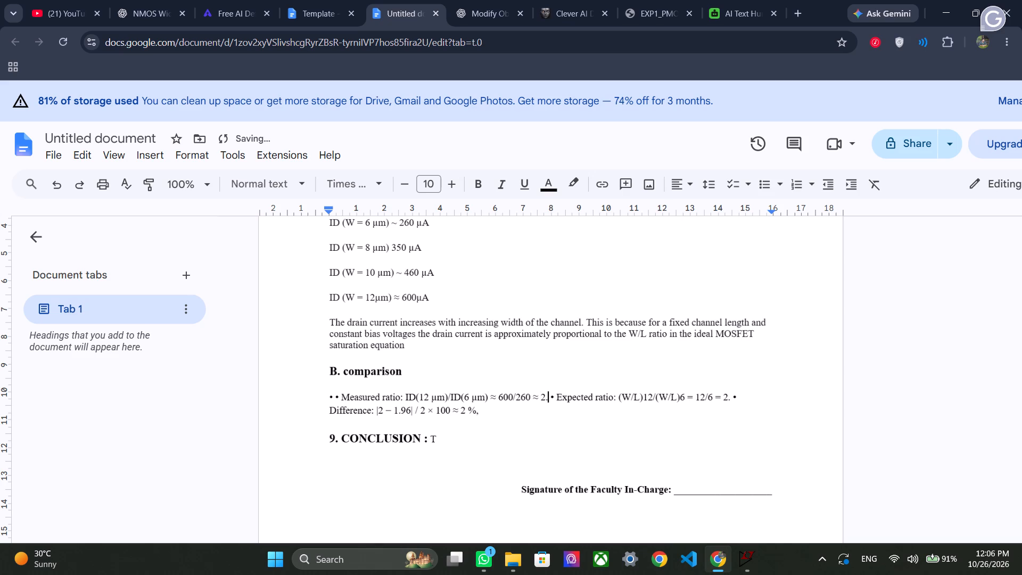
{"action": "type", "text": "30"}
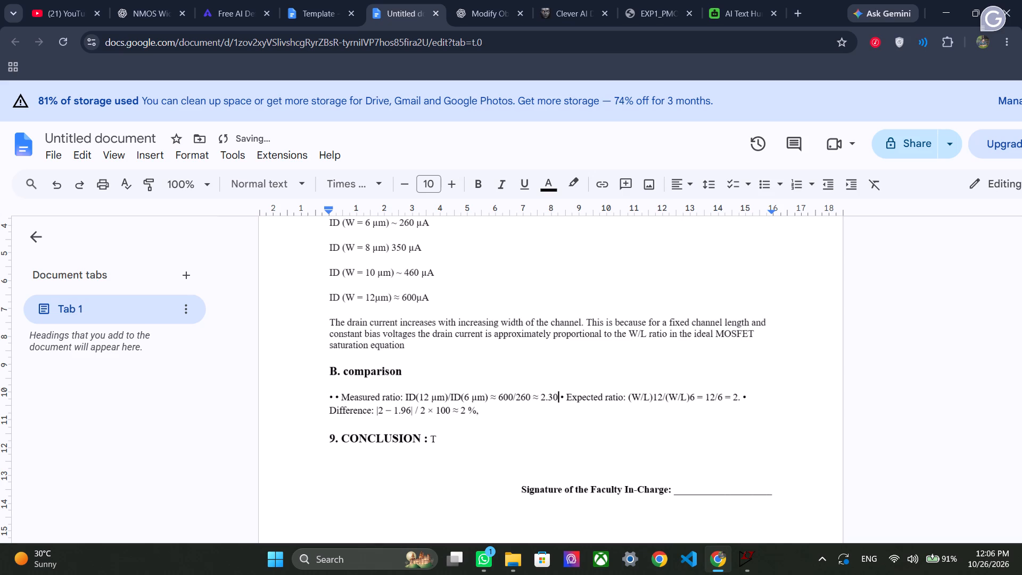
Rewrite the absolute-value term of the comparison's Difference expression as |2.30-2 |.
{"action": "left_click", "coordinate": [410, 410]}
{"action": "key", "text": "BackSpace"}
{"action": "key", "text": "BackSpace"}
{"action": "key", "text": "BackSpace"}
{"action": "key", "text": "BackSpace"}
{"action": "key", "text": "BackSpace"}
{"action": "key", "text": "BackSpace"}
{"action": "key", "text": "BackSpace"}
{"action": "key", "text": "BackSpace"}
{"action": "type", "text": "2.3"}
{"action": "type", "text": "0-"}
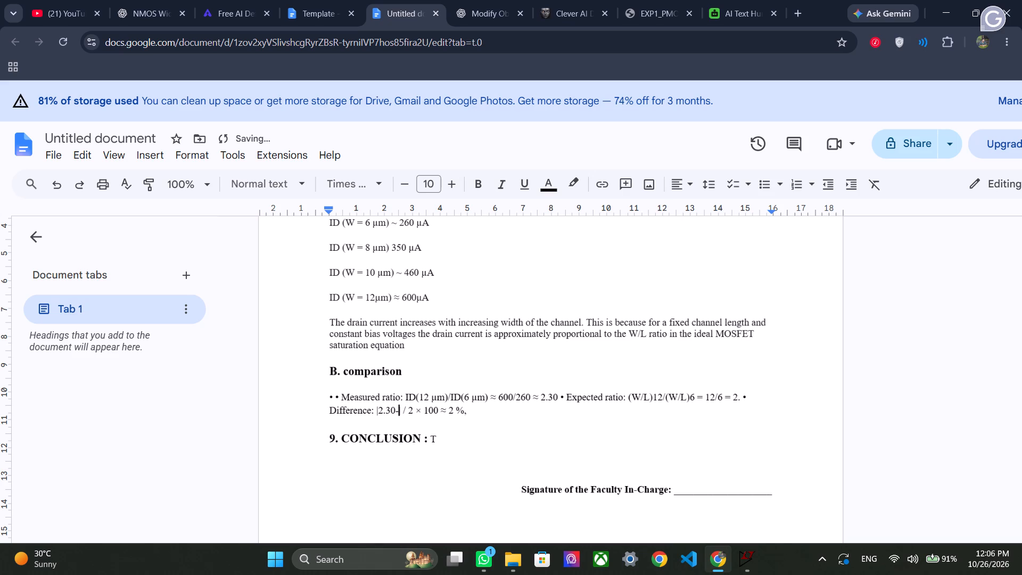
{"action": "key", "text": "2"}
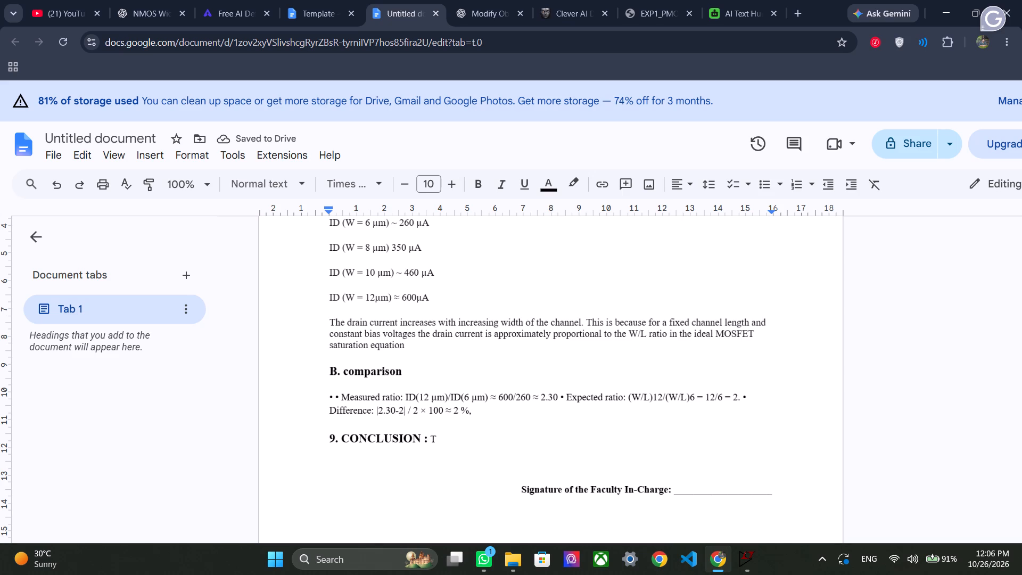
{"action": "key", "text": "shift+bar"}
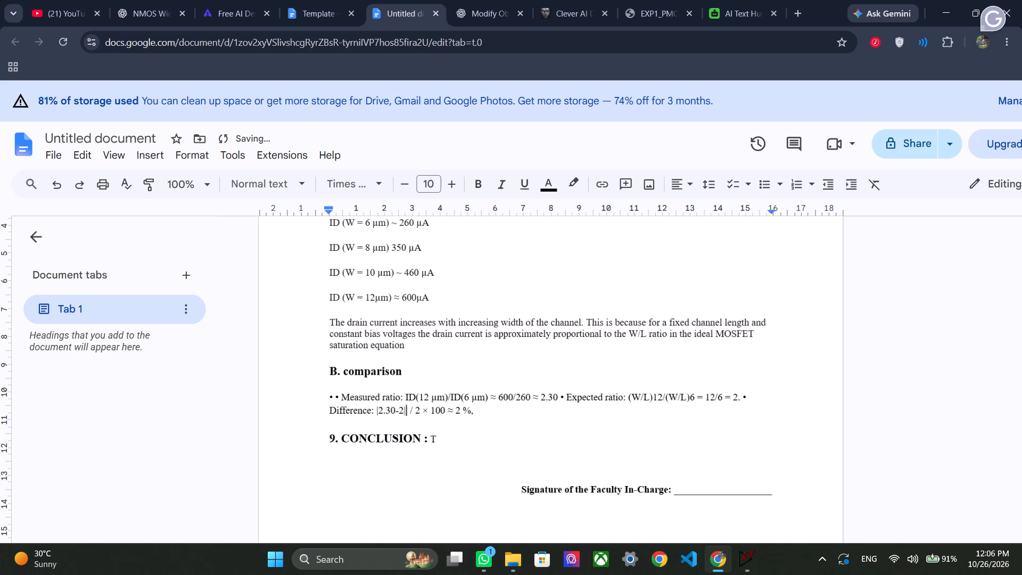
{"action": "key", "text": "BackSpace"}
{"action": "key", "text": "space"}
Set the percentage at the end of the comparison's Difference expression to 15 %.
{"action": "left_click", "coordinate": [480, 410]}
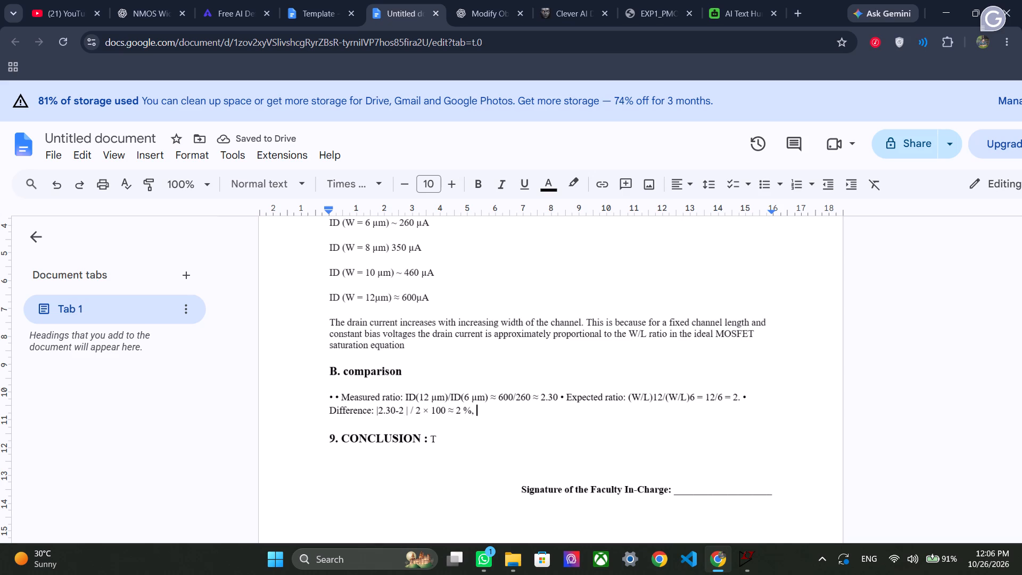
{"action": "left_click", "coordinate": [461, 413]}
{"action": "key", "text": "BackSpace"}
{"action": "type", "text": "15"}
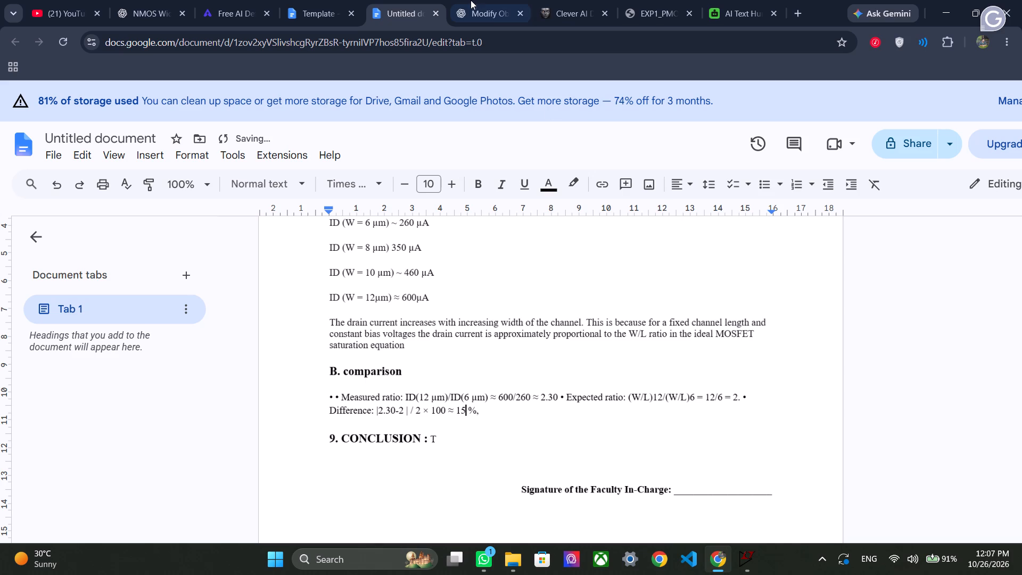
Switch to EXP2.pdf and examine the wording of the Difference bullet in its comparison section.
{"action": "left_click", "coordinate": [638, 17]}
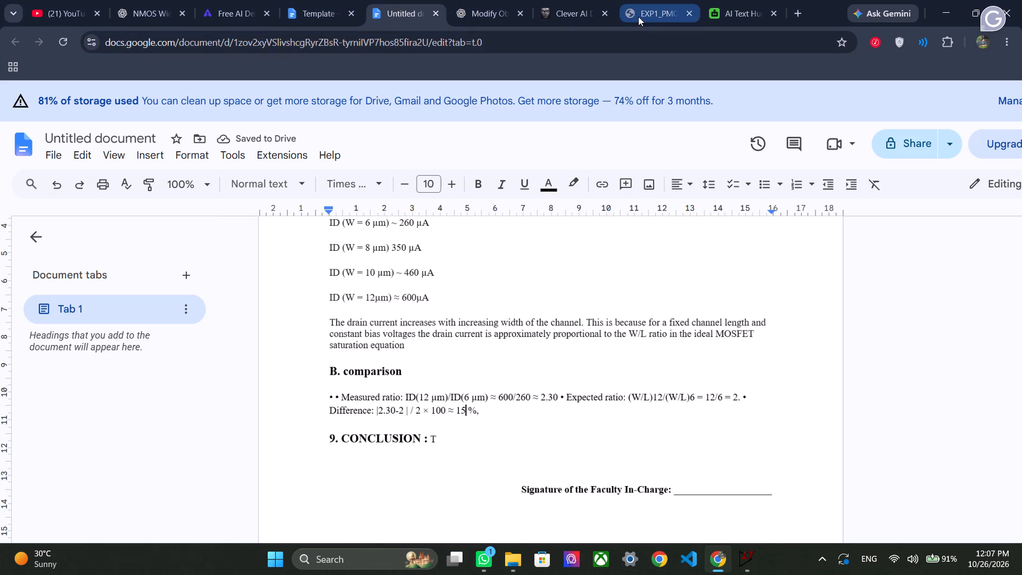
{"action": "scroll", "coordinate": [508, 215], "scroll_direction": "up", "scroll_amount": 1}
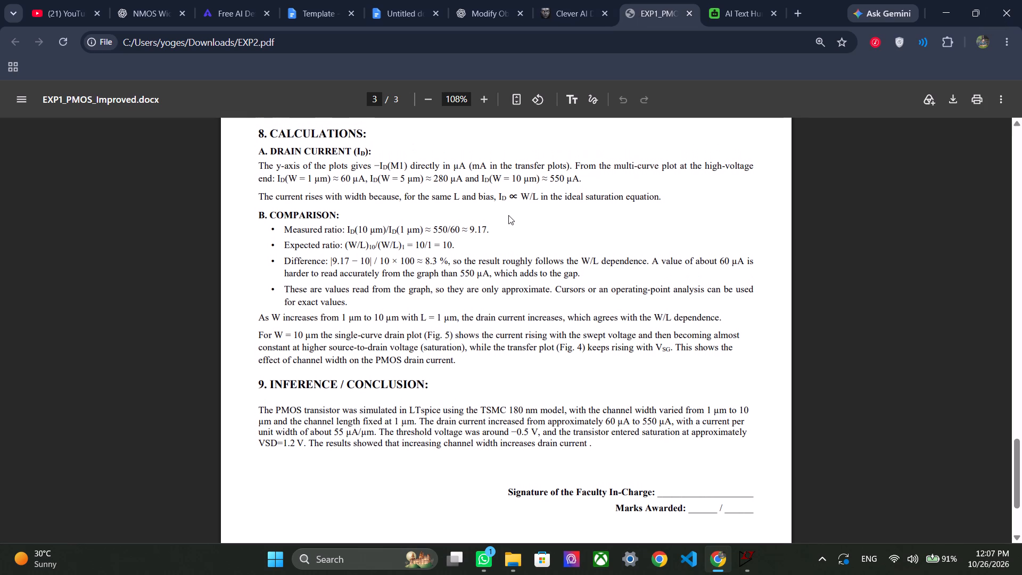
{"action": "scroll", "coordinate": [508, 215], "scroll_direction": "up", "scroll_amount": 1}
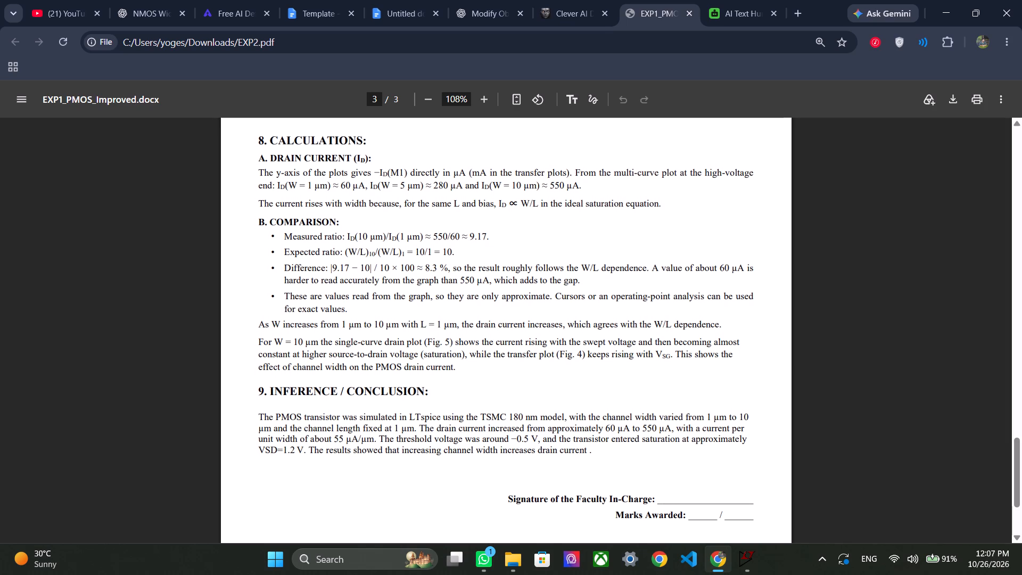
{"action": "left_click_drag", "start_coordinate": [452, 266], "coordinate": [490, 271]}
{"action": "left_click", "coordinate": [490, 271]}
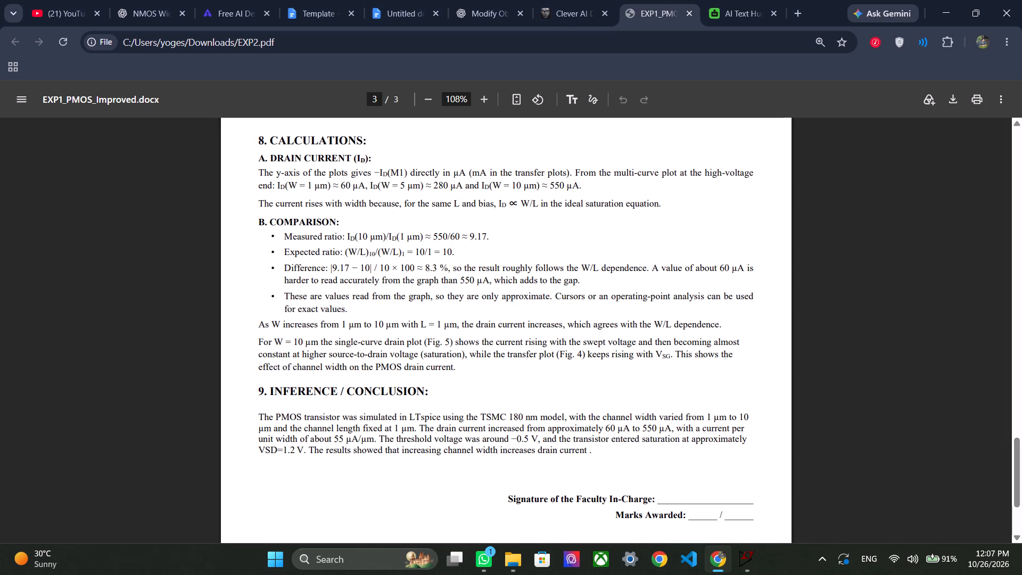
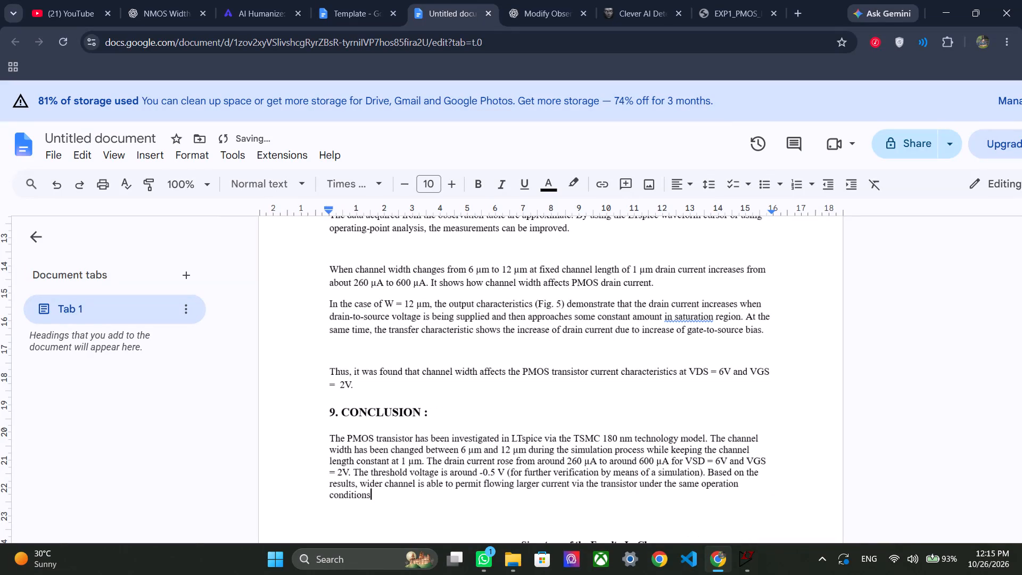
Review the PMOS report from the conclusion back up through the comparison, observation table, plots and schematic to the title.
{"action": "scroll", "coordinate": [655, 395], "scroll_direction": "up", "scroll_amount": 1}
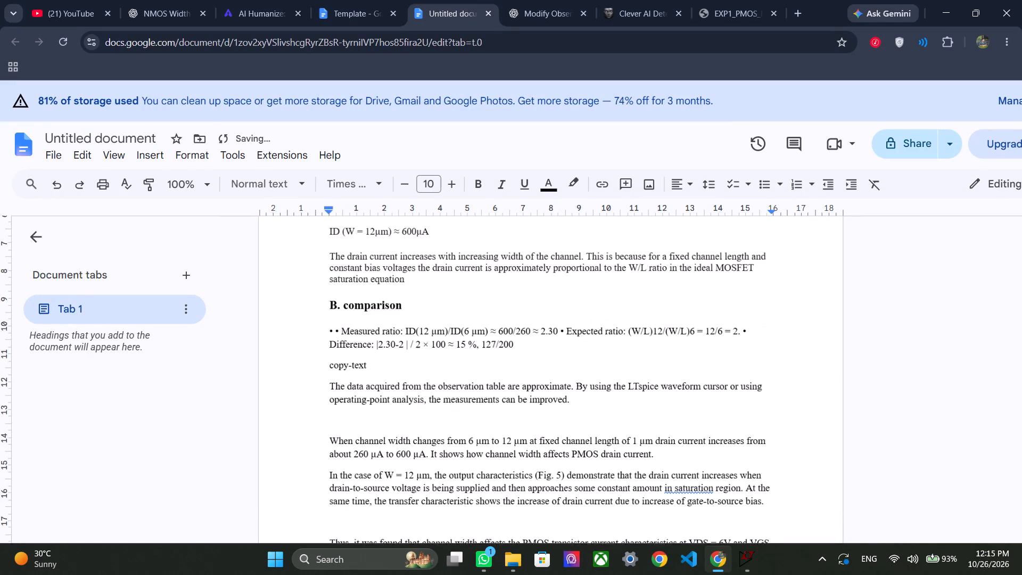
{"action": "scroll", "coordinate": [655, 395], "scroll_direction": "up", "scroll_amount": 9}
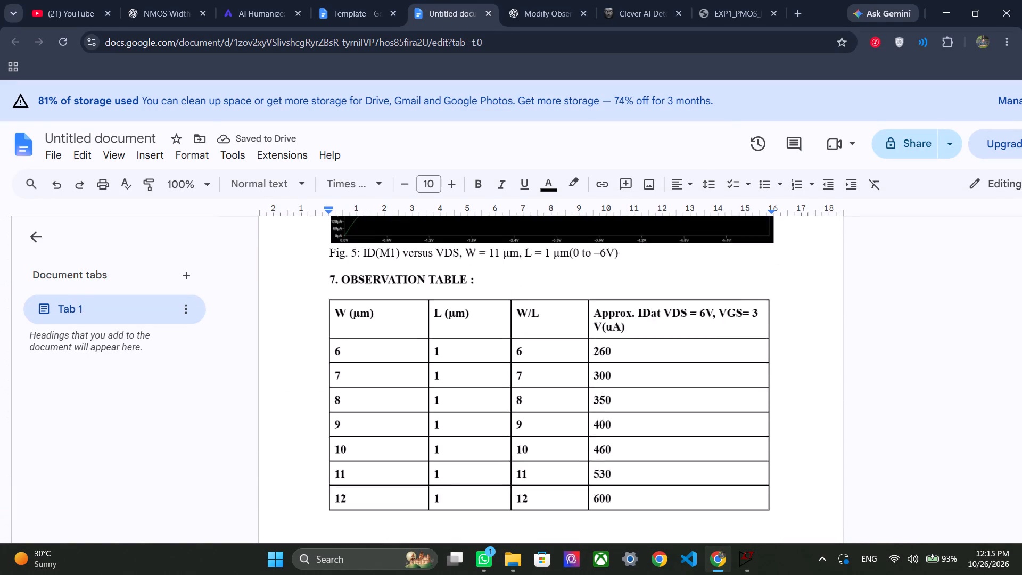
{"action": "scroll", "coordinate": [655, 395], "scroll_direction": "up", "scroll_amount": 1}
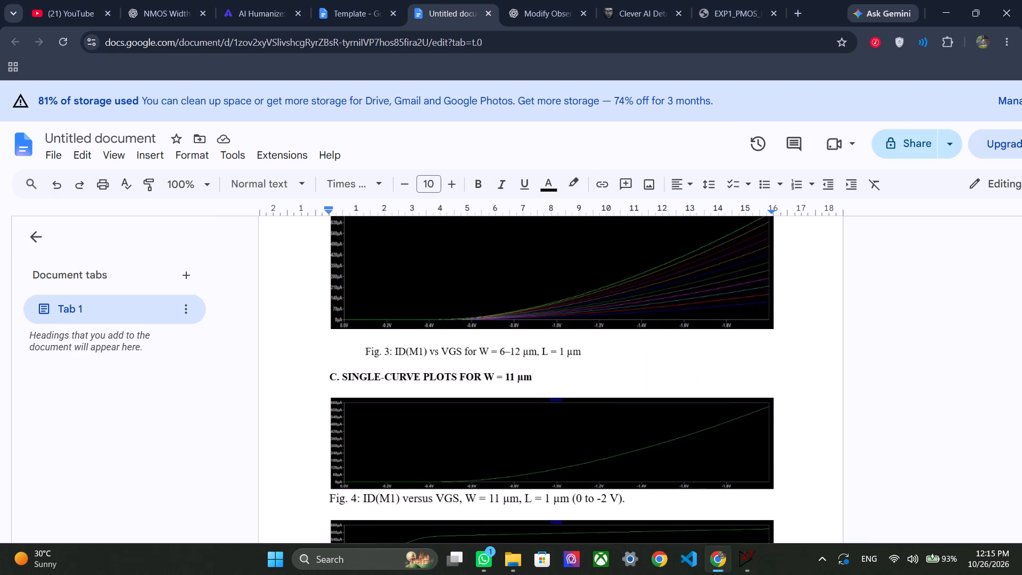
{"action": "scroll", "coordinate": [655, 395], "scroll_direction": "up", "scroll_amount": 1}
{"action": "scroll", "coordinate": [587, 378], "scroll_direction": "down", "scroll_amount": 2}
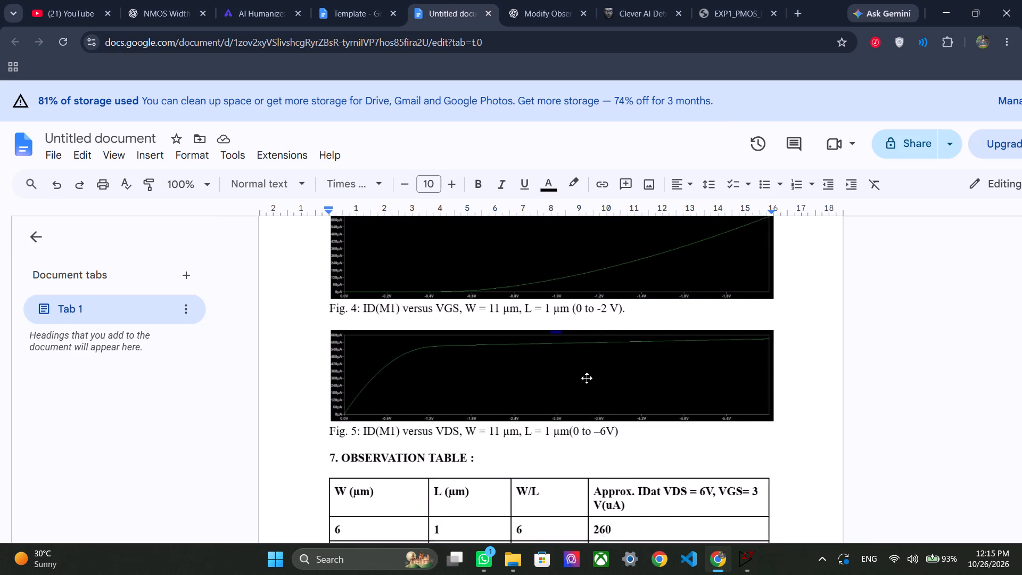
{"action": "scroll", "coordinate": [587, 378], "scroll_direction": "down", "scroll_amount": 1}
{"action": "scroll", "coordinate": [587, 378], "scroll_direction": "up", "scroll_amount": 6}
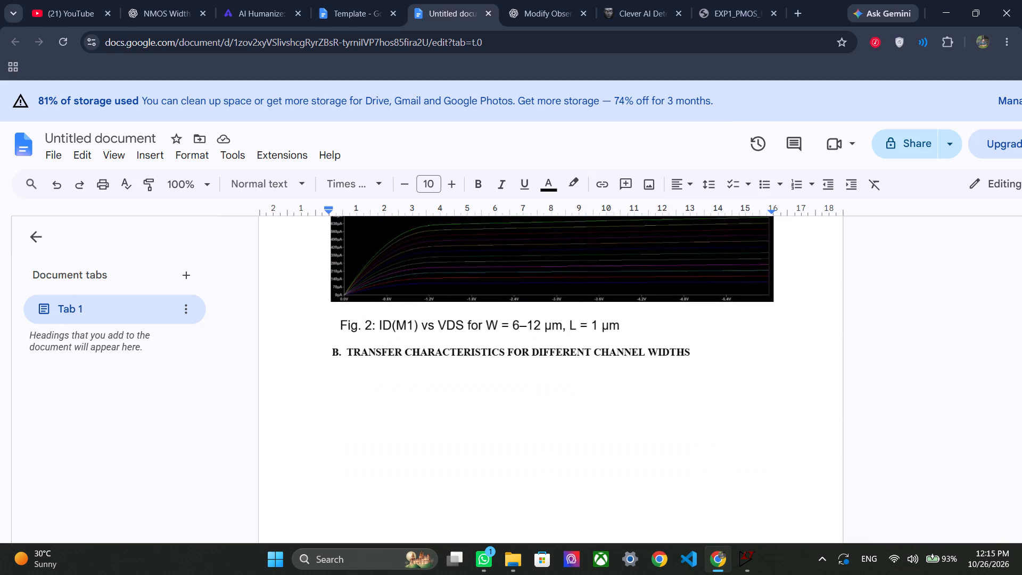
{"action": "scroll", "coordinate": [587, 378], "scroll_direction": "up", "scroll_amount": 6}
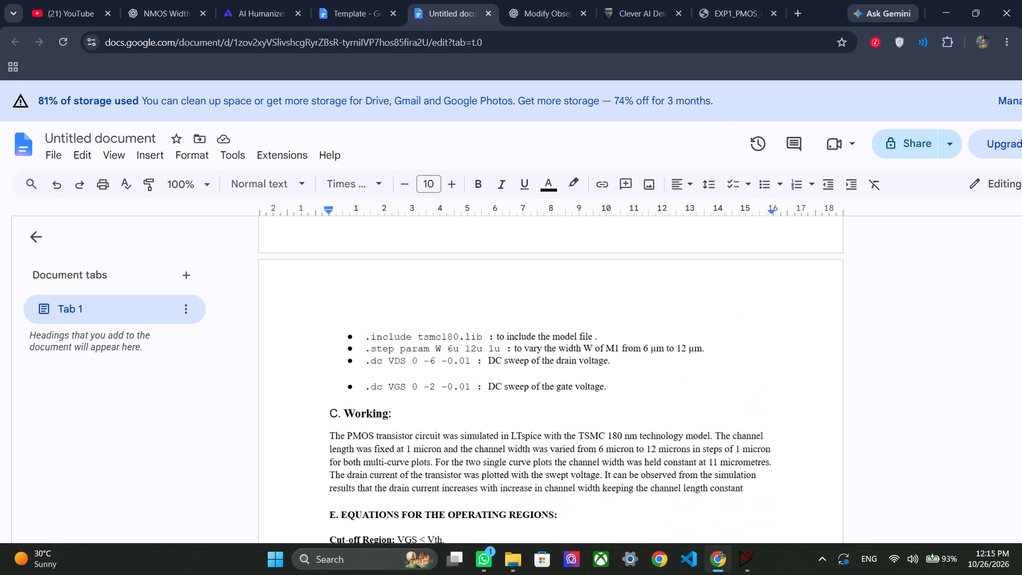
{"action": "scroll", "coordinate": [587, 378], "scroll_direction": "up", "scroll_amount": 11}
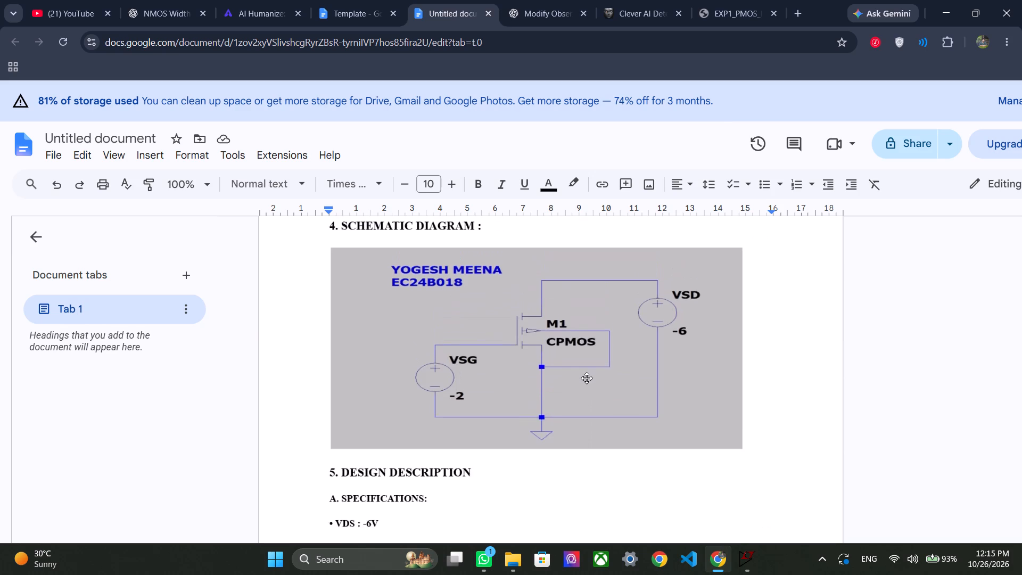
{"action": "scroll", "coordinate": [587, 378], "scroll_direction": "up", "scroll_amount": 5}
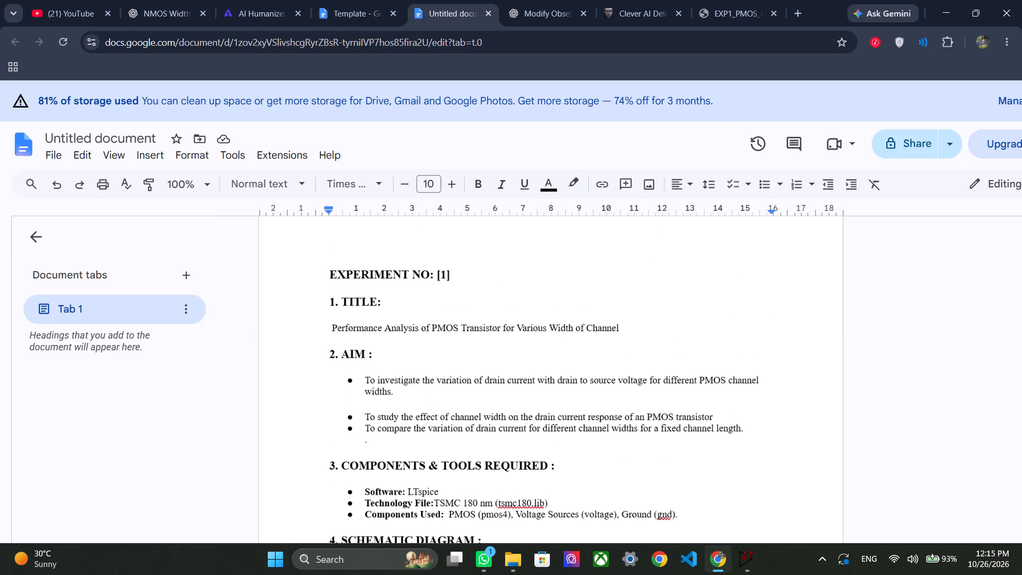
Switch to the NMOS Template document and examine its comparison and conclusion sections and characteristic plots for reference.
{"action": "left_click", "coordinate": [343, 4]}
{"action": "left_click", "coordinate": [562, 362]}
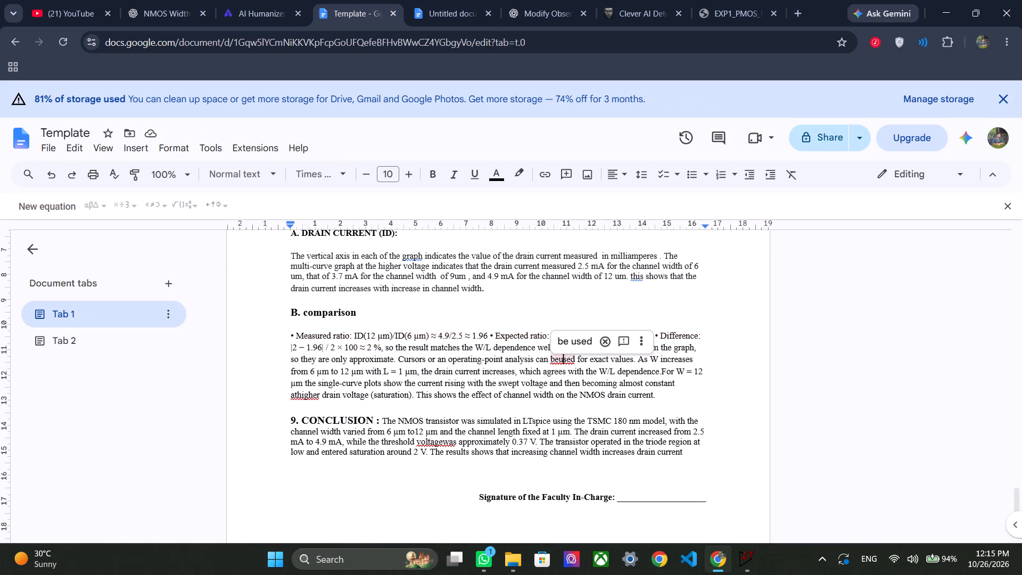
{"action": "left_click", "coordinate": [672, 401]}
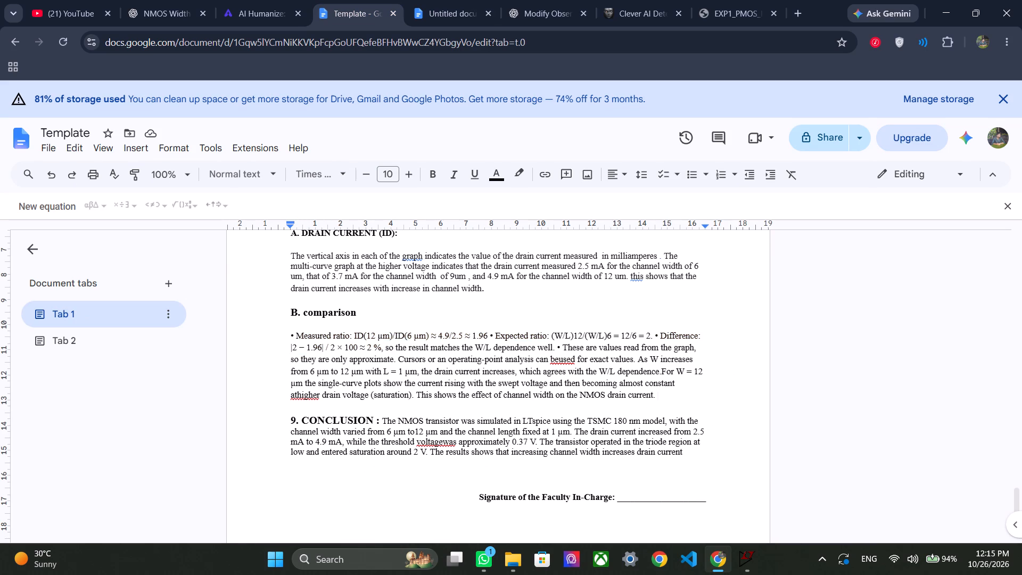
{"action": "key", "text": "space"}
{"action": "key", "text": "BackSpace"}
{"action": "scroll", "coordinate": [672, 401], "scroll_direction": "up", "scroll_amount": 13}
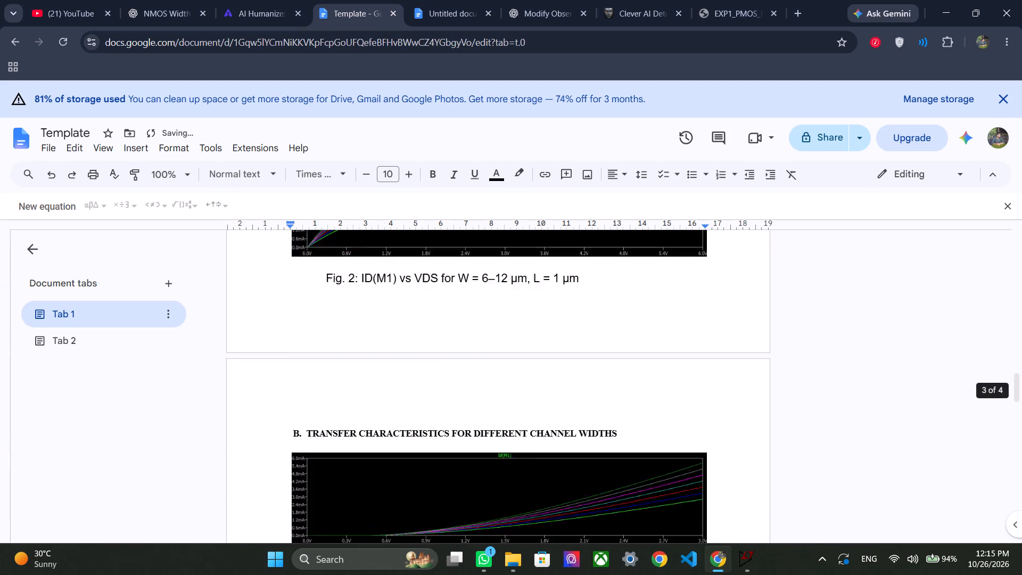
{"action": "scroll", "coordinate": [672, 401], "scroll_direction": "up", "scroll_amount": 3}
{"action": "scroll", "coordinate": [672, 401], "scroll_direction": "down", "scroll_amount": 11}
Switch back to the untitled PMOS document and rename the file as "EXPERIMENT NO: [2]".
{"action": "left_click", "coordinate": [469, 20]}
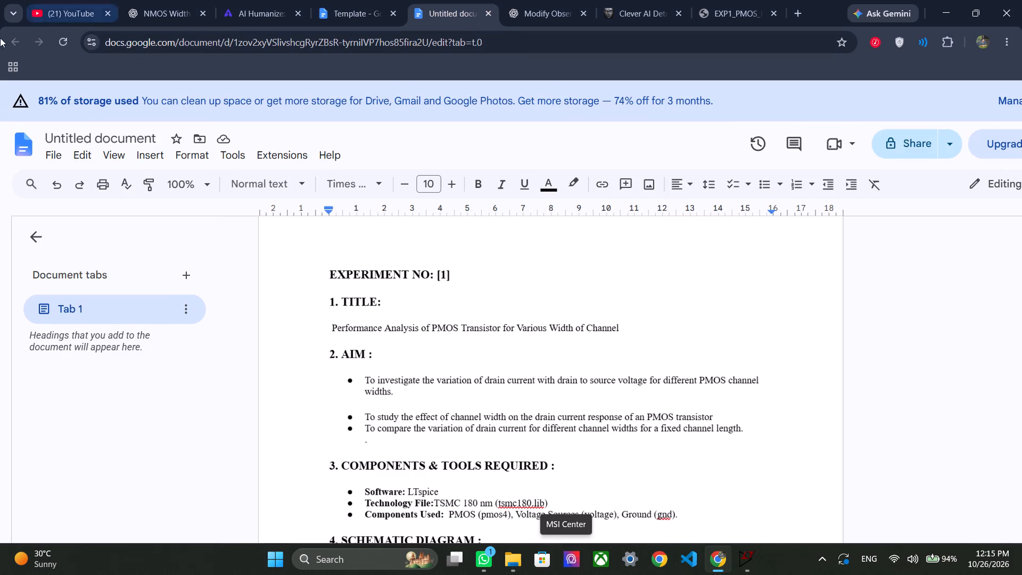
{"action": "left_click", "coordinate": [67, 139]}
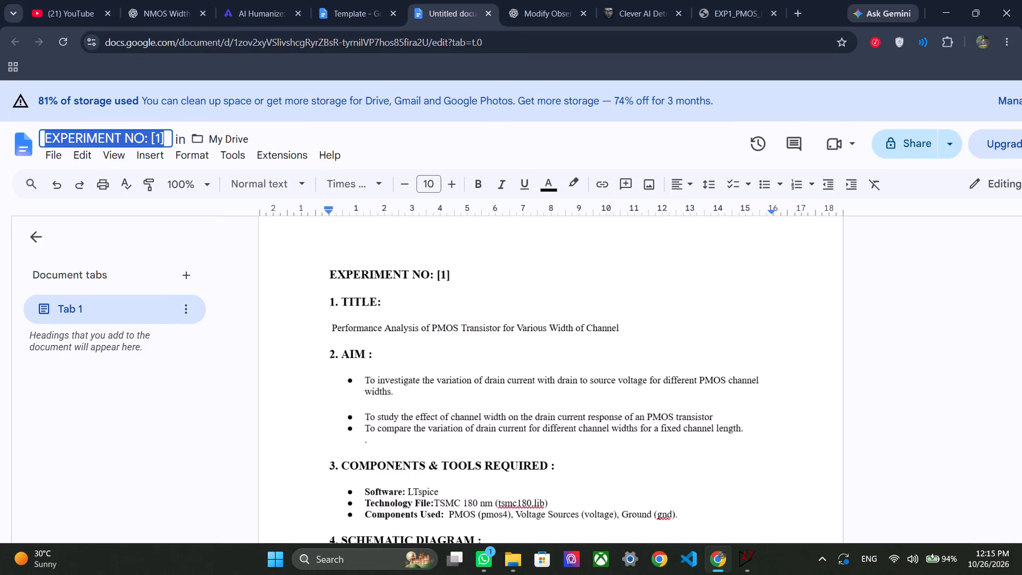
{"action": "left_click", "coordinate": [159, 137]}
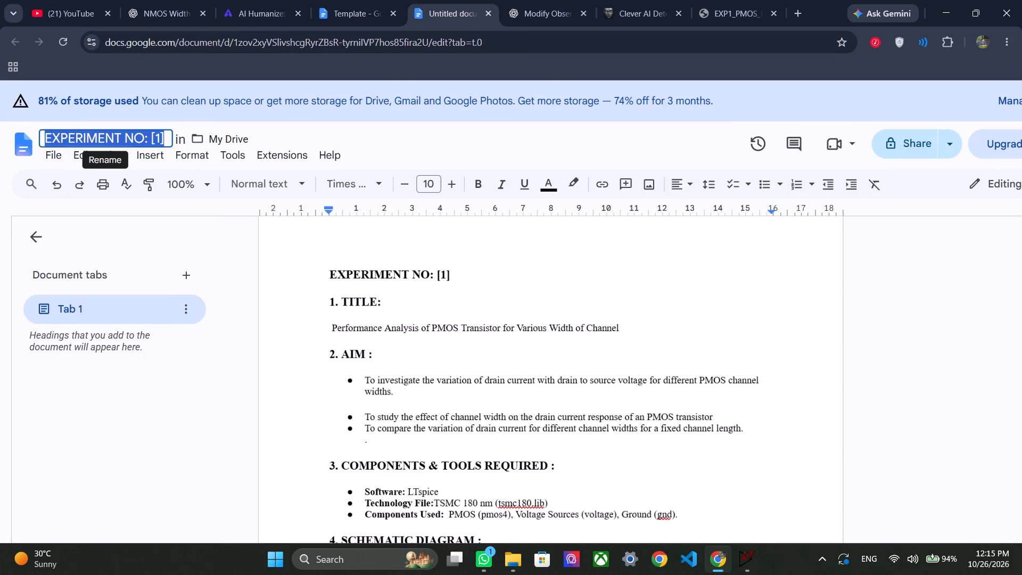
{"action": "key", "text": "BackSpace"}
{"action": "key", "text": "2"}
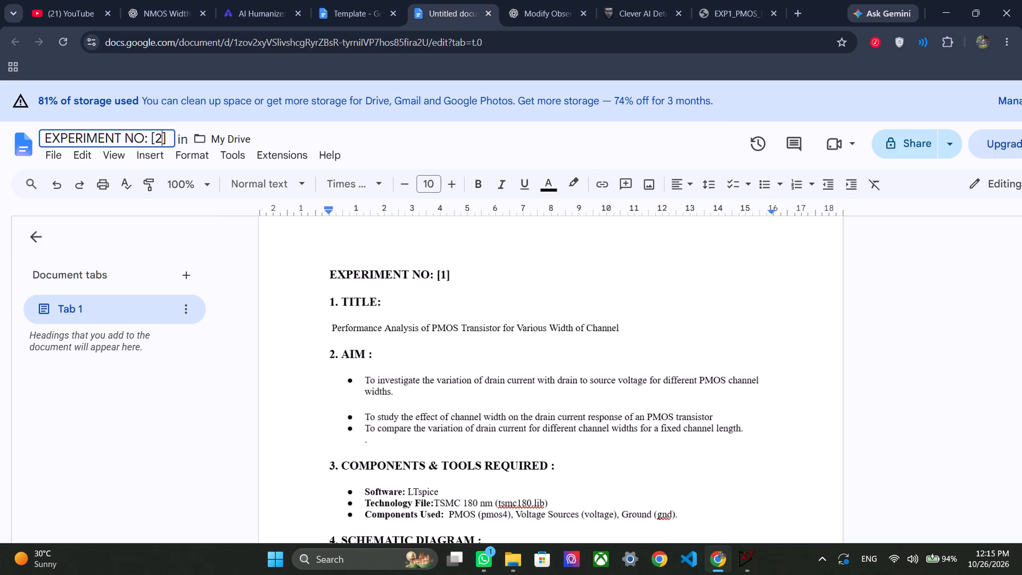
{"action": "left_click", "coordinate": [159, 227]}
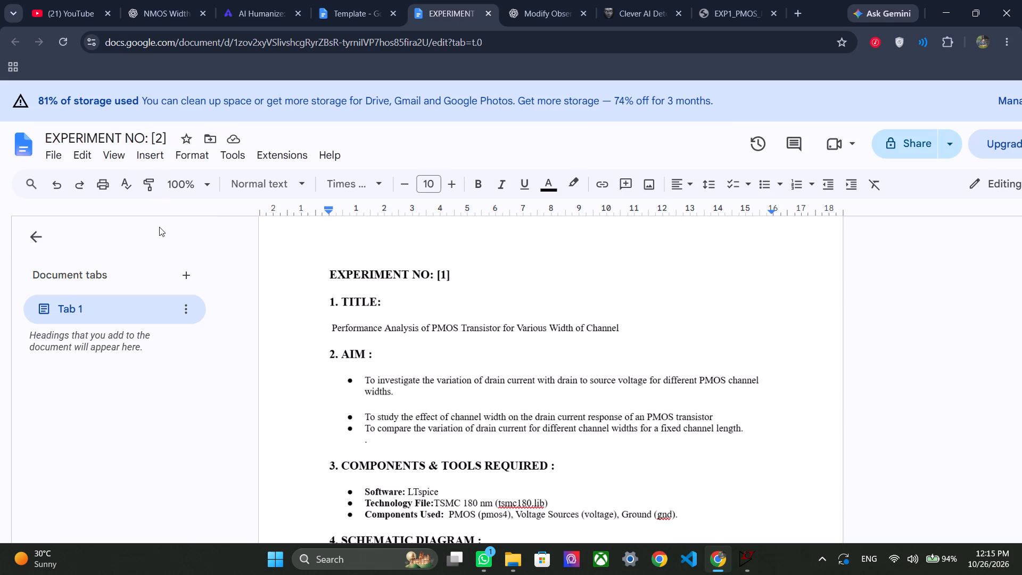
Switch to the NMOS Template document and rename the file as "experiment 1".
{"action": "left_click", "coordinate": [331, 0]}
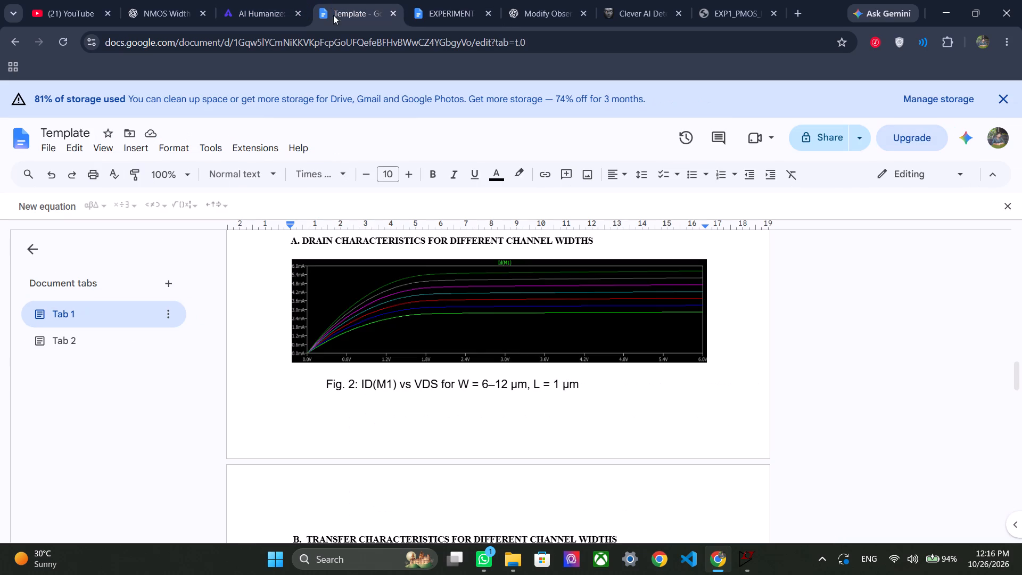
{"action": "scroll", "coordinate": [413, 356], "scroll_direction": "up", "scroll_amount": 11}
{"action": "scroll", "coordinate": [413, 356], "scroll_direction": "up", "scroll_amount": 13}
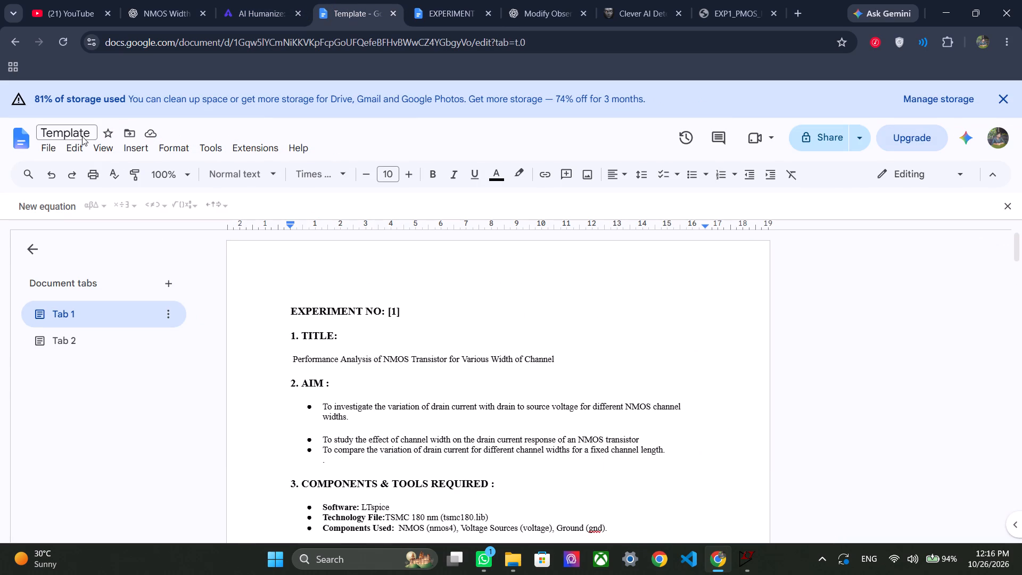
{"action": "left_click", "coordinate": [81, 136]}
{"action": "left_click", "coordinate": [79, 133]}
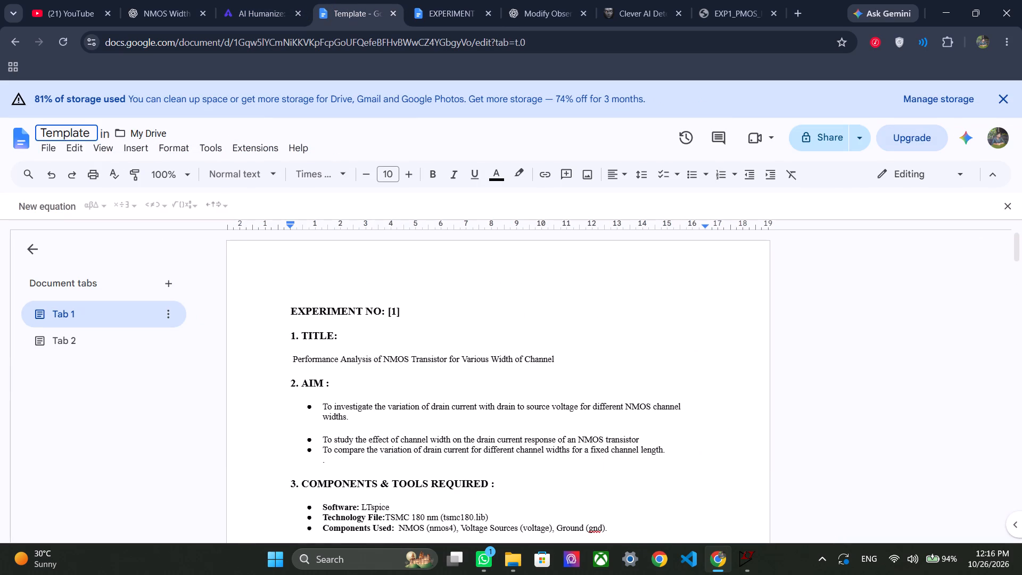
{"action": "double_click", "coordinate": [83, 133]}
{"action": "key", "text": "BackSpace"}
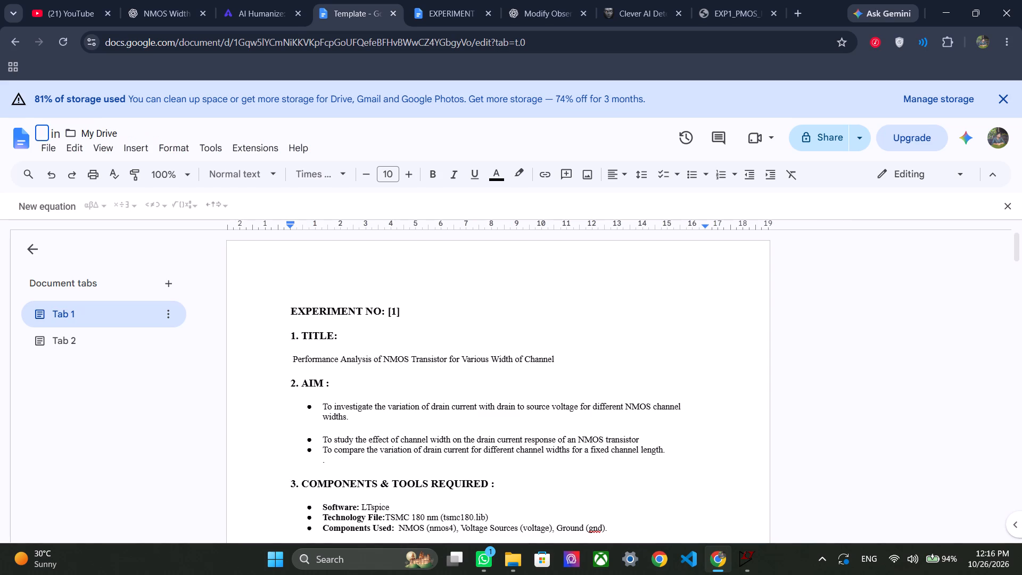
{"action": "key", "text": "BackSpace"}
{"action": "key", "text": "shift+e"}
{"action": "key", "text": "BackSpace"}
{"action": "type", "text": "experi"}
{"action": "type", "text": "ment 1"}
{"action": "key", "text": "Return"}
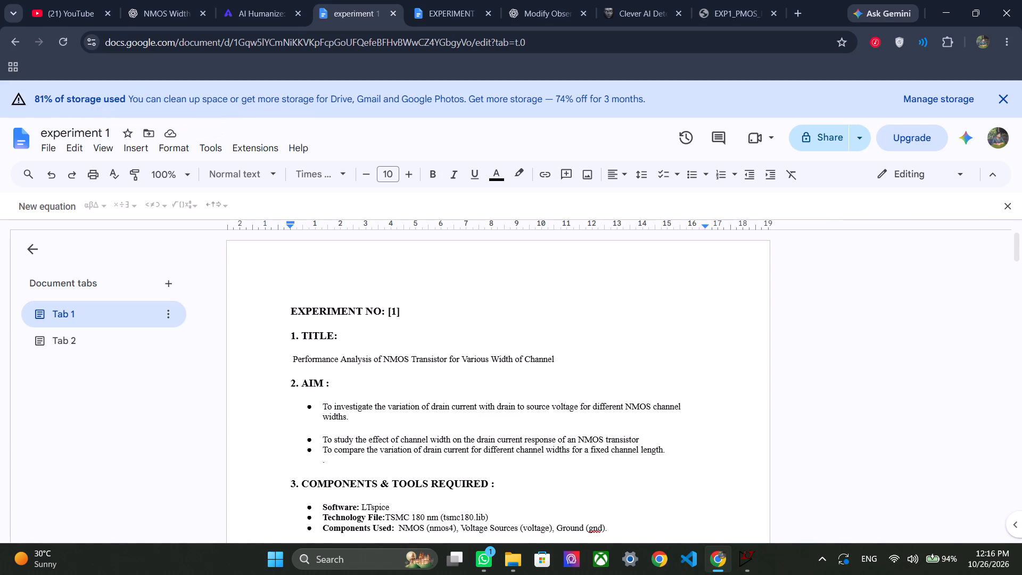
Copy the "EXPERIMENT NO: [1]" heading at the top of the NMOS document.
{"action": "left_click", "coordinate": [447, 3]}
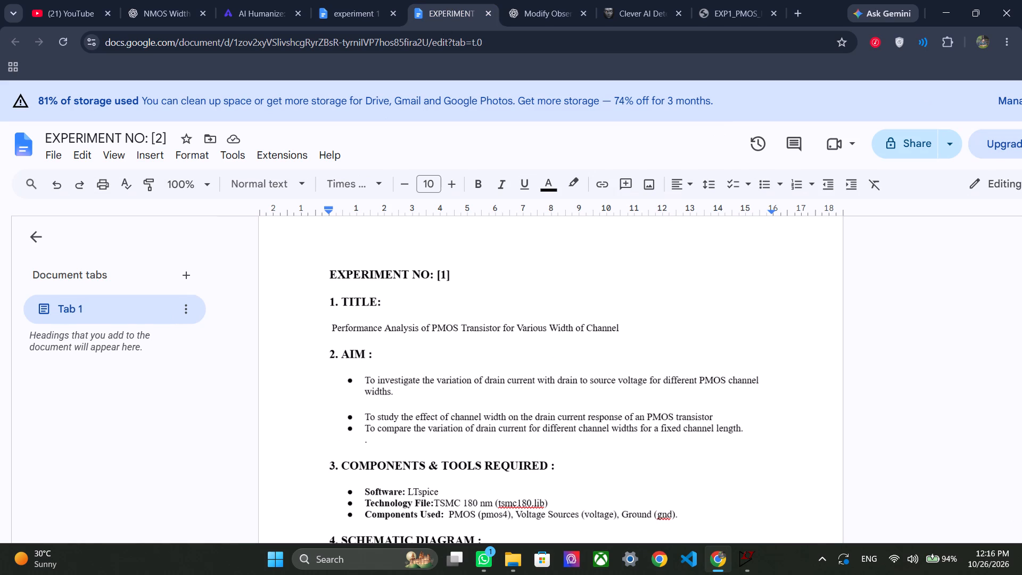
{"action": "left_click", "coordinate": [341, 2]}
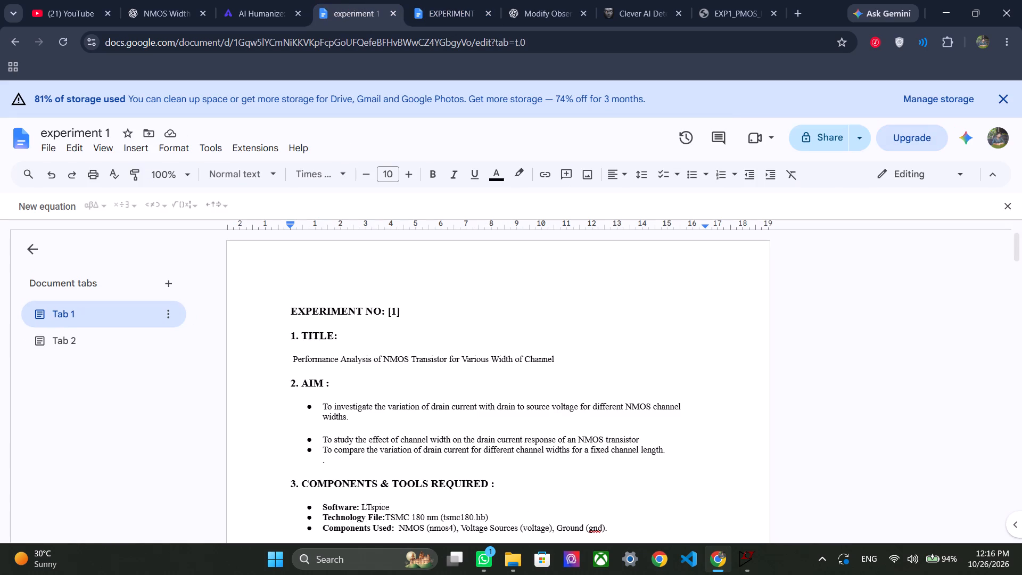
{"action": "left_click_drag", "start_coordinate": [401, 310], "coordinate": [274, 299]}
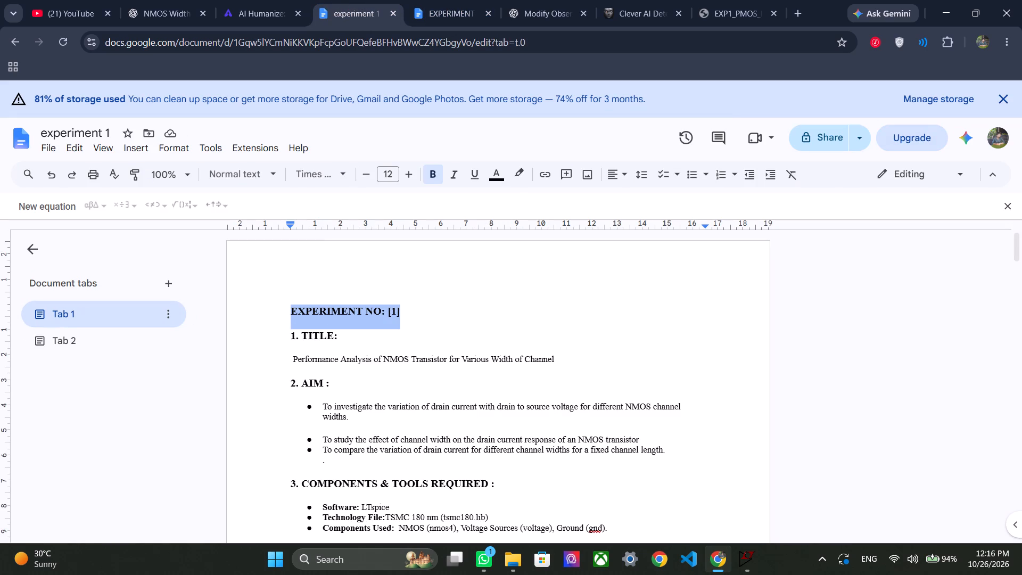
{"action": "key", "text": "ctrl+c"}
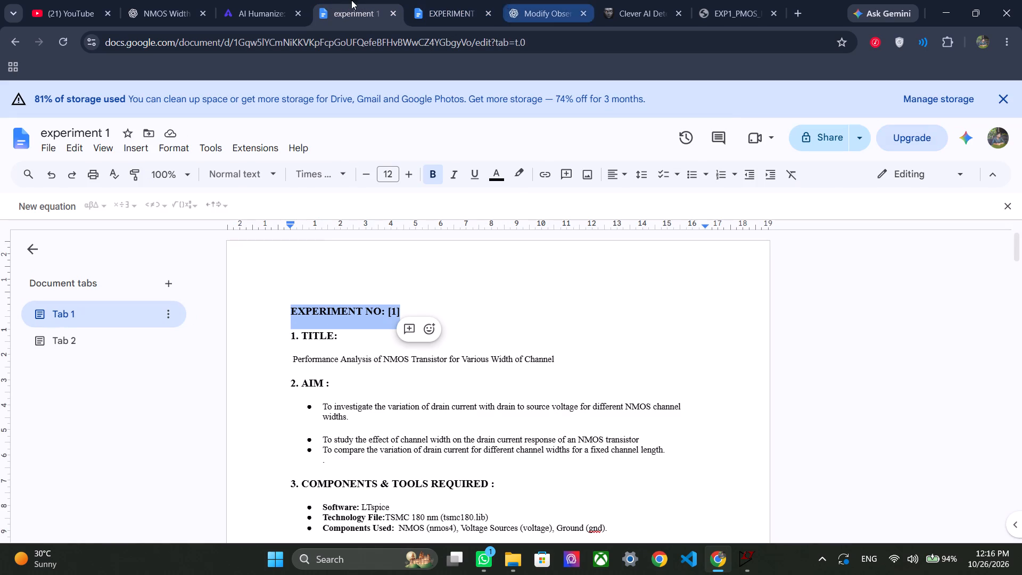
Change the experiment number in the PMOS report's top heading to [2].
{"action": "left_click", "coordinate": [430, 4]}
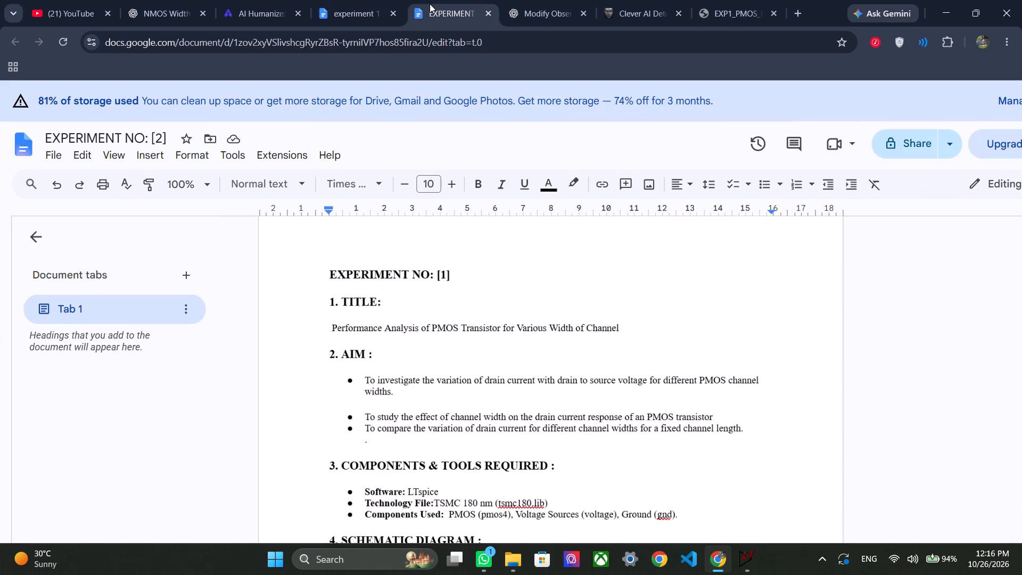
{"action": "left_click", "coordinate": [448, 281]}
{"action": "key", "text": "BackSpace"}
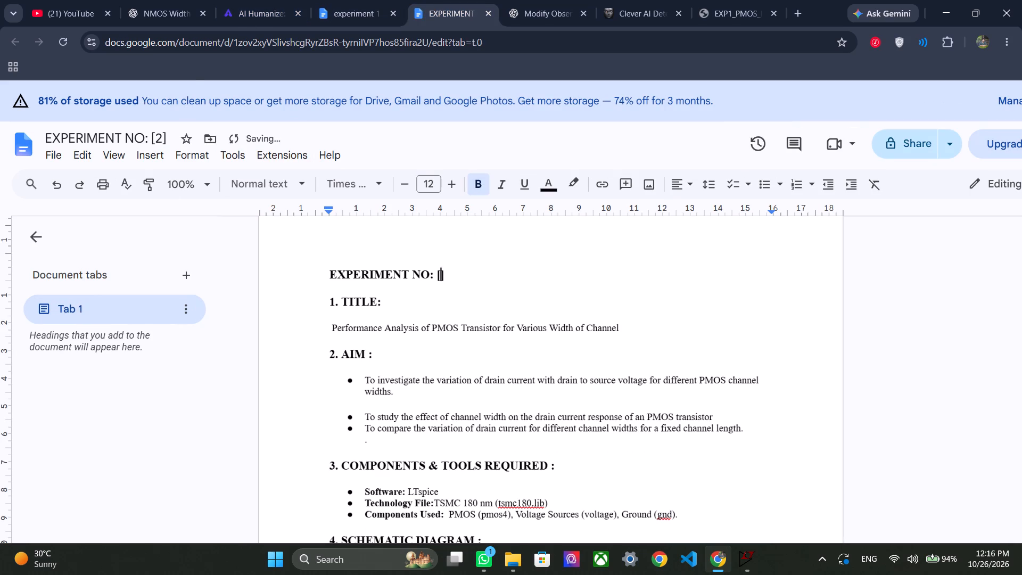
{"action": "key", "text": "2"}
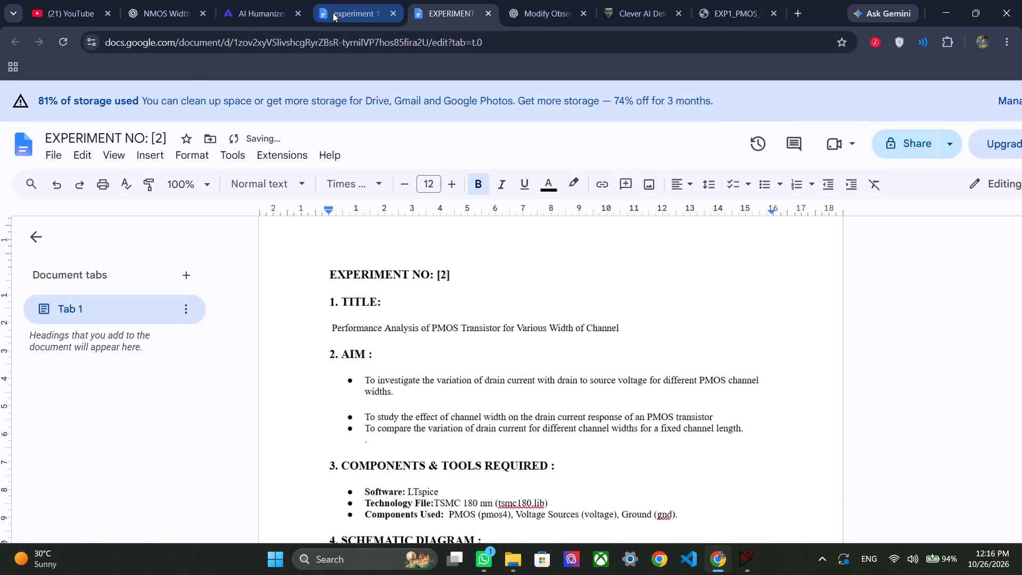
Replace the NMOS document's file name with the copied heading text "EXPERIMENT NO: [1]".
{"action": "left_click", "coordinate": [333, 13]}
{"action": "left_click", "coordinate": [102, 128]}
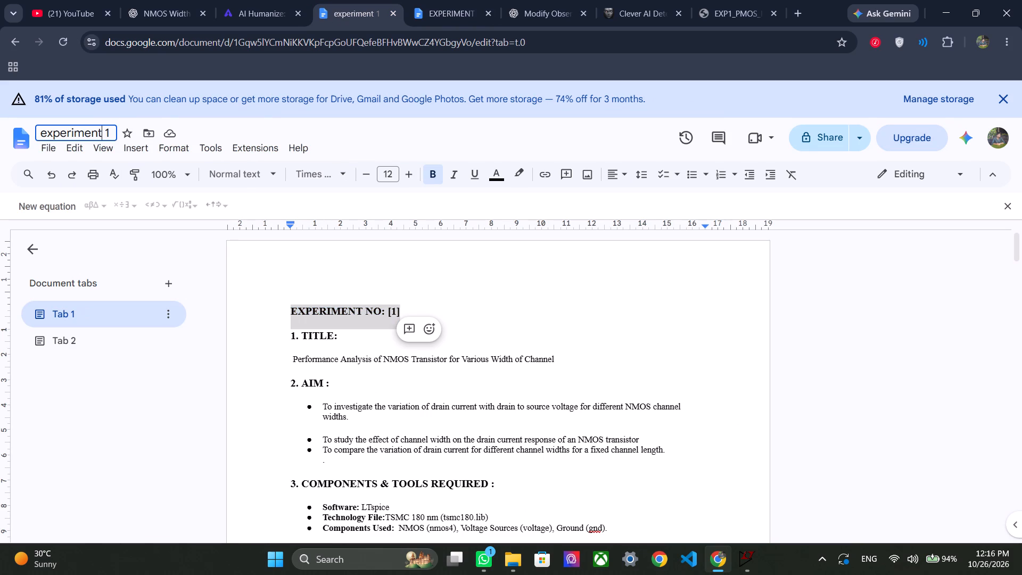
{"action": "left_click", "coordinate": [109, 130]}
{"action": "left_click_drag", "start_coordinate": [109, 130], "coordinate": [29, 129]}
{"action": "key", "text": "BackSpace"}
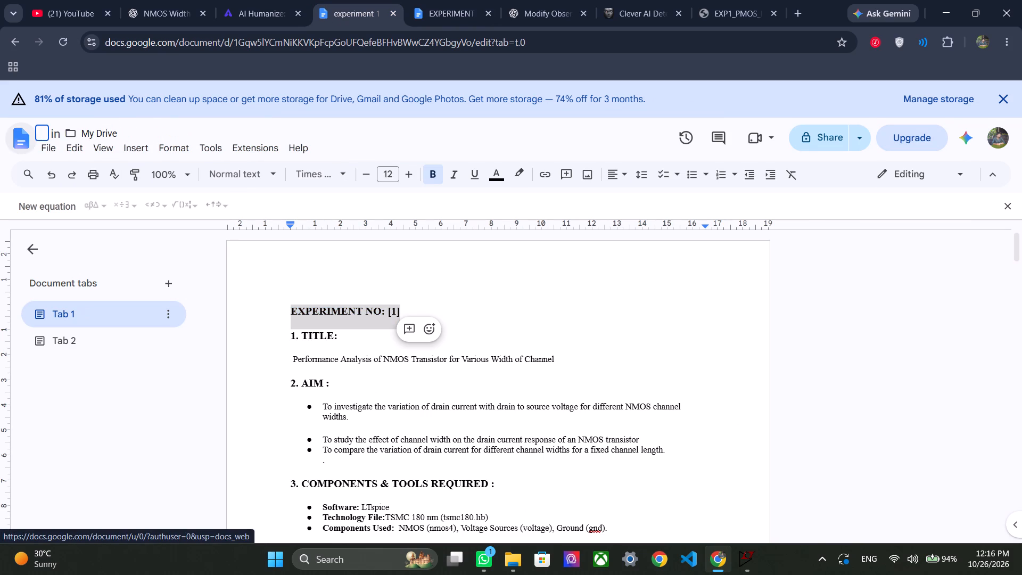
{"action": "key", "text": "ctrl+v"}
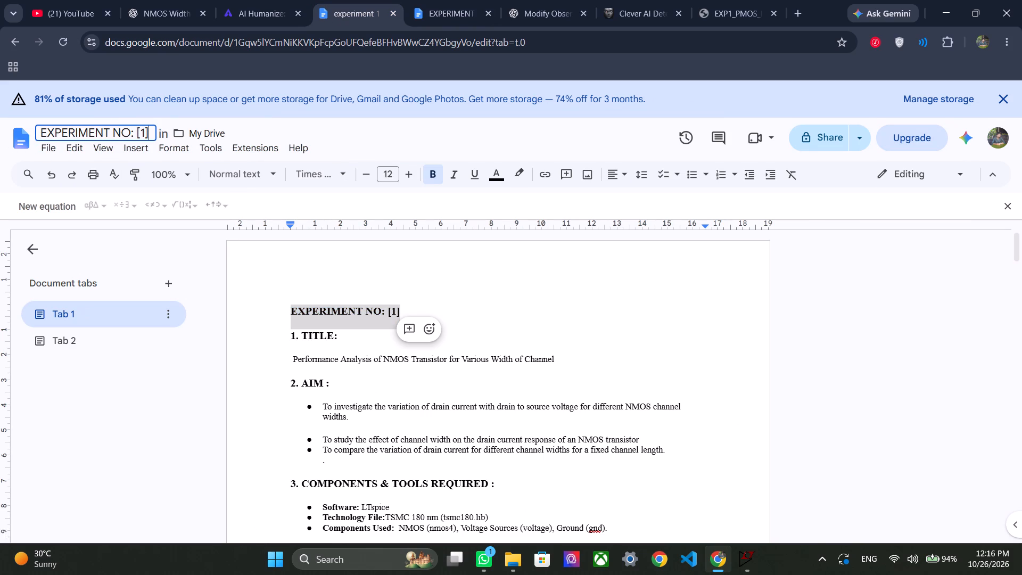
Apply the NMOS document's new file name and skim the report down to its signature and marks lines.
{"action": "left_click", "coordinate": [262, 318]}
{"action": "scroll", "coordinate": [471, 266], "scroll_direction": "down", "scroll_amount": 10}
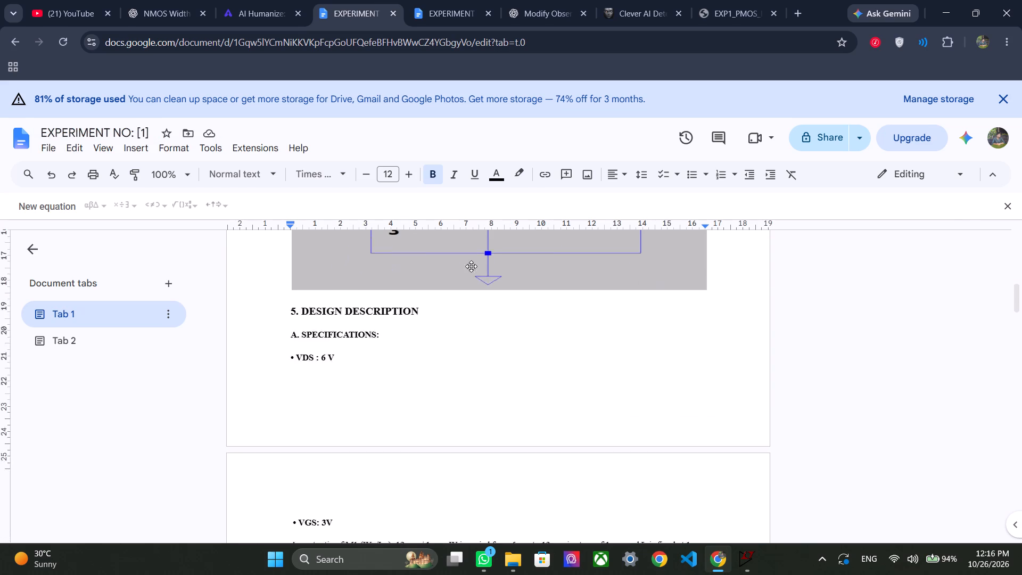
{"action": "scroll", "coordinate": [471, 266], "scroll_direction": "down", "scroll_amount": 10}
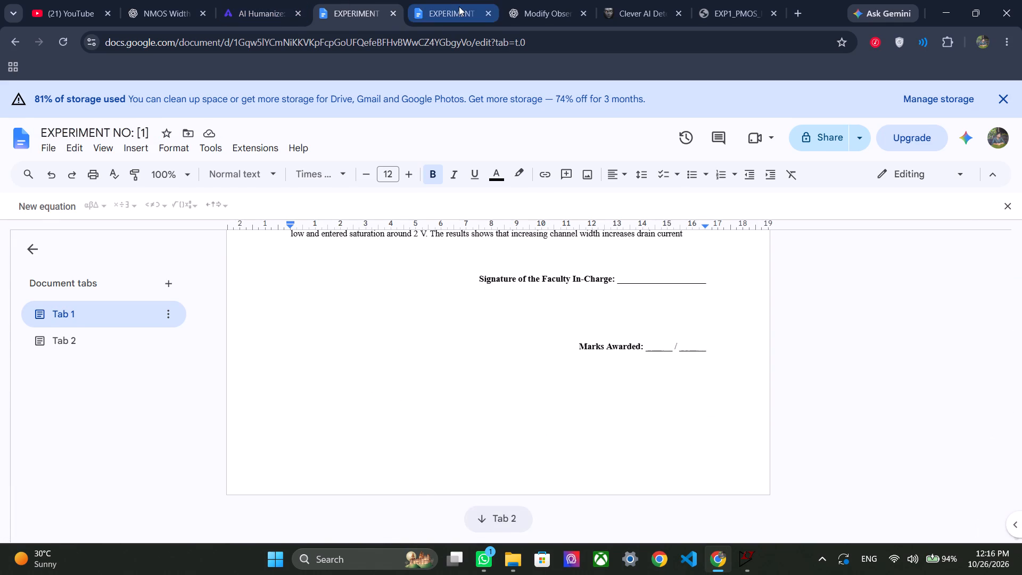
Switch to the PMOS report and go to its top heading.
{"action": "left_click", "coordinate": [459, 6]}
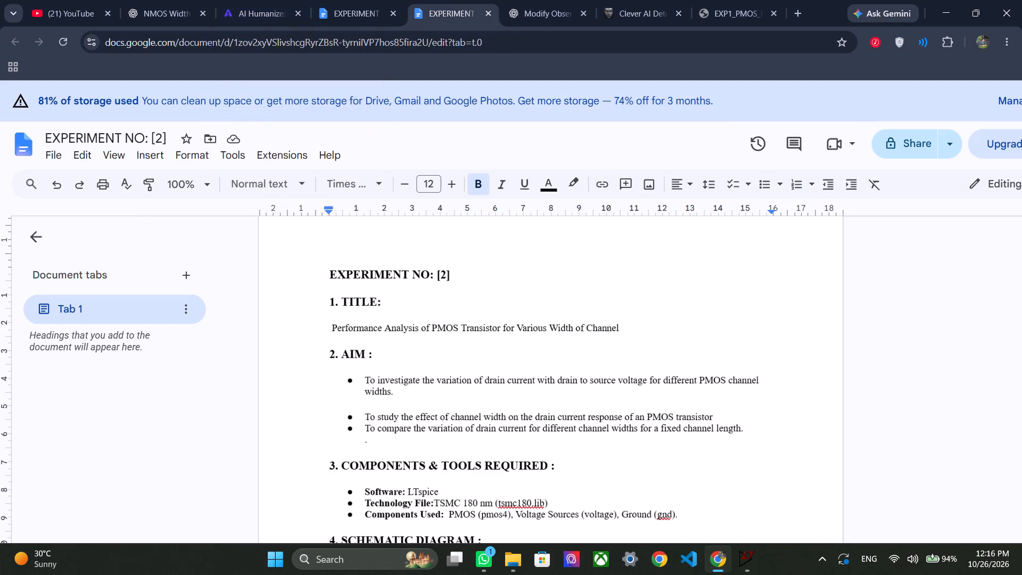
{"action": "left_click", "coordinate": [484, 249]}
{"action": "scroll", "coordinate": [484, 249], "scroll_direction": "up", "scroll_amount": 9}
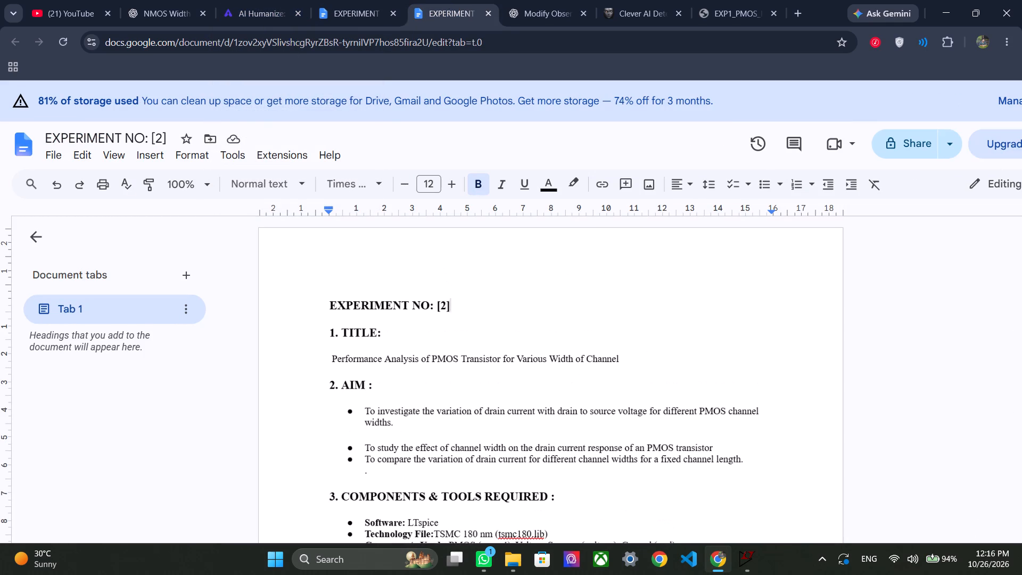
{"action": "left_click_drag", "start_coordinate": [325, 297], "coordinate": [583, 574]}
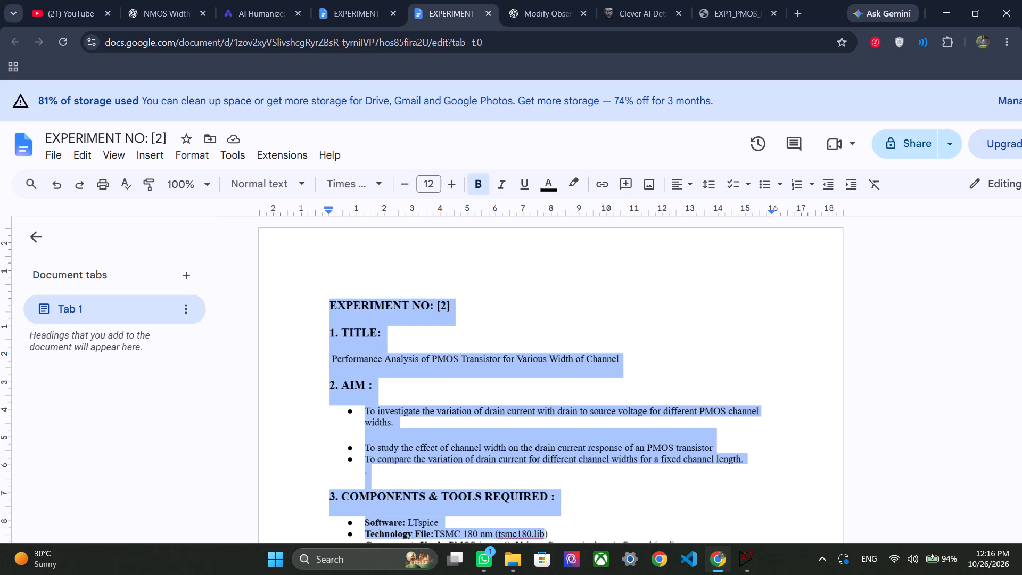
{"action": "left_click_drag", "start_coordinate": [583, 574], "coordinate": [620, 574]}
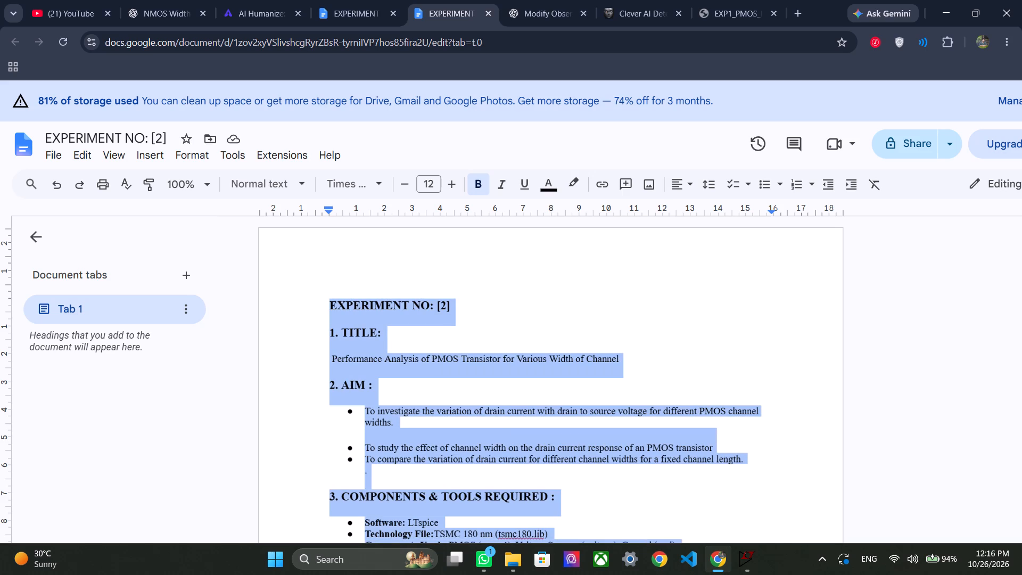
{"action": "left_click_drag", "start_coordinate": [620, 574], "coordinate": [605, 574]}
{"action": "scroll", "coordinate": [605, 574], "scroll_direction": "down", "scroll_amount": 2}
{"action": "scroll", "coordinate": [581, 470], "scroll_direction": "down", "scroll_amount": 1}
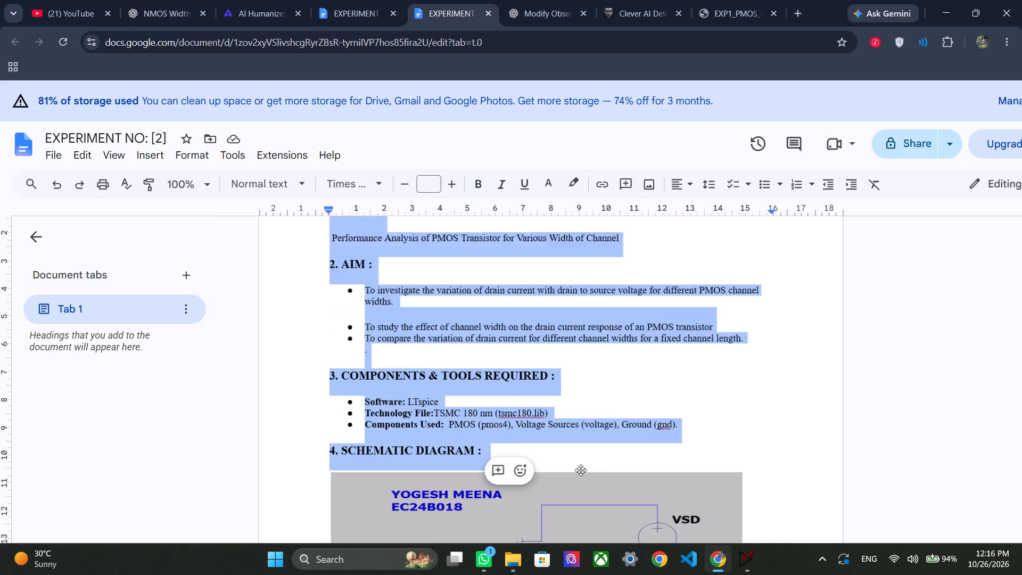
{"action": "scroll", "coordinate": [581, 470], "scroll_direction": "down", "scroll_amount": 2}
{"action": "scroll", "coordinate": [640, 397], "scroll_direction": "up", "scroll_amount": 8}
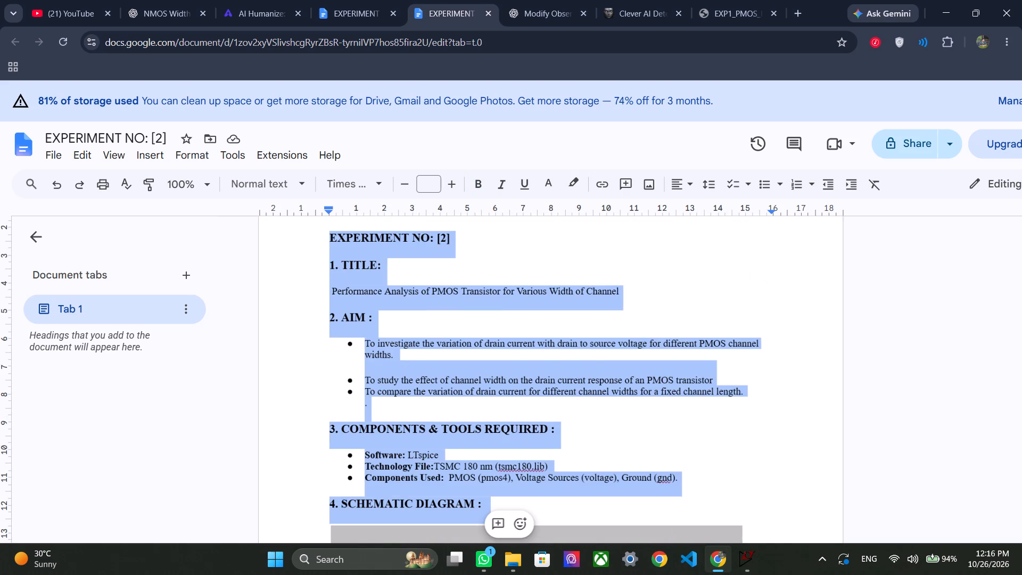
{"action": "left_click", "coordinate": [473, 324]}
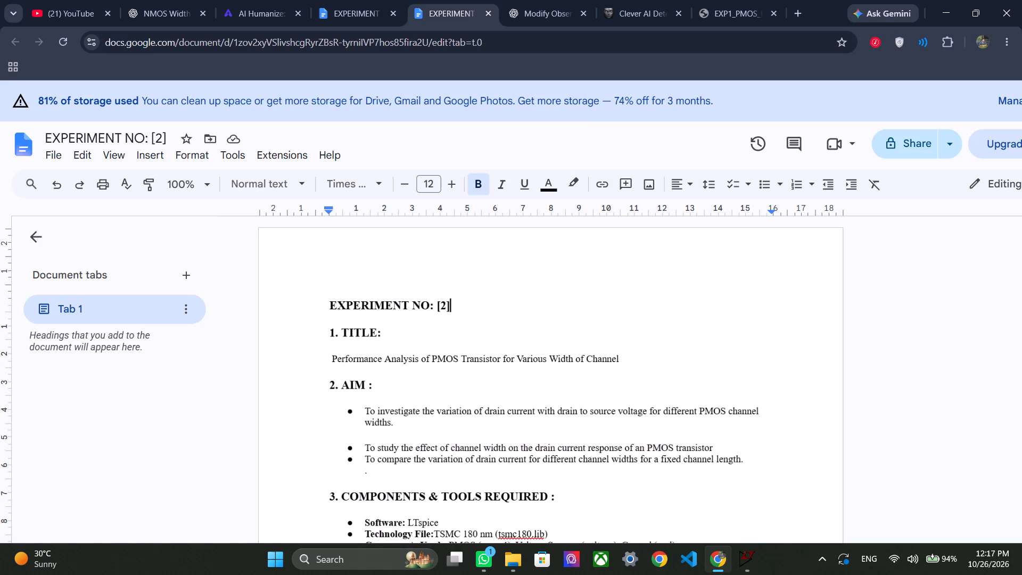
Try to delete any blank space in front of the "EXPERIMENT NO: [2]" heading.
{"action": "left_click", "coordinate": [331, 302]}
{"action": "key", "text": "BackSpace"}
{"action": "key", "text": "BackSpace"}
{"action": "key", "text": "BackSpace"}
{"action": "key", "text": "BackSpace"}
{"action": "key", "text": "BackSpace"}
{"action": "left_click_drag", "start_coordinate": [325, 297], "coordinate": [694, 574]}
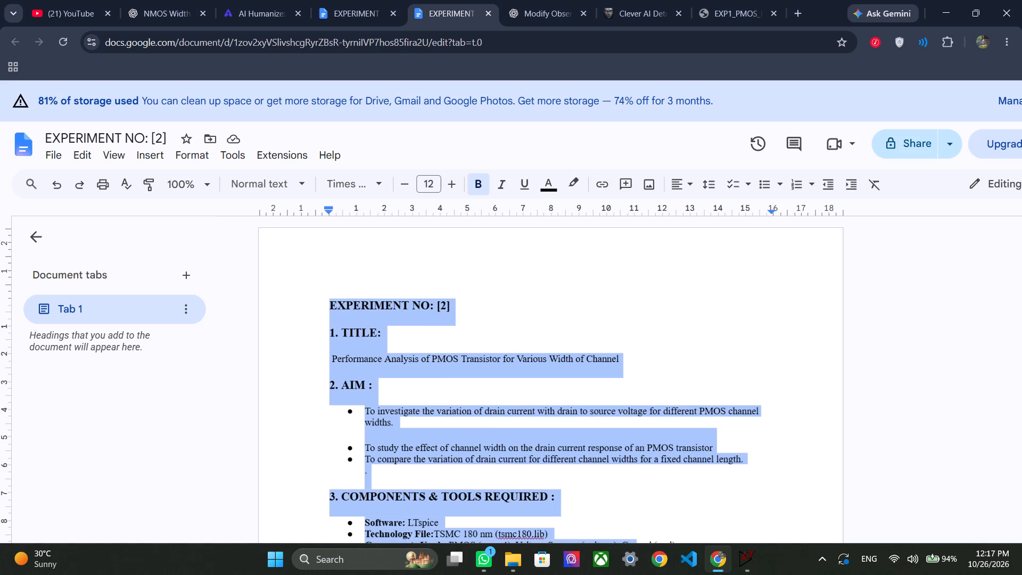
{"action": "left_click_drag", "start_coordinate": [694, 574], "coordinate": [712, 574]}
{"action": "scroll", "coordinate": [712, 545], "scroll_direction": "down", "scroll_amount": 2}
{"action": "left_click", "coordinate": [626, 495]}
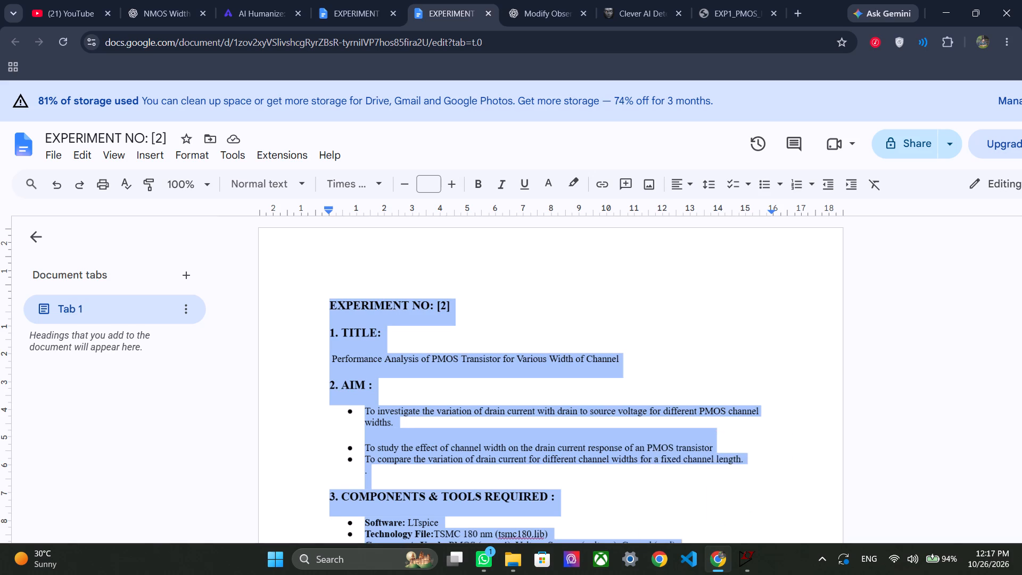
{"action": "scroll", "coordinate": [626, 495], "scroll_direction": "down", "scroll_amount": 20}
{"action": "scroll", "coordinate": [626, 495], "scroll_direction": "down", "scroll_amount": 8}
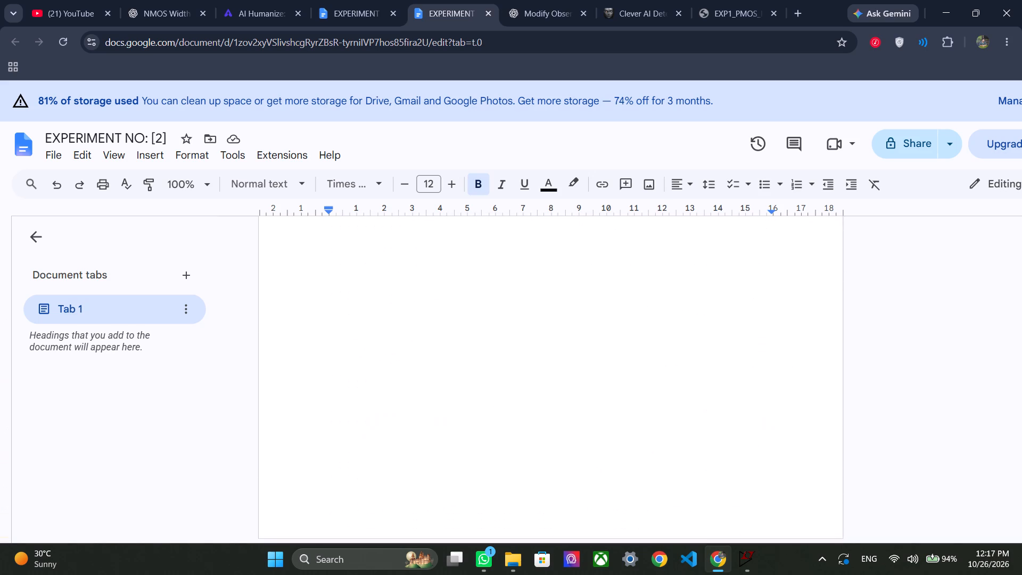
{"action": "scroll", "coordinate": [626, 495], "scroll_direction": "up", "scroll_amount": 7}
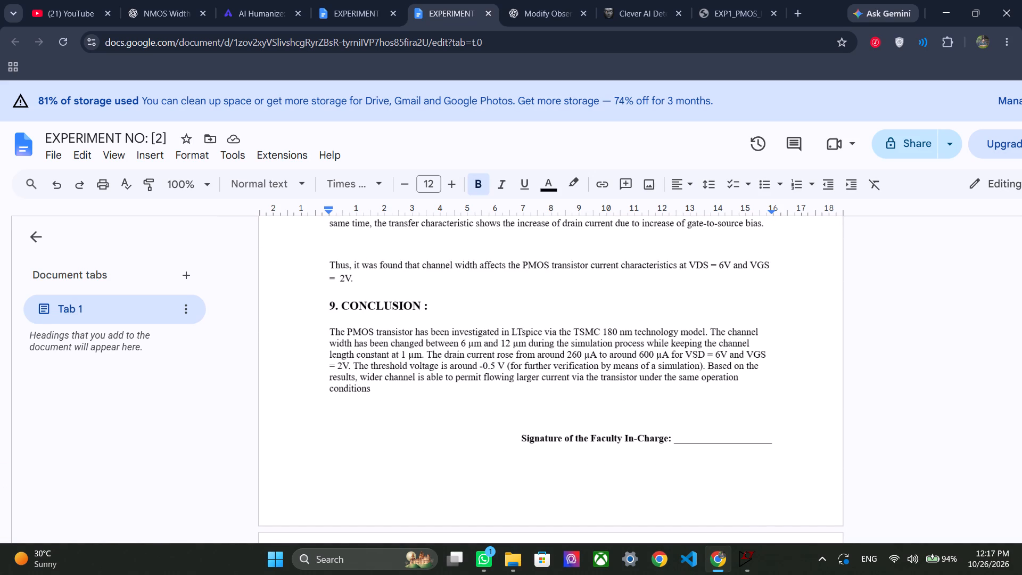
{"action": "left_click_drag", "start_coordinate": [400, 387], "coordinate": [411, 251]}
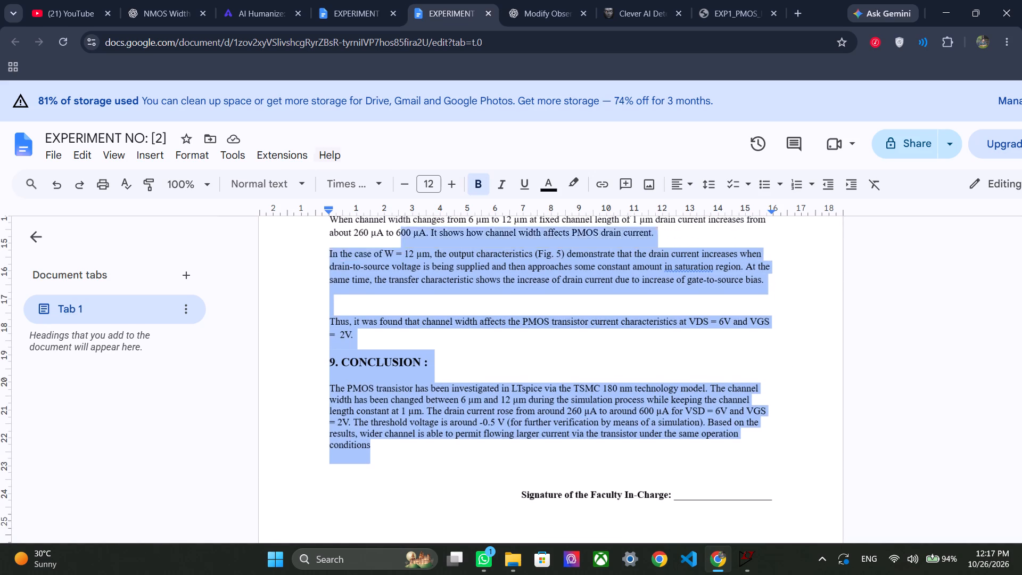
{"action": "left_click_drag", "start_coordinate": [411, 251], "coordinate": [347, 203]}
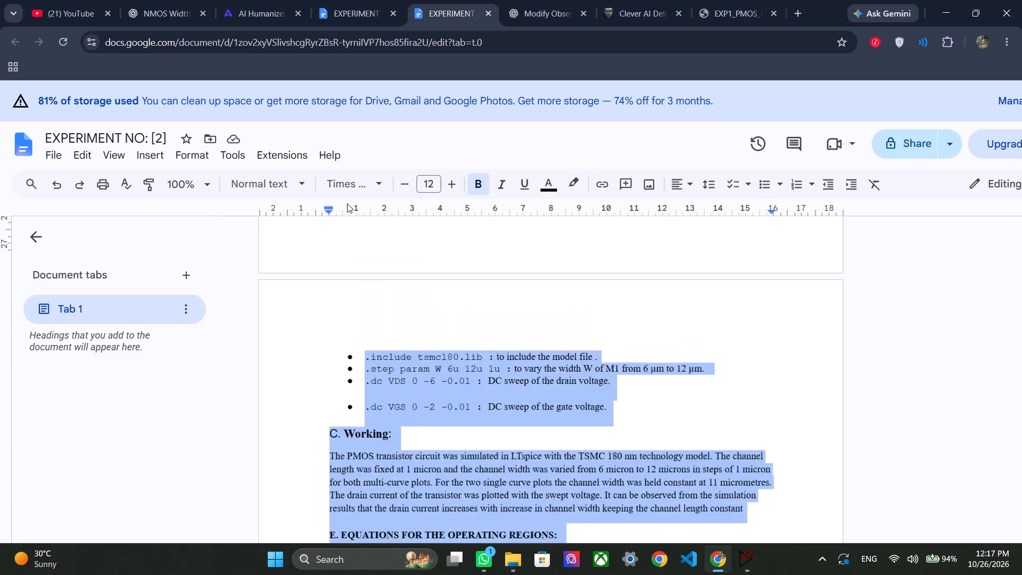
{"action": "left_click_drag", "start_coordinate": [347, 203], "coordinate": [332, 261]}
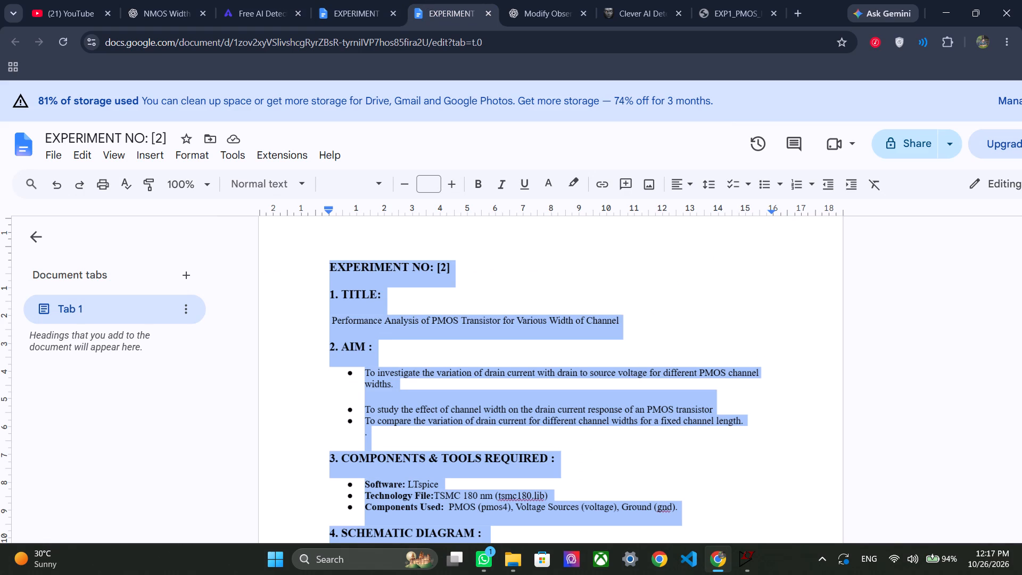
{"action": "left_click", "coordinate": [502, 261]}
{"action": "scroll", "coordinate": [502, 261], "scroll_direction": "up", "scroll_amount": 8}
{"action": "scroll", "coordinate": [502, 261], "scroll_direction": "down", "scroll_amount": 11}
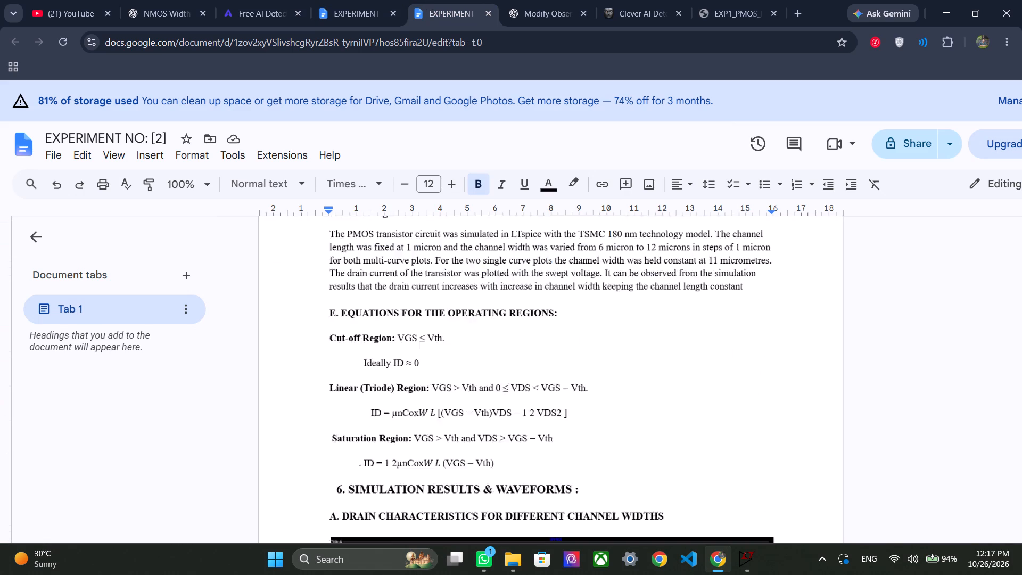
{"action": "scroll", "coordinate": [502, 261], "scroll_direction": "down", "scroll_amount": 8}
{"action": "scroll", "coordinate": [502, 261], "scroll_direction": "up", "scroll_amount": 11}
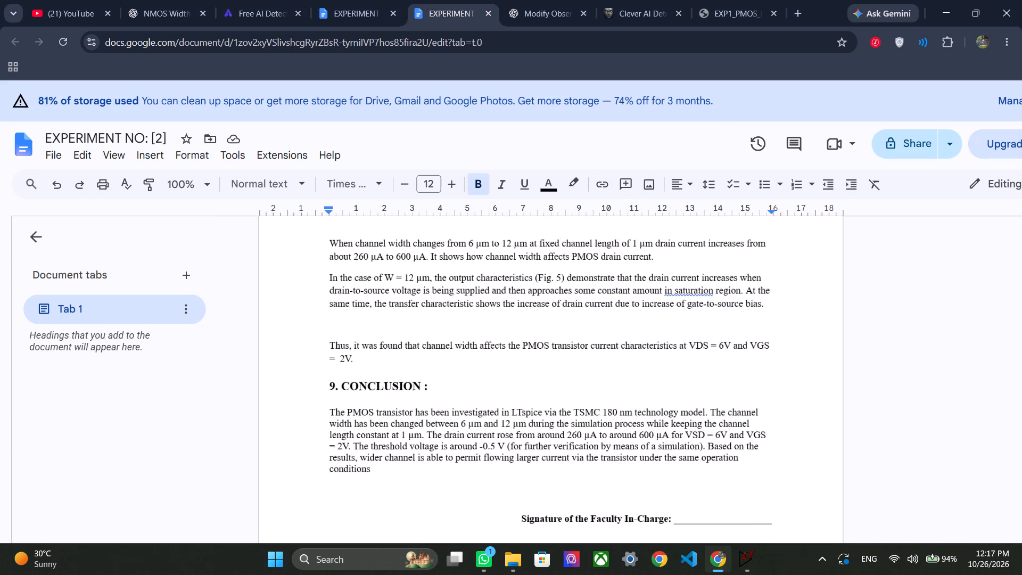
{"action": "scroll", "coordinate": [502, 261], "scroll_direction": "up", "scroll_amount": 17}
{"action": "scroll", "coordinate": [502, 261], "scroll_direction": "down", "scroll_amount": 2}
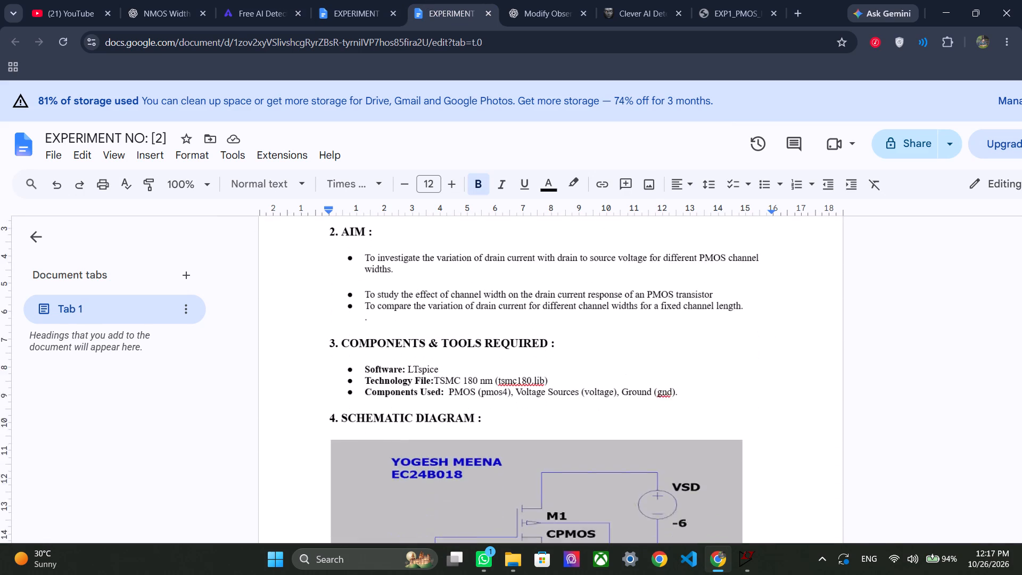
{"action": "scroll", "coordinate": [502, 261], "scroll_direction": "down", "scroll_amount": 8}
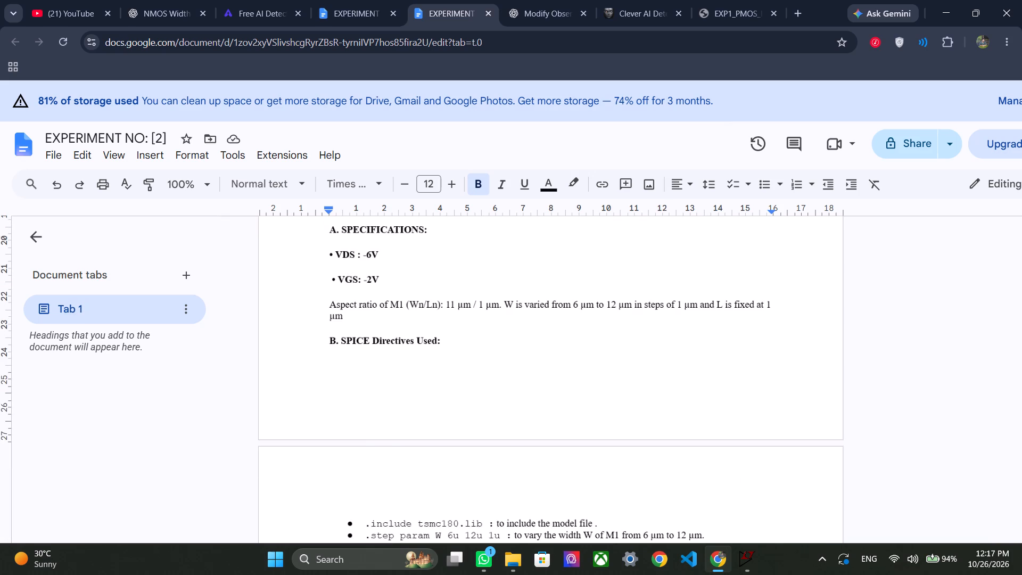
{"action": "scroll", "coordinate": [502, 261], "scroll_direction": "down", "scroll_amount": 8}
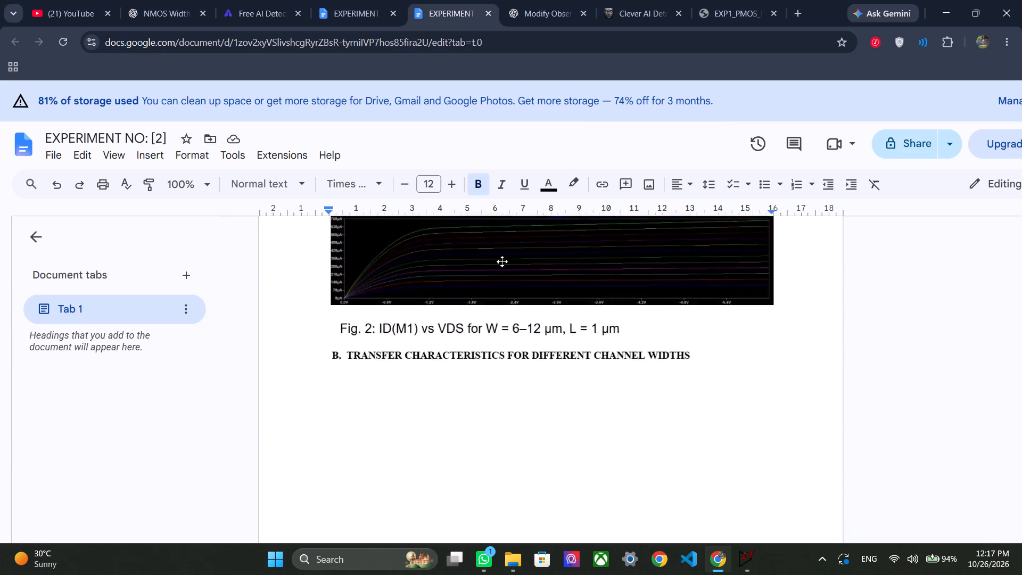
{"action": "scroll", "coordinate": [502, 261], "scroll_direction": "down", "scroll_amount": 1}
{"action": "scroll", "coordinate": [502, 261], "scroll_direction": "up", "scroll_amount": 2}
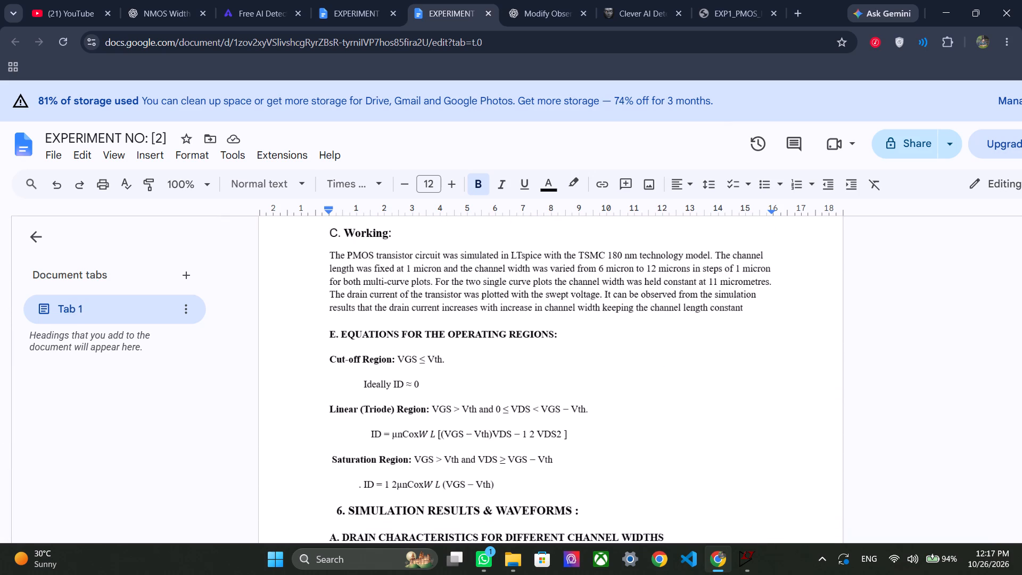
{"action": "scroll", "coordinate": [502, 261], "scroll_direction": "up", "scroll_amount": 1}
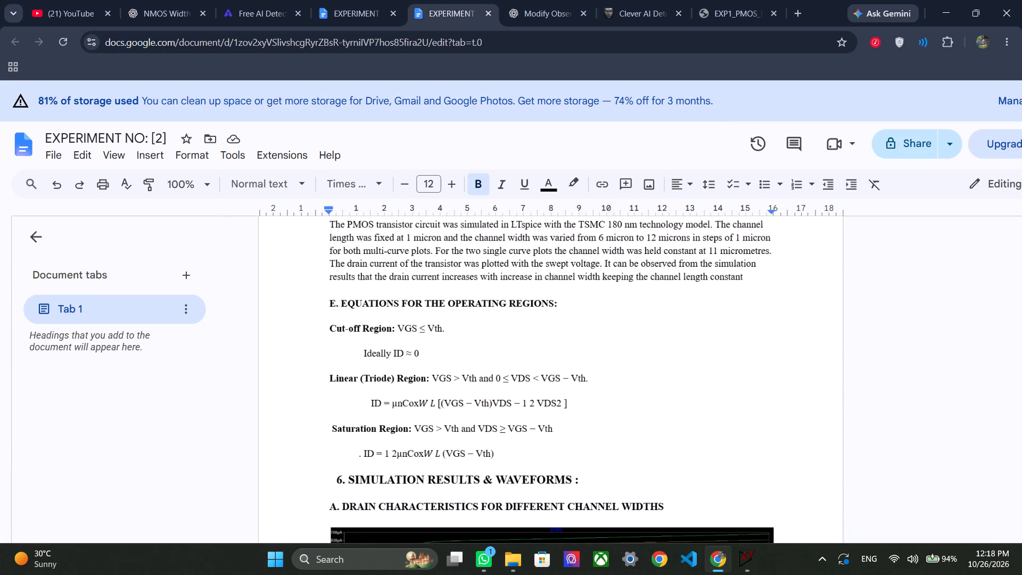
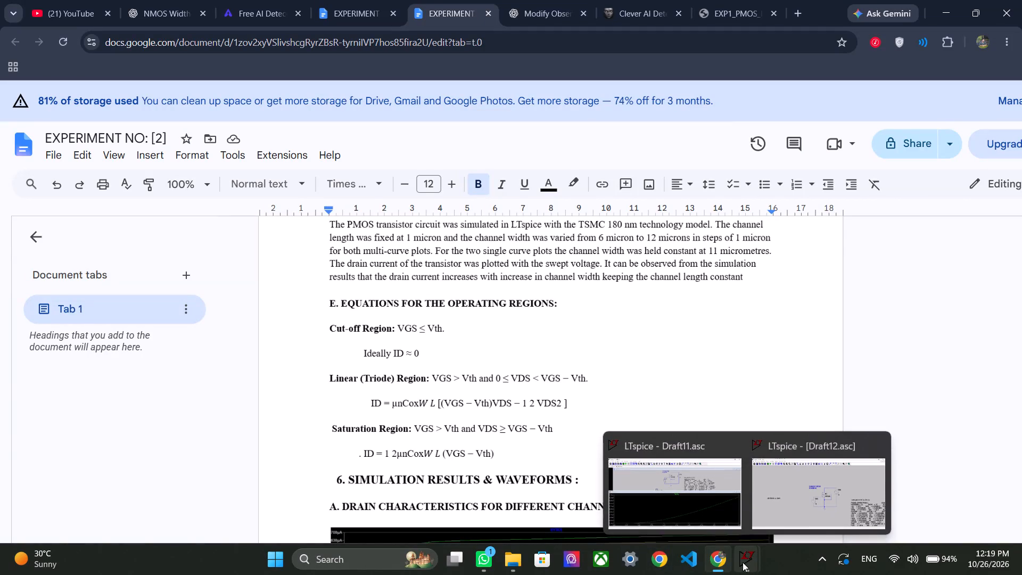
Check transistor M1's length and width settings in the Draft12 PMOS schematic and in the Draft11 NMOS schematic.
{"action": "left_click", "coordinate": [784, 487]}
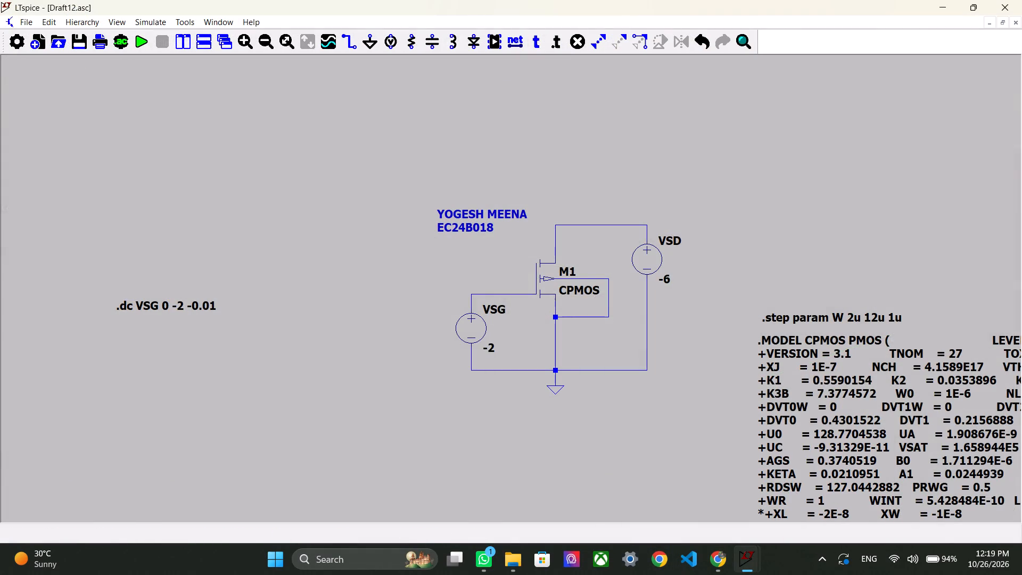
{"action": "scroll", "coordinate": [516, 313], "scroll_direction": "down", "scroll_amount": 1}
{"action": "right_click", "coordinate": [556, 258]}
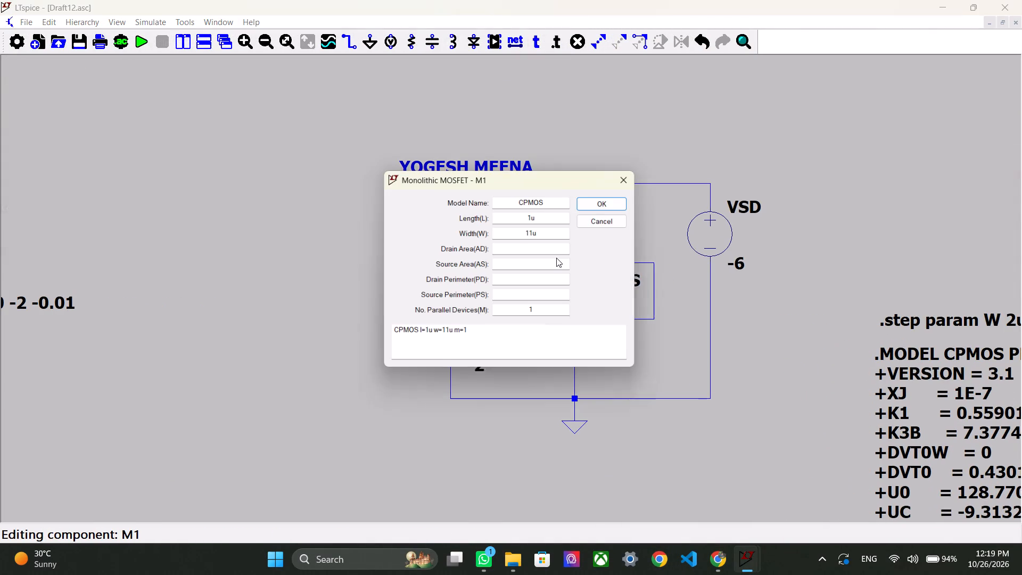
{"action": "left_click", "coordinate": [605, 198]}
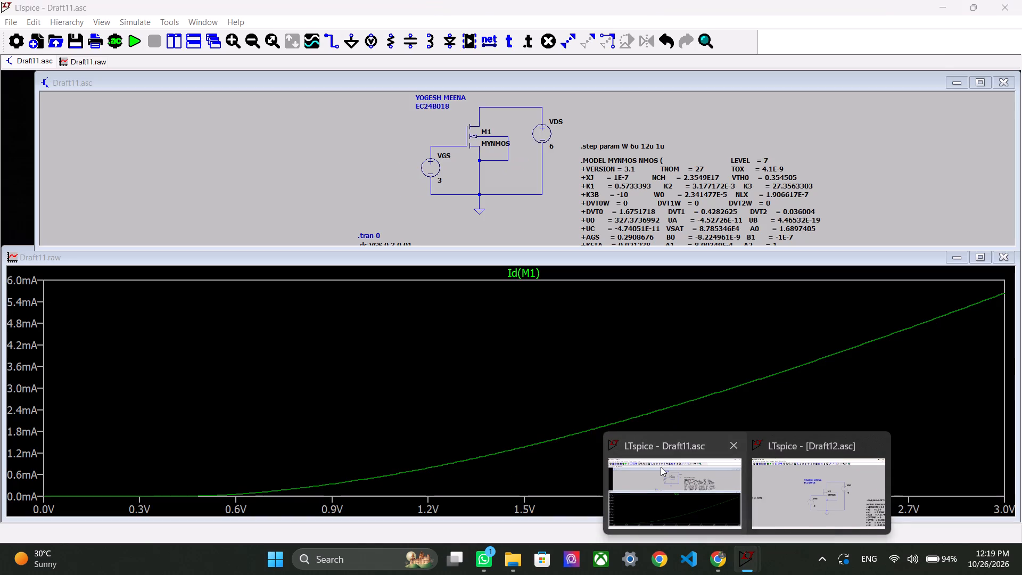
{"action": "left_click", "coordinate": [661, 467]}
{"action": "right_click", "coordinate": [474, 129]}
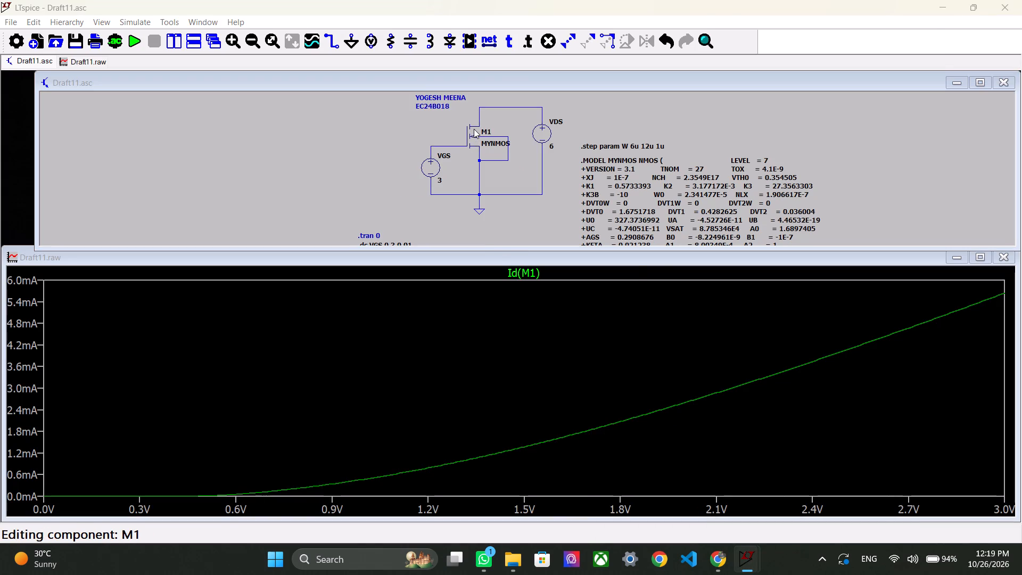
{"action": "left_click", "coordinate": [597, 202]}
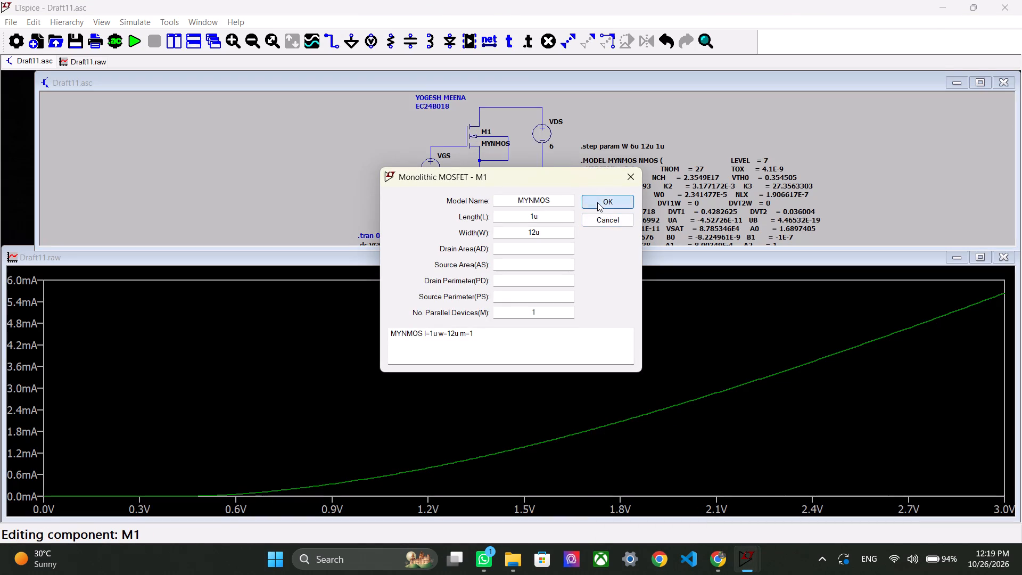
Rerun the Draft11 NMOS simulation and plot the drain current Id(M1) as the only trace.
{"action": "right_click", "coordinate": [228, 178]}
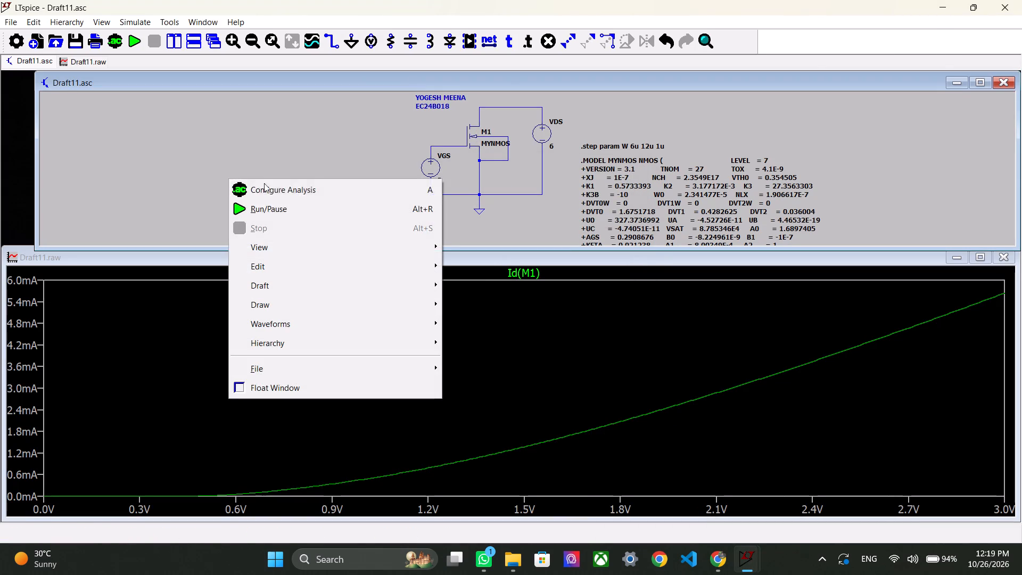
{"action": "left_click", "coordinate": [290, 201]}
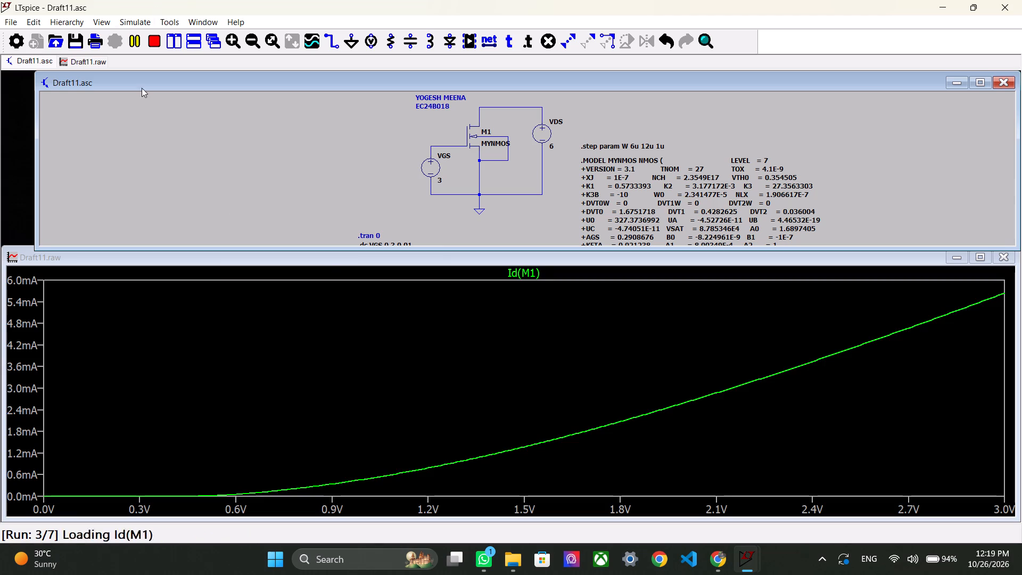
{"action": "right_click", "coordinate": [437, 348]}
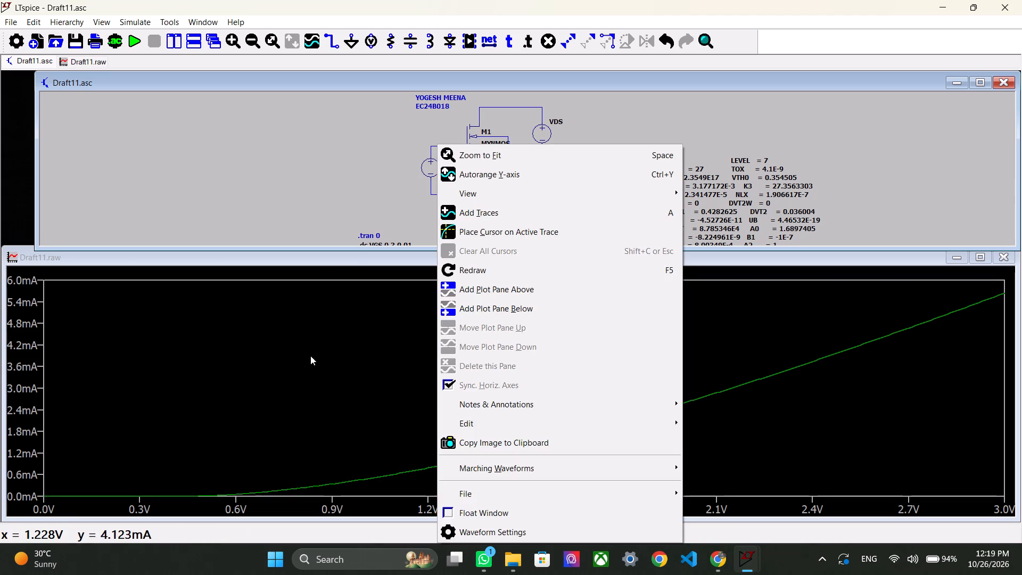
{"action": "left_click", "coordinate": [304, 361]}
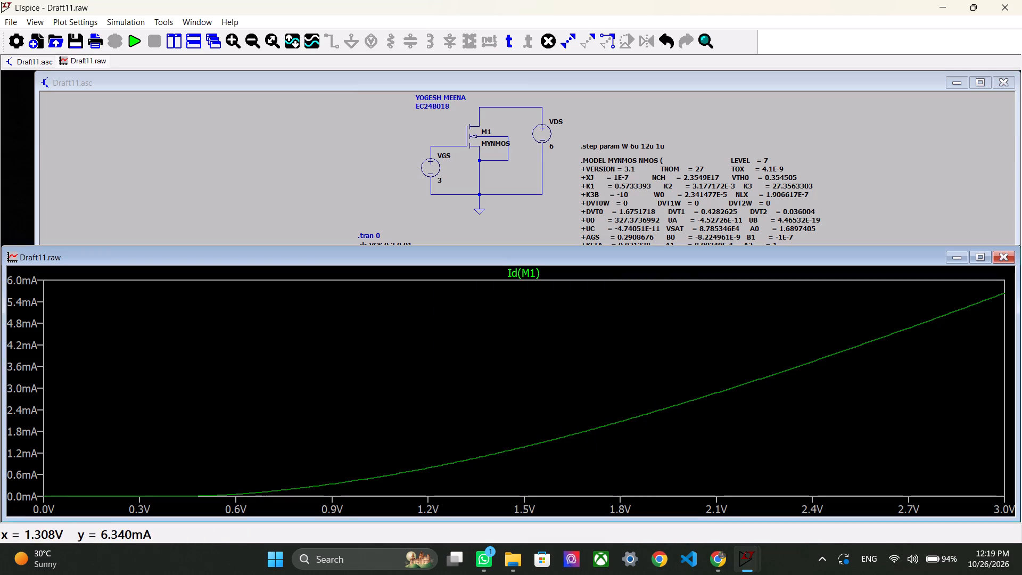
{"action": "scroll", "coordinate": [518, 131], "scroll_direction": "up", "scroll_amount": 9, "text": "ctrl"}
{"action": "scroll", "coordinate": [518, 131], "scroll_direction": "down", "scroll_amount": 14, "text": "ctrl"}
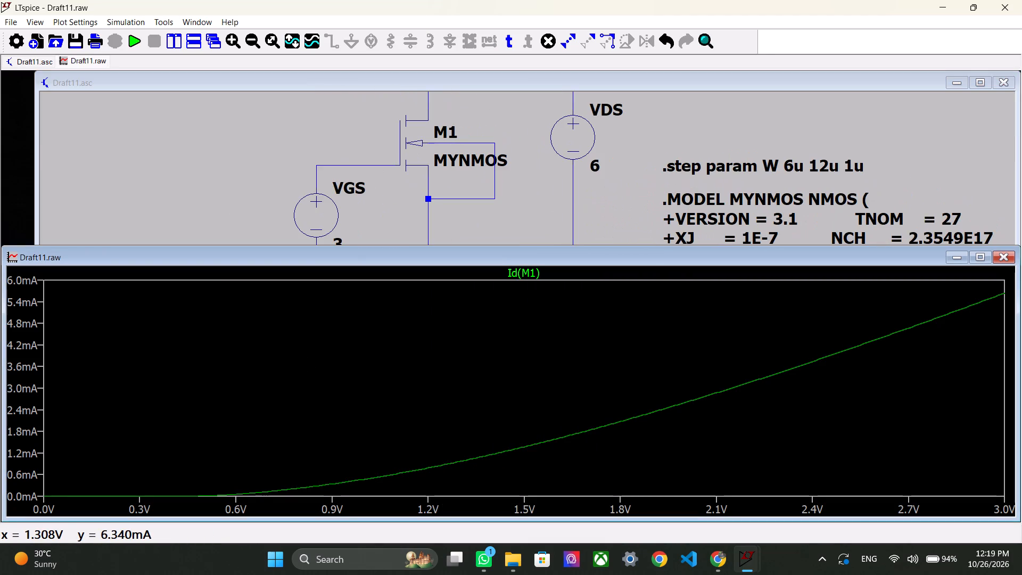
{"action": "double_click", "coordinate": [583, 140]}
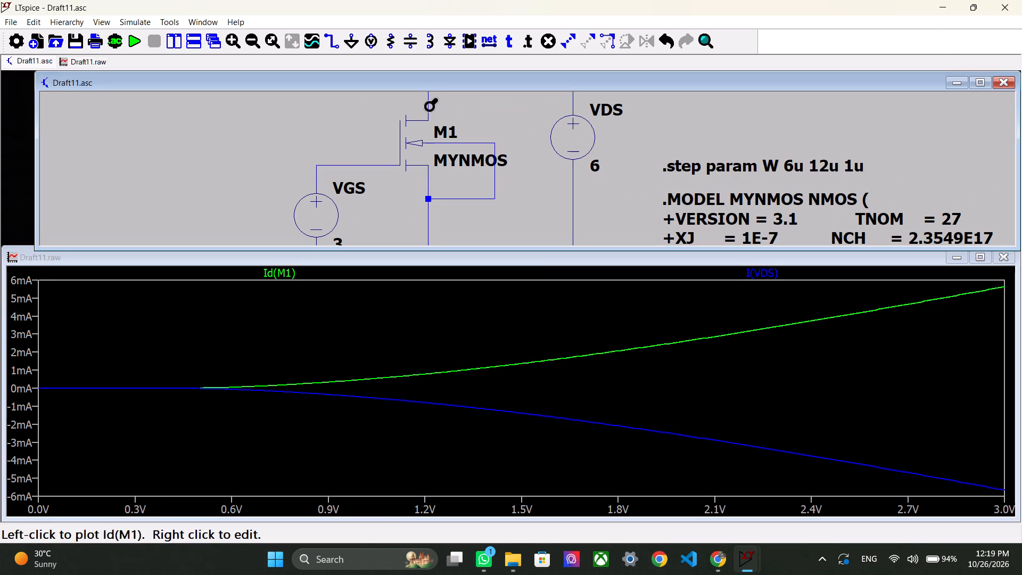
{"action": "left_click", "coordinate": [429, 109]}
{"action": "double_click", "coordinate": [429, 109]}
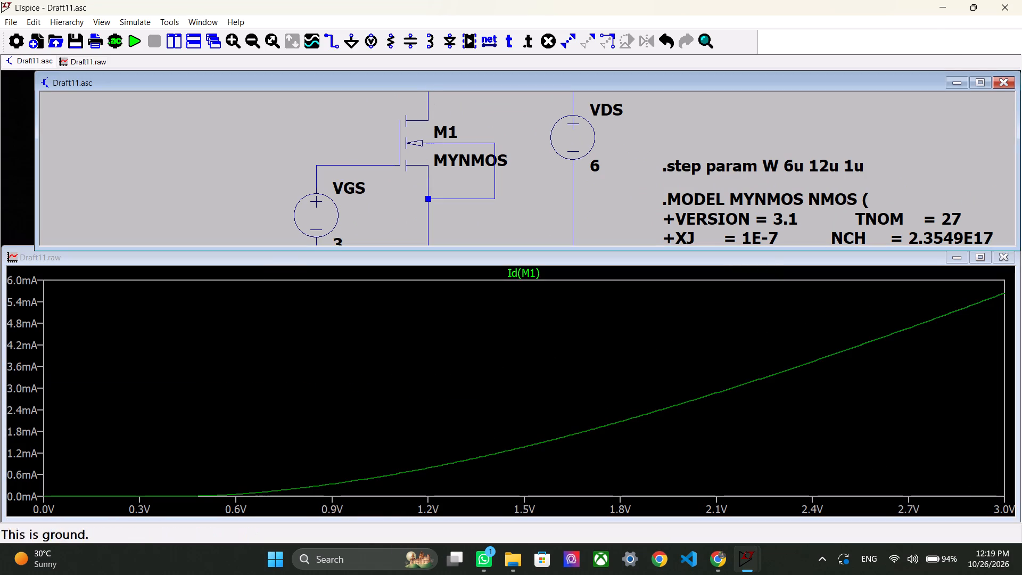
Copy the Draft11 Id(M1) waveform plot as an image.
{"action": "right_click", "coordinate": [455, 373]}
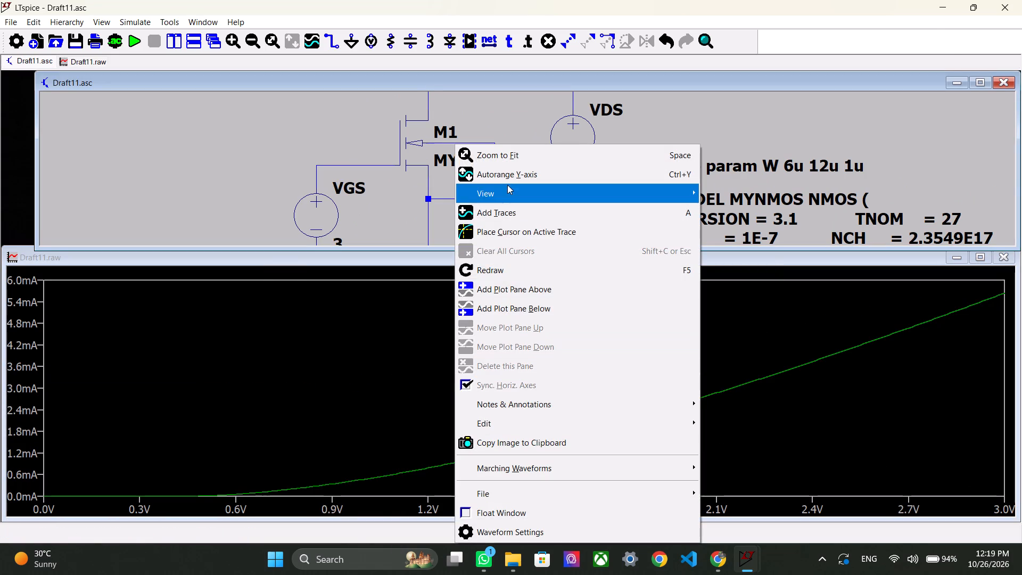
{"action": "left_click", "coordinate": [522, 448]}
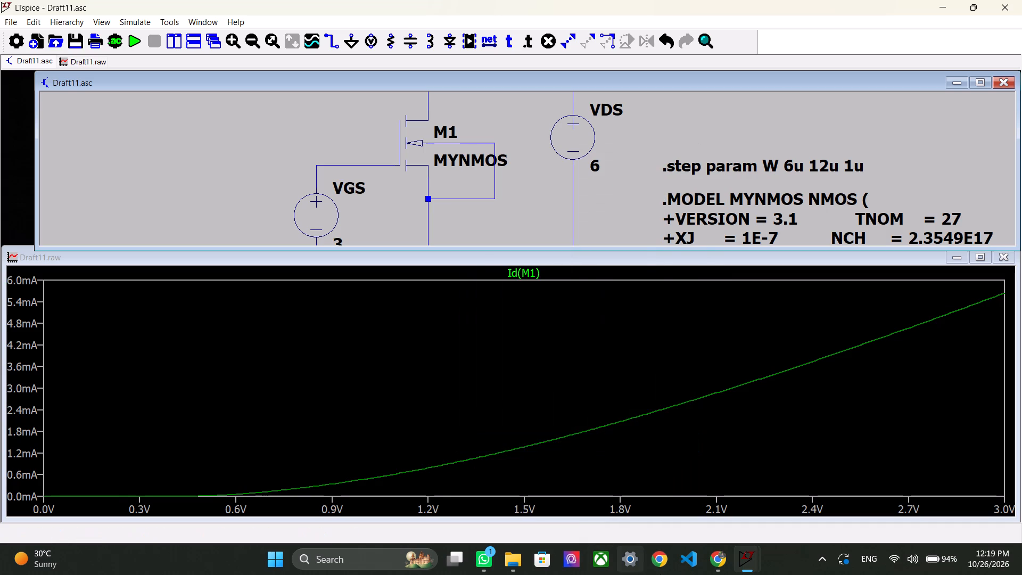
Replace the Fig. 4 ID(M1) versus VGS image in the experiment 1 Google Docs report with the copied plot.
{"action": "left_click", "coordinate": [711, 565]}
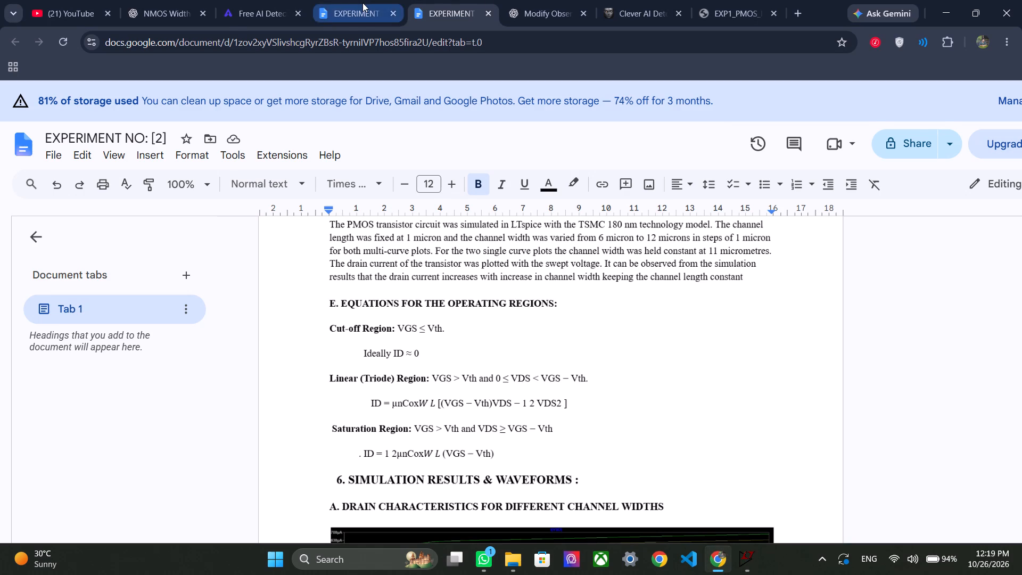
{"action": "left_click", "coordinate": [362, 3]}
{"action": "scroll", "coordinate": [467, 338], "scroll_direction": "up", "scroll_amount": 10}
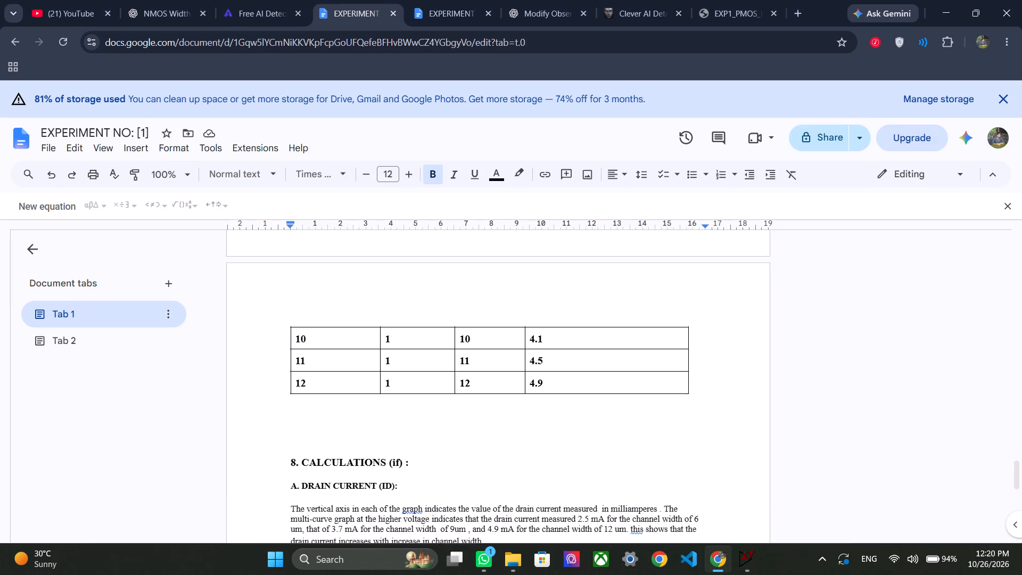
{"action": "scroll", "coordinate": [467, 338], "scroll_direction": "up", "scroll_amount": 5}
{"action": "scroll", "coordinate": [467, 338], "scroll_direction": "down", "scroll_amount": 2}
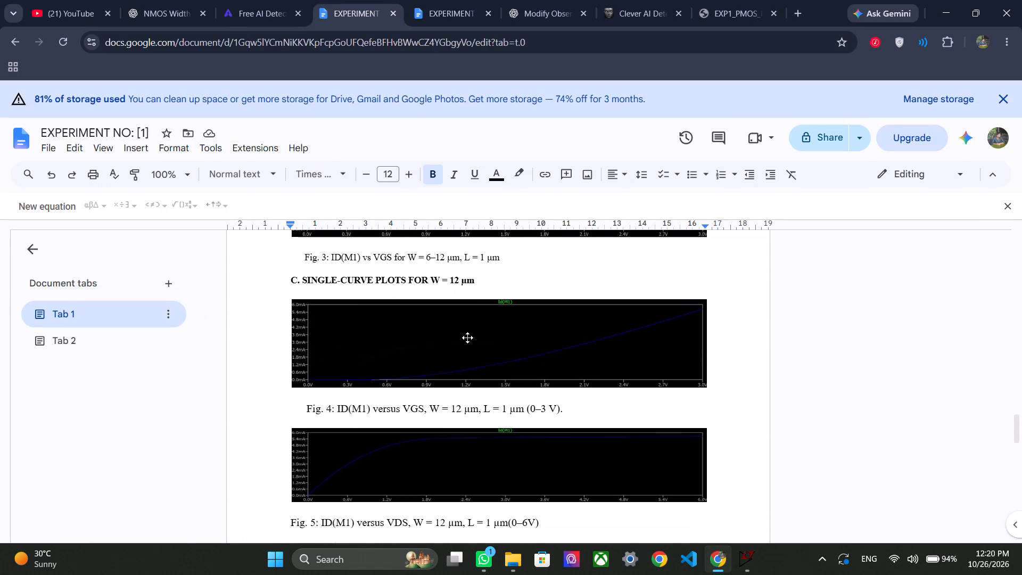
{"action": "scroll", "coordinate": [467, 338], "scroll_direction": "down", "scroll_amount": 1}
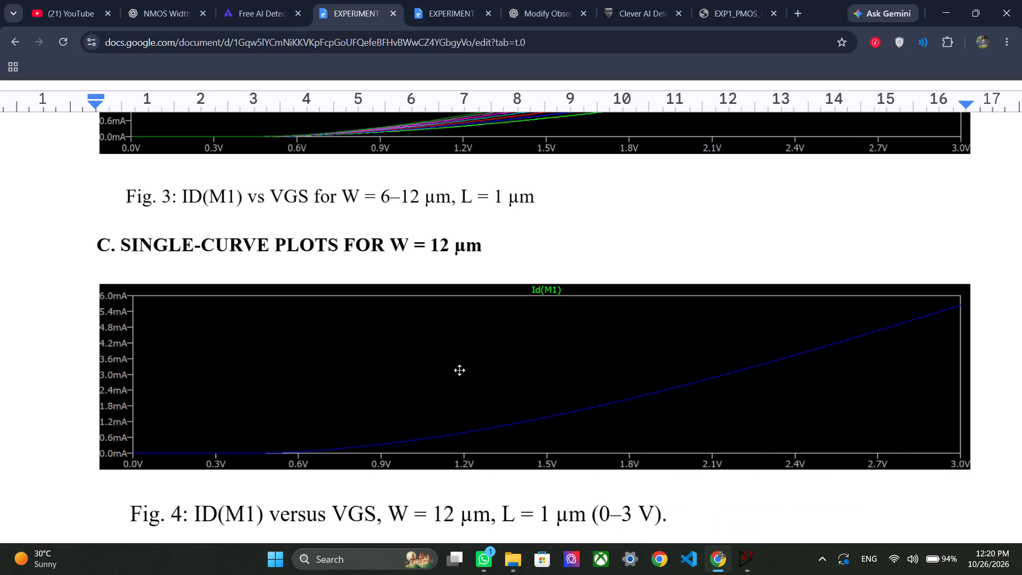
{"action": "scroll", "coordinate": [444, 370], "scroll_direction": "down", "scroll_amount": 1}
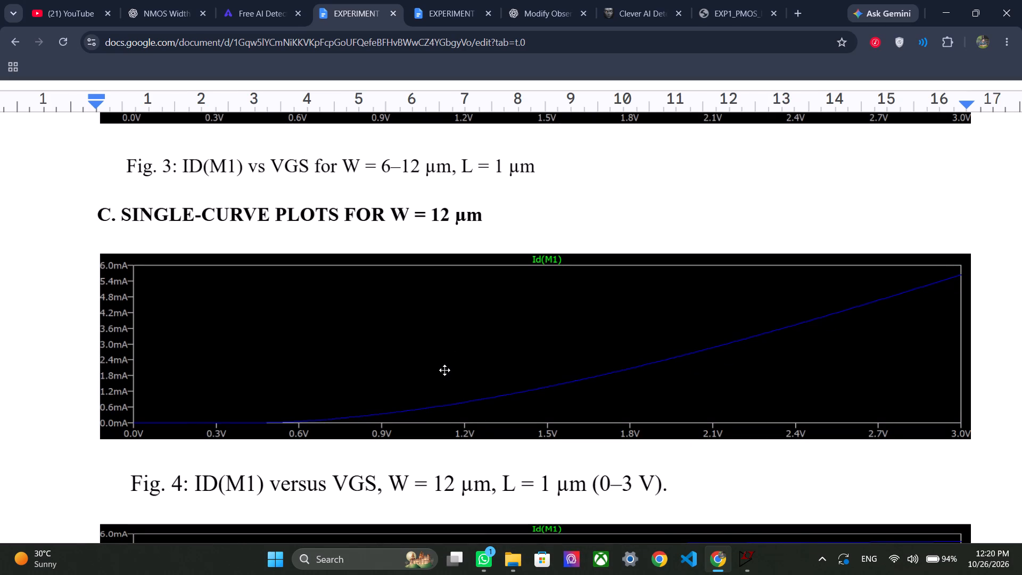
{"action": "scroll", "coordinate": [444, 370], "scroll_direction": "down", "scroll_amount": 4}
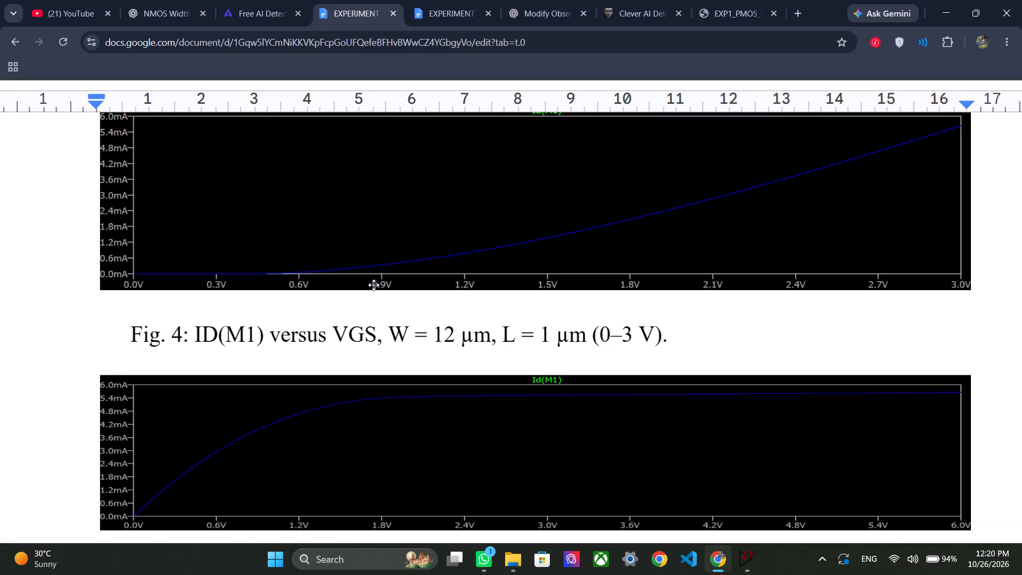
{"action": "scroll", "coordinate": [456, 374], "scroll_direction": "down", "scroll_amount": 1}
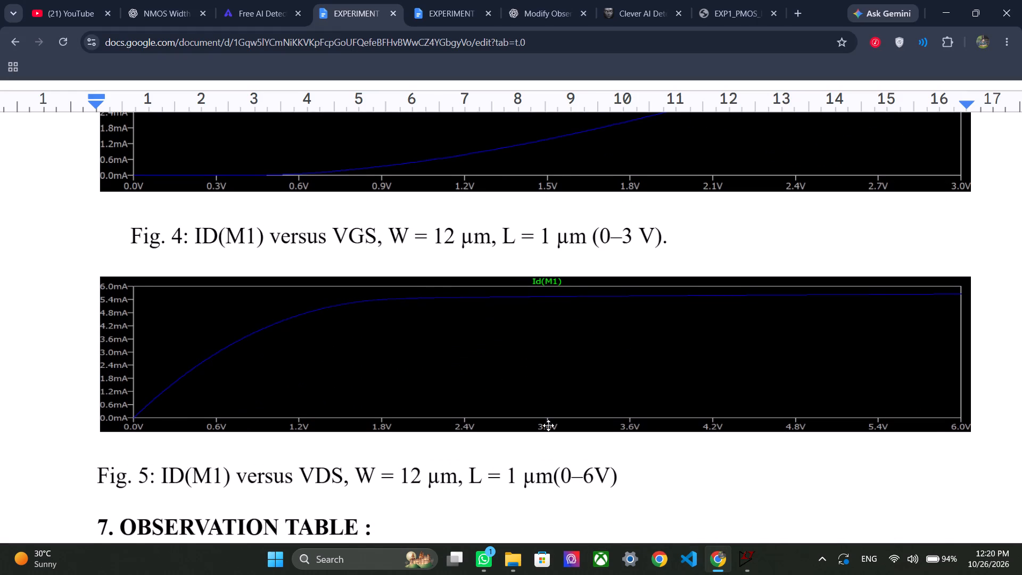
{"action": "scroll", "coordinate": [548, 425], "scroll_direction": "down", "scroll_amount": 2}
{"action": "scroll", "coordinate": [548, 425], "scroll_direction": "up", "scroll_amount": 2}
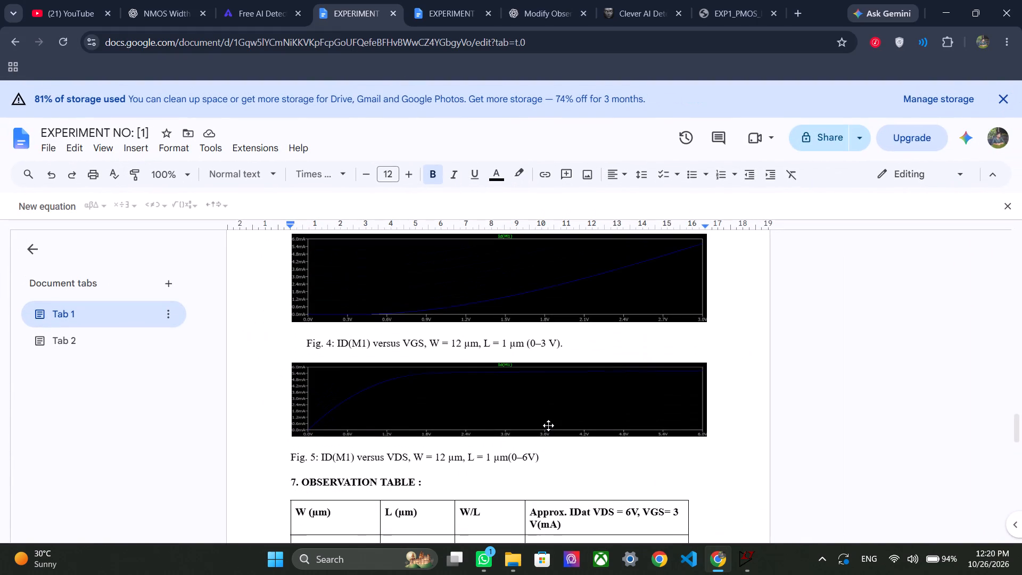
{"action": "scroll", "coordinate": [548, 425], "scroll_direction": "up", "scroll_amount": 2}
{"action": "right_click", "coordinate": [514, 359]}
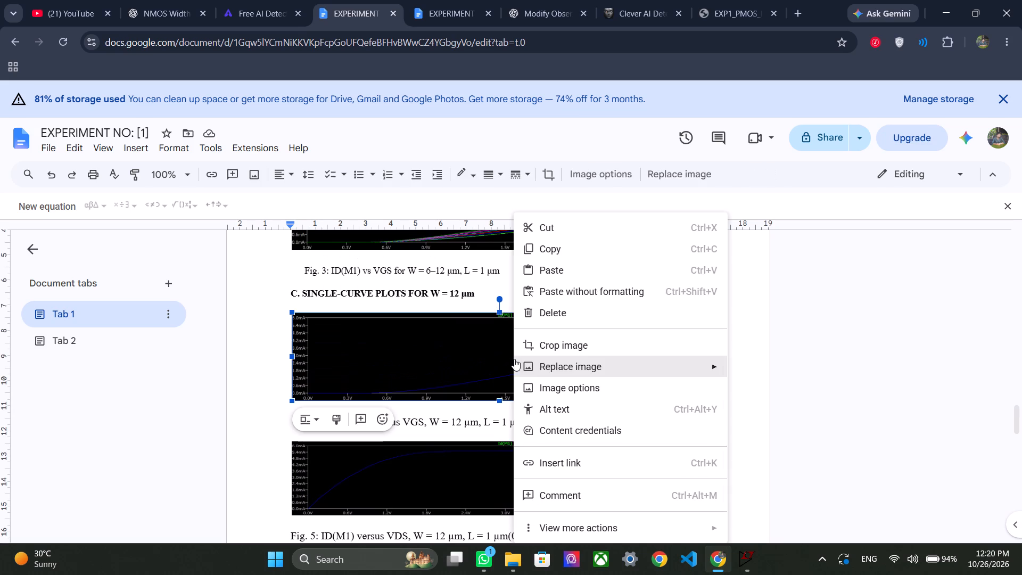
{"action": "left_click", "coordinate": [555, 272]}
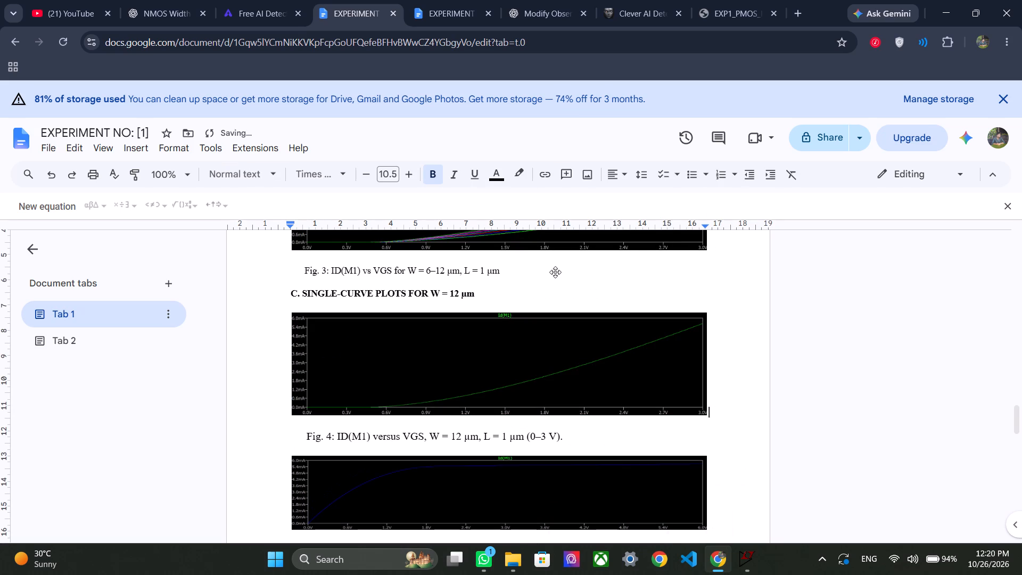
{"action": "left_click", "coordinate": [745, 368]}
Set Draft11's DC sweep in LTspice to source VDS with a stop value of 6, for the Fig. 5 plot.
{"action": "scroll", "coordinate": [659, 445], "scroll_direction": "down", "scroll_amount": 2}
{"action": "left_click", "coordinate": [505, 405]}
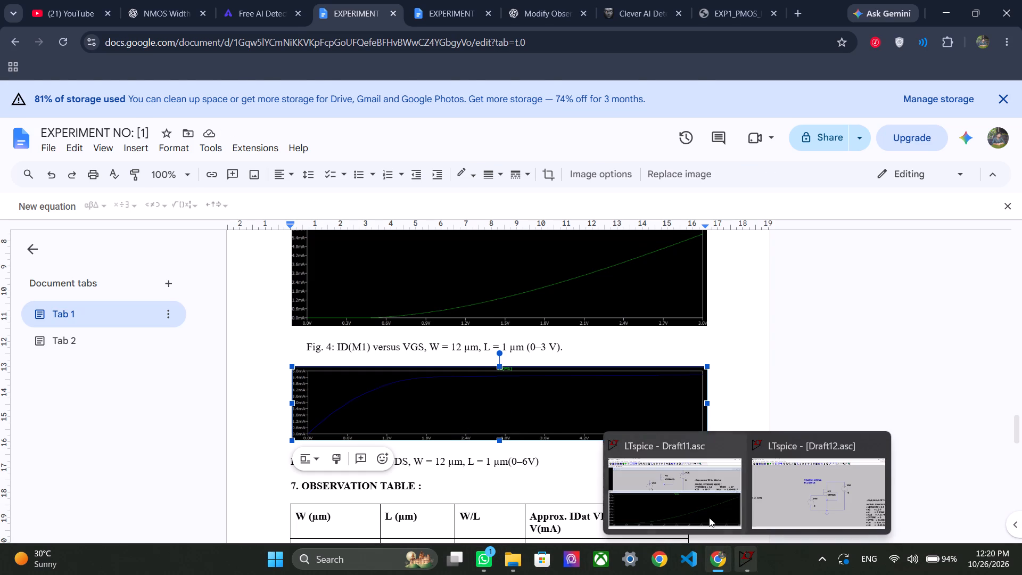
{"action": "left_click", "coordinate": [699, 513]}
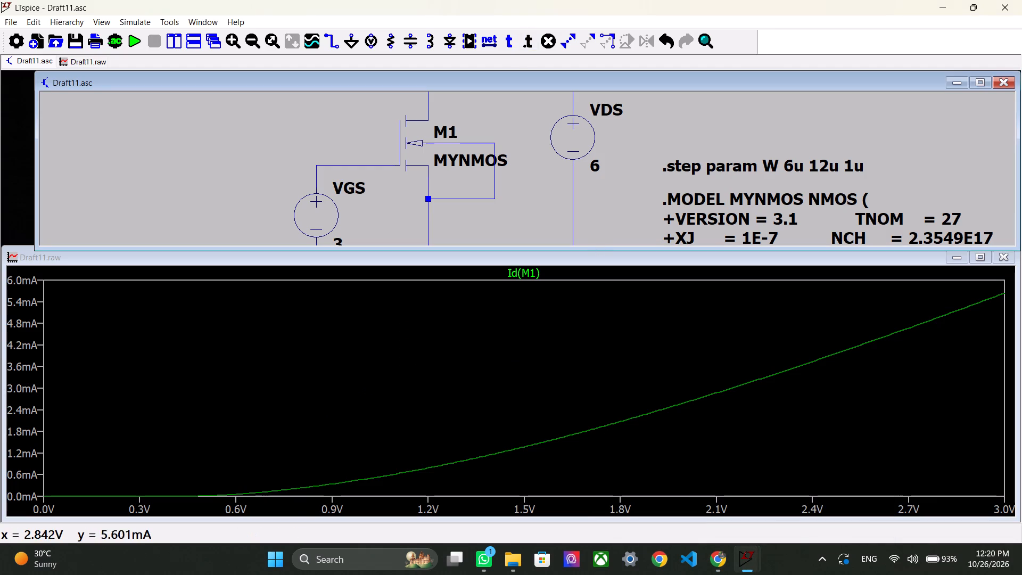
{"action": "scroll", "coordinate": [618, 150], "scroll_direction": "right", "scroll_amount": 1}
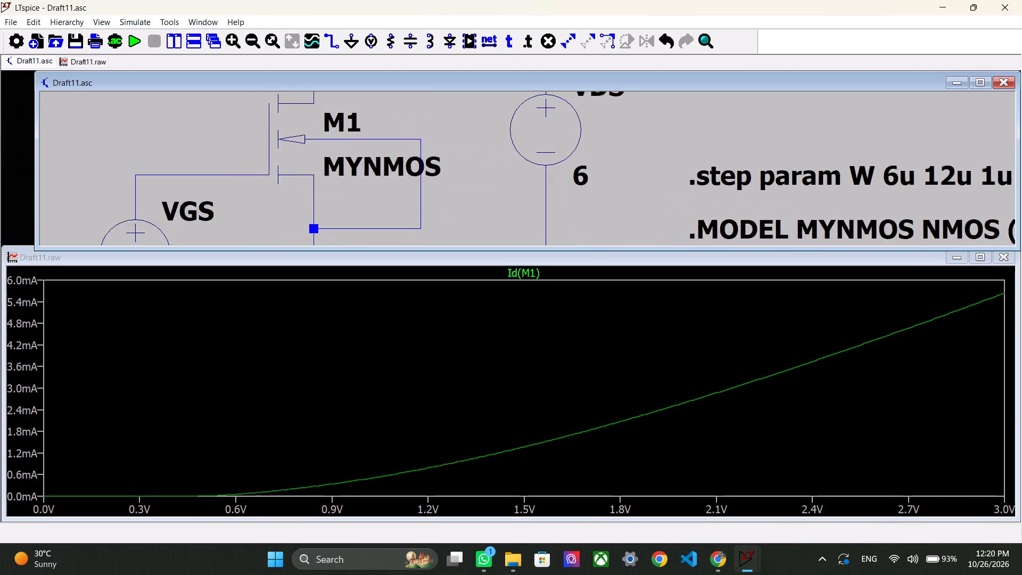
{"action": "scroll", "coordinate": [618, 150], "scroll_direction": "right", "scroll_amount": 1}
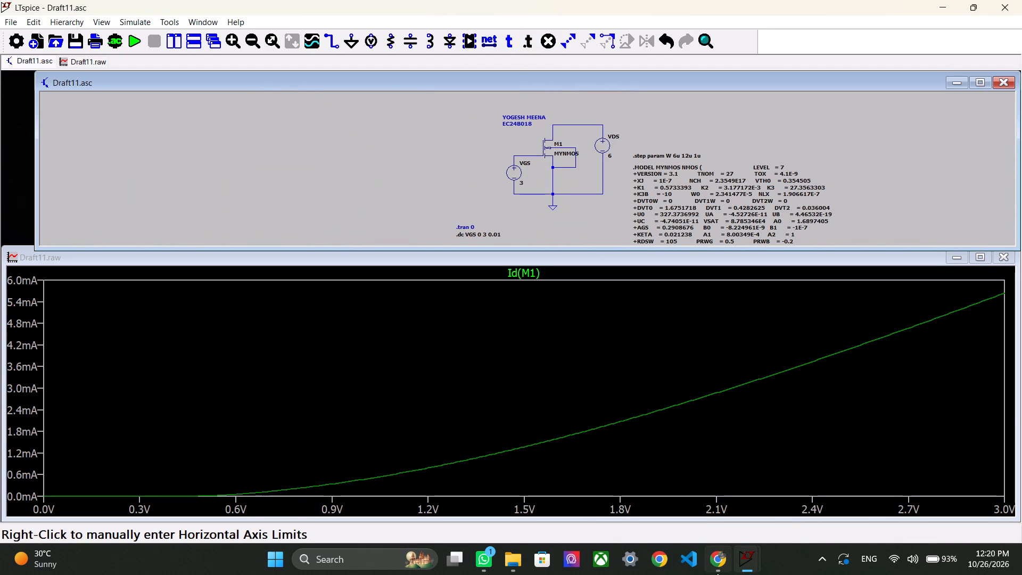
{"action": "left_click", "coordinate": [705, 492]}
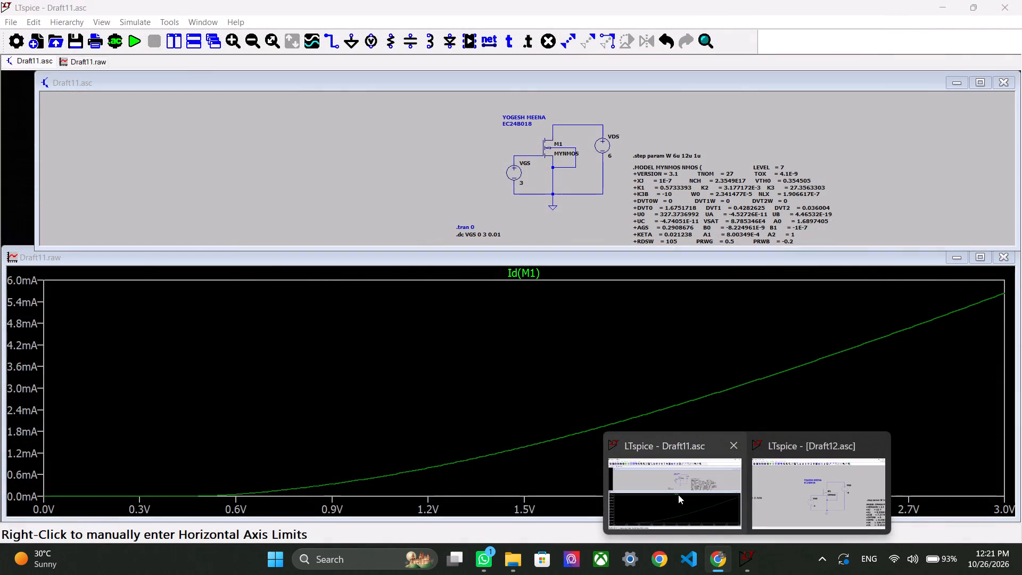
{"action": "left_click", "coordinate": [678, 495]}
{"action": "scroll", "coordinate": [479, 211], "scroll_direction": "up", "scroll_amount": 8, "text": "ctrl"}
{"action": "scroll", "coordinate": [479, 211], "scroll_direction": "down", "scroll_amount": 8, "text": "ctrl"}
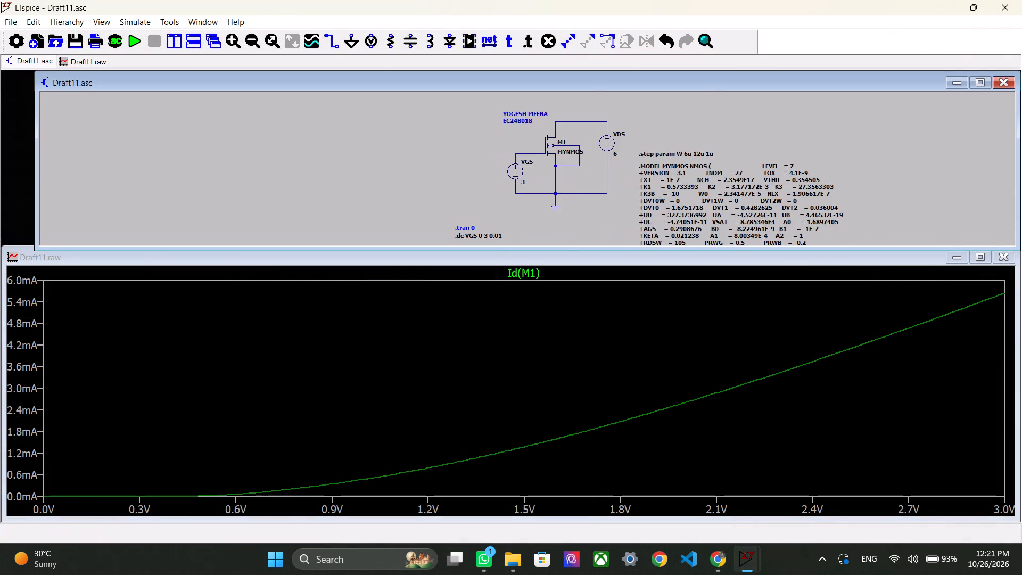
{"action": "scroll", "coordinate": [479, 211], "scroll_direction": "down", "scroll_amount": 6, "text": "ctrl"}
{"action": "left_click_drag", "start_coordinate": [479, 211], "coordinate": [479, 137]}
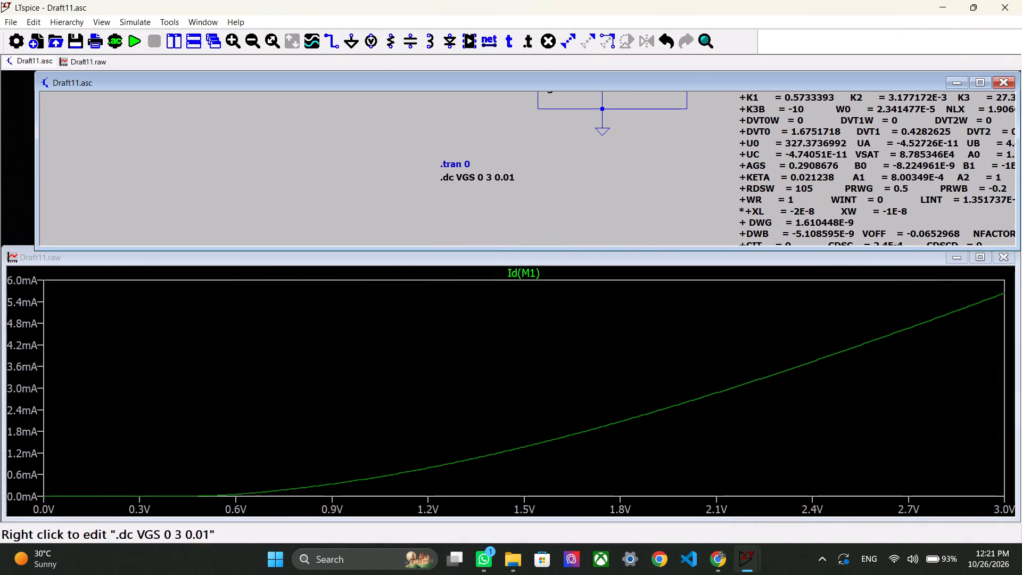
{"action": "right_click", "coordinate": [465, 176]}
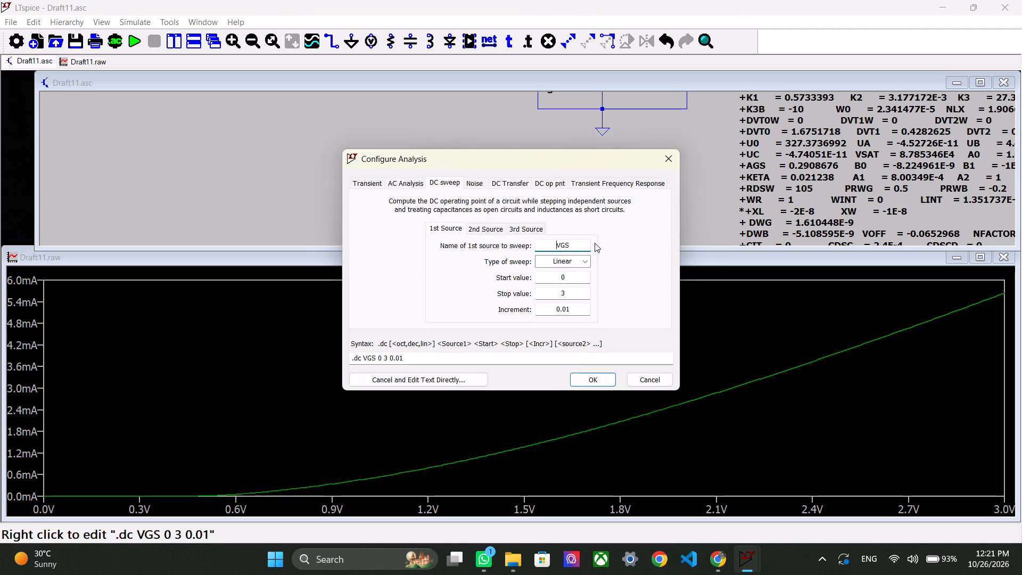
{"action": "left_click", "coordinate": [564, 248]}
{"action": "key", "text": "BackSpace"}
{"action": "key", "text": "shift+d"}
{"action": "left_click", "coordinate": [573, 291]}
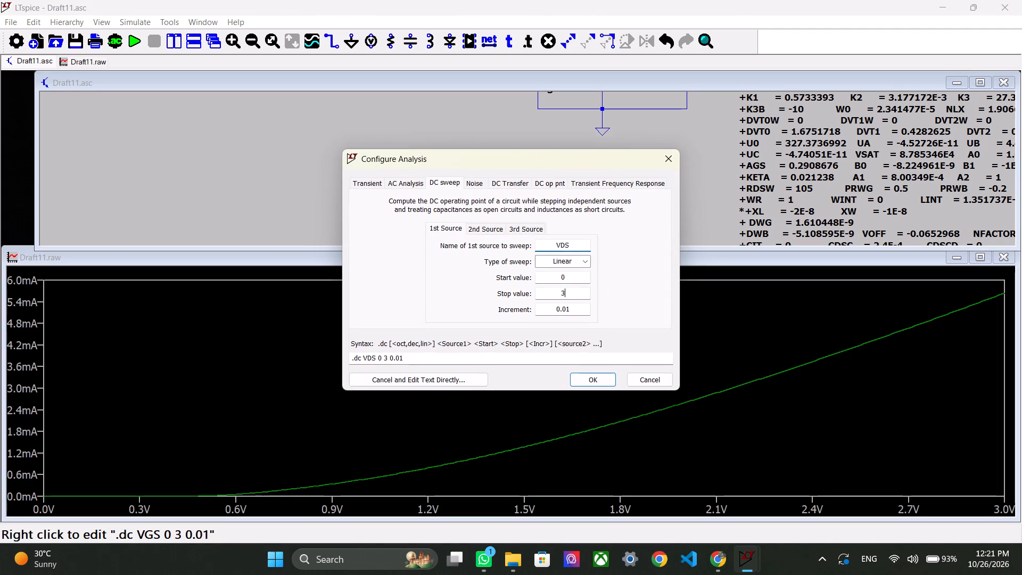
{"action": "key", "text": "BackSpace"}
{"action": "key", "text": "6"}
{"action": "key", "text": "Return"}
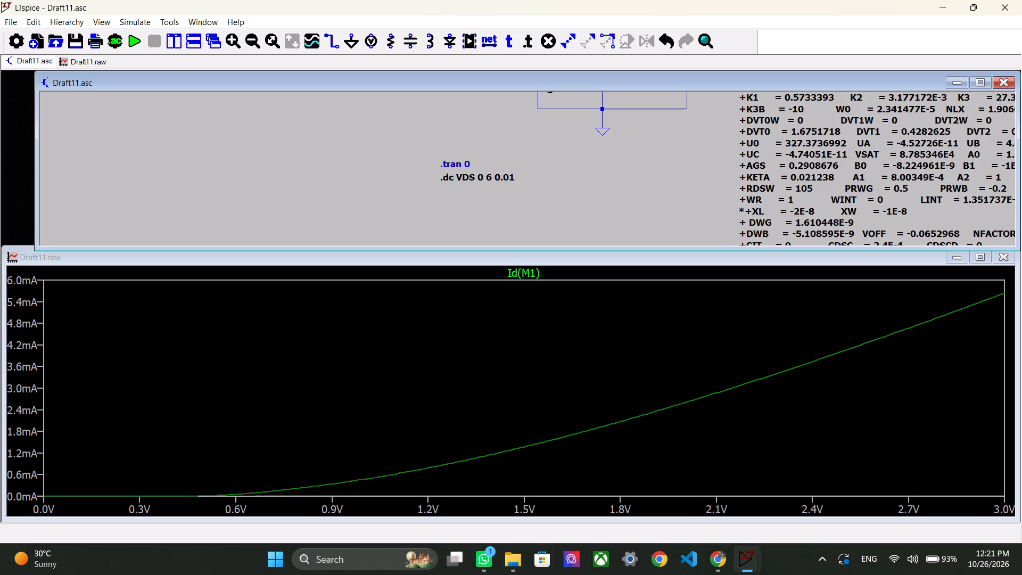
Rerun the Draft11 simulation and copy the resulting Id(M1) versus VDS plot as an image.
{"action": "scroll", "coordinate": [590, 208], "scroll_direction": "up", "scroll_amount": 1}
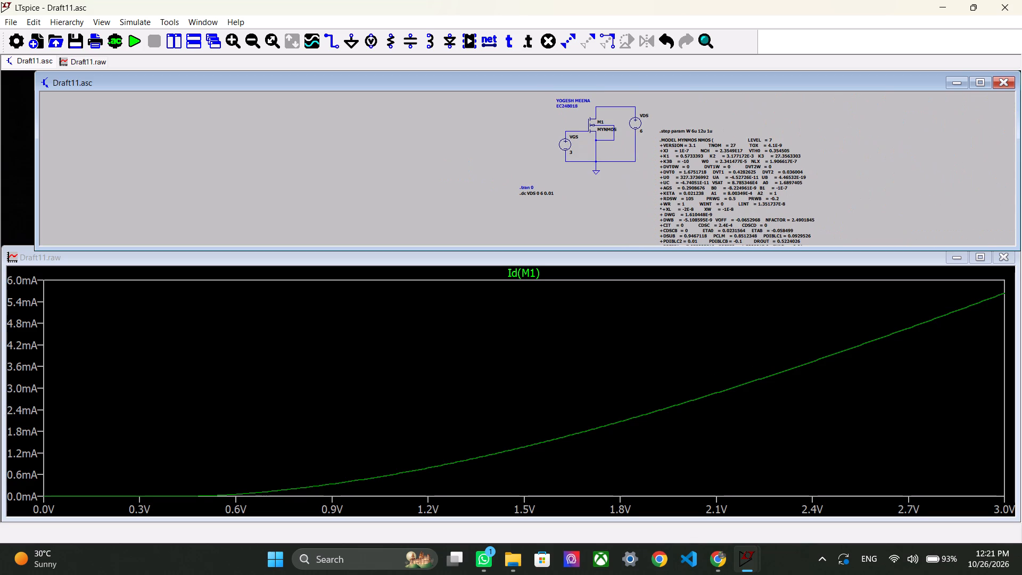
{"action": "right_click", "coordinate": [583, 177]}
{"action": "left_click", "coordinate": [609, 205]}
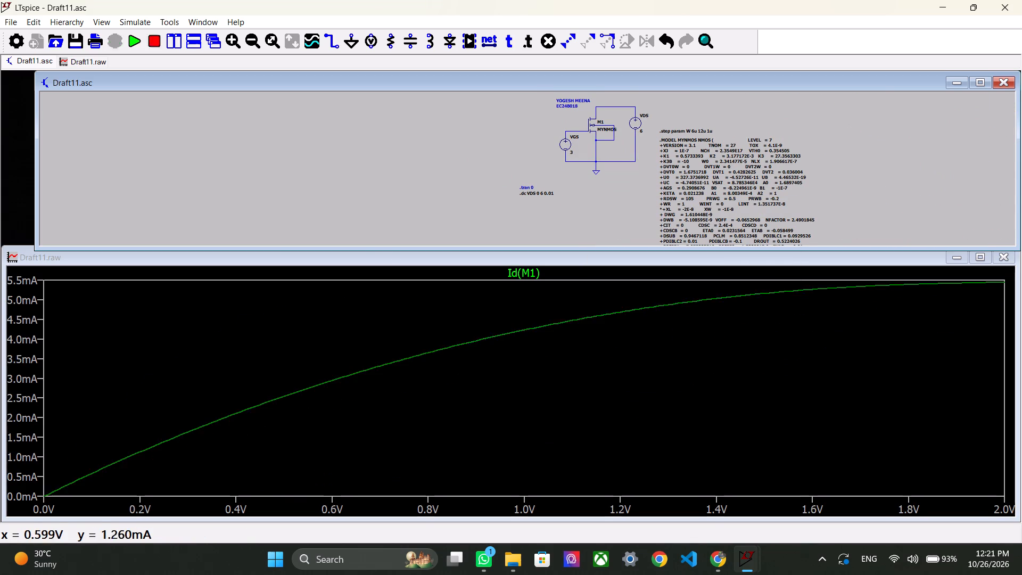
{"action": "right_click", "coordinate": [374, 356]}
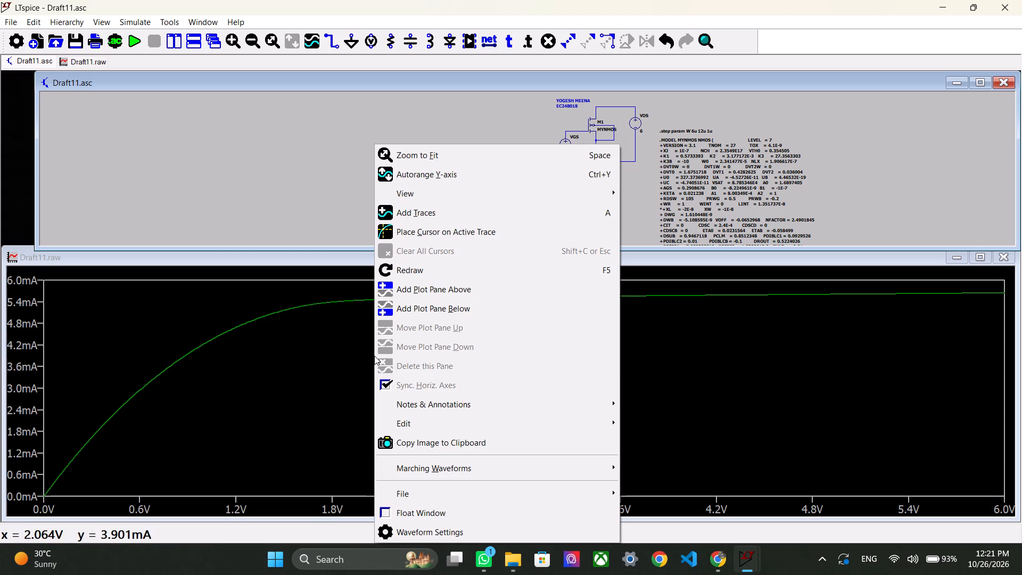
{"action": "left_click", "coordinate": [430, 441]}
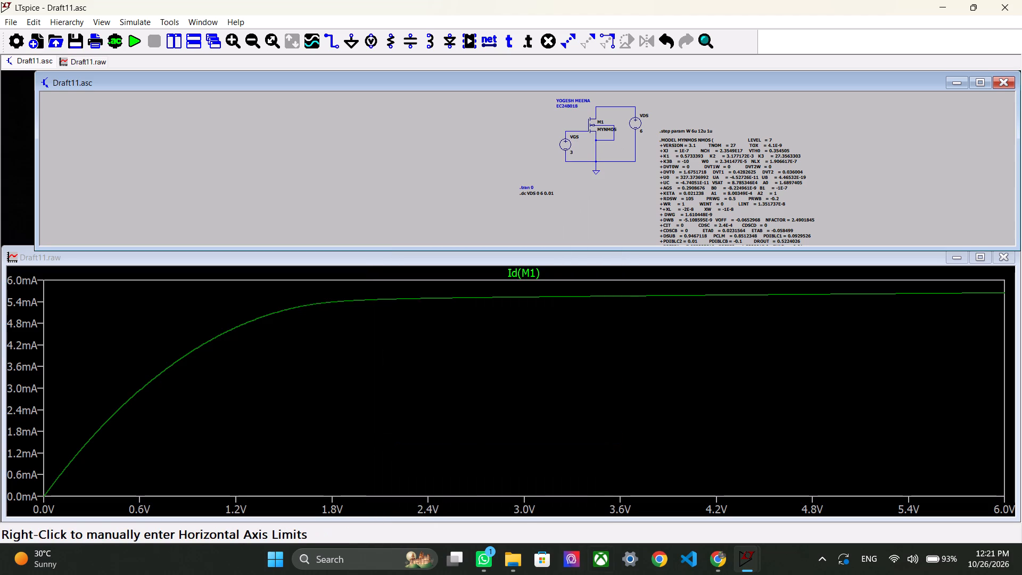
Replace the Fig. 5 ID(M1) versus VDS image in the experiment 1 Google Docs report with the copied plot.
{"action": "left_click", "coordinate": [710, 564]}
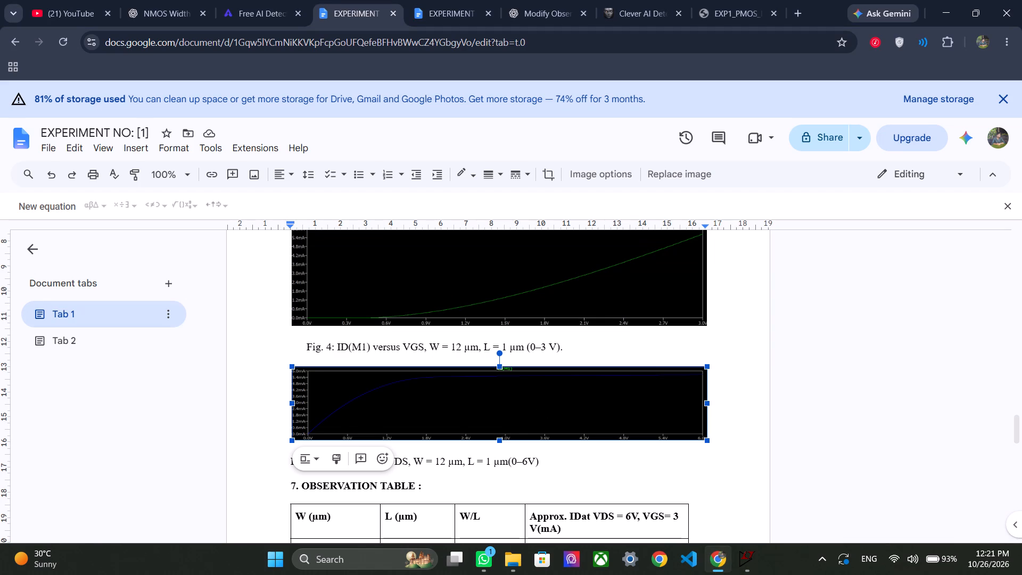
{"action": "right_click", "coordinate": [501, 416]}
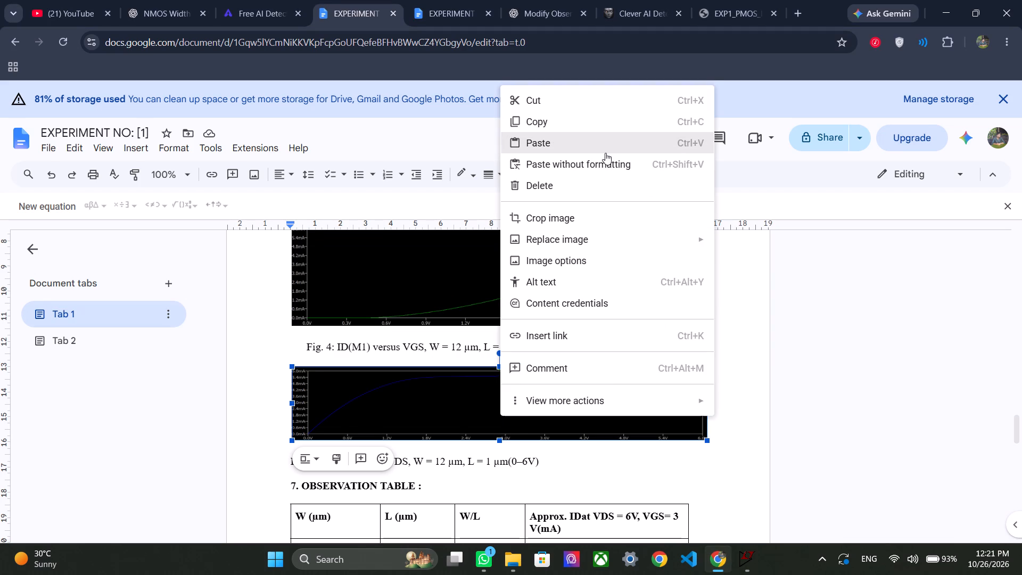
{"action": "left_click", "coordinate": [605, 153]}
{"action": "left_click", "coordinate": [737, 330]}
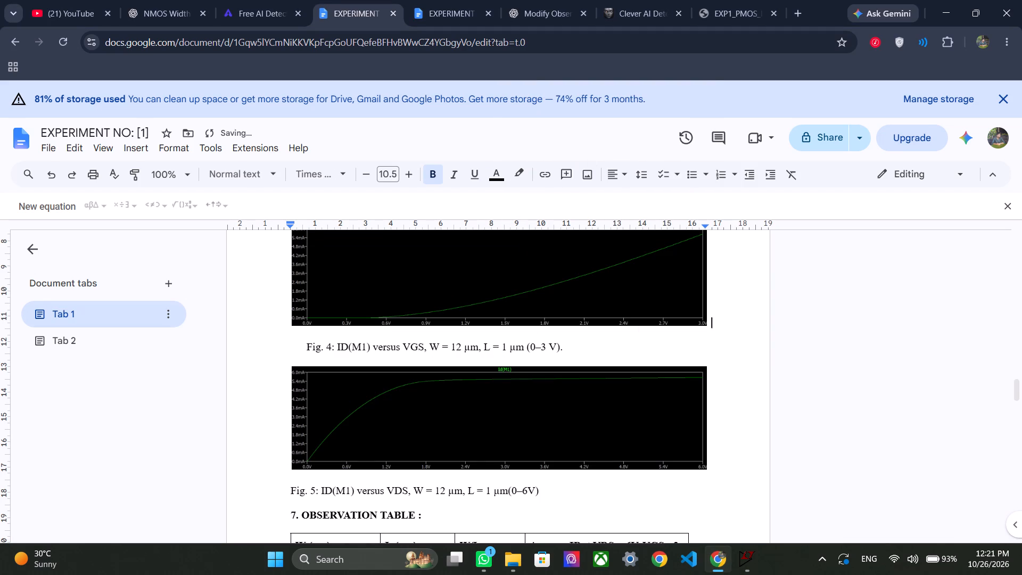
Review the experiment 1 report's waveform figures, observation table, comparison and conclusion.
{"action": "scroll", "coordinate": [726, 346], "scroll_direction": "up", "scroll_amount": 2}
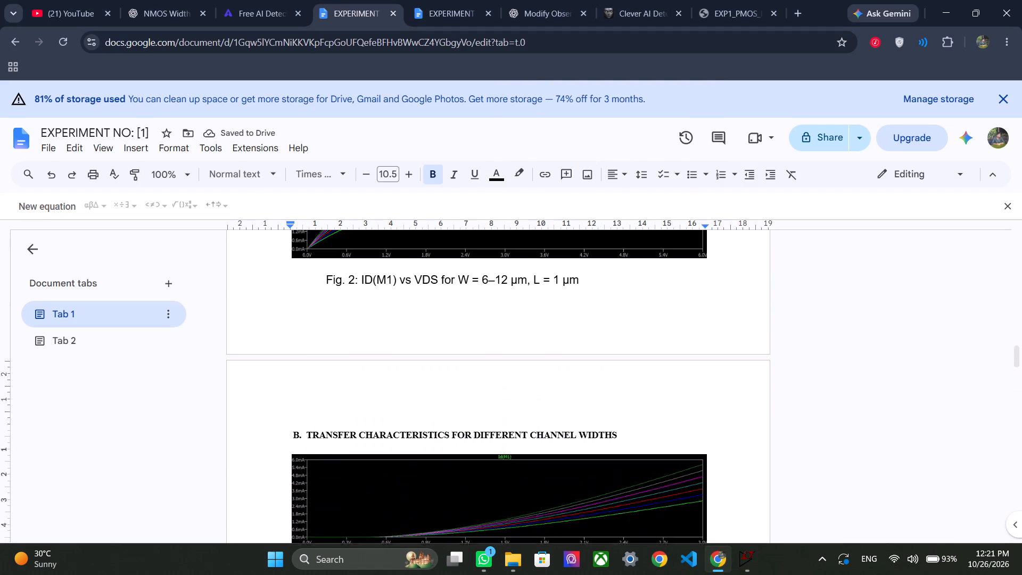
{"action": "scroll", "coordinate": [726, 346], "scroll_direction": "up", "scroll_amount": 2}
{"action": "scroll", "coordinate": [726, 346], "scroll_direction": "left", "scroll_amount": 1}
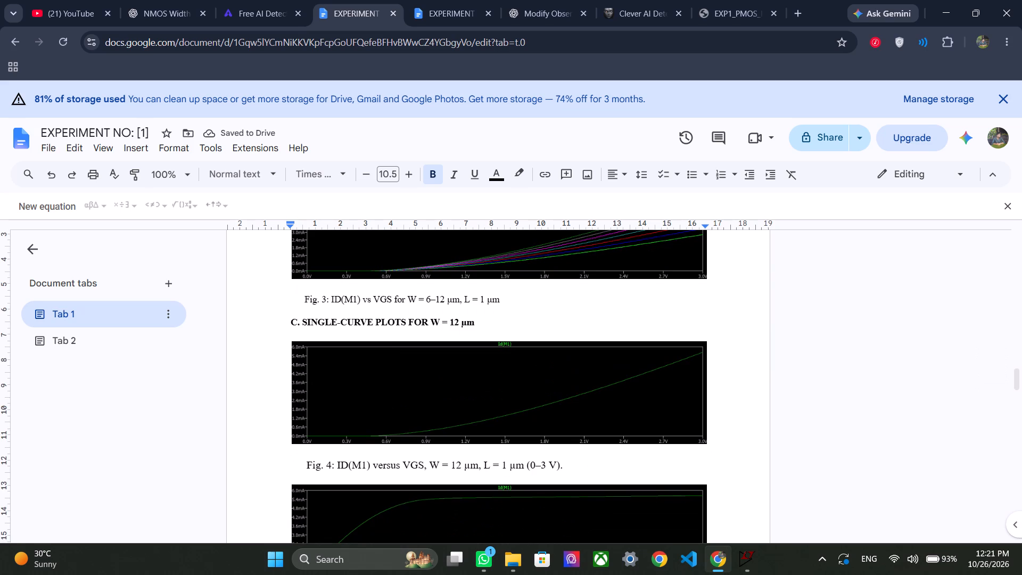
{"action": "scroll", "coordinate": [726, 346], "scroll_direction": "left", "scroll_amount": 1}
{"action": "scroll", "coordinate": [726, 346], "scroll_direction": "down", "scroll_amount": 1}
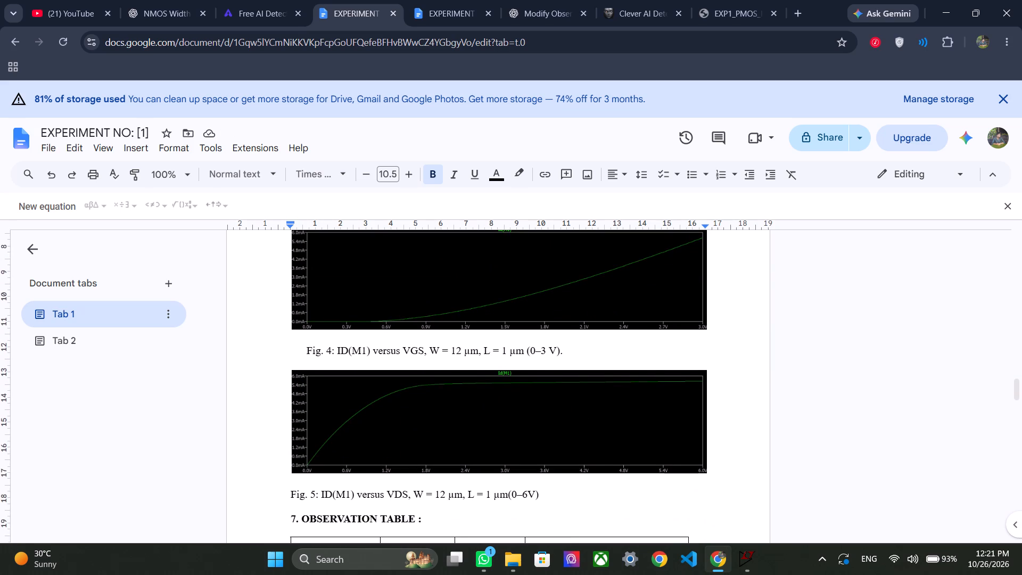
{"action": "scroll", "coordinate": [726, 346], "scroll_direction": "down", "scroll_amount": 2}
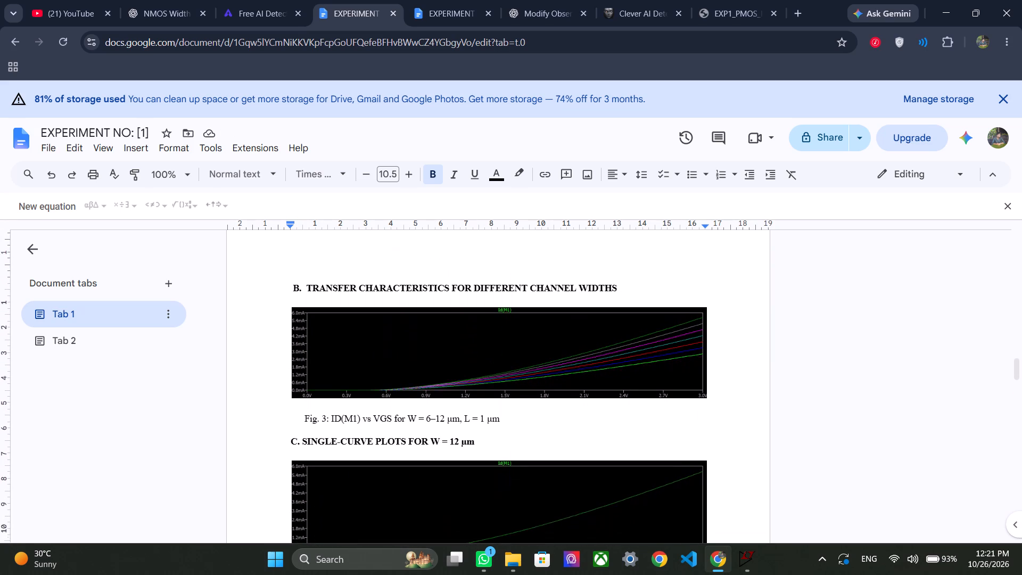
{"action": "scroll", "coordinate": [726, 346], "scroll_direction": "down", "scroll_amount": 2}
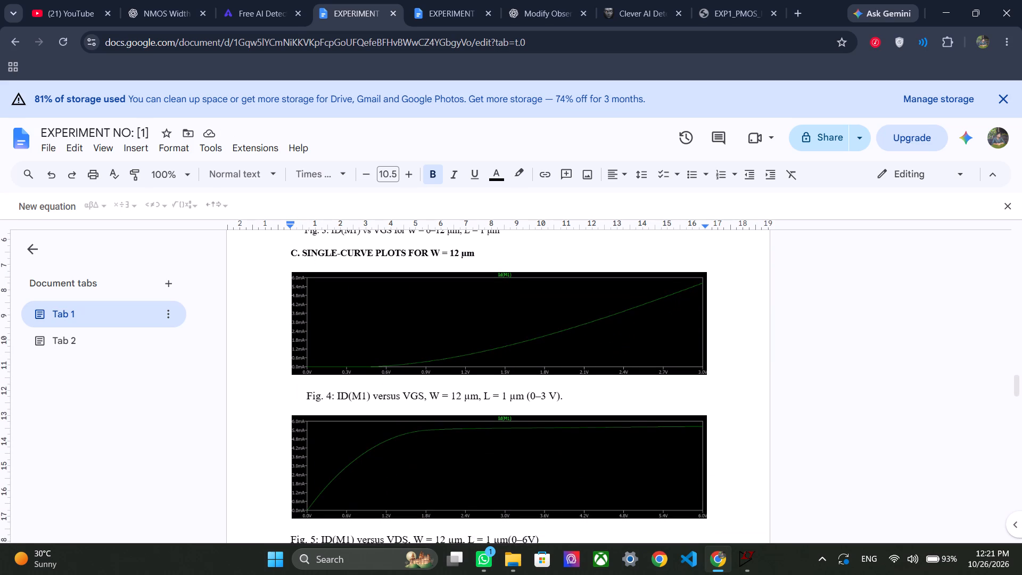
{"action": "scroll", "coordinate": [726, 346], "scroll_direction": "down", "scroll_amount": 2}
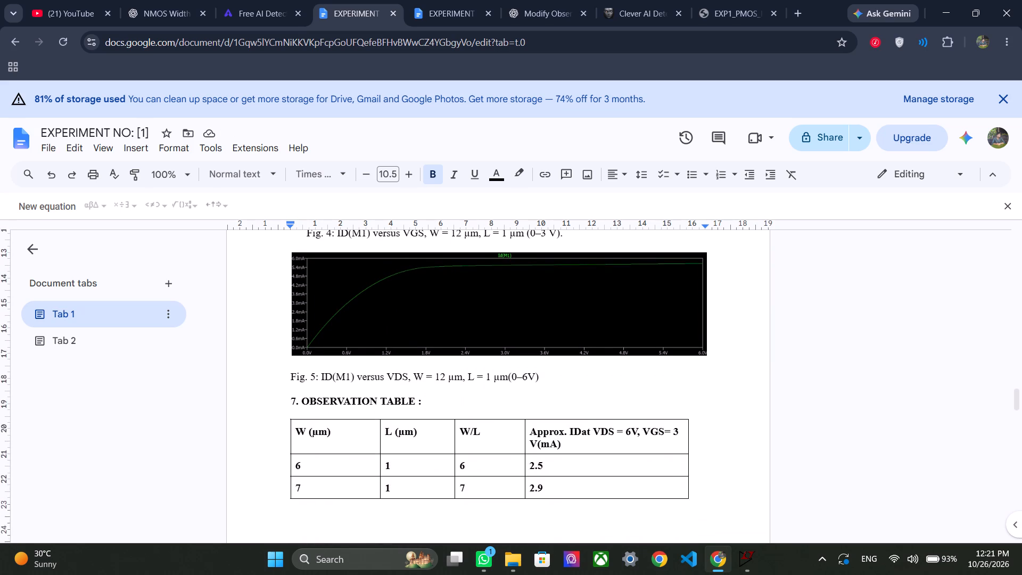
{"action": "scroll", "coordinate": [726, 346], "scroll_direction": "down", "scroll_amount": 4}
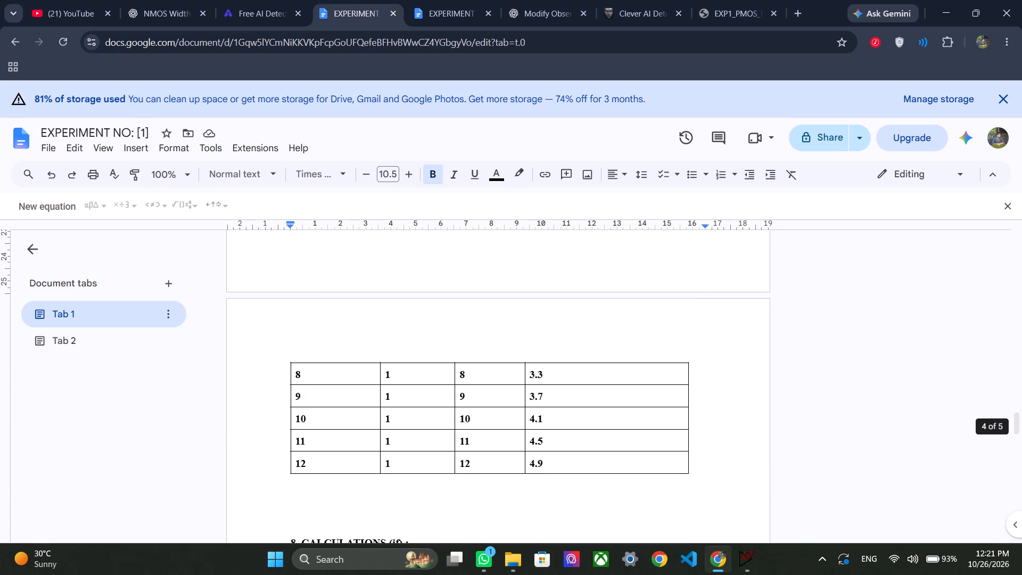
{"action": "scroll", "coordinate": [726, 346], "scroll_direction": "down", "scroll_amount": 5}
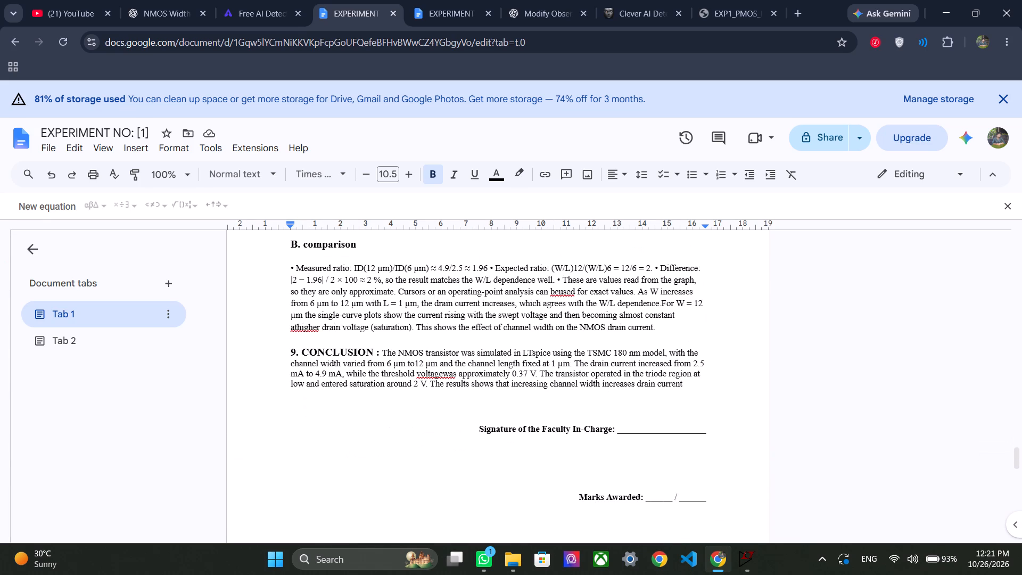
{"action": "scroll", "coordinate": [726, 346], "scroll_direction": "down", "scroll_amount": 1}
Copy the cut-off region condition "VSG ≤ |Vth|. Ideally ID ≈ 0." from the EXP1_PMOS_Improved PDF.
{"action": "left_click", "coordinate": [452, 4]}
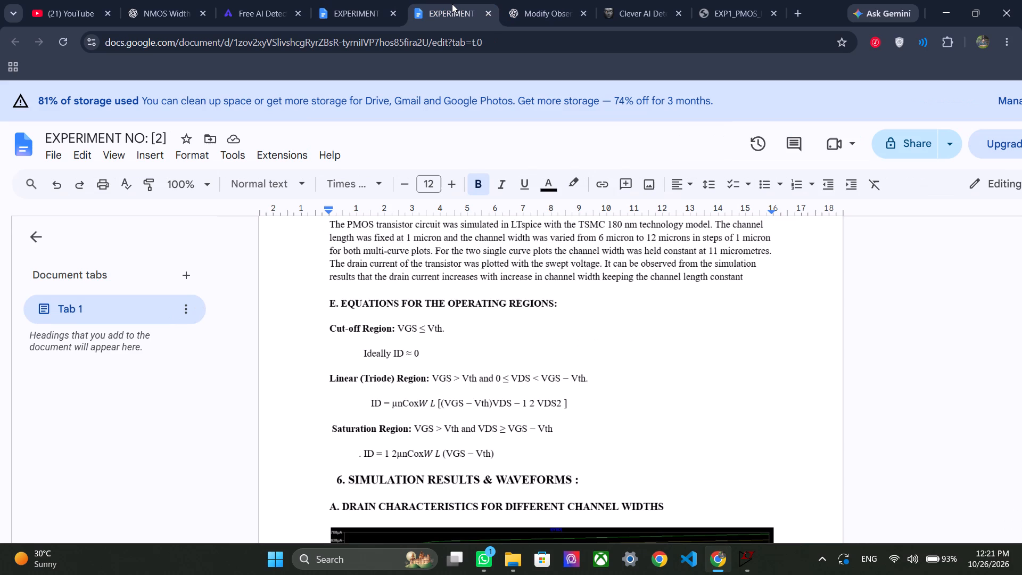
{"action": "left_click", "coordinate": [727, 0]}
{"action": "scroll", "coordinate": [559, 262], "scroll_direction": "up", "scroll_amount": 11}
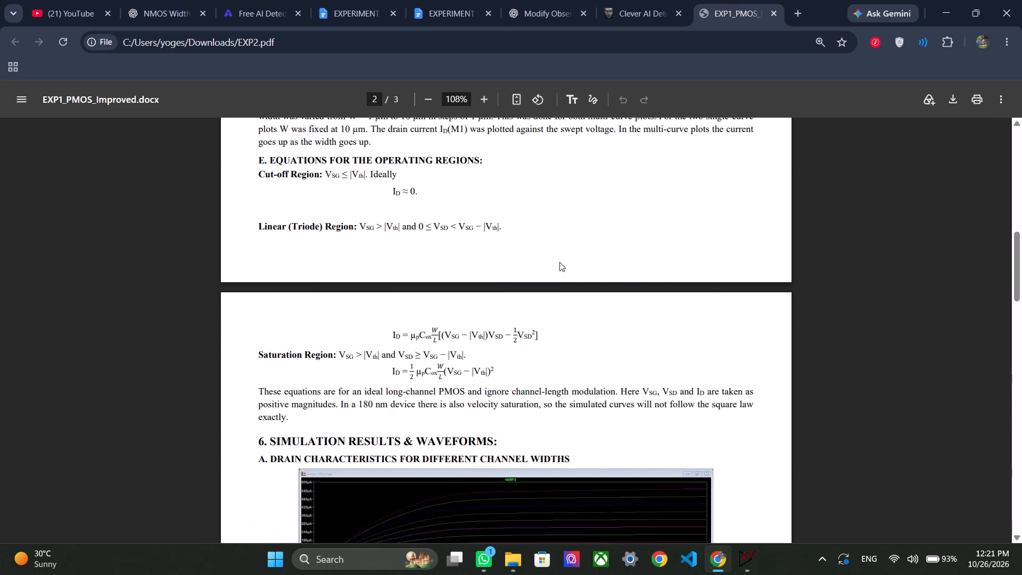
{"action": "scroll", "coordinate": [559, 262], "scroll_direction": "up", "scroll_amount": 2}
{"action": "scroll", "coordinate": [559, 262], "scroll_direction": "down", "scroll_amount": 1}
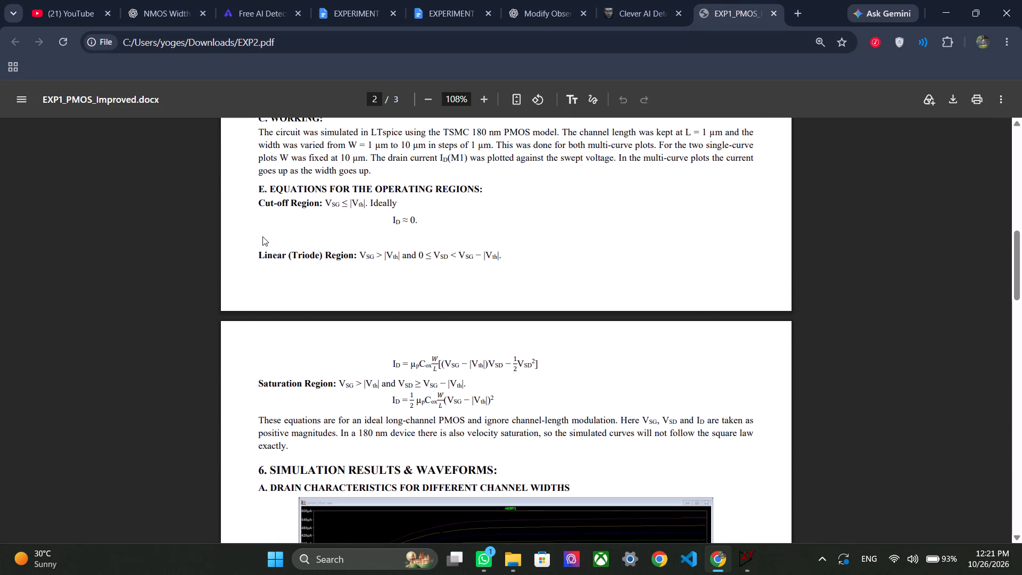
{"action": "left_click_drag", "start_coordinate": [320, 201], "coordinate": [451, 256]}
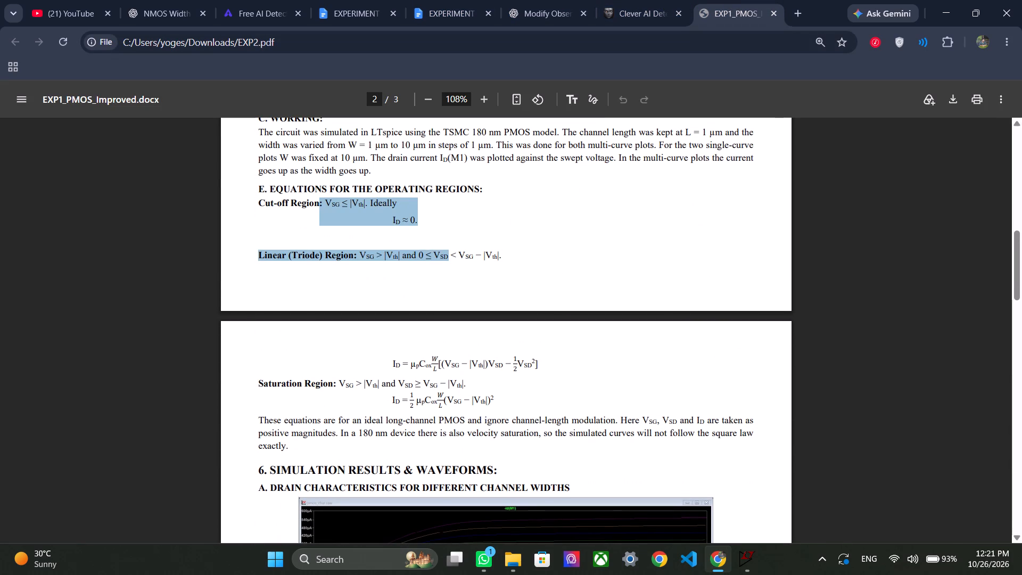
{"action": "left_click_drag", "start_coordinate": [451, 256], "coordinate": [427, 222]}
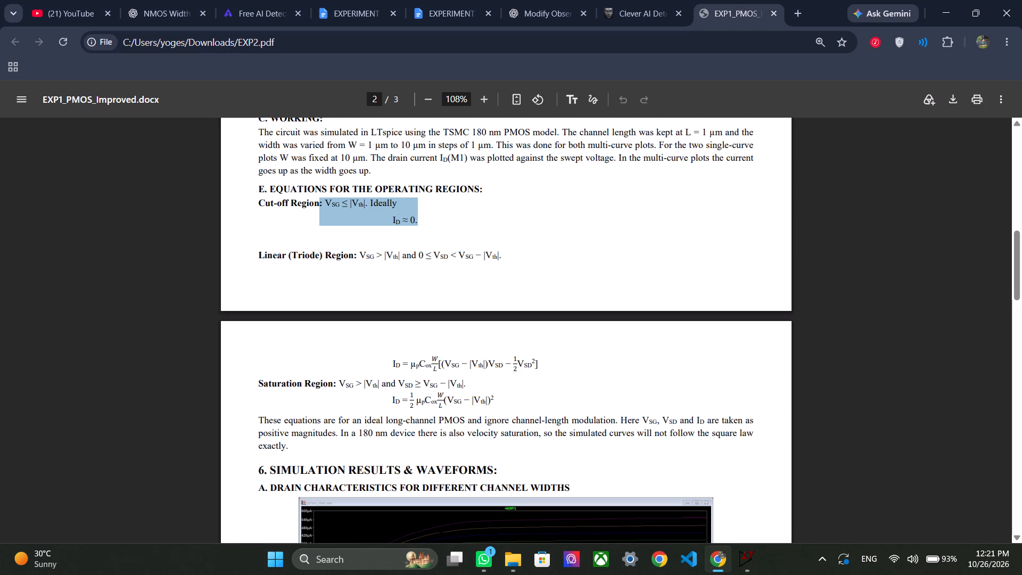
{"action": "key", "text": "ctrl+c"}
Replace the "VGS ≤ Vth. Ideally ID ≈ 0" cut-off lines in the experiment 2 report with the copied PMOS condition.
{"action": "left_click", "coordinate": [452, 2]}
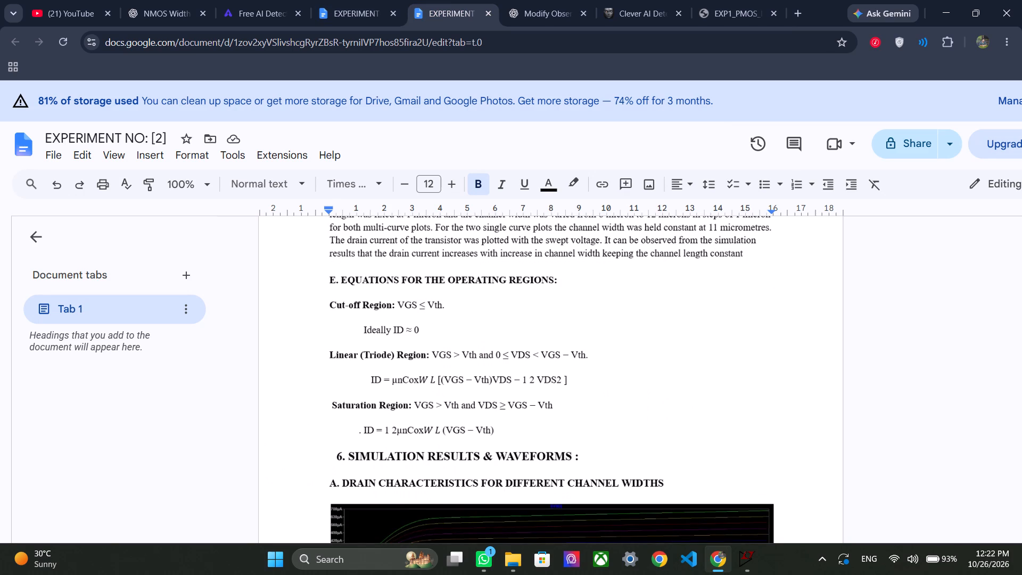
{"action": "left_click_drag", "start_coordinate": [392, 301], "coordinate": [455, 319]}
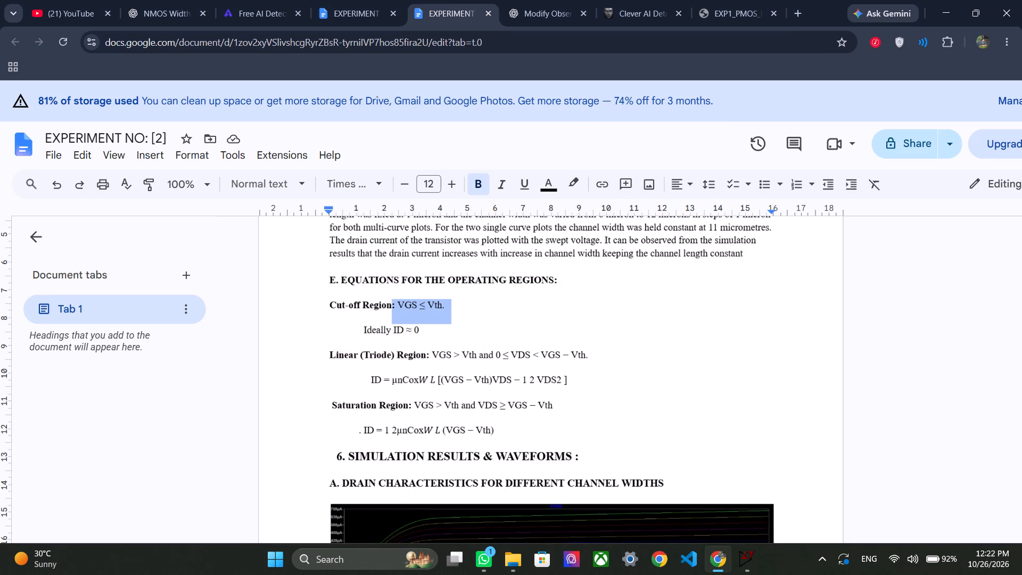
{"action": "left_click_drag", "start_coordinate": [455, 319], "coordinate": [444, 330]}
{"action": "key", "text": "ctrl+v"}
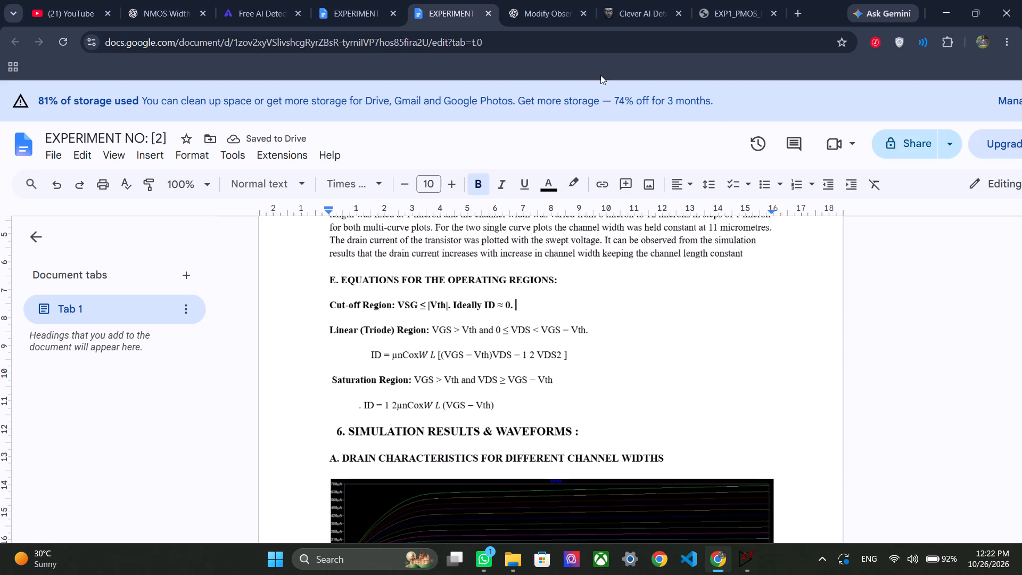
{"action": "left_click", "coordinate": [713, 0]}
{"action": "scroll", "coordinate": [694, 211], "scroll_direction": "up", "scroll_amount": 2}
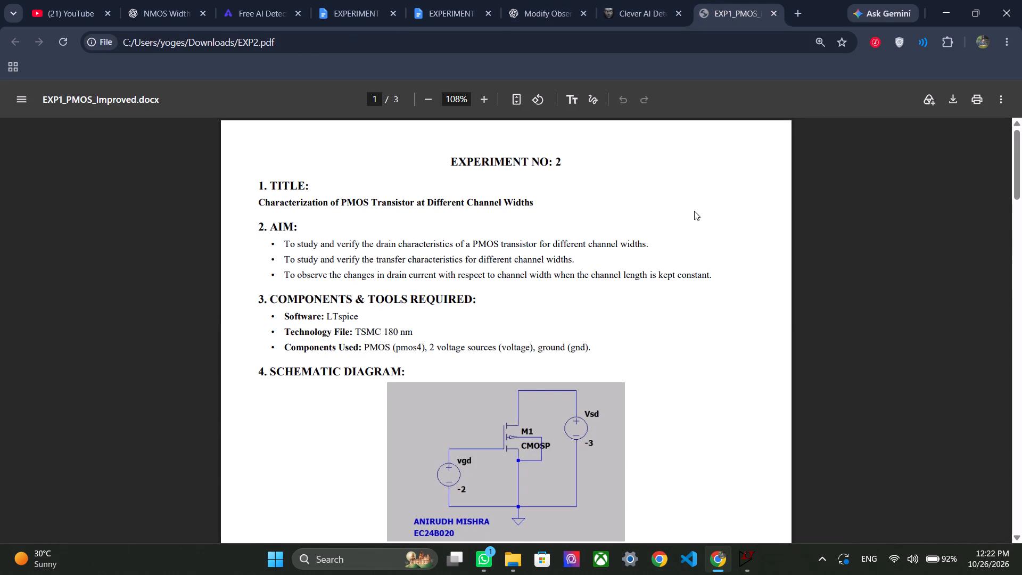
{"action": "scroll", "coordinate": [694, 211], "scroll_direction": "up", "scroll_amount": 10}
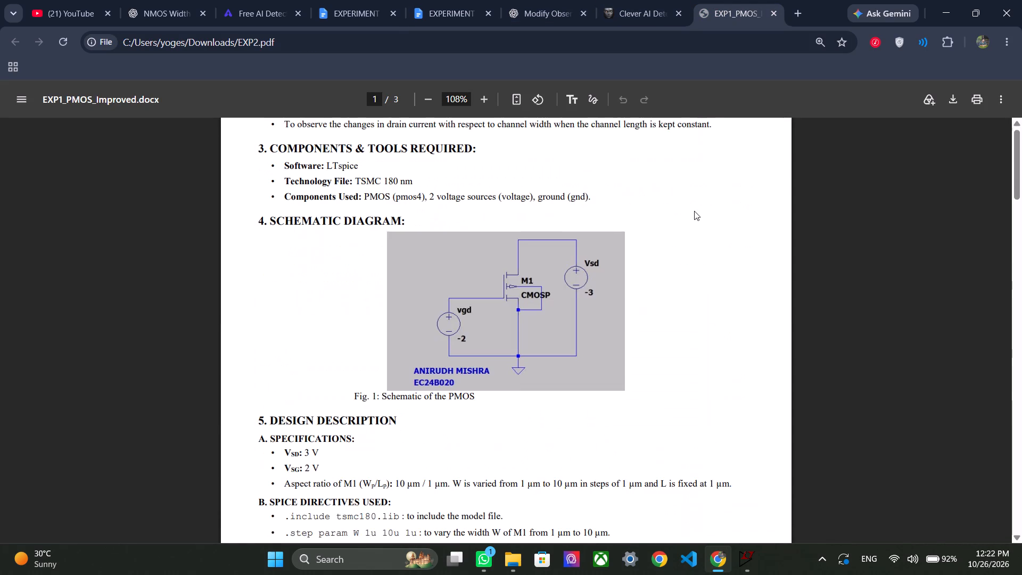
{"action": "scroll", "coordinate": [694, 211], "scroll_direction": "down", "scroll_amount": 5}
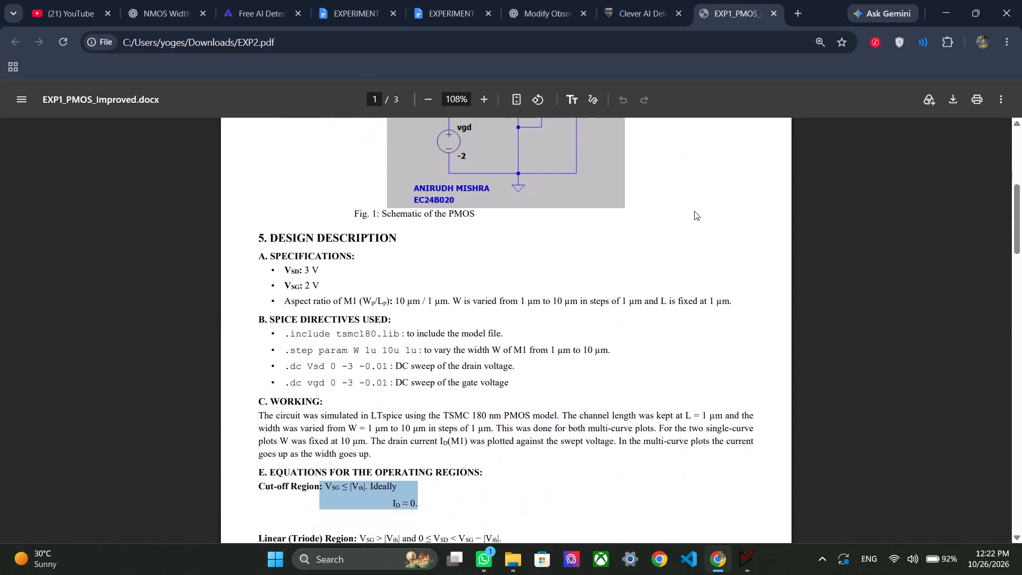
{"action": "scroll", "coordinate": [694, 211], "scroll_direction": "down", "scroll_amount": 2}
Delete the bold condition pasted after the Cut-off Region label in the experiment 2 report, keeping the Linear (Triode) Region on its own line.
{"action": "left_click", "coordinate": [449, 12]}
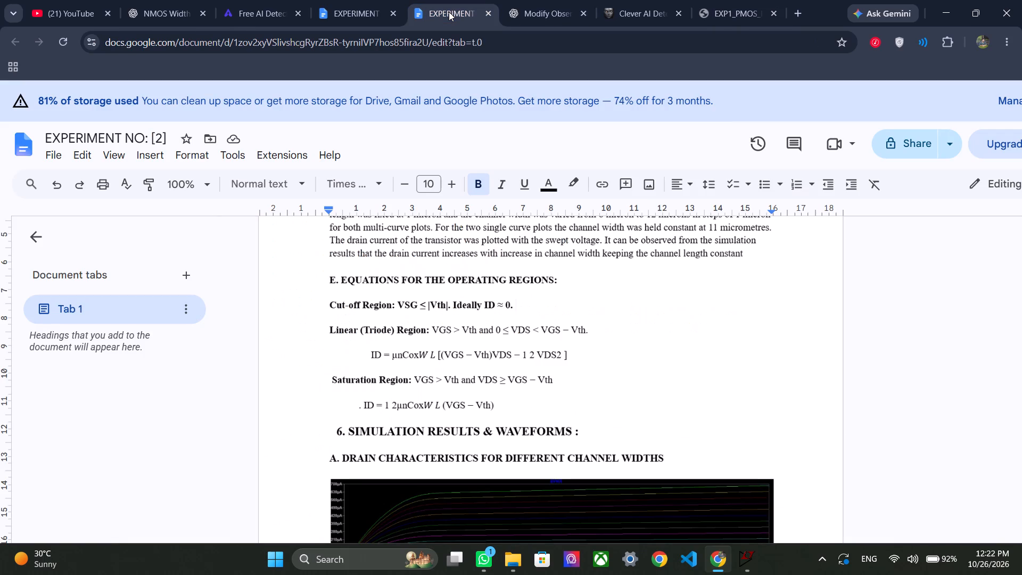
{"action": "left_click_drag", "start_coordinate": [398, 306], "coordinate": [458, 305]}
{"action": "left_click_drag", "start_coordinate": [458, 305], "coordinate": [532, 303]}
{"action": "key", "text": "BackSpace"}
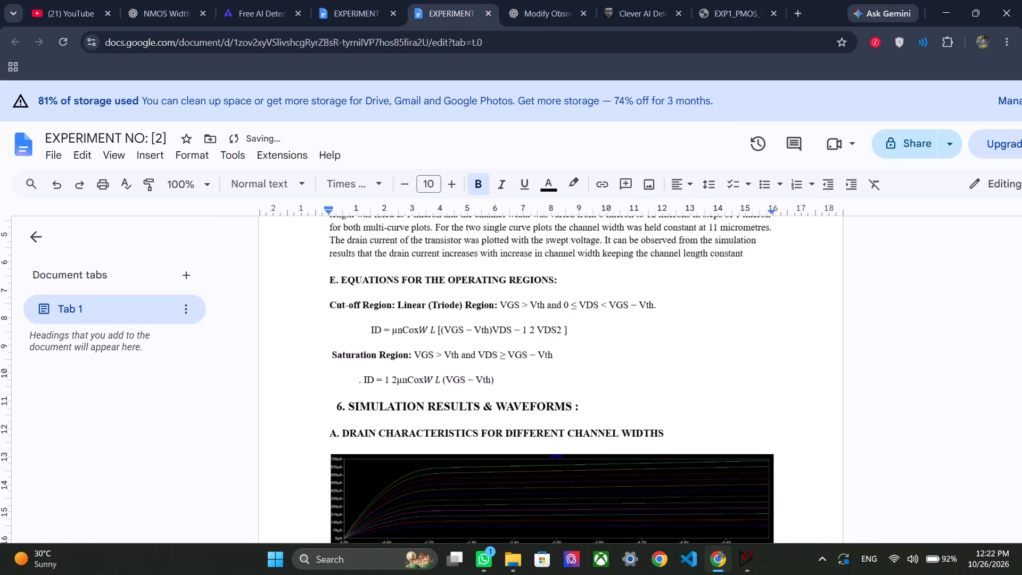
{"action": "key", "text": "Return"}
{"action": "key", "text": "space"}
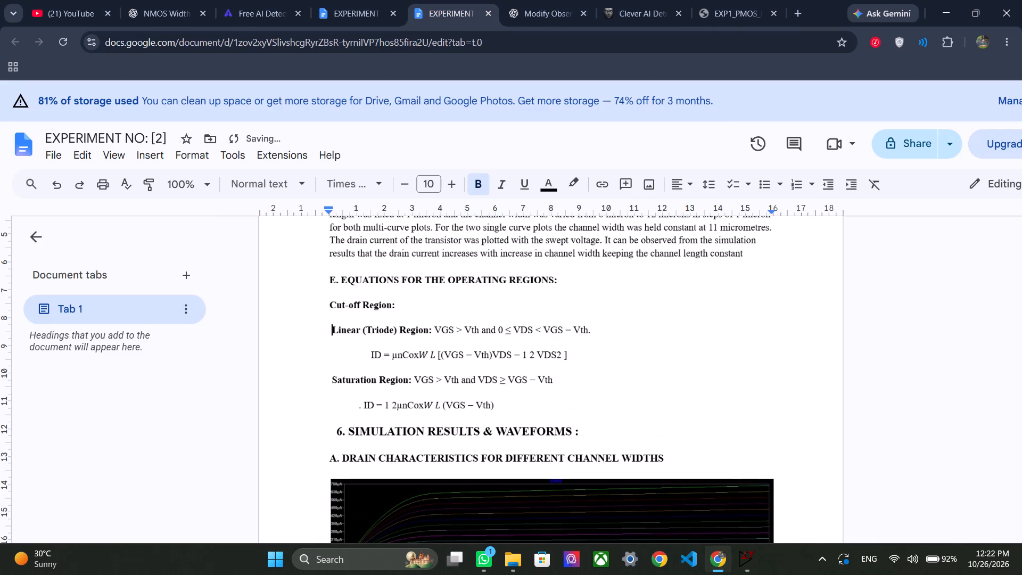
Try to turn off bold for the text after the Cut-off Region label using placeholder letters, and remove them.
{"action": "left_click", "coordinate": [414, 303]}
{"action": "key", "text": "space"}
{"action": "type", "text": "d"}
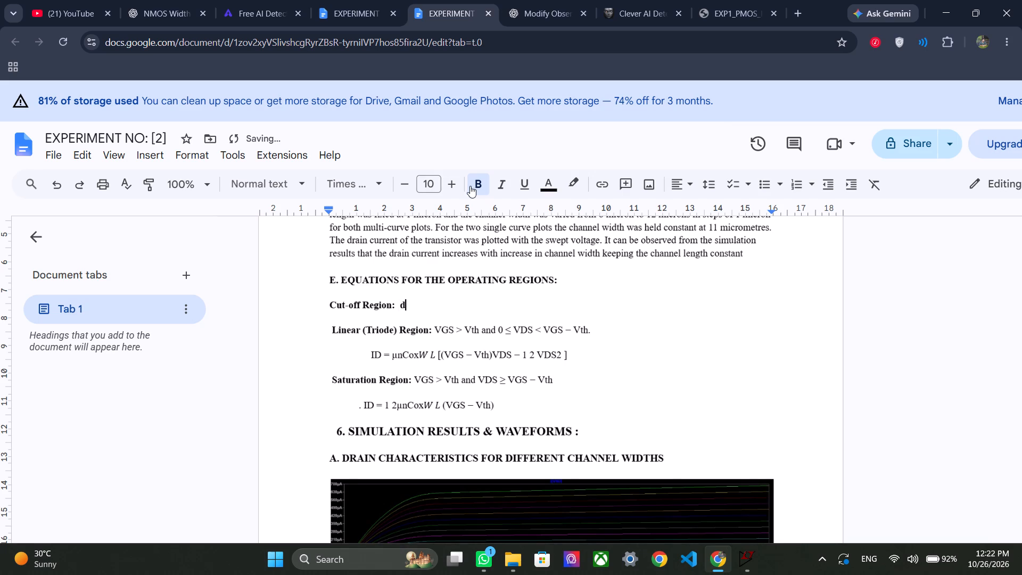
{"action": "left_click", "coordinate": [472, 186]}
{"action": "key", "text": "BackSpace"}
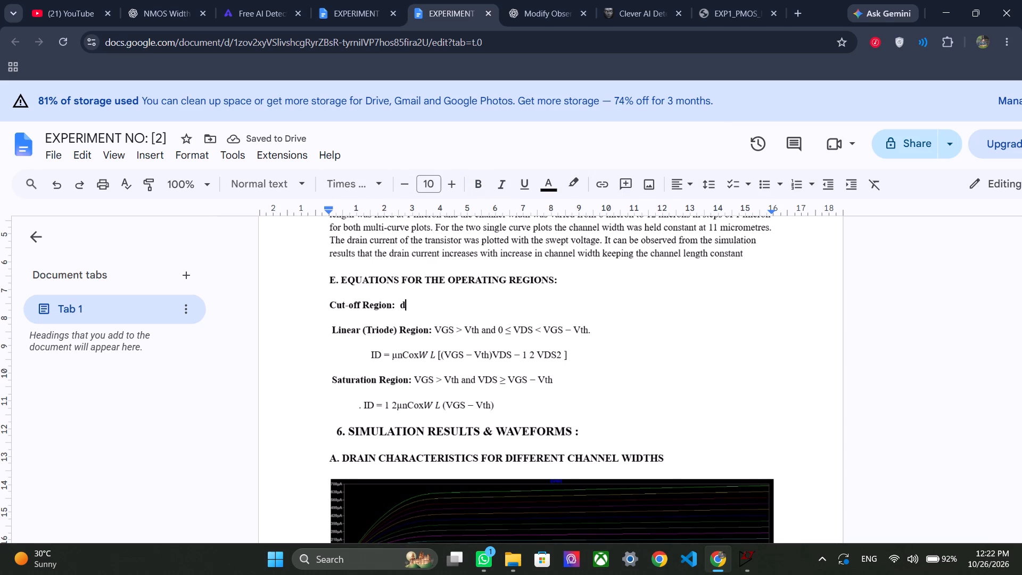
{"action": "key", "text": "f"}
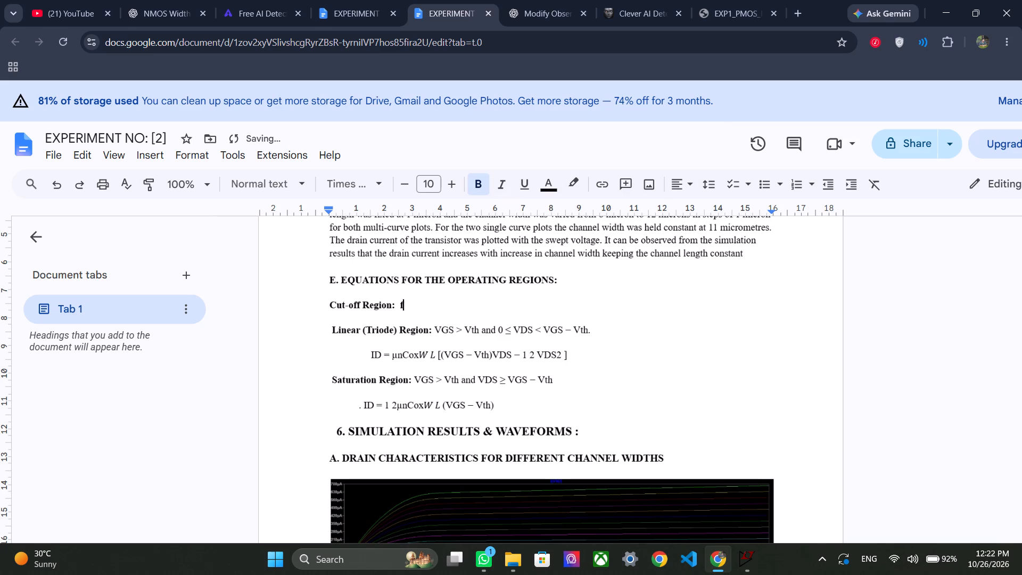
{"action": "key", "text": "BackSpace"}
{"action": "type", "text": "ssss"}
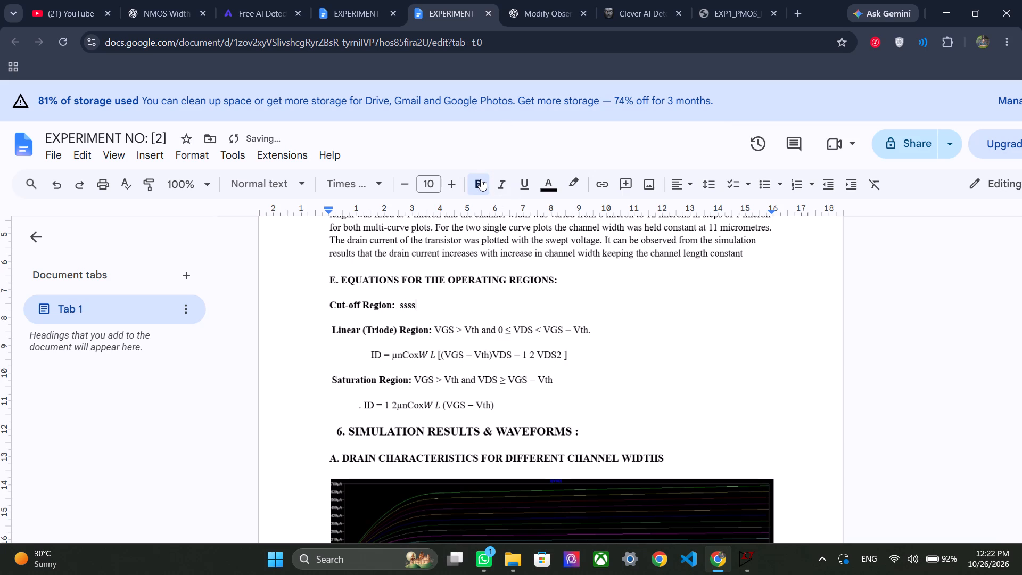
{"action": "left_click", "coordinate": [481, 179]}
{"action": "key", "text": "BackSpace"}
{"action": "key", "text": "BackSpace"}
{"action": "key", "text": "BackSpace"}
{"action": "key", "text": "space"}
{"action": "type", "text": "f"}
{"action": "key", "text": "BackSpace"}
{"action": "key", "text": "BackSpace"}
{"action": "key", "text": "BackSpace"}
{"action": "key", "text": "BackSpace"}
Copy the non-bold fragment "L [(VGS − Vth)VDS − 1 2 V" from the linear region equation to after the Cut-off Region label.
{"action": "left_click_drag", "start_coordinate": [542, 352], "coordinate": [427, 360]}
{"action": "key", "text": "ctrl+c"}
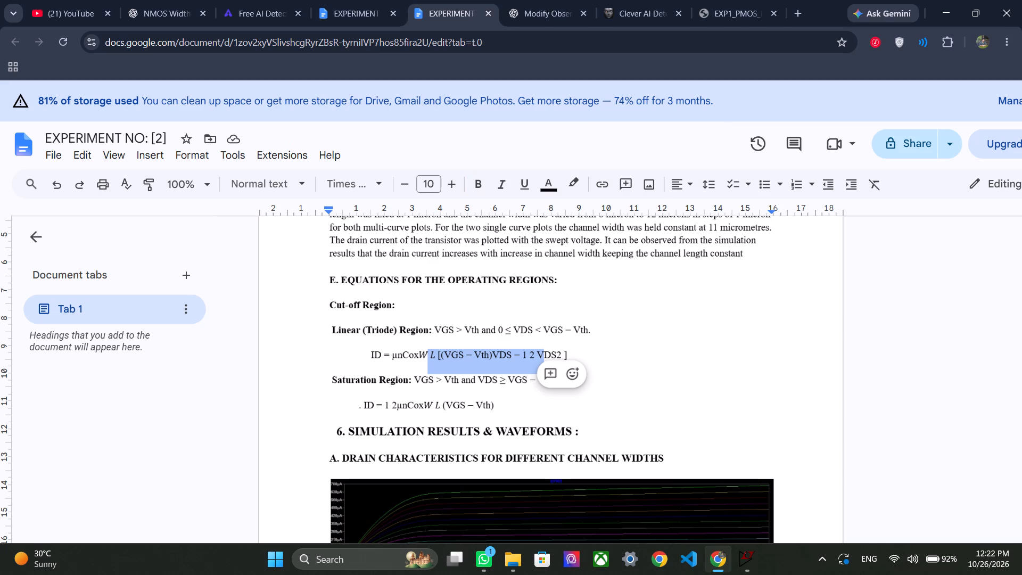
{"action": "left_click", "coordinate": [429, 295]}
{"action": "left_click", "coordinate": [428, 311]}
{"action": "key", "text": "space"}
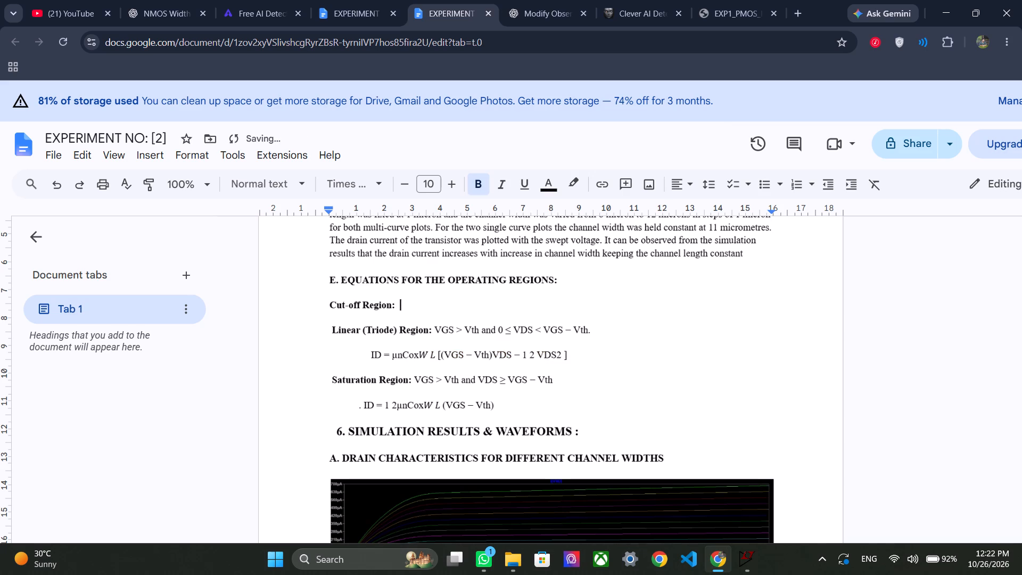
{"action": "key", "text": "ctrl+v"}
{"action": "left_click", "coordinate": [538, 313]}
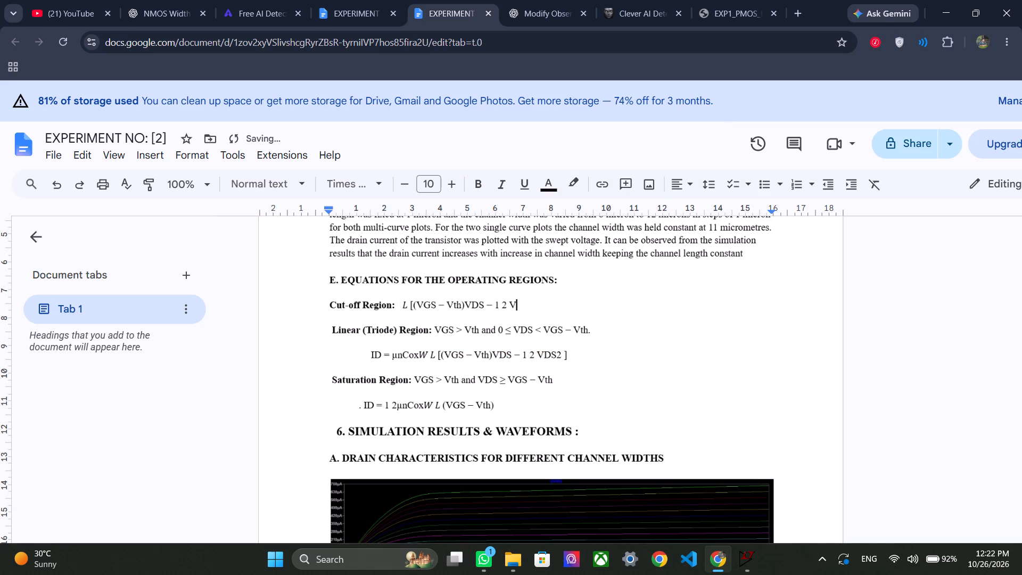
{"action": "key", "text": "space"}
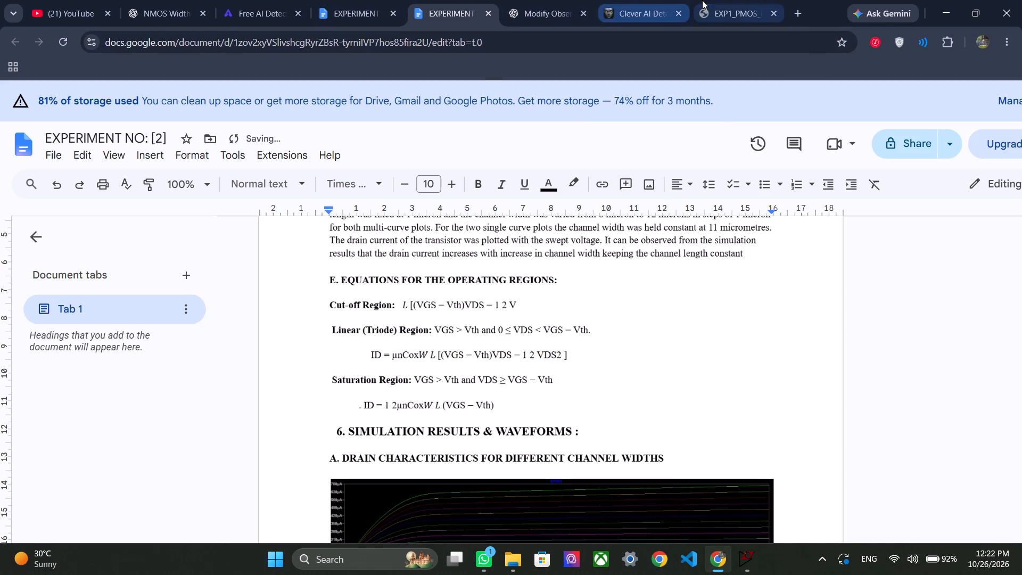
Copy "VSG ≤ |Vth|. Ideally ID ≈ 0." from the EXP1_PMOS_Improved PDF onto a new line below the report's Cut-off Region label.
{"action": "left_click", "coordinate": [704, 0]}
{"action": "left_click", "coordinate": [529, 316]}
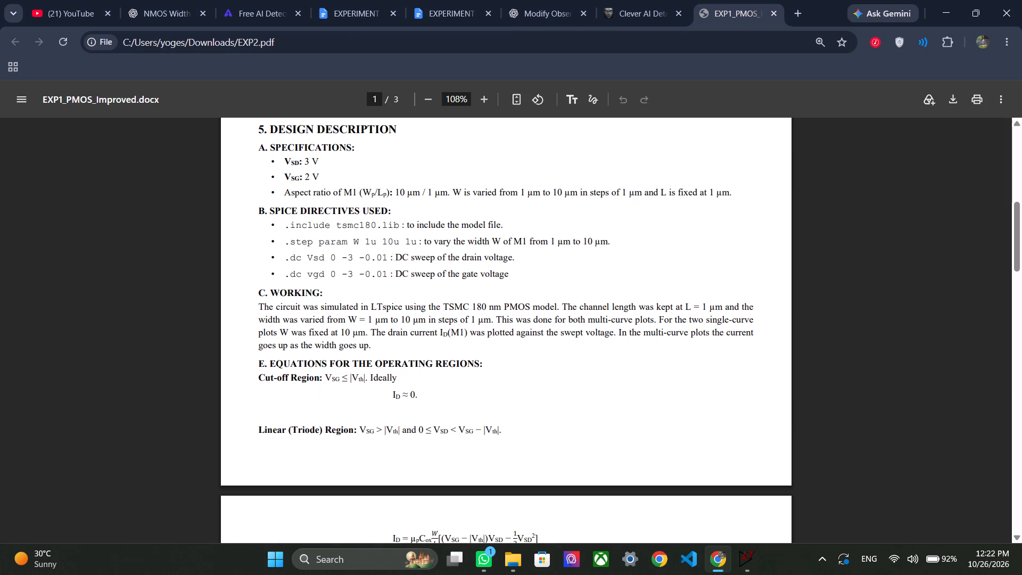
{"action": "left_click_drag", "start_coordinate": [326, 376], "coordinate": [446, 407]}
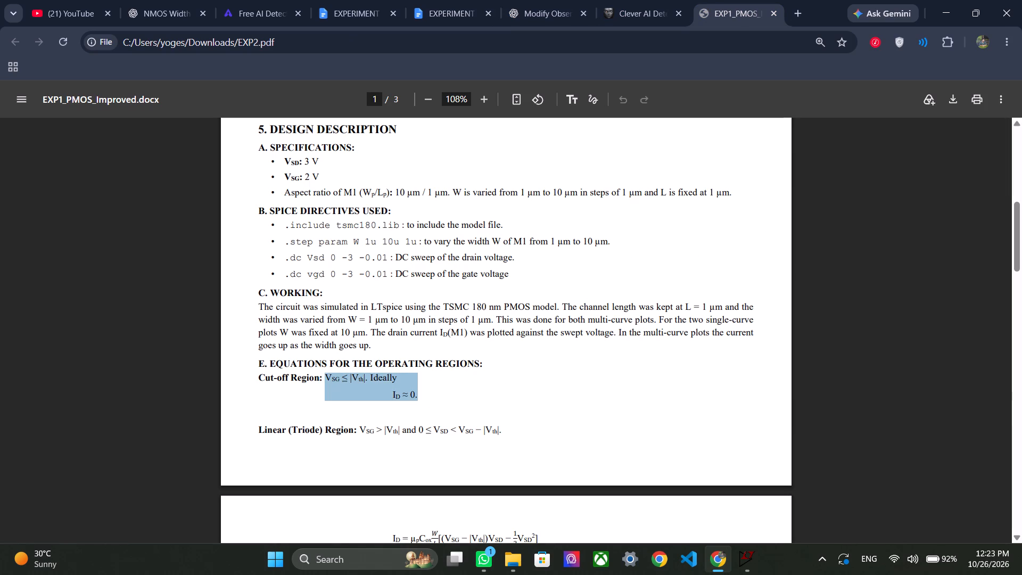
{"action": "left_click_drag", "start_coordinate": [446, 407], "coordinate": [444, 406]}
{"action": "key", "text": "ctrl+c"}
{"action": "left_click", "coordinate": [428, 0]}
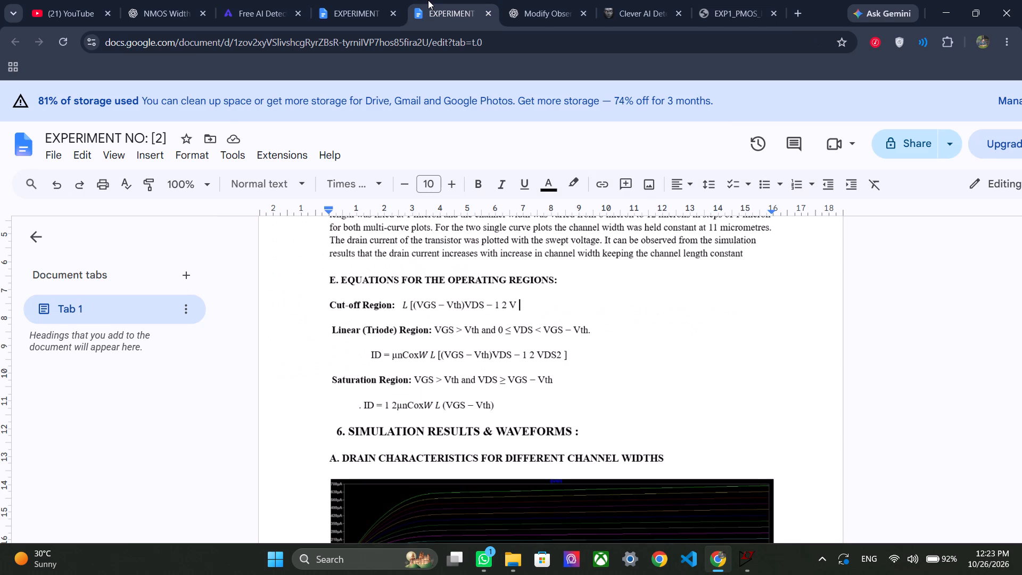
{"action": "key", "text": "Return"}
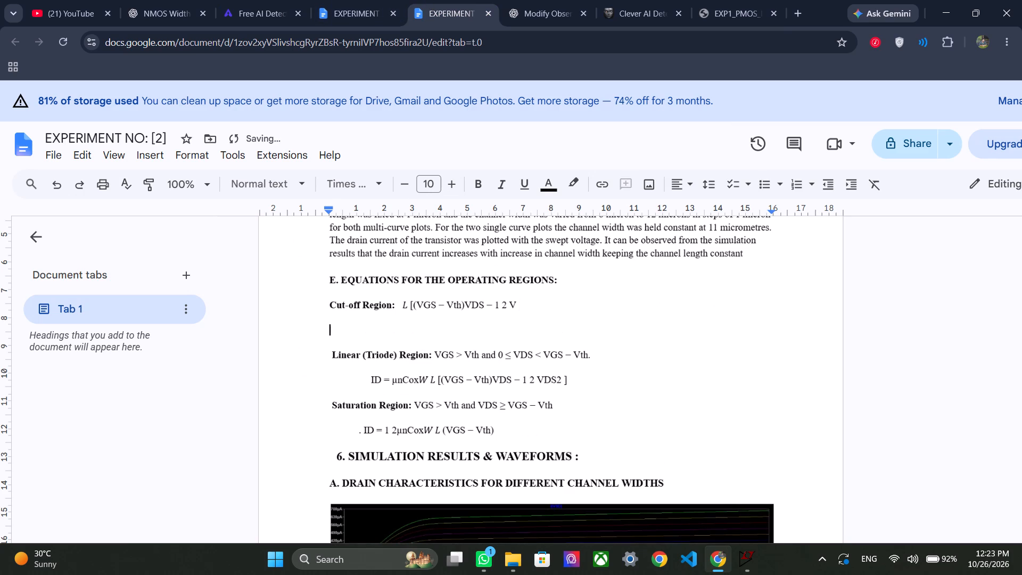
{"action": "key", "text": "ctrl+v"}
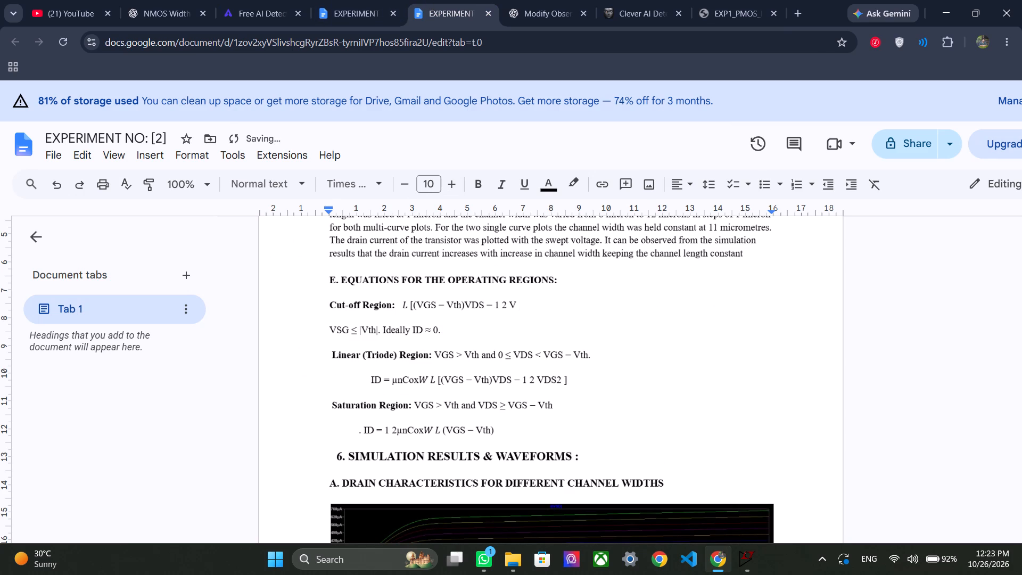
Delete the borrowed "L [(VGS − Vth)VDS − 1 2 V" fragment after the Cut-off Region label.
{"action": "left_click", "coordinate": [518, 303]}
{"action": "key", "text": "BackSpace"}
{"action": "key", "text": "BackSpace"}
{"action": "key", "text": "BackSpace"}
{"action": "key", "text": "BackSpace"}
{"action": "key", "text": "BackSpace"}
{"action": "key", "text": "BackSpace"}
{"action": "key", "text": "BackSpace"}
{"action": "key", "text": "BackSpace"}
{"action": "key", "text": "BackSpace"}
{"action": "key", "text": "BackSpace"}
{"action": "key", "text": "BackSpace"}
{"action": "key", "text": "BackSpace"}
{"action": "key", "text": "BackSpace"}
{"action": "key", "text": "BackSpace"}
{"action": "key", "text": "BackSpace"}
{"action": "key", "text": "BackSpace"}
{"action": "key", "text": "BackSpace"}
{"action": "key", "text": "BackSpace"}
{"action": "key", "text": "BackSpace"}
{"action": "key", "text": "BackSpace"}
{"action": "key", "text": "BackSpace"}
{"action": "key", "text": "BackSpace"}
{"action": "key", "text": "BackSpace"}
{"action": "key", "text": "BackSpace"}
{"action": "key", "text": "BackSpace"}
{"action": "key", "text": "BackSpace"}
{"action": "key", "text": "BackSpace"}
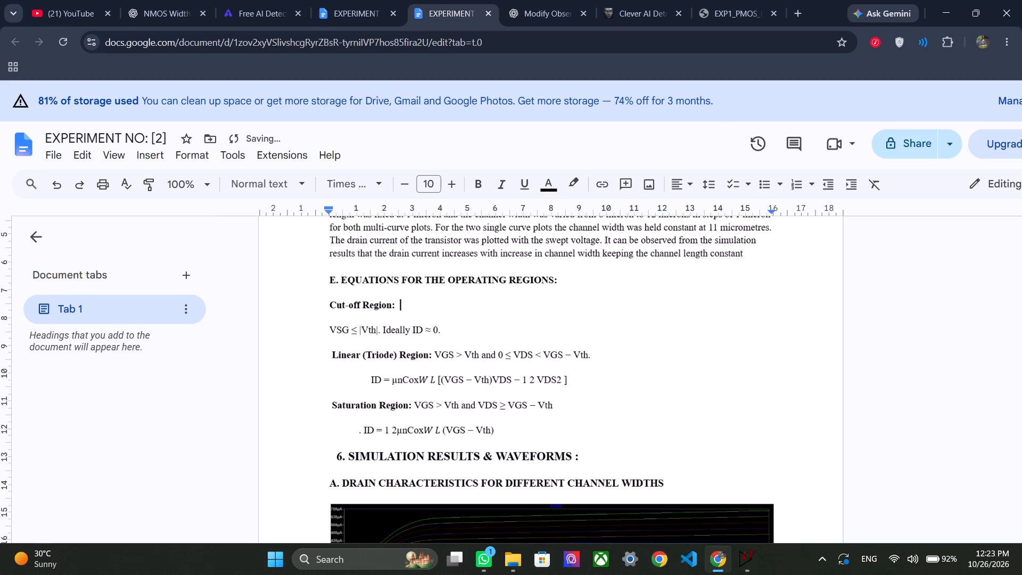
Join the line "VSG ≤ |Vth|. Ideally ID ≈ 0." onto the Cut-off Region label line.
{"action": "left_click", "coordinate": [326, 328]}
{"action": "key", "text": "BackSpace"}
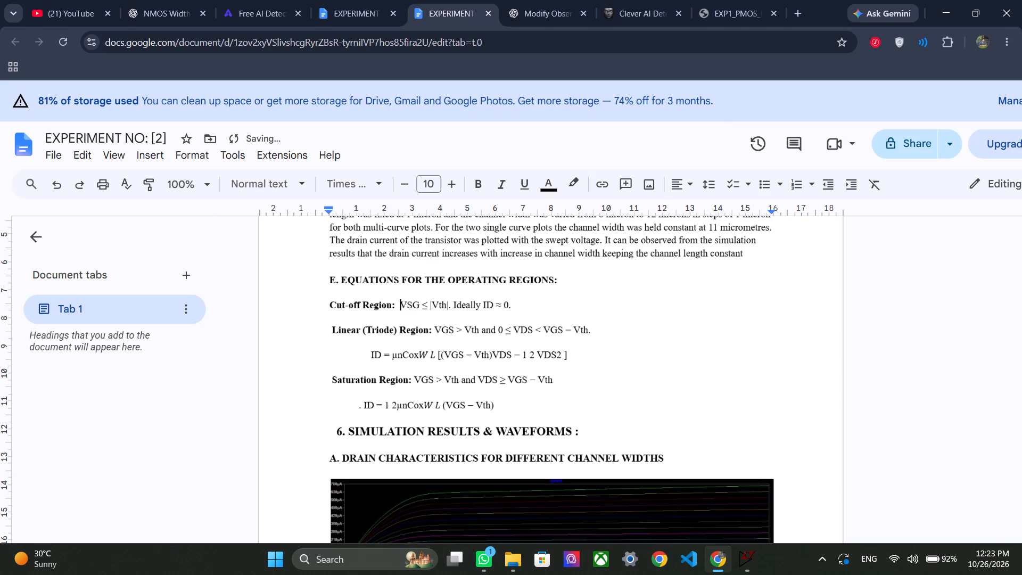
Move "Ideally ID ≈ 0." onto its own indented line below the Cut-off Region condition.
{"action": "left_click", "coordinate": [451, 304]}
{"action": "key", "text": "Return"}
{"action": "key", "text": "space"}
{"action": "key", "text": "space"}
{"action": "key", "text": "space"}
{"action": "key", "text": "space"}
{"action": "key", "text": "space"}
{"action": "key", "text": "space"}
{"action": "key", "text": "space"}
{"action": "key", "text": "space"}
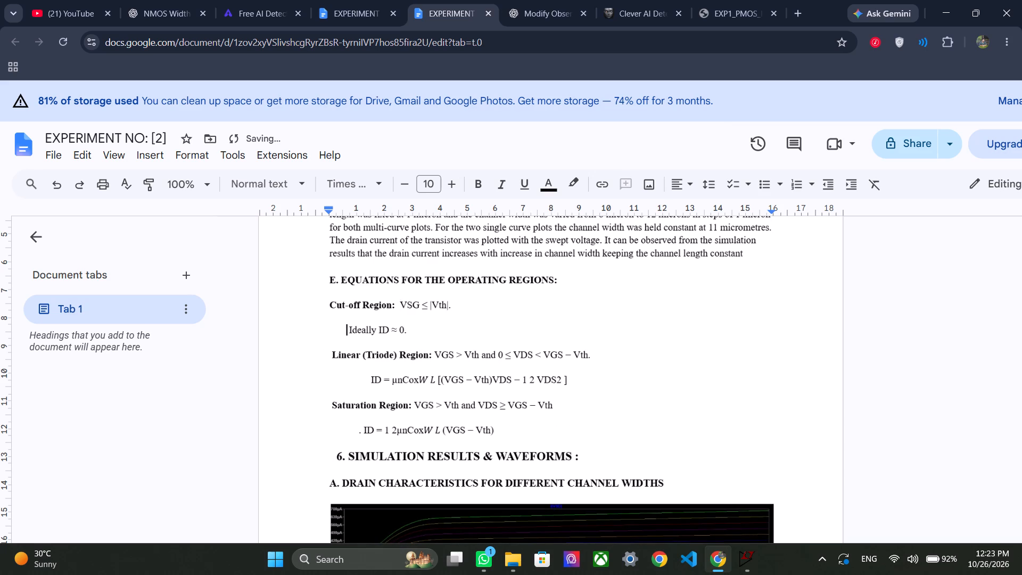
{"action": "key", "text": "space"}
{"action": "key", "text": "space"}
{"action": "key", "text": "space"}
{"action": "key", "text": "space"}
{"action": "key", "text": "space"}
{"action": "key", "text": "space"}
Copy "VSG > |Vth| and 0 ≤ VSD < VSG − |Vth|." from the EXP1_PMOS_Improved PDF to just after the report's Linear (Triode) Region label.
{"action": "left_click", "coordinate": [705, 22]}
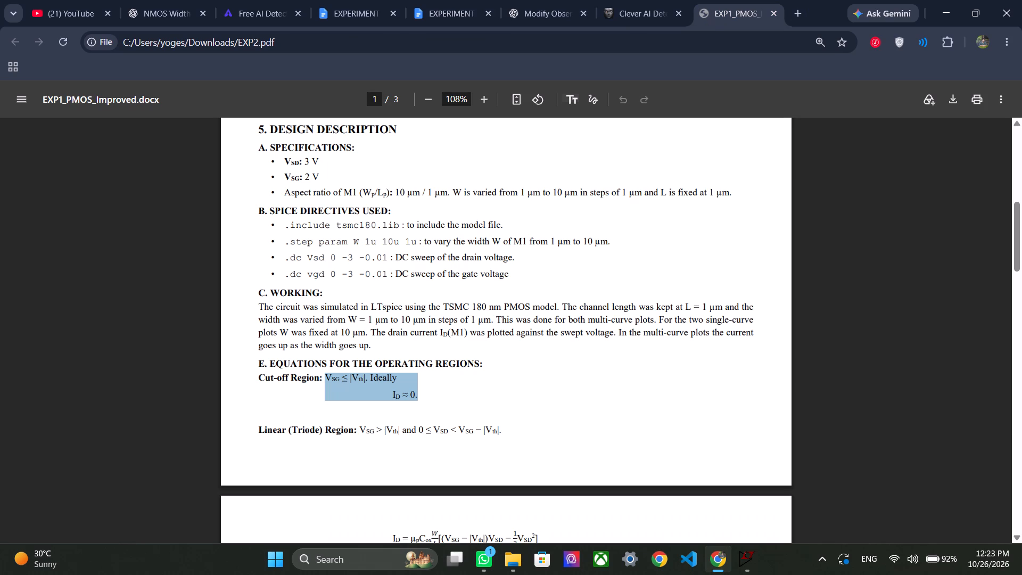
{"action": "scroll", "coordinate": [591, 356], "scroll_direction": "down", "scroll_amount": 1}
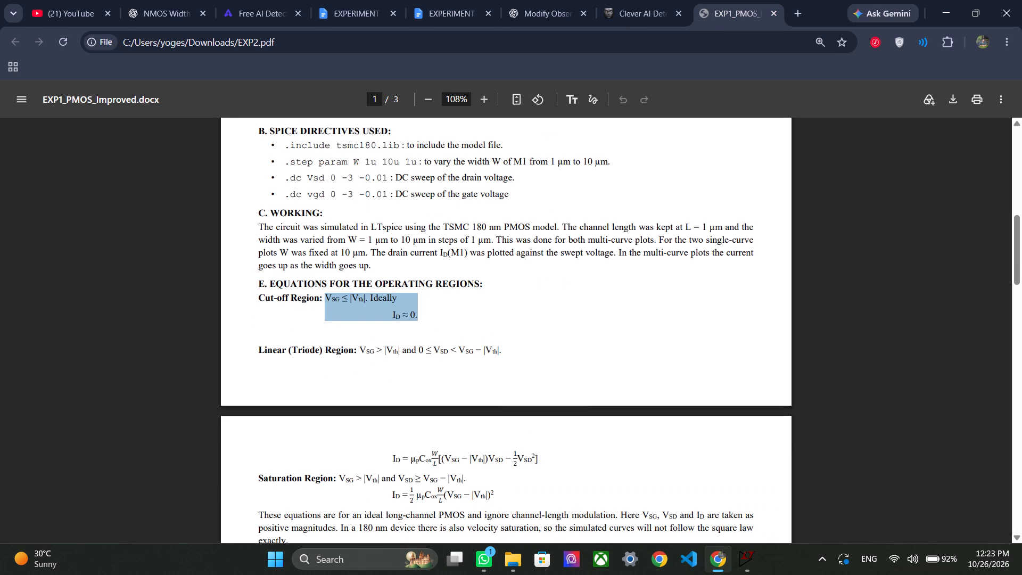
{"action": "left_click_drag", "start_coordinate": [356, 351], "coordinate": [516, 351]}
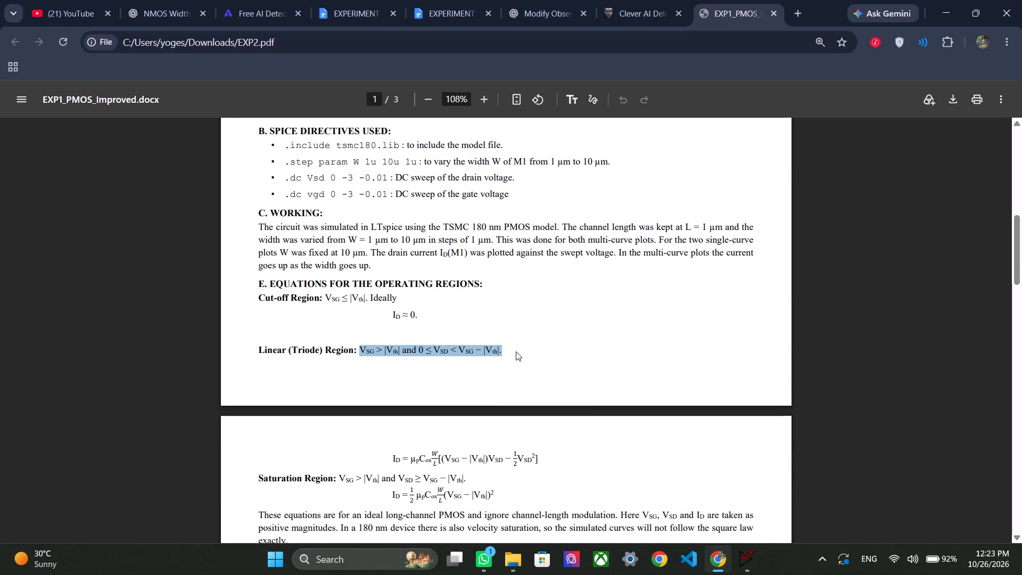
{"action": "key", "text": "ctrl+c"}
{"action": "left_click", "coordinate": [461, 0]}
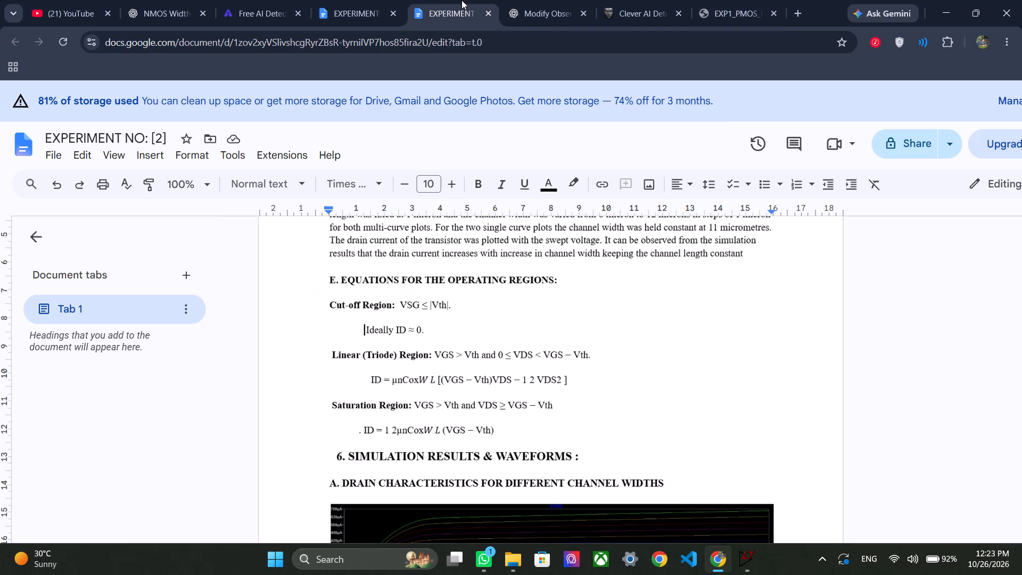
{"action": "left_click", "coordinate": [367, 2]}
{"action": "left_click", "coordinate": [446, 13]}
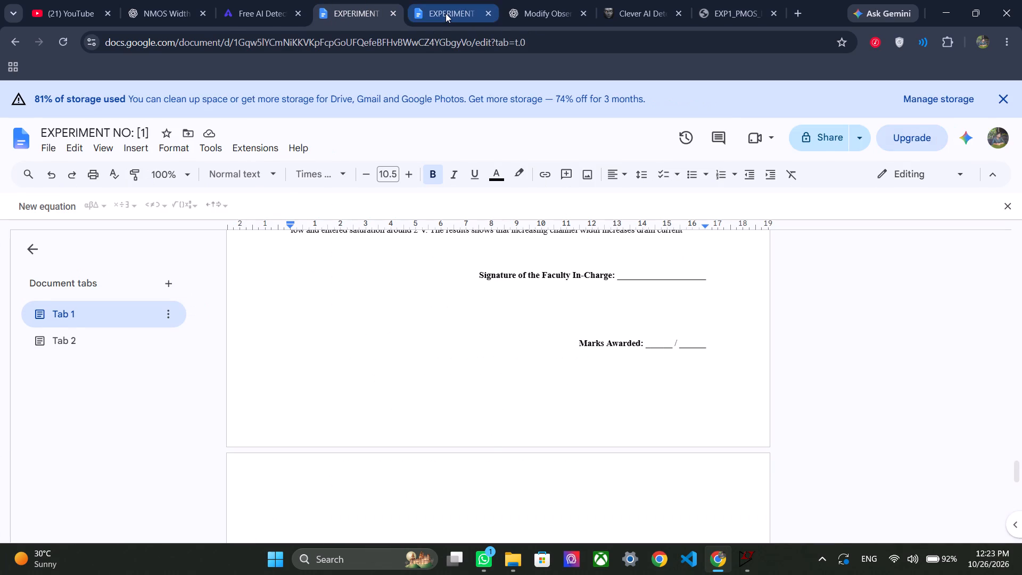
{"action": "scroll", "coordinate": [473, 458], "scroll_direction": "down", "scroll_amount": 1}
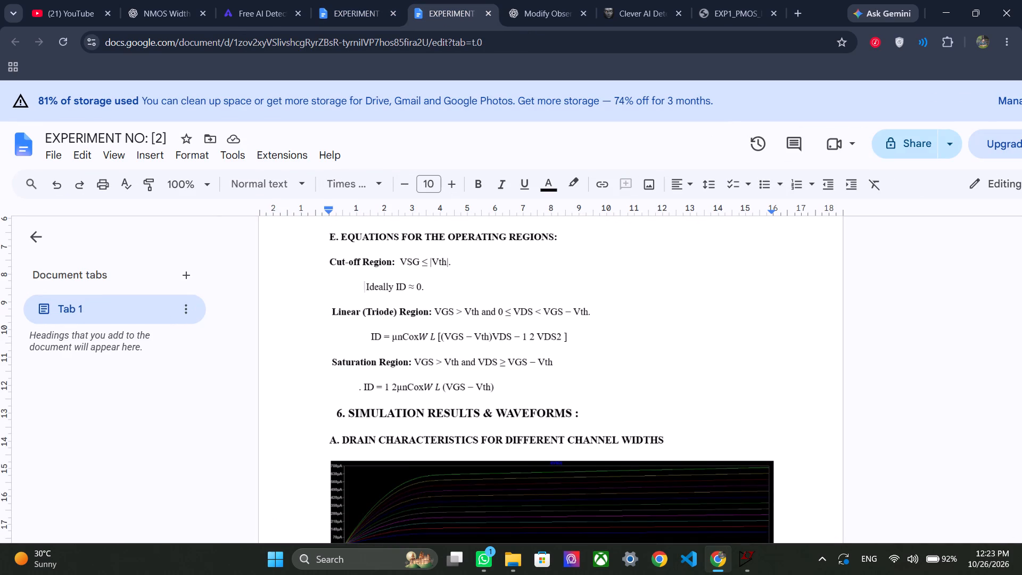
{"action": "left_click", "coordinate": [433, 310]}
{"action": "key", "text": "space"}
{"action": "key", "text": "space"}
{"action": "key", "text": "space"}
{"action": "key", "text": "Left"}
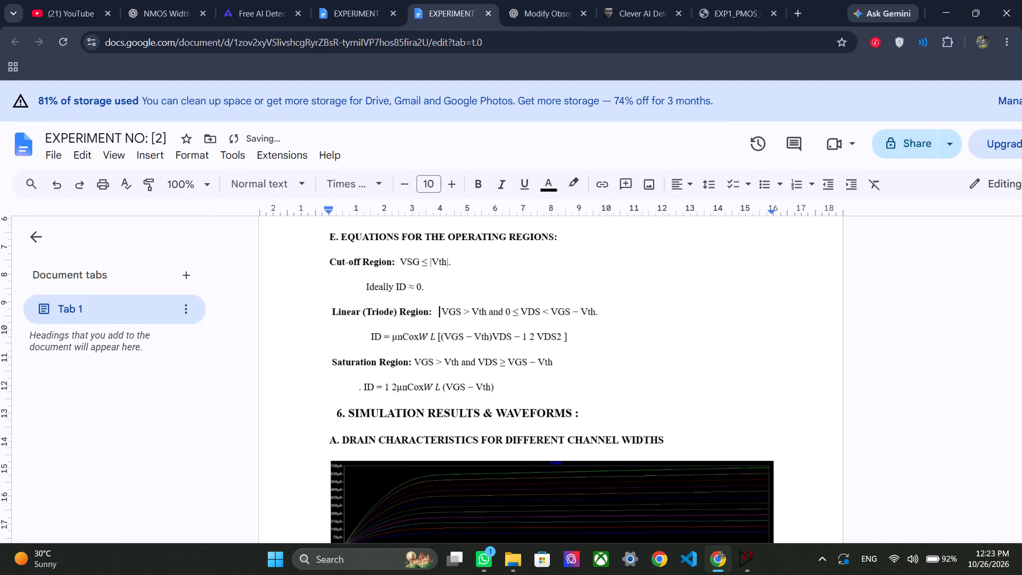
{"action": "key", "text": "ctrl+v"}
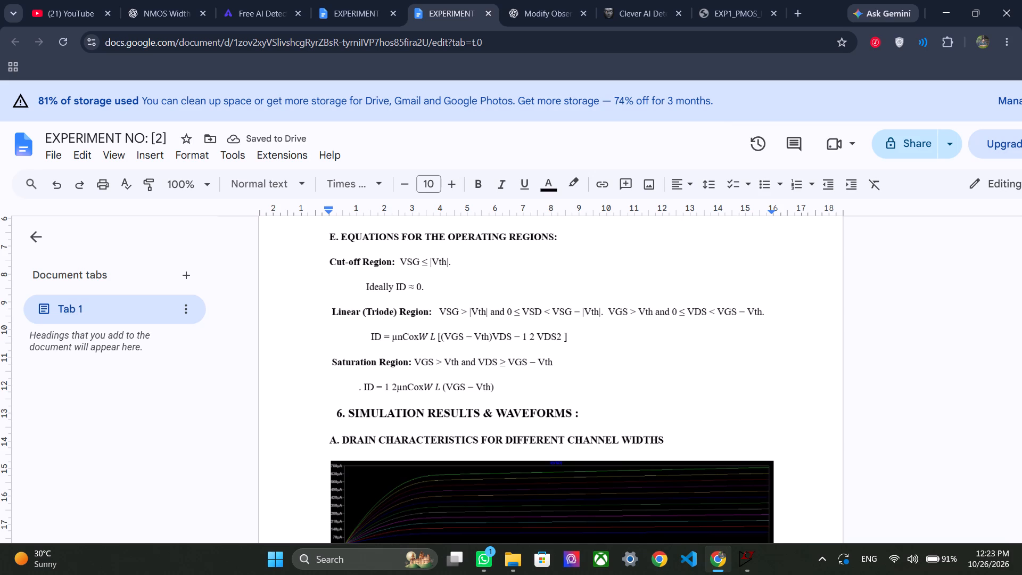
Delete the old NMOS condition "VGS > Vth and 0 ≤ VDS < VGS − Vth." and the preceding full stop from the Linear (Triode) Region line.
{"action": "left_click_drag", "start_coordinate": [609, 314], "coordinate": [752, 326]}
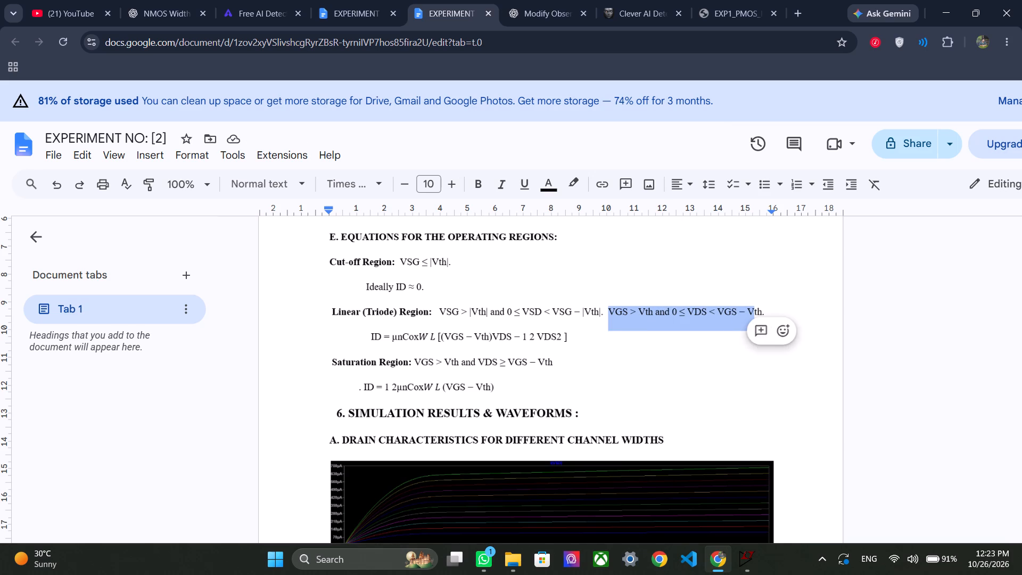
{"action": "key", "text": "BackSpace"}
{"action": "left_click", "coordinate": [687, 309]}
{"action": "key", "text": "BackSpace"}
{"action": "key", "text": "BackSpace"}
{"action": "key", "text": "BackSpace"}
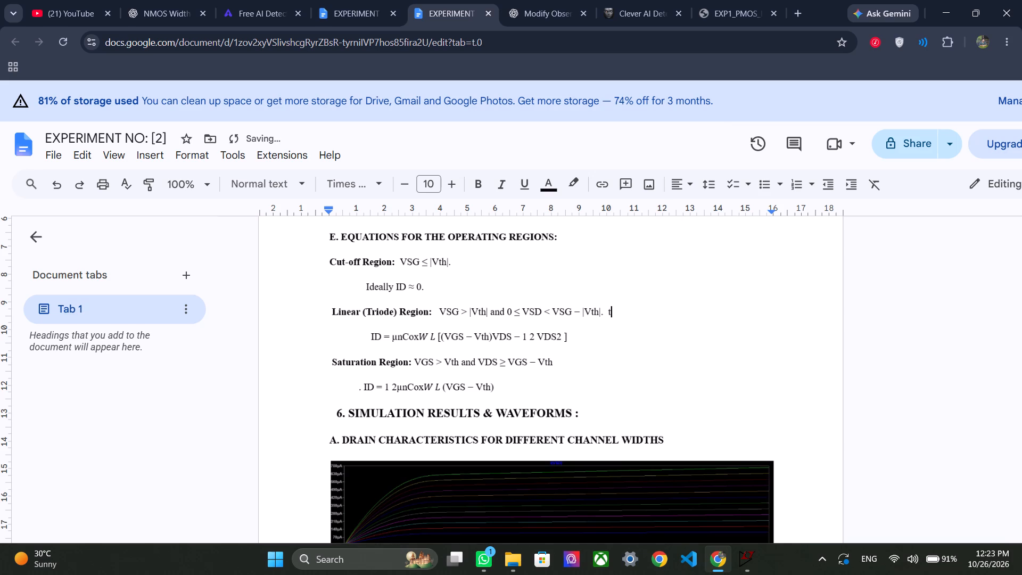
{"action": "key", "text": "BackSpace"}
{"action": "key", "text": "BackSpace"}
{"action": "key", "text": "BackSpace"}
{"action": "key", "text": "BackSpace"}
{"action": "key", "text": "space"}
Copy the PMOS linear-region ID equation, starting "ID = µpCox", from the PDF onto a new line below the report's Linear (Triode) Region condition.
{"action": "key", "text": "Return"}
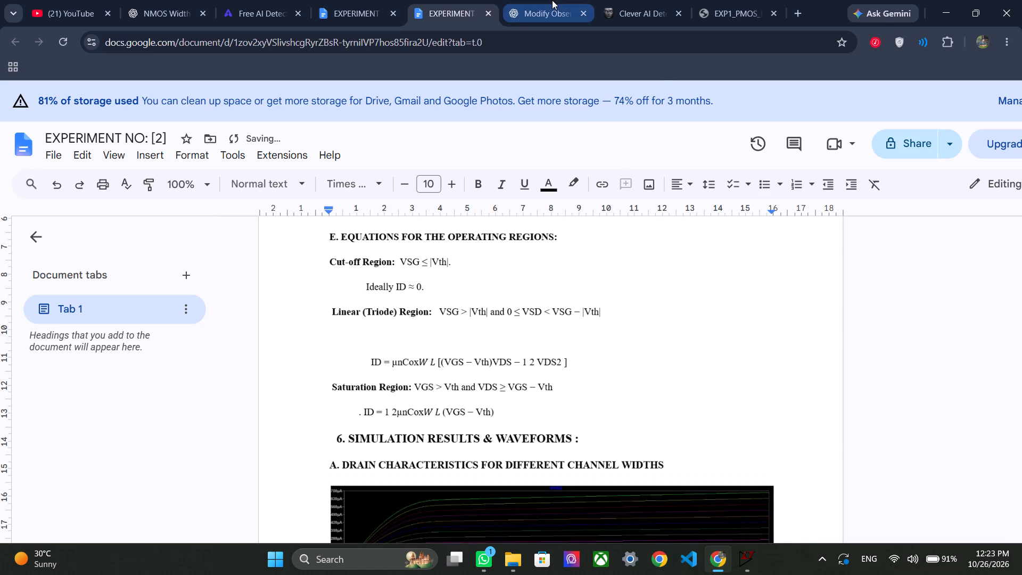
{"action": "left_click", "coordinate": [728, 11]}
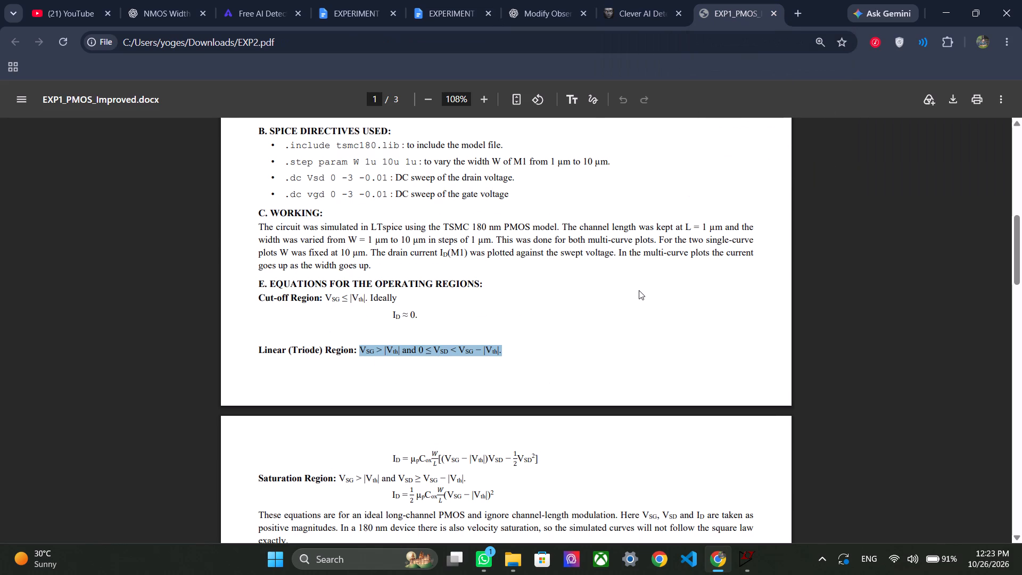
{"action": "scroll", "coordinate": [639, 290], "scroll_direction": "down", "scroll_amount": 2}
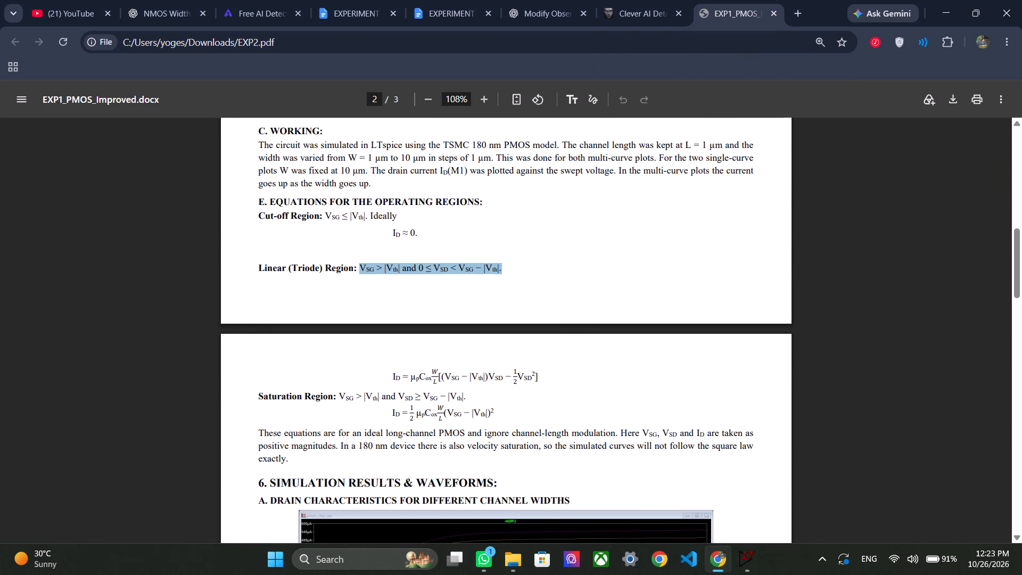
{"action": "left_click_drag", "start_coordinate": [538, 377], "coordinate": [390, 370]}
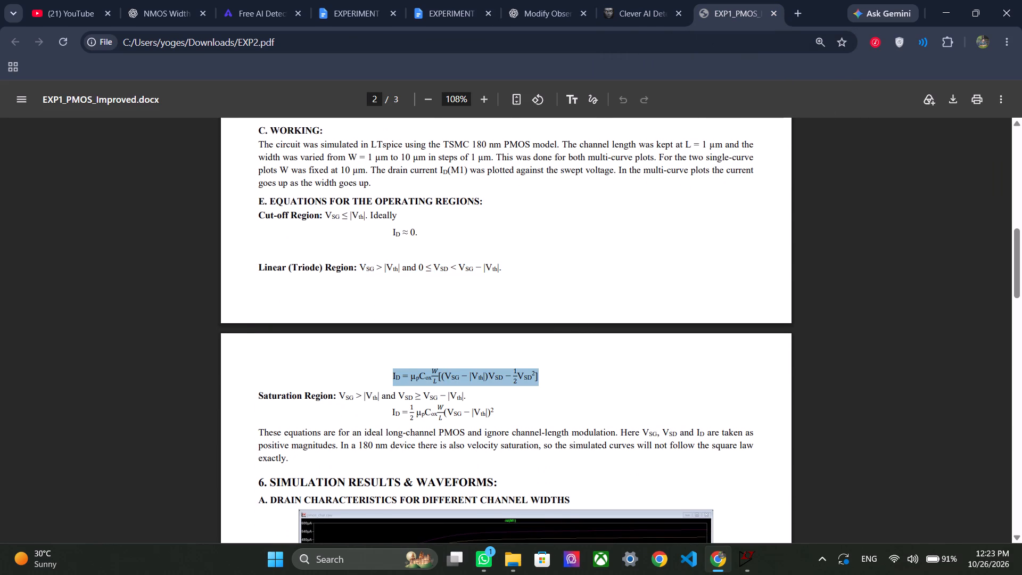
{"action": "key", "text": "ctrl+c"}
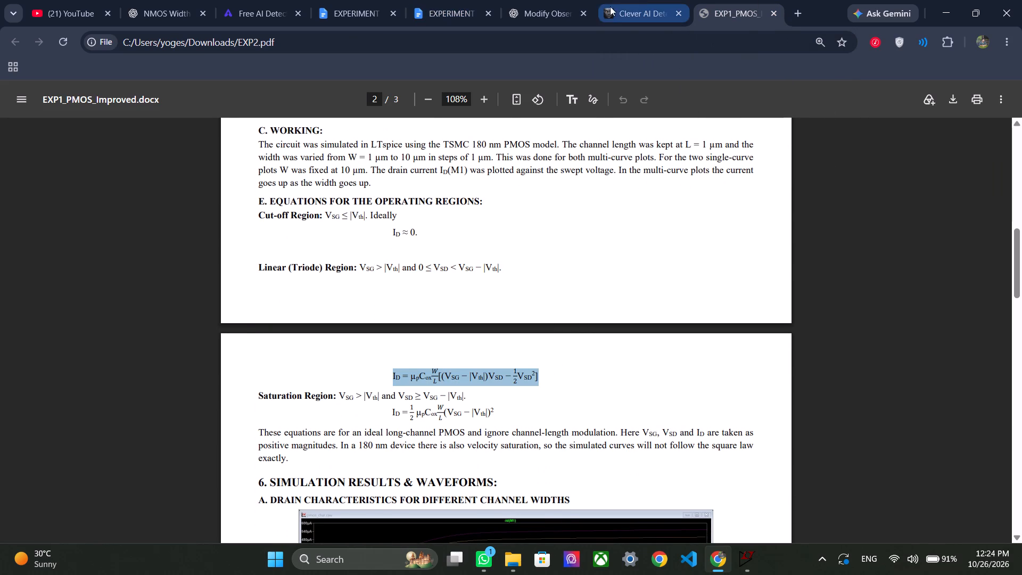
{"action": "left_click", "coordinate": [452, 0]}
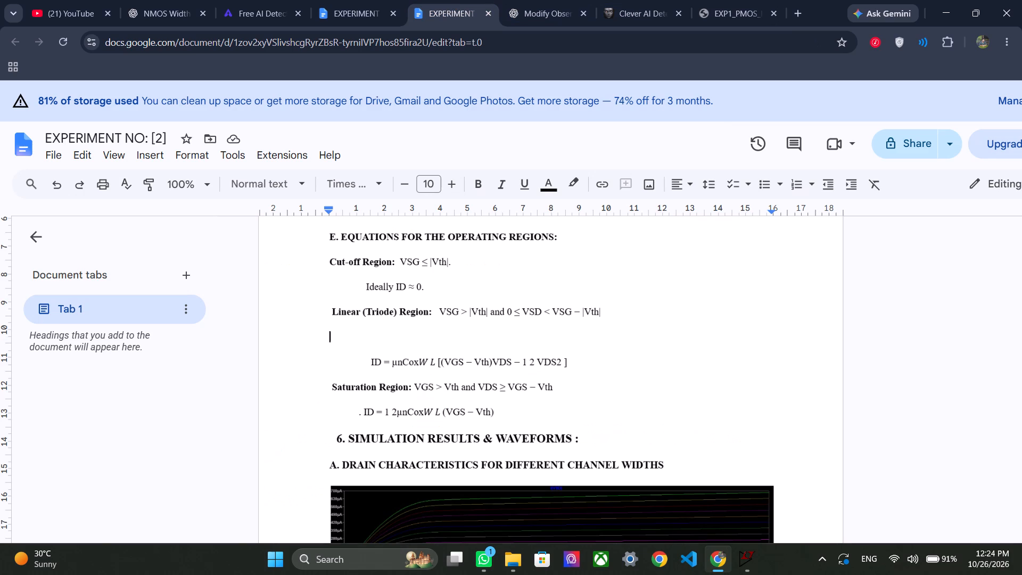
{"action": "key", "text": "ctrl+v"}
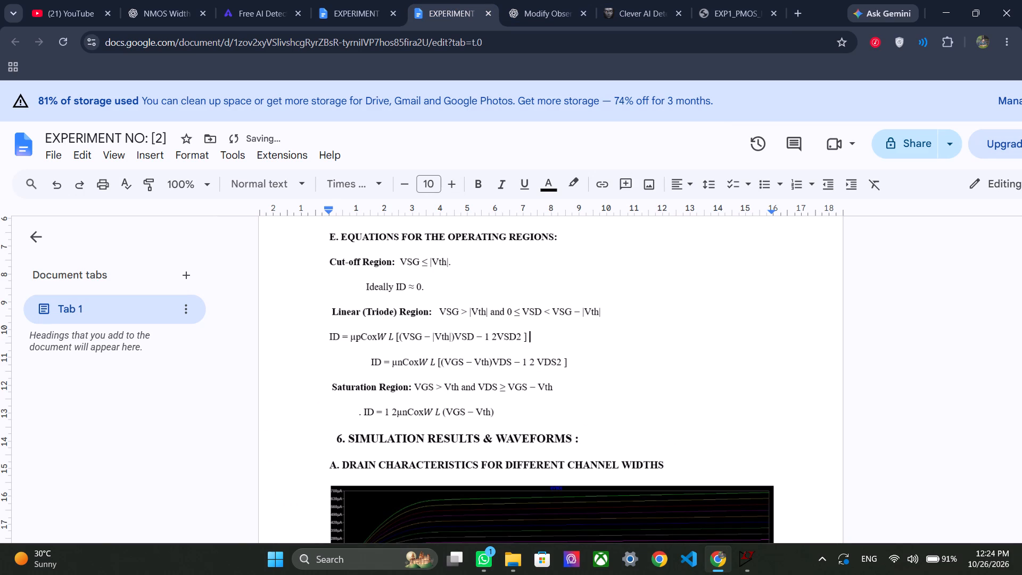
Delete the old NMOS linear-region equation starting "ID = µnCox" together with its indented line above the Saturation Region label.
{"action": "scroll", "coordinate": [482, 374], "scroll_direction": "down", "scroll_amount": 2}
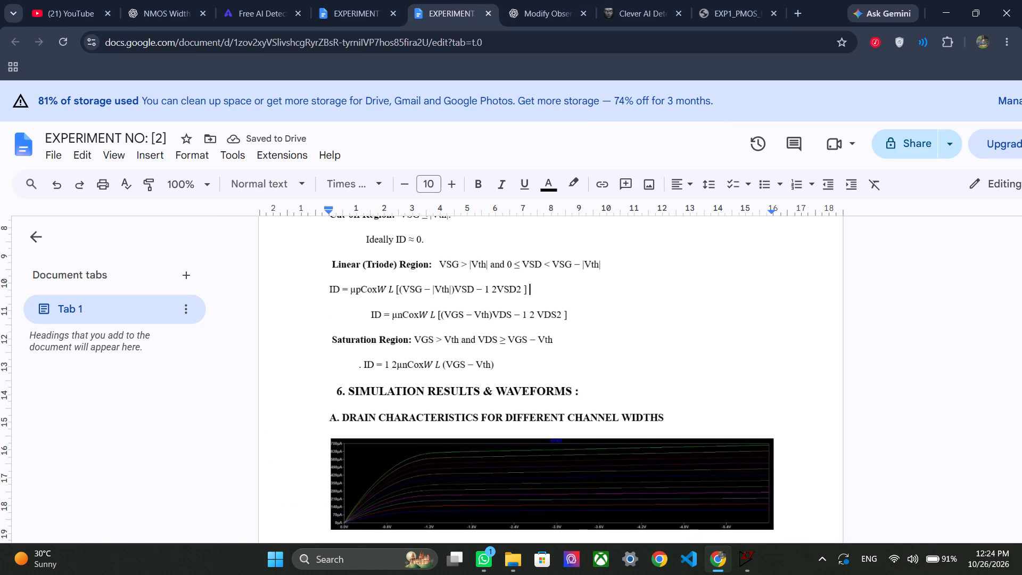
{"action": "scroll", "coordinate": [482, 374], "scroll_direction": "down", "scroll_amount": 1}
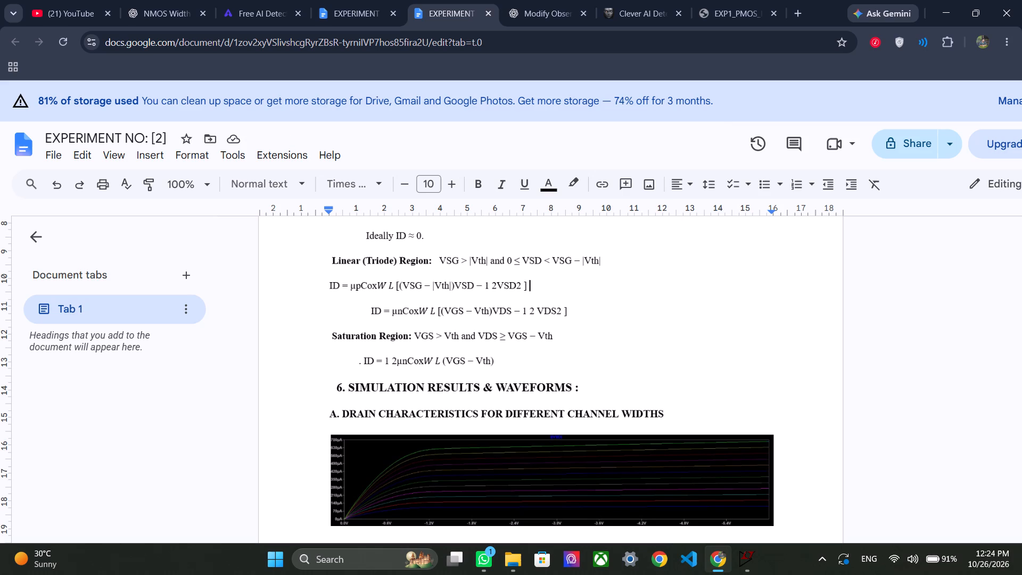
{"action": "scroll", "coordinate": [611, 308], "scroll_direction": "down", "scroll_amount": 2}
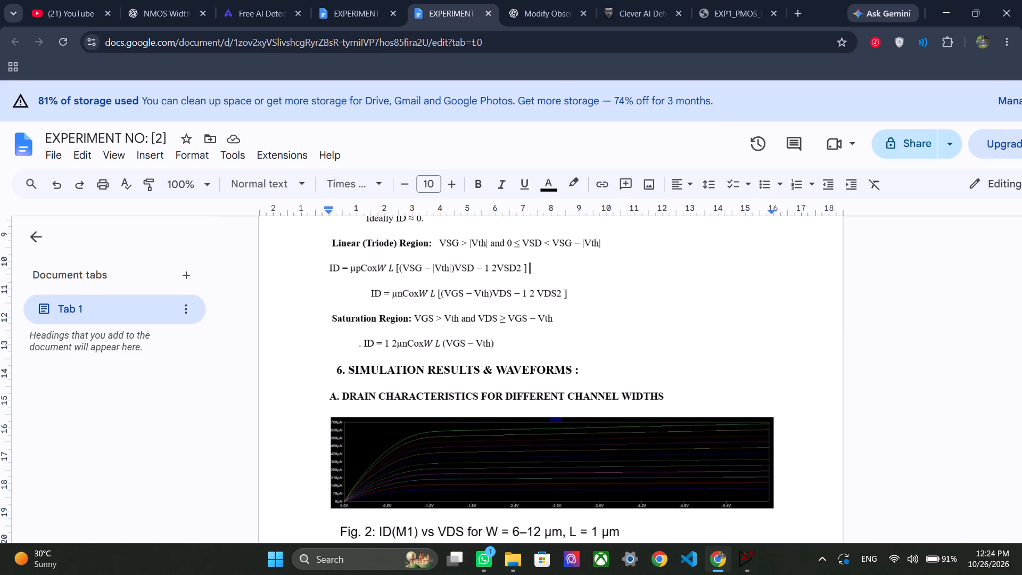
{"action": "left_click_drag", "start_coordinate": [568, 297], "coordinate": [480, 286]}
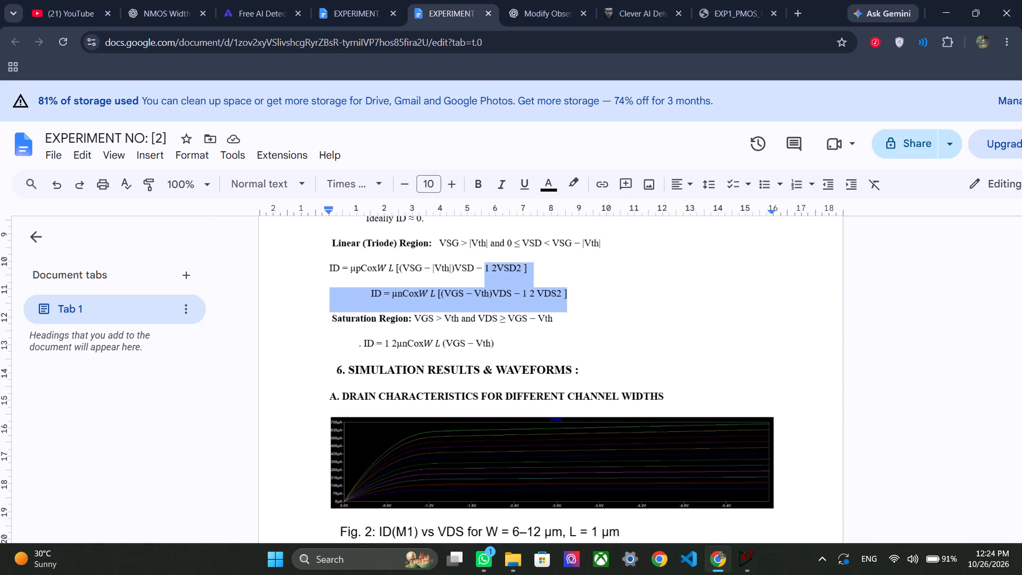
{"action": "left_click_drag", "start_coordinate": [480, 286], "coordinate": [349, 293]}
{"action": "key", "text": "BackSpace"}
{"action": "key", "text": "BackSpace"}
{"action": "key", "text": "BackSpace"}
{"action": "key", "text": "BackSpace"}
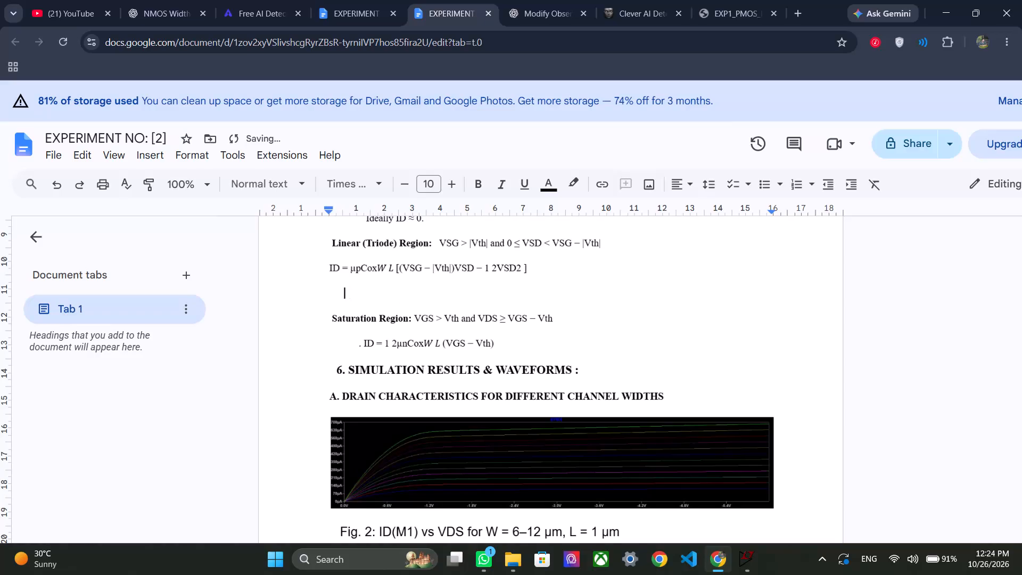
{"action": "key", "text": "BackSpace"}
{"action": "key", "text": "BackSpace"}
{"action": "key", "text": "BackSpace"}
{"action": "key", "text": "BackSpace"}
{"action": "key", "text": "BackSpace"}
{"action": "key", "text": "BackSpace"}
{"action": "key", "text": "BackSpace"}
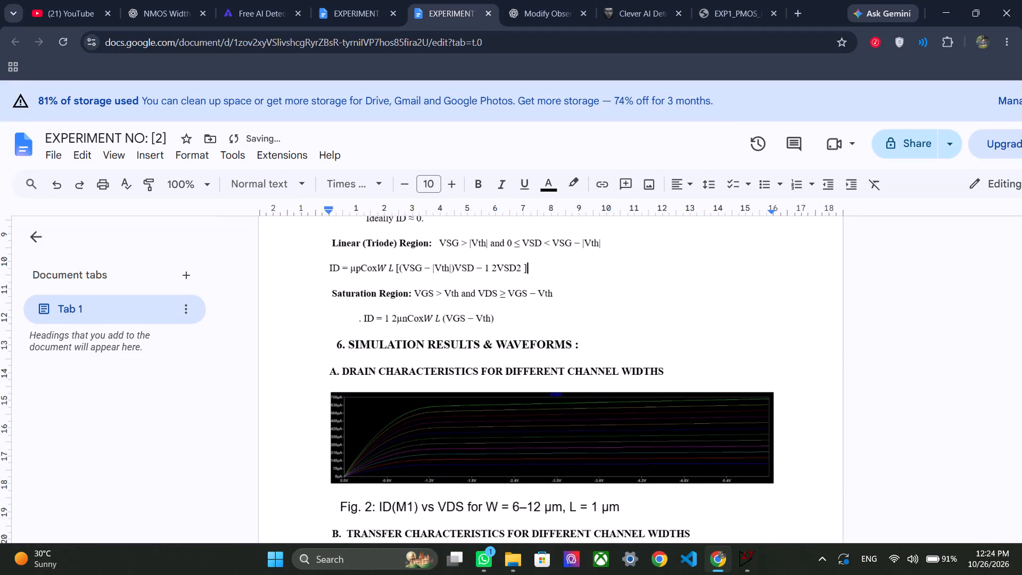
{"action": "key", "text": "space"}
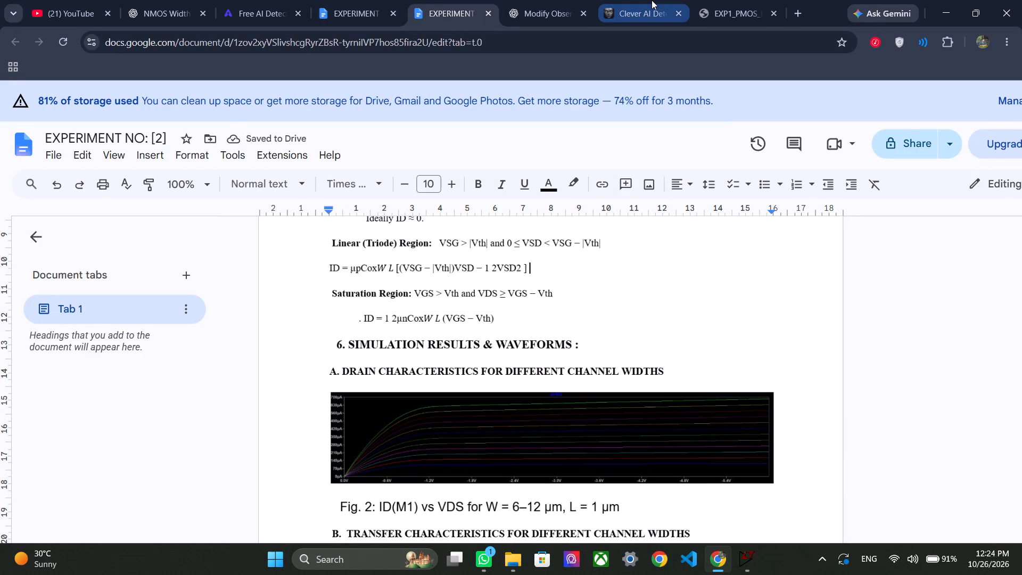
Copy "VSG > |Vth| and VSD ≥ VSG − |Vth|." from the PDF to the end of the report's Saturation Region line, after a few spaces.
{"action": "left_click", "coordinate": [719, 0]}
{"action": "scroll", "coordinate": [662, 404], "scroll_direction": "down", "scroll_amount": 1}
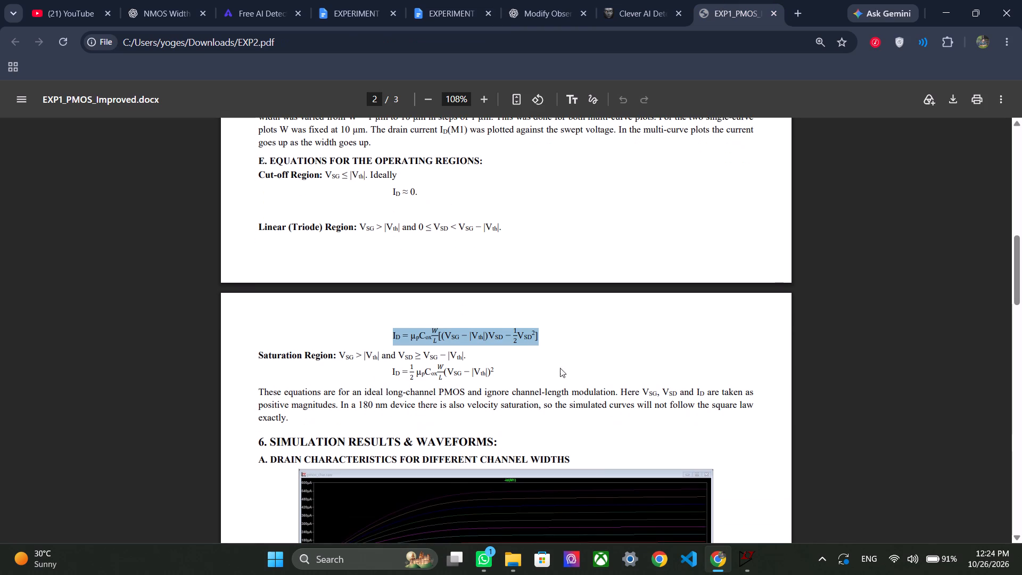
{"action": "left_click_drag", "start_coordinate": [467, 354], "coordinate": [347, 355]}
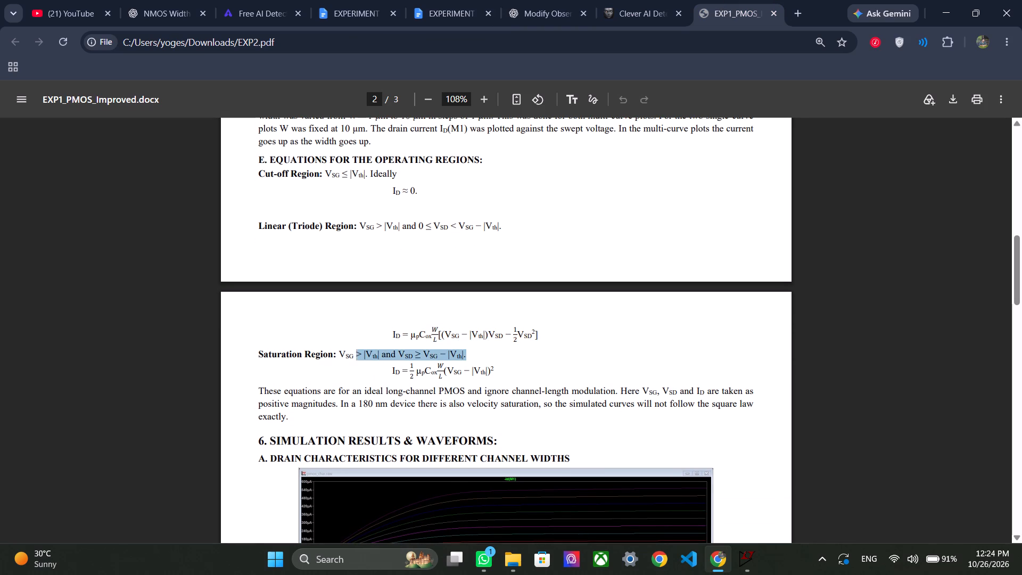
{"action": "left_click_drag", "start_coordinate": [347, 355], "coordinate": [337, 357]}
{"action": "key", "text": "ctrl+c"}
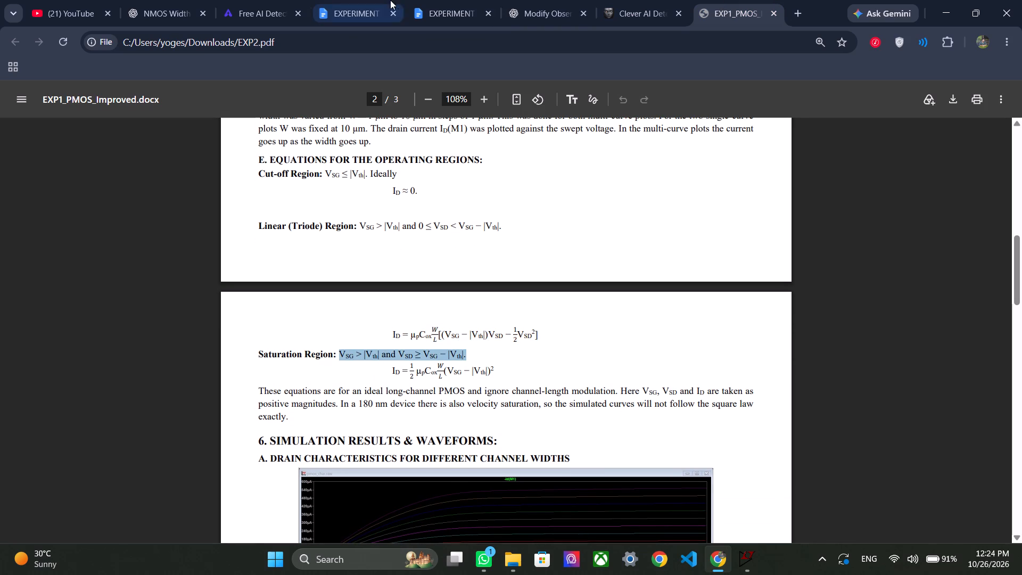
{"action": "left_click", "coordinate": [446, 0]}
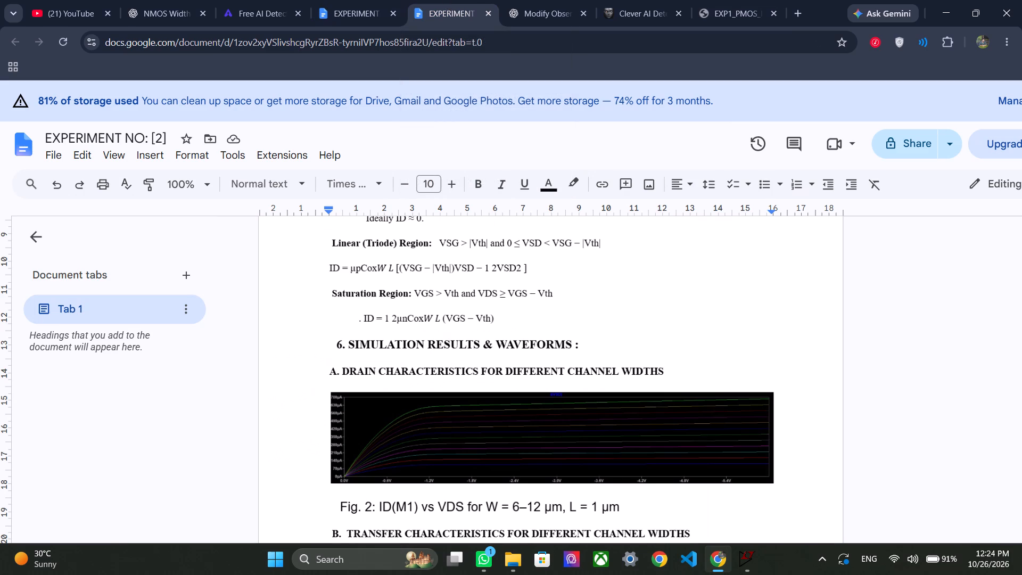
{"action": "left_click", "coordinate": [599, 294]}
{"action": "key", "text": "space"}
{"action": "key", "text": "space"}
{"action": "key", "text": "space"}
{"action": "key", "text": "space"}
{"action": "key", "text": "ctrl+v"}
Delete the old NMOS condition "VGS > Vth and VDS ≥ VGS − Vth" from the Saturation Region line.
{"action": "left_click_drag", "start_coordinate": [556, 294], "coordinate": [472, 287]}
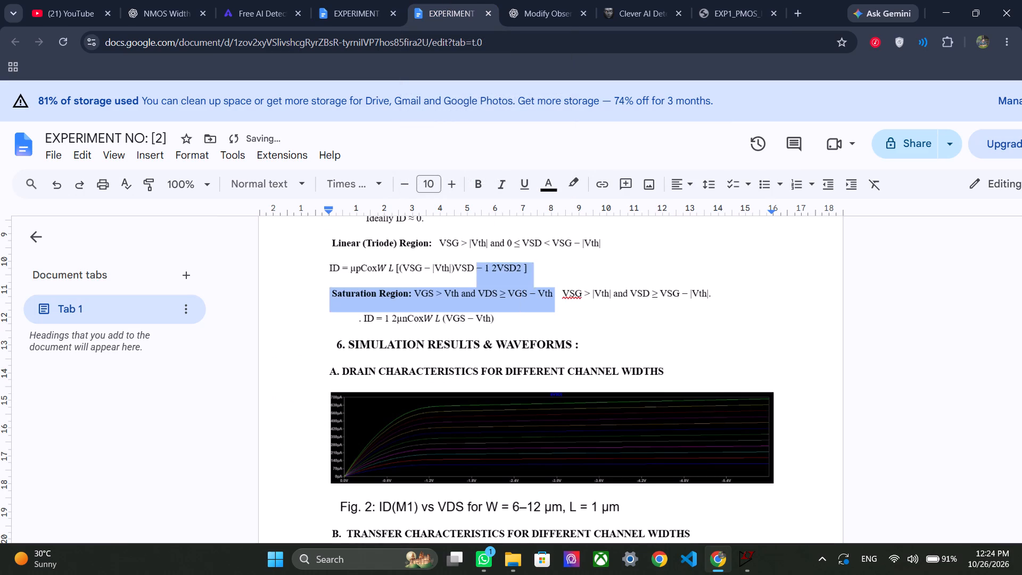
{"action": "left_click_drag", "start_coordinate": [472, 287], "coordinate": [414, 290]}
{"action": "key", "text": "BackSpace"}
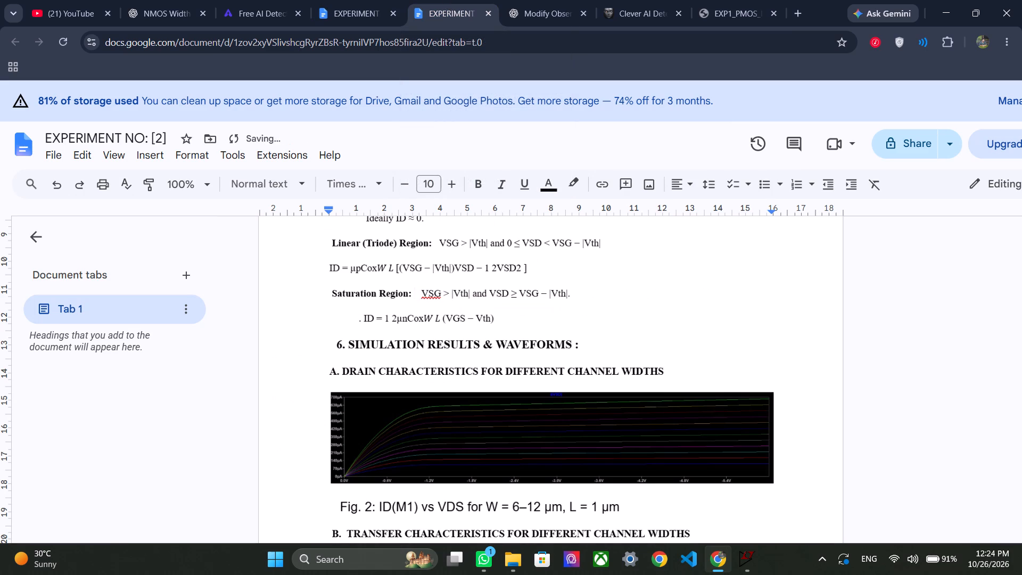
Replace the NMOS equation below the Saturation Region line with the PMOS saturation equation from the PDF, "ID = 1 2 µpCoxW L (VSG − |Vth|)2".
{"action": "left_click", "coordinate": [443, 293]}
{"action": "left_click_drag", "start_coordinate": [496, 318], "coordinate": [349, 322]}
{"action": "key", "text": "BackSpace"}
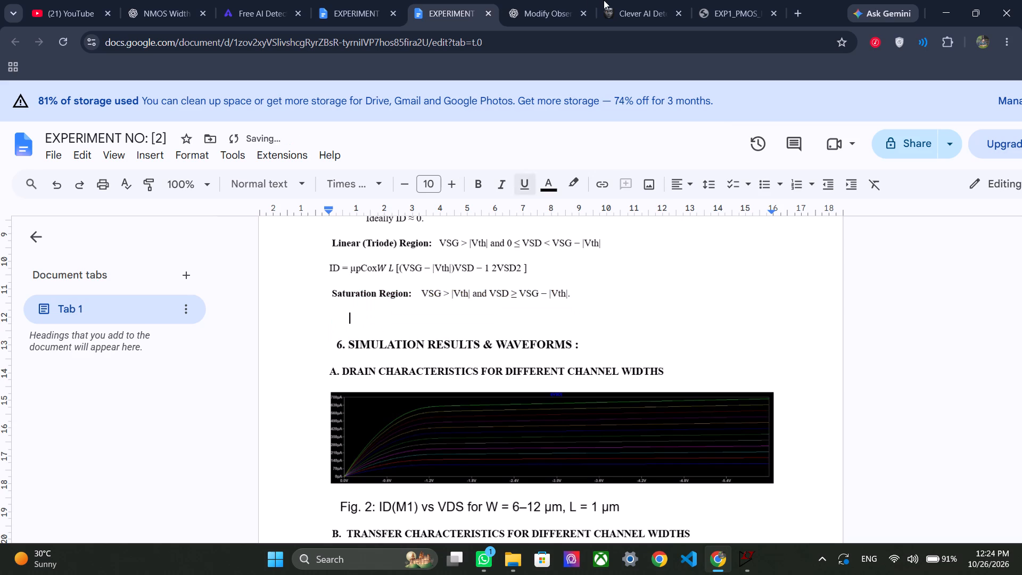
{"action": "left_click", "coordinate": [715, 1]}
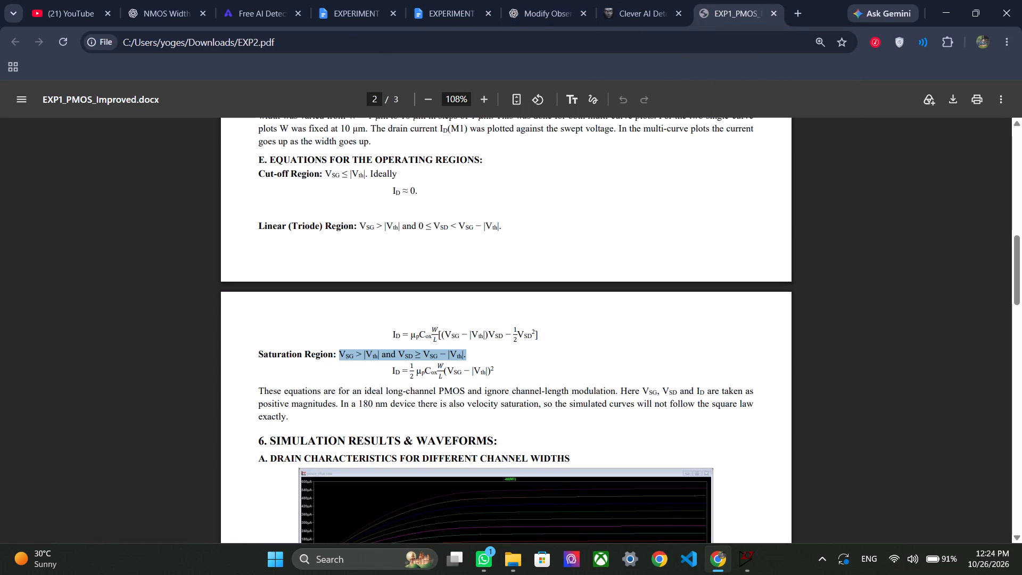
{"action": "left_click_drag", "start_coordinate": [497, 367], "coordinate": [389, 373]}
{"action": "key", "text": "ctrl+c"}
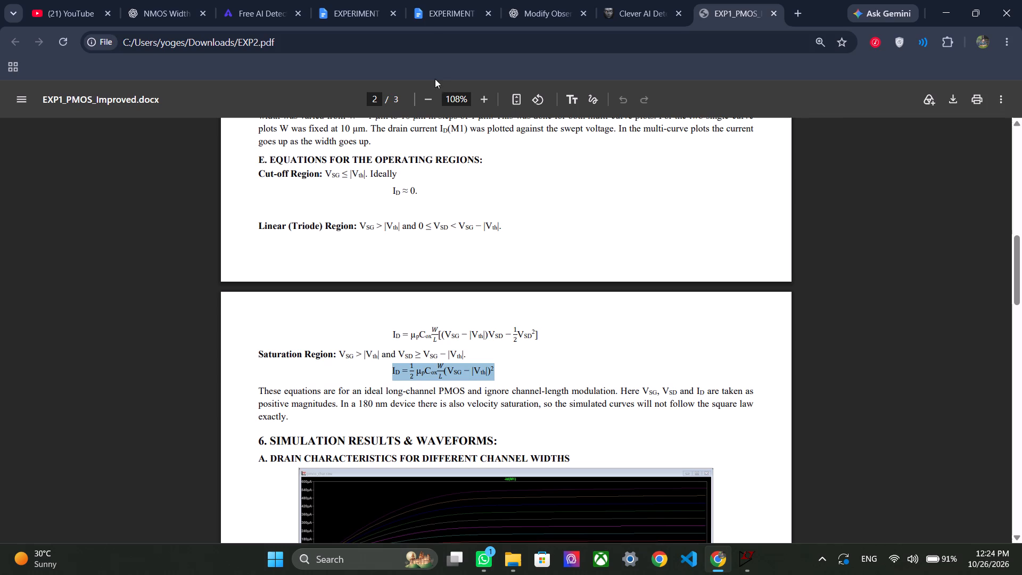
{"action": "left_click", "coordinate": [429, 22]}
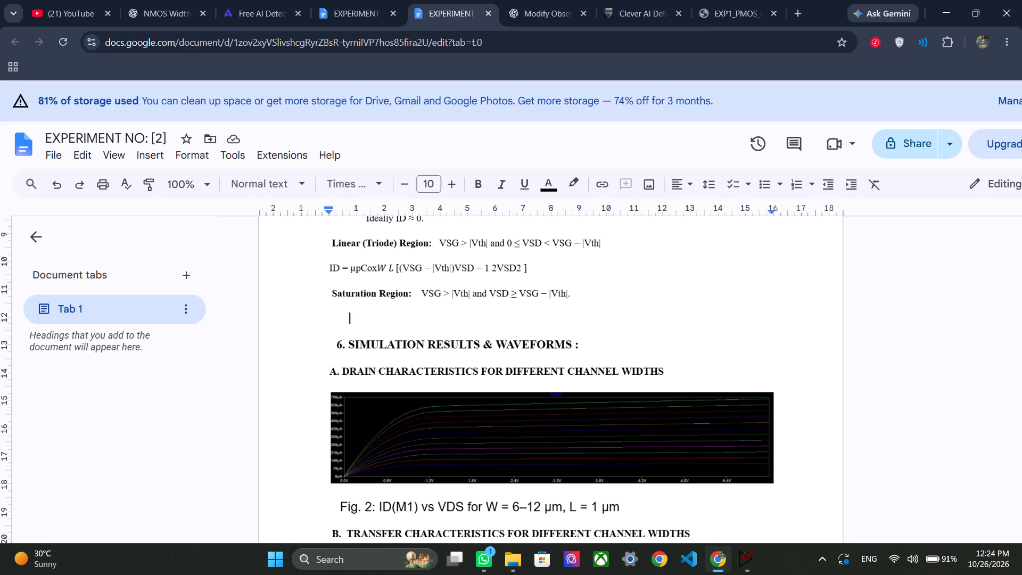
{"action": "key", "text": "ctrl+v"}
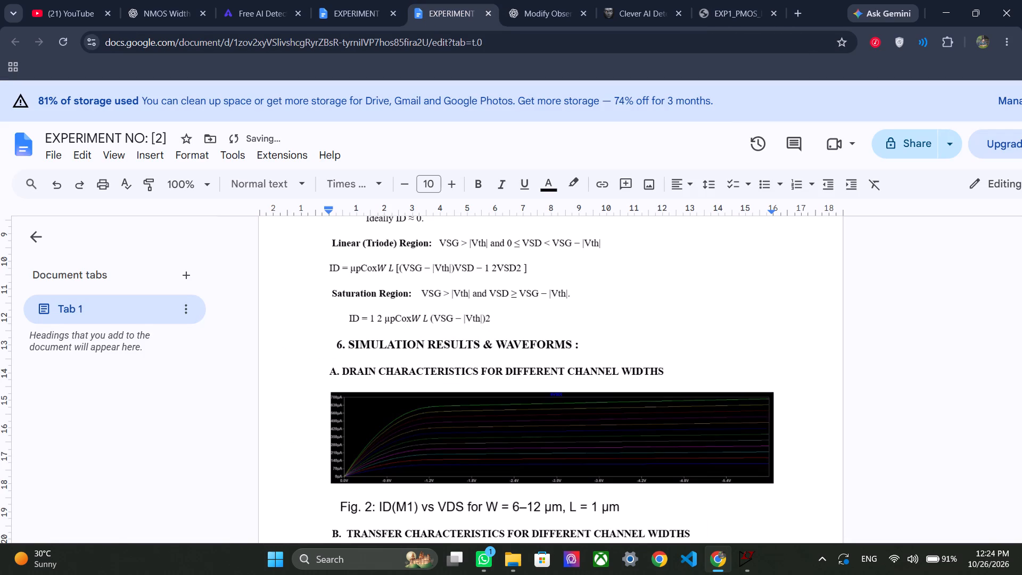
{"action": "key", "text": "space"}
Delete the plain-text "1 2" after "ID =" in the saturation equation, keeping a space before "µpCox".
{"action": "left_click", "coordinate": [373, 319]}
{"action": "key", "text": "Right"}
{"action": "key", "text": "BackSpace"}
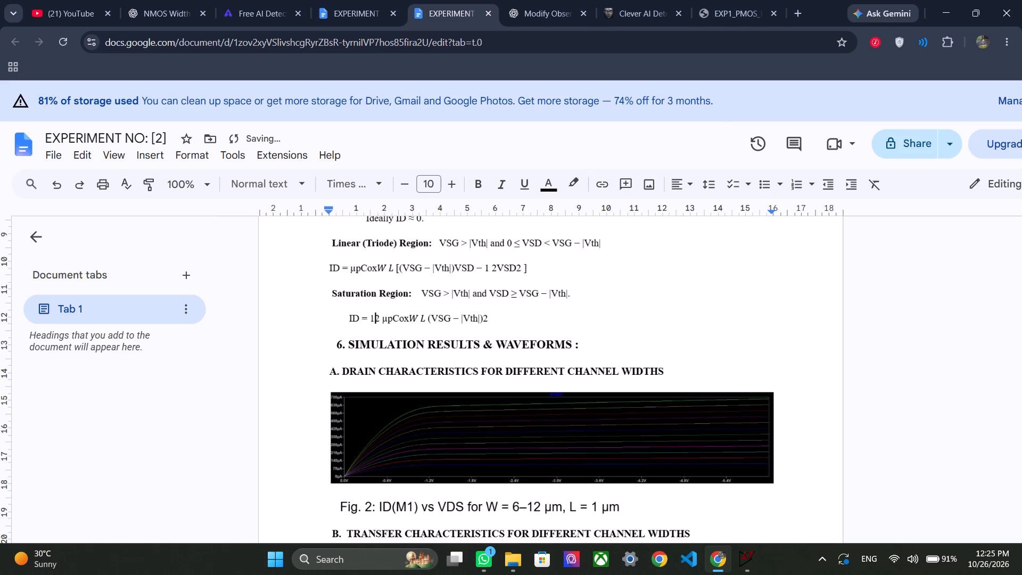
{"action": "key", "text": "BackSpace"}
{"action": "left_click", "coordinate": [374, 318]}
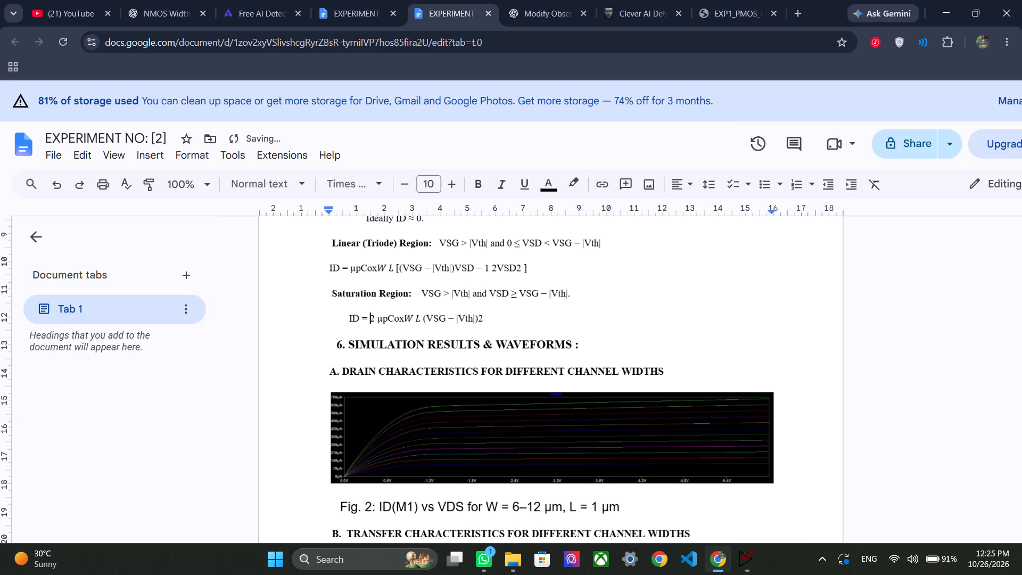
{"action": "key", "text": "BackSpace"}
{"action": "key", "text": "Right"}
Insert an equation fraction with numerator 1 and denominator 2 before "µpCox" in the saturation equation.
{"action": "left_click", "coordinate": [119, 150]}
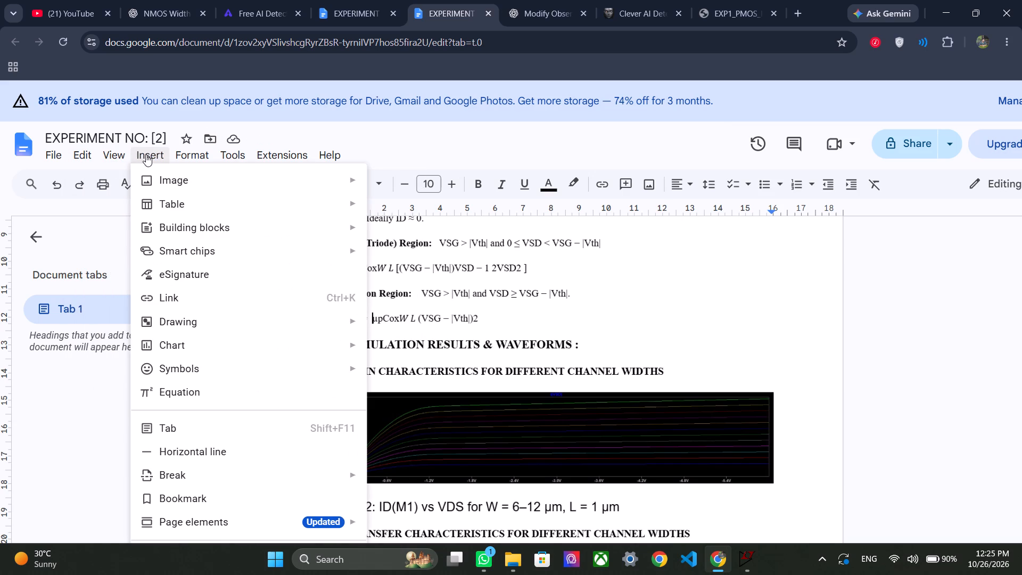
{"action": "left_click", "coordinate": [170, 380]}
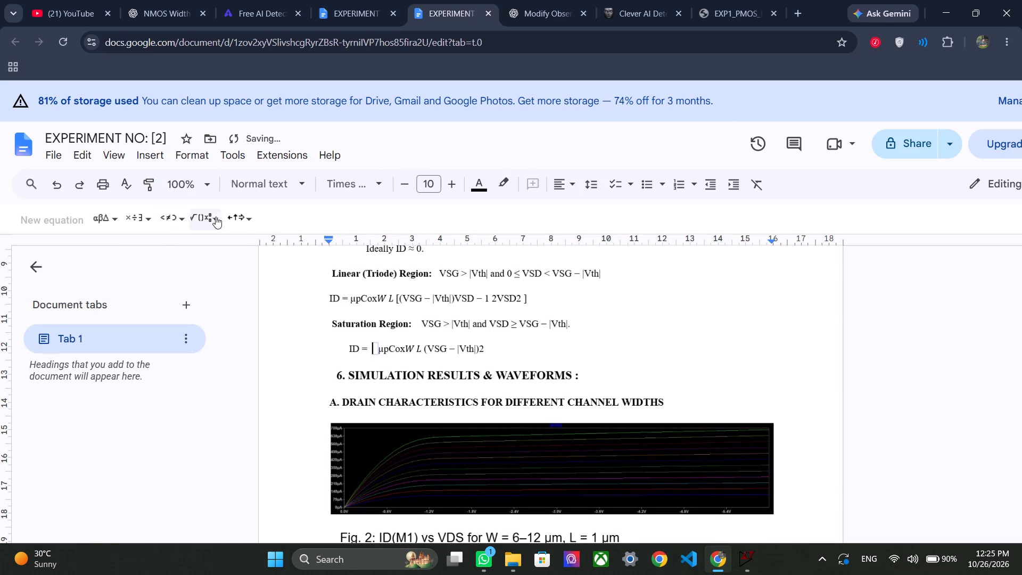
{"action": "left_click", "coordinate": [241, 219]}
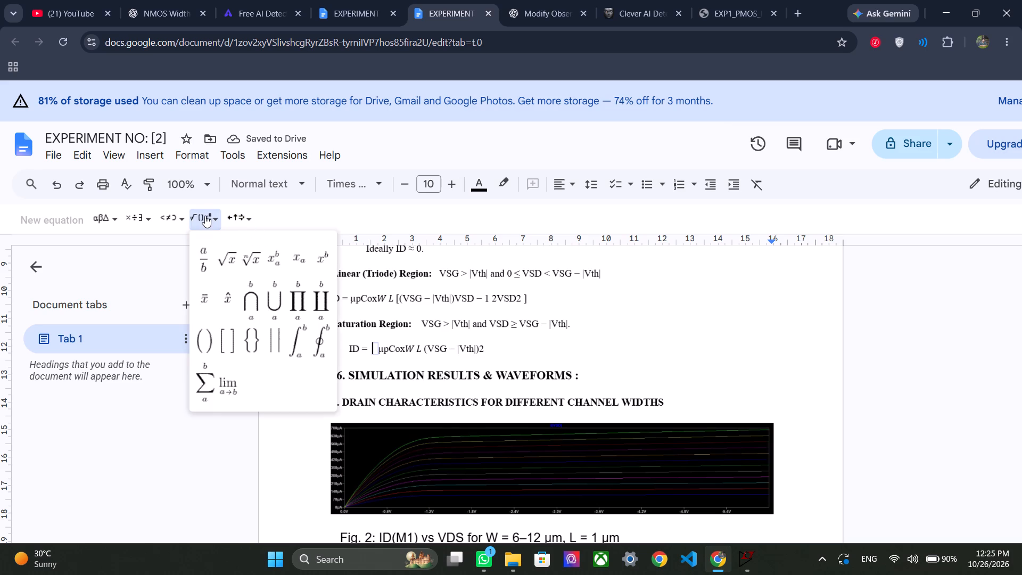
{"action": "left_click", "coordinate": [204, 216]}
{"action": "left_click", "coordinate": [204, 216]}
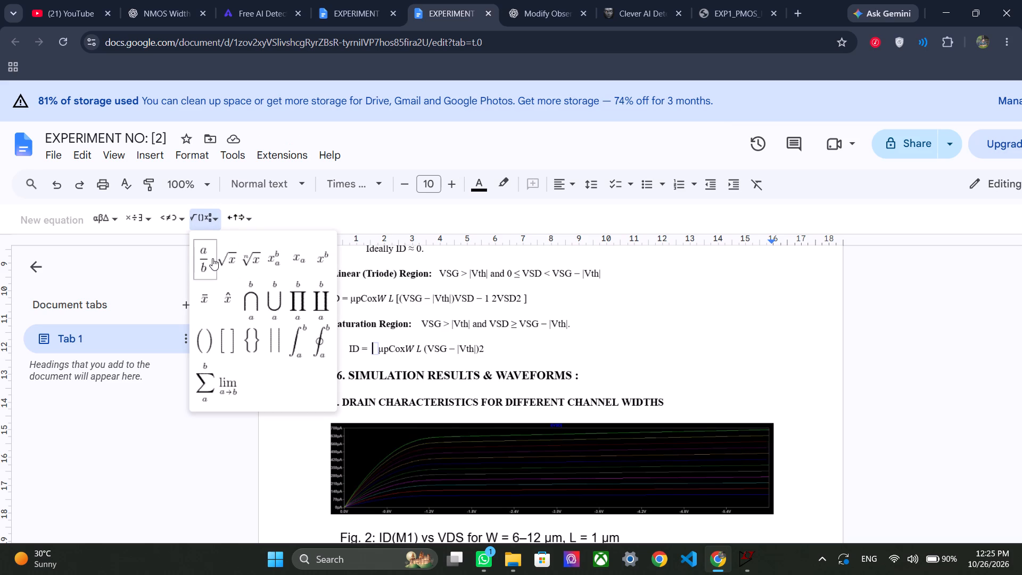
{"action": "left_click", "coordinate": [212, 258]}
{"action": "key", "text": "1"}
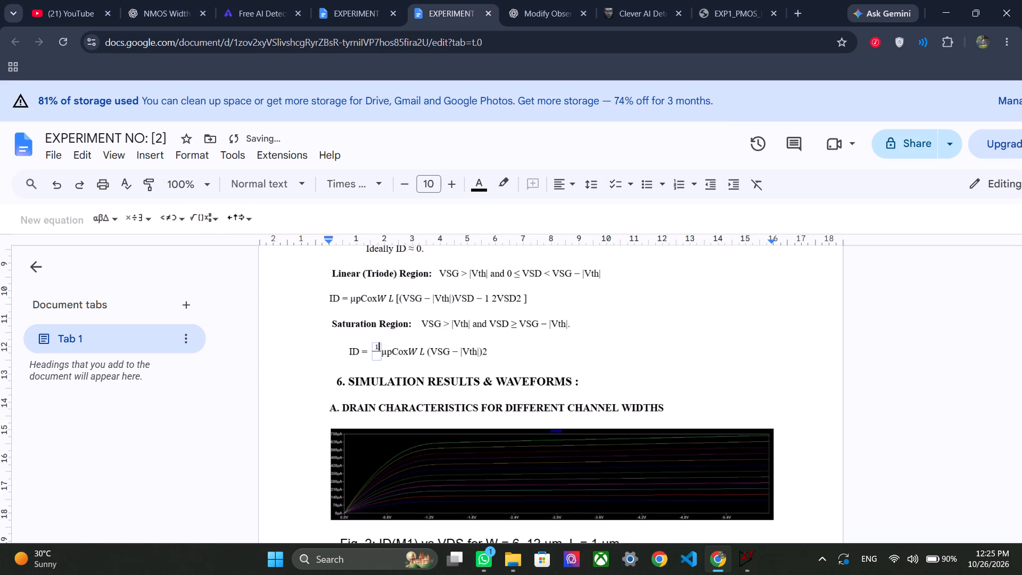
{"action": "key", "text": "Right"}
{"action": "key", "text": "2"}
Delete the plain-text 2 and the trailing space after "(VSG − |Vth|)" in the saturation equation.
{"action": "left_click", "coordinate": [490, 353]}
{"action": "left_click", "coordinate": [489, 351]}
{"action": "key", "text": "BackSpace"}
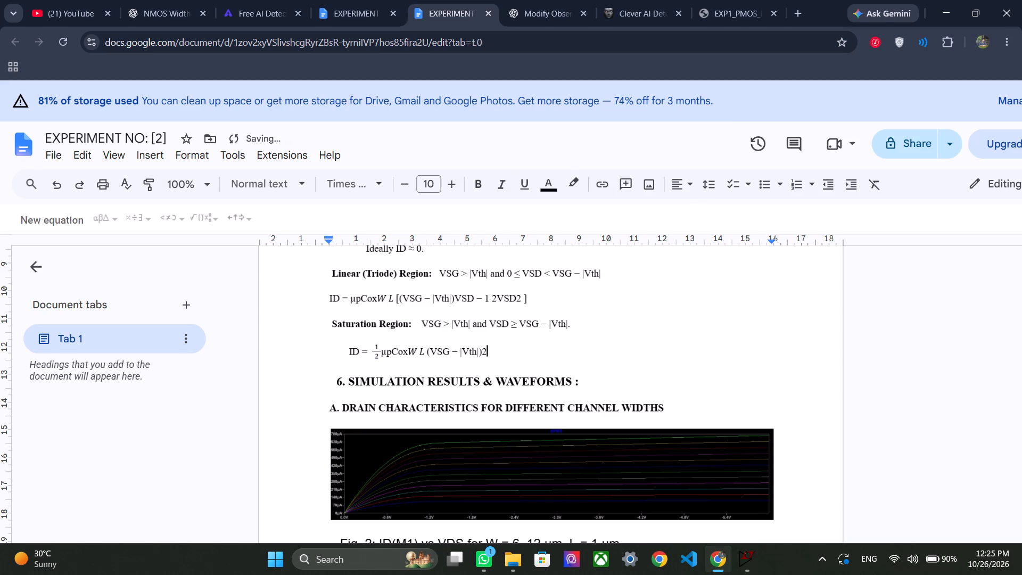
{"action": "key", "text": "BackSpace"}
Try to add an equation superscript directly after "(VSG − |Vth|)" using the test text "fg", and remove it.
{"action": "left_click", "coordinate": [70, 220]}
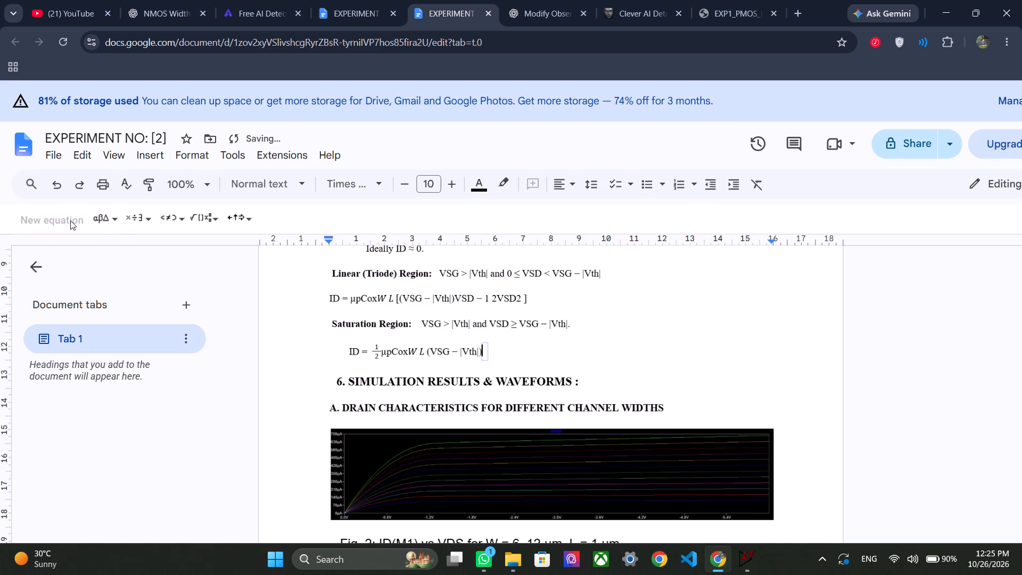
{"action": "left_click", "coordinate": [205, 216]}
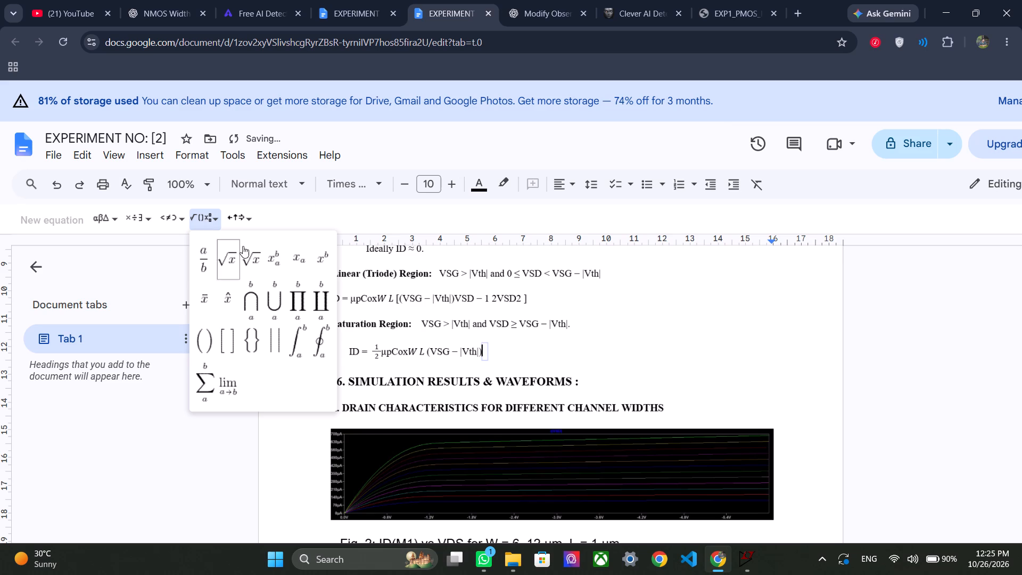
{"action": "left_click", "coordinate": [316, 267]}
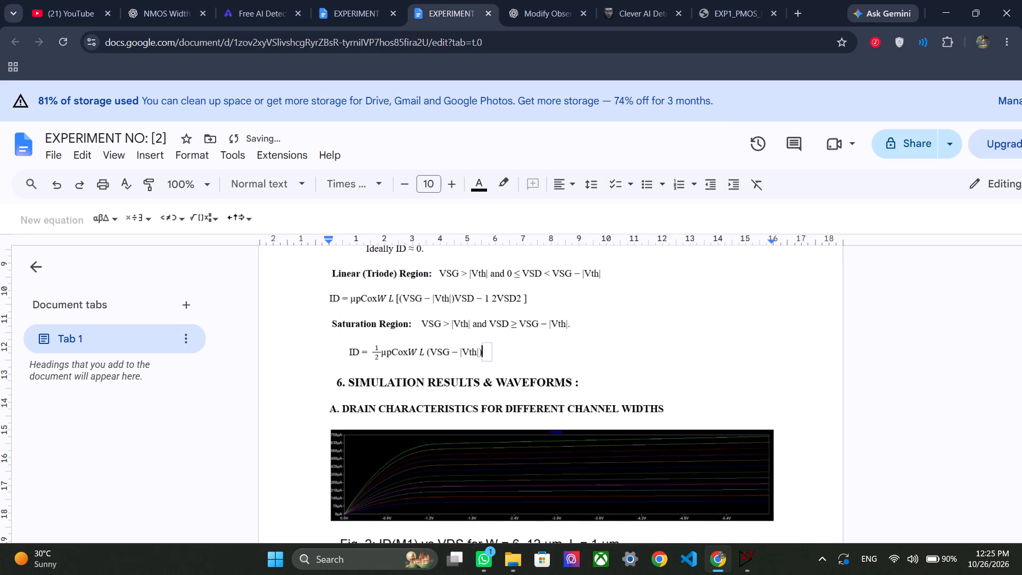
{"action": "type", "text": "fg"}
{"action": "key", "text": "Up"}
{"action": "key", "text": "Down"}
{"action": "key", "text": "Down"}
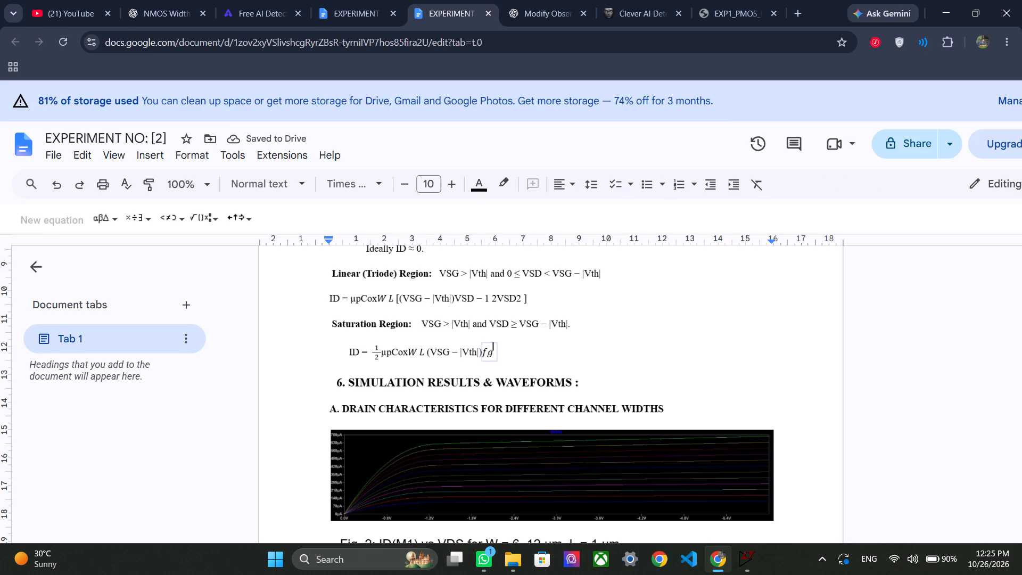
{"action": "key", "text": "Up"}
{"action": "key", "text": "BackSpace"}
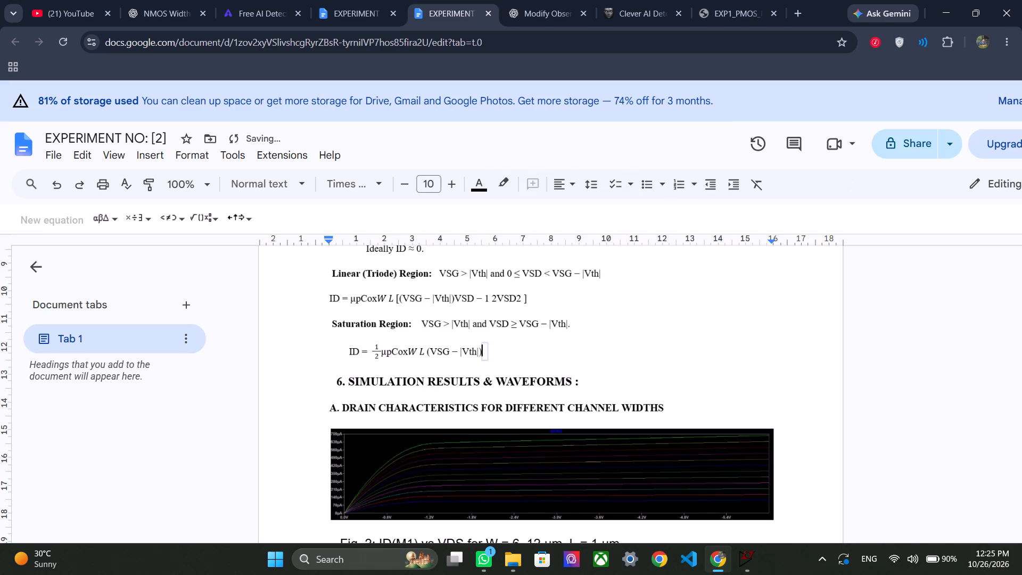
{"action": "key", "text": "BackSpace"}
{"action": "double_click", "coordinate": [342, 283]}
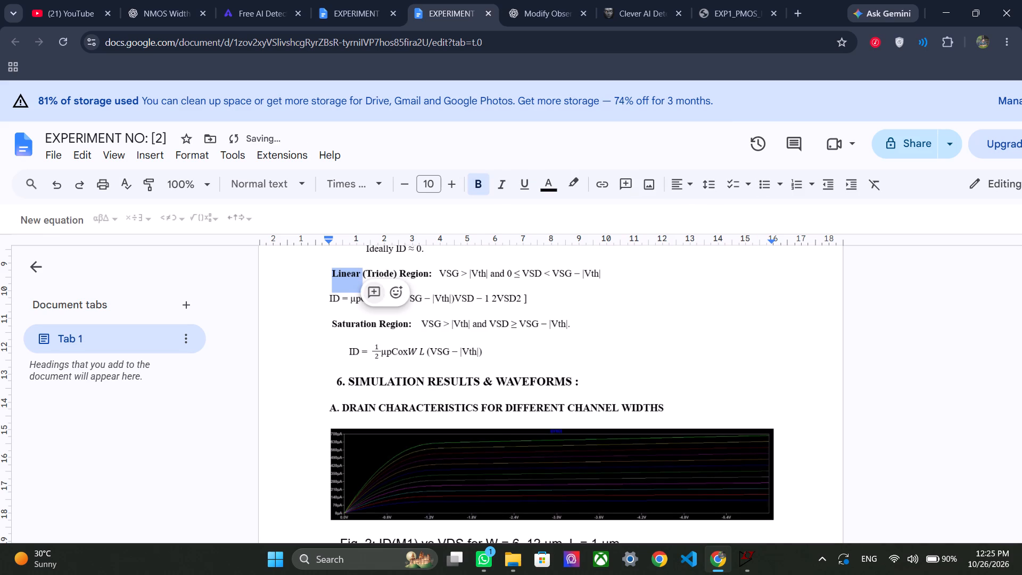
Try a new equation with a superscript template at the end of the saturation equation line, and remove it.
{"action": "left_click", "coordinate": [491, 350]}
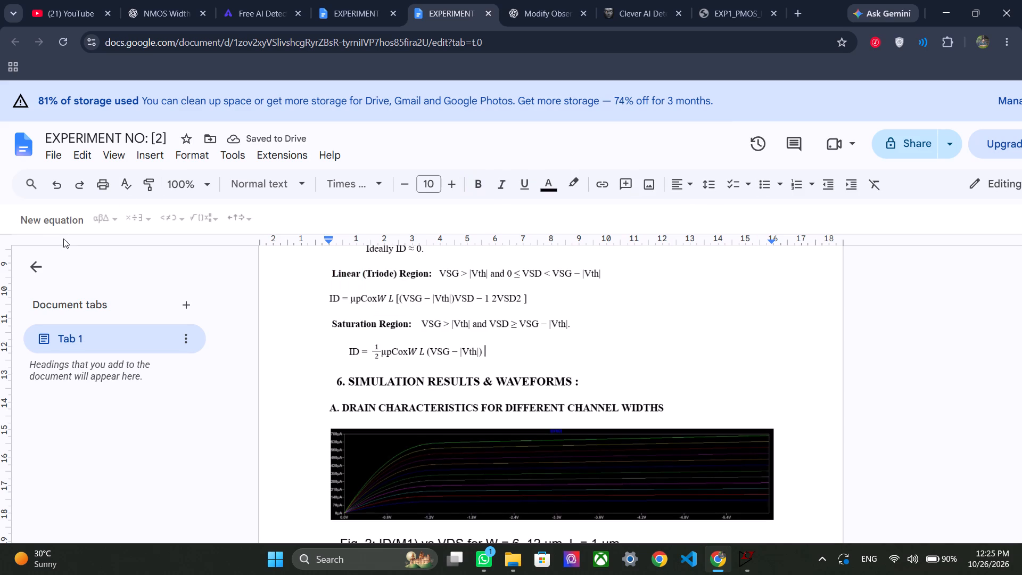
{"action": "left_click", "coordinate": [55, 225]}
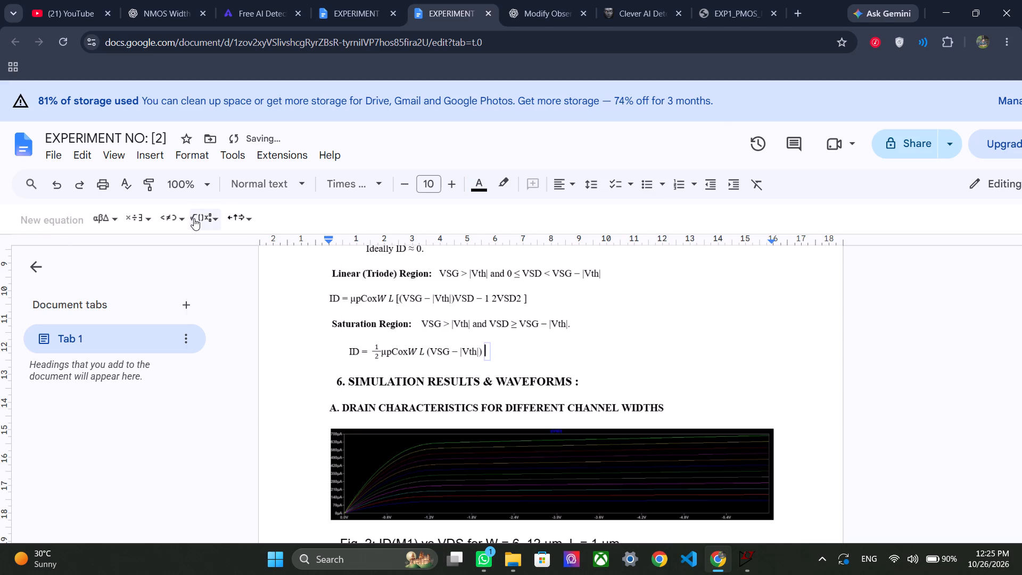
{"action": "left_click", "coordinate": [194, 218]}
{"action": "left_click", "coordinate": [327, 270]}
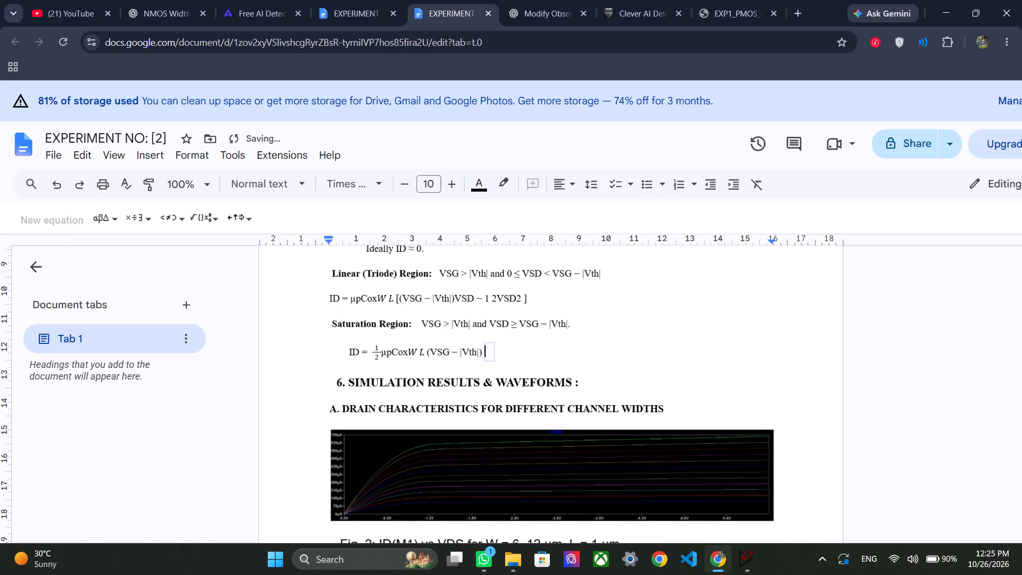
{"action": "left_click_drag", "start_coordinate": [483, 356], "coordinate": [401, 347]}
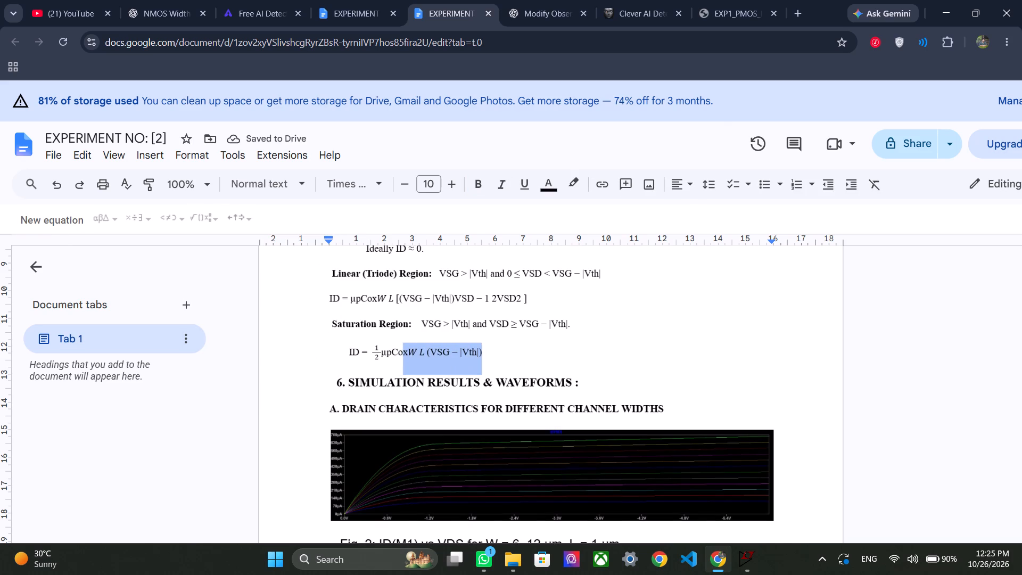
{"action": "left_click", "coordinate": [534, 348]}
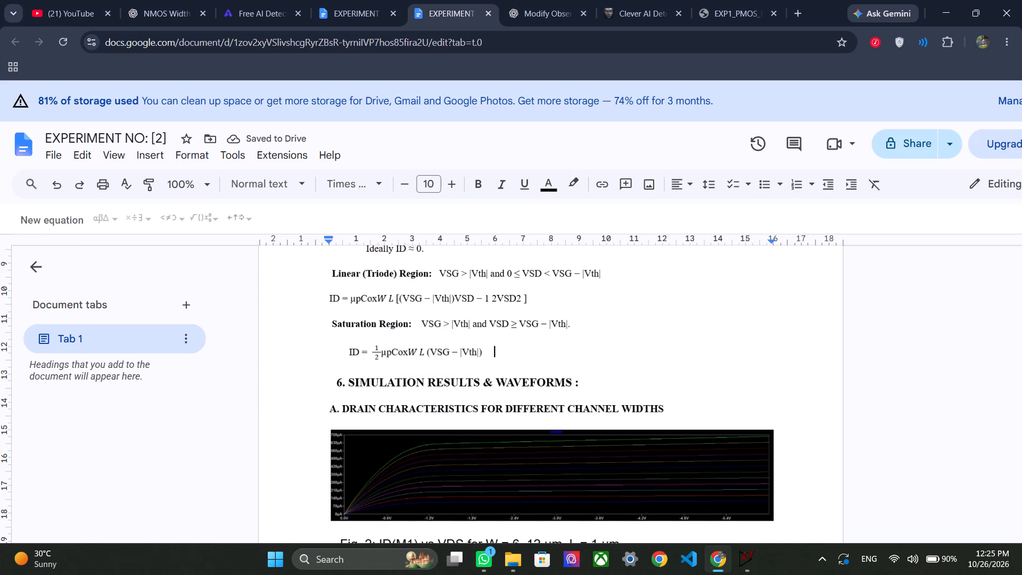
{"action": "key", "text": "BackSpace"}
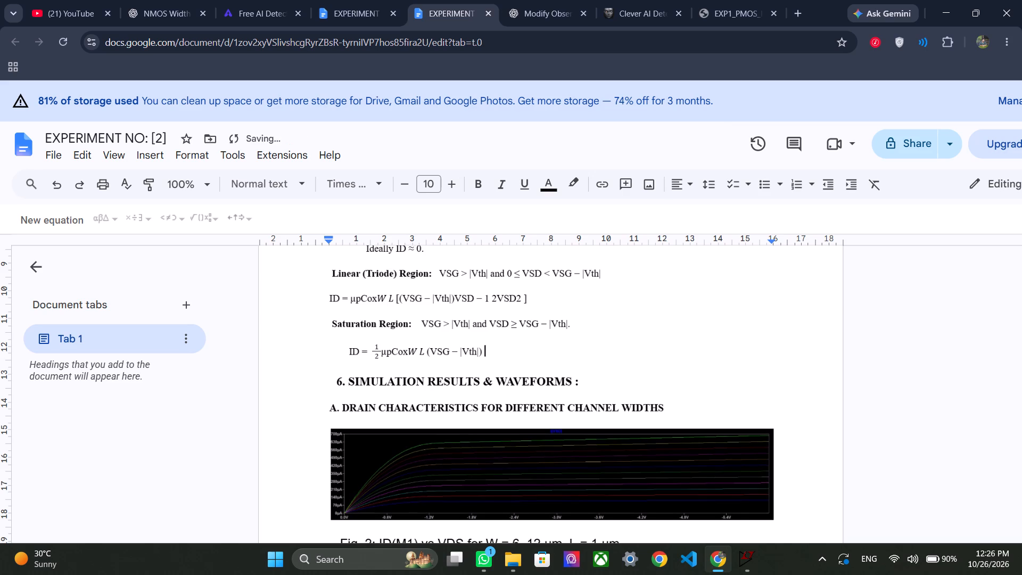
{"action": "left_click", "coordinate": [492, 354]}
Copy "(VSG − |Vth|)" in the saturation equation and paste a duplicate after it at the end of the line.
{"action": "left_click_drag", "start_coordinate": [487, 354], "coordinate": [427, 349]}
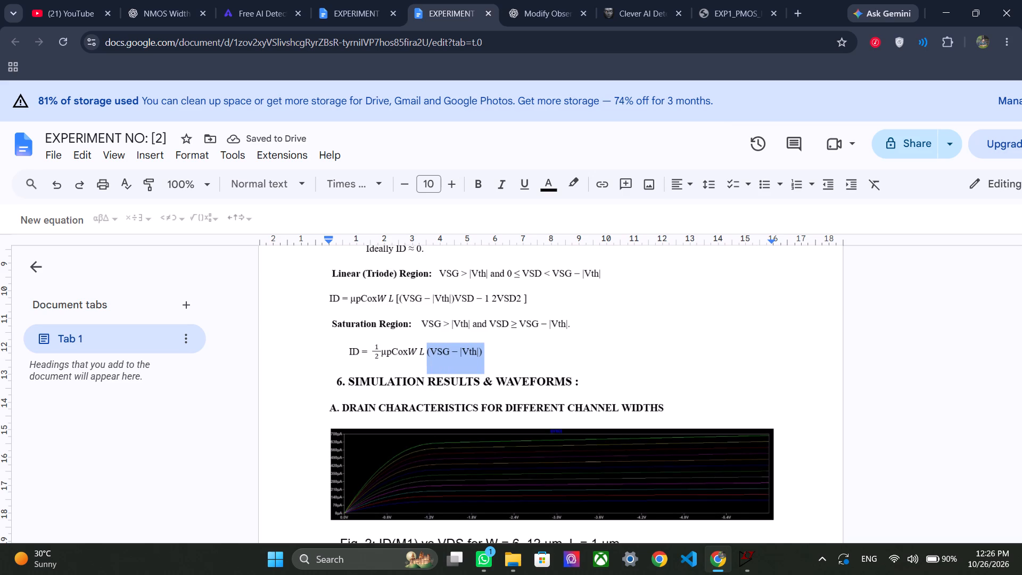
{"action": "left_click_drag", "start_coordinate": [427, 349], "coordinate": [426, 348]}
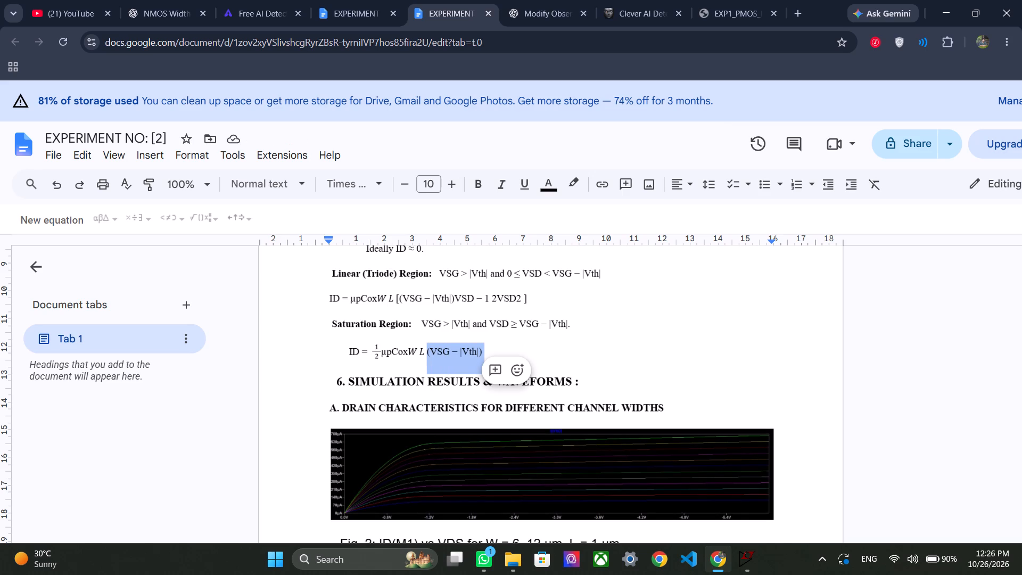
{"action": "key", "text": "ctrl+c"}
{"action": "left_click", "coordinate": [426, 348], "text": "ctrl"}
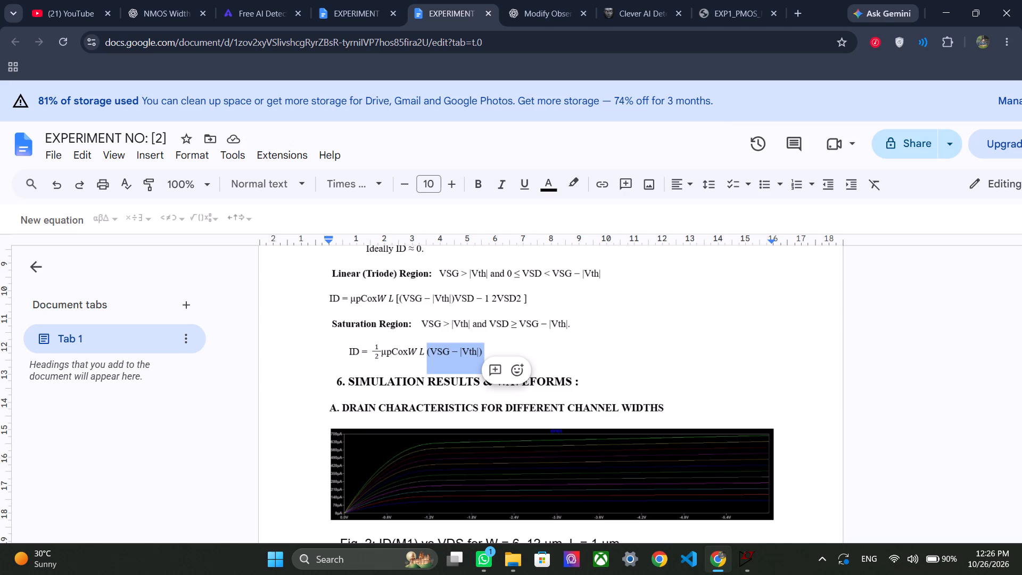
{"action": "left_click", "coordinate": [498, 349]}
{"action": "key", "text": "ctrl+v"}
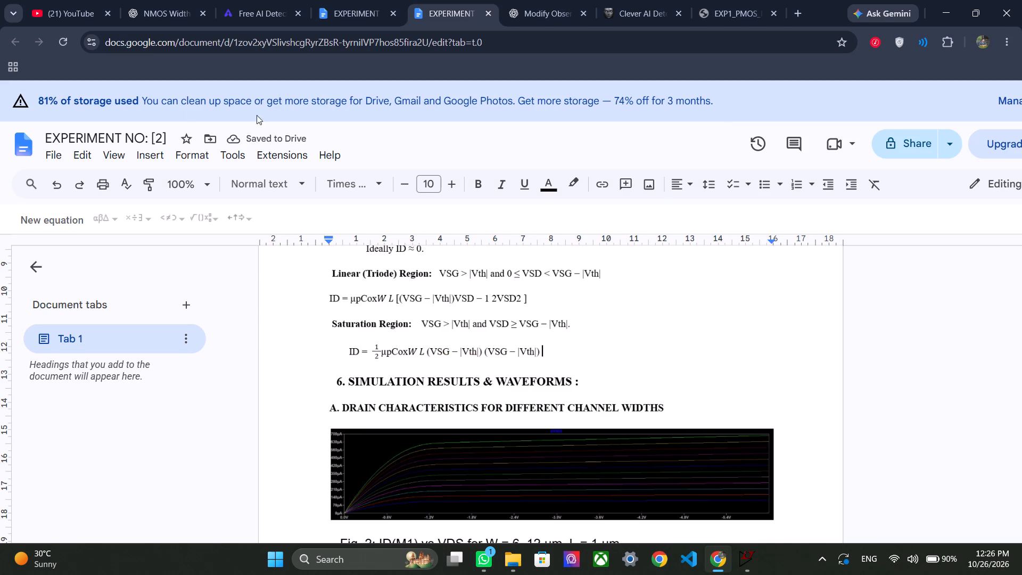
Insert a new equation superscript at the end of the saturation line, with the copied "(VSG − |Vth|)" as base and 2 as exponent.
{"action": "left_click", "coordinate": [82, 211]}
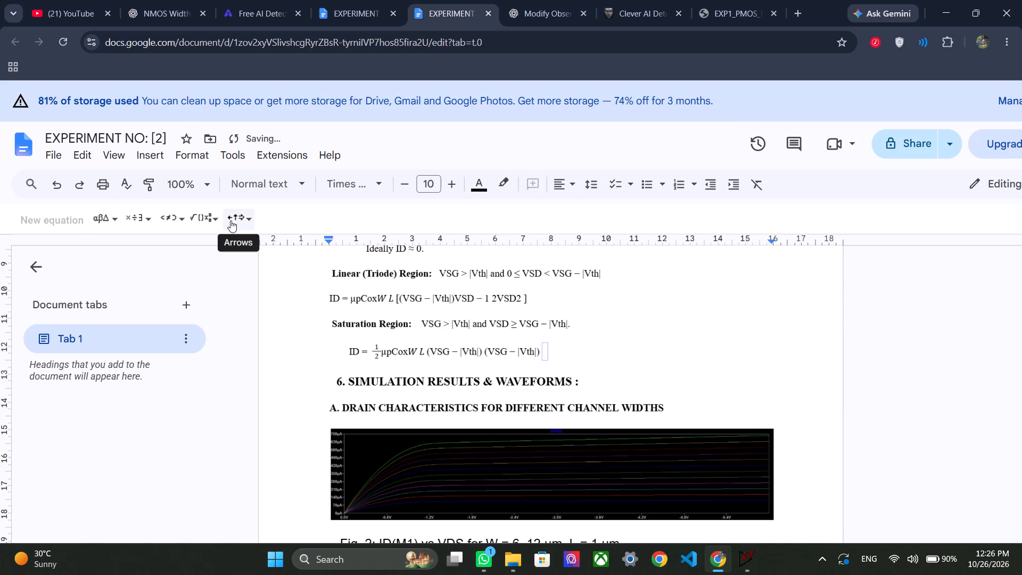
{"action": "left_click", "coordinate": [192, 220]}
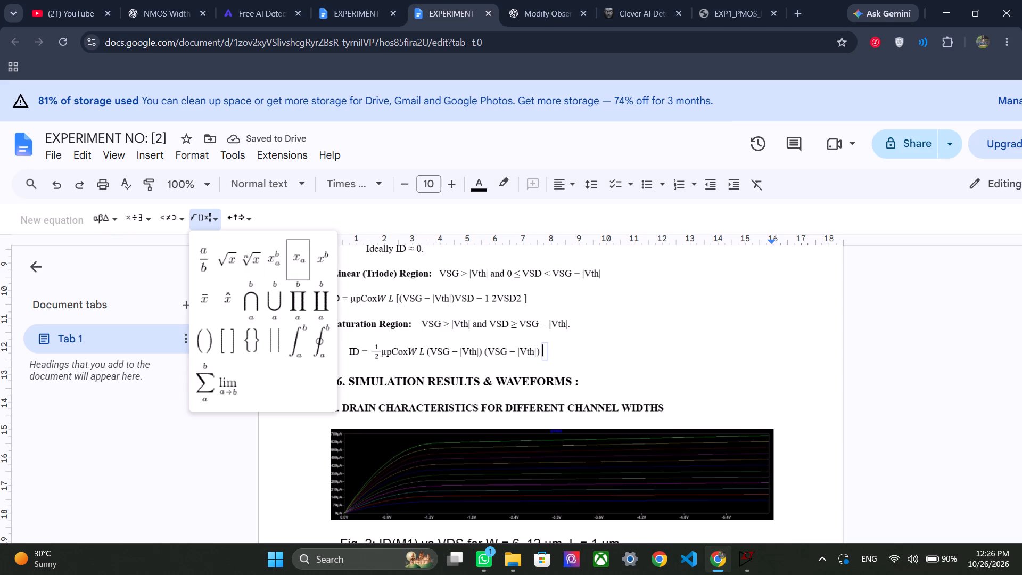
{"action": "left_click", "coordinate": [314, 257]}
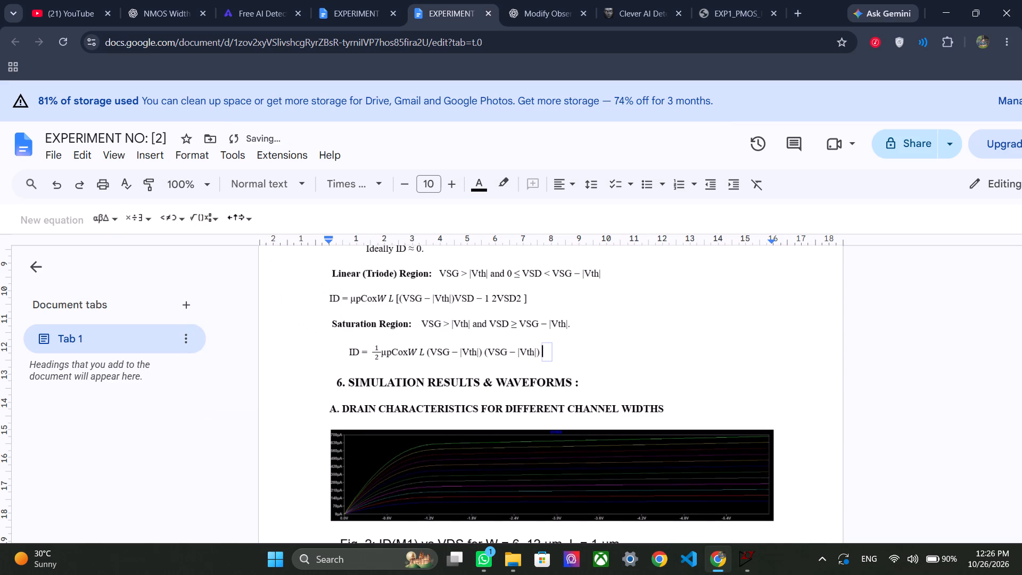
{"action": "key", "text": "ctrl+v"}
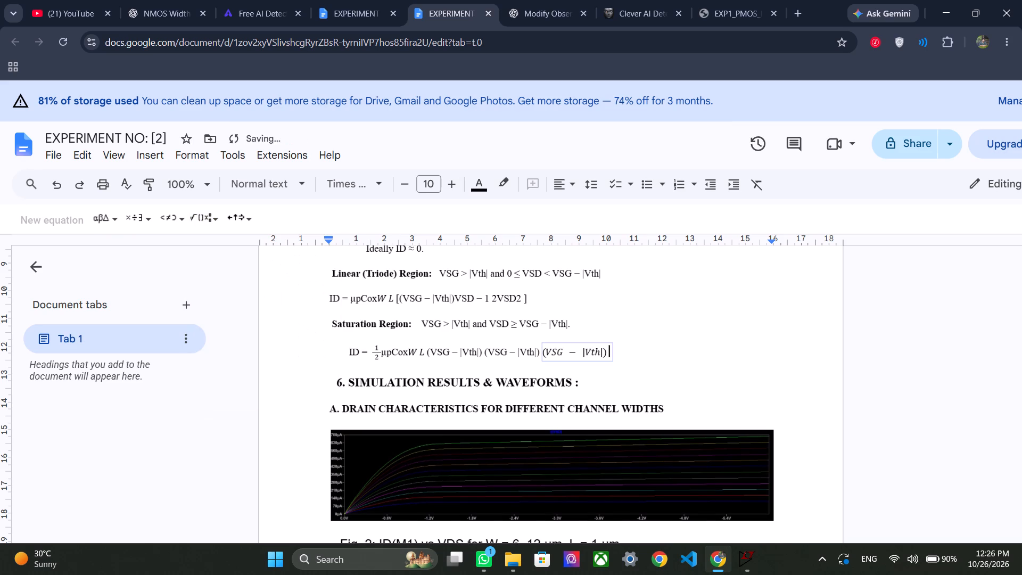
{"action": "key", "text": "Up"}
{"action": "key", "text": "Down"}
{"action": "key", "text": "2"}
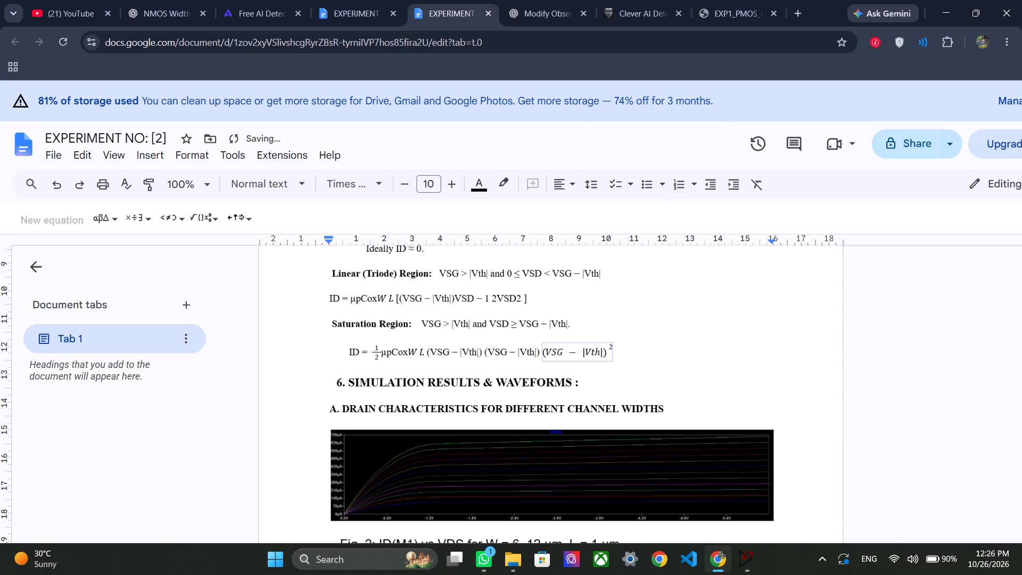
Delete both plain-text copies of "(VSG − |Vth|)" between "W L" and the squared equation term.
{"action": "left_click", "coordinate": [537, 351]}
{"action": "key", "text": "BackSpace"}
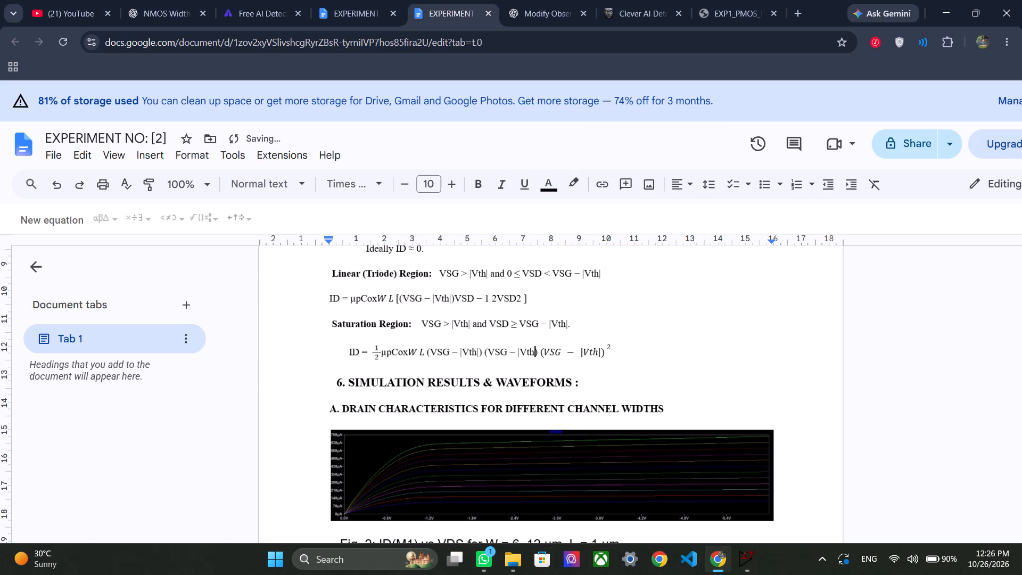
{"action": "key", "text": "BackSpace"}
{"action": "key", "text": "BackSpace"}
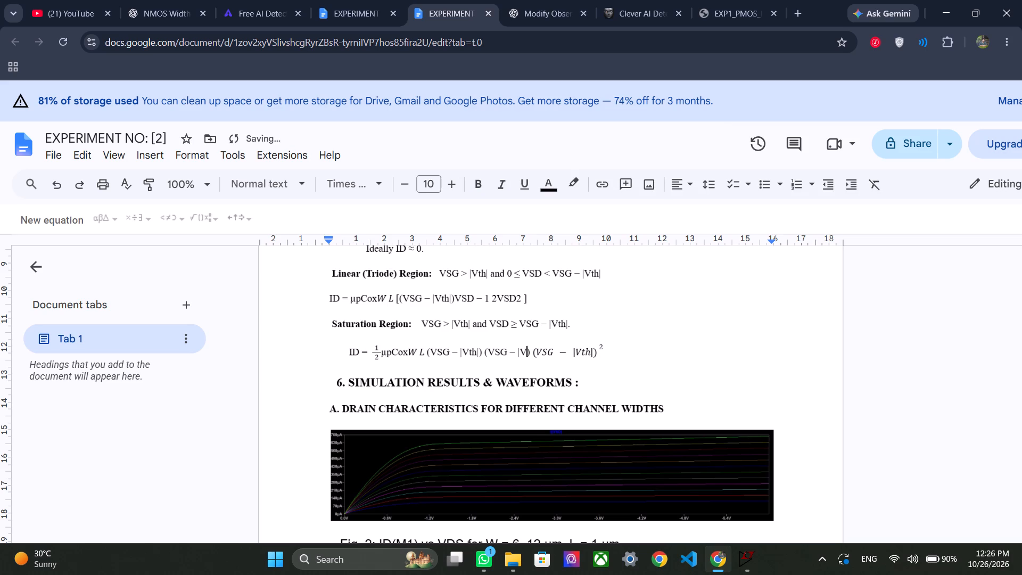
{"action": "left_click", "coordinate": [529, 351]}
{"action": "key", "text": "BackSpace"}
{"action": "key", "text": "BackSpace"}
{"action": "key", "text": "BackSpace"}
{"action": "key", "text": "BackSpace"}
{"action": "key", "text": "BackSpace"}
{"action": "key", "text": "BackSpace"}
{"action": "key", "text": "BackSpace"}
{"action": "key", "text": "BackSpace"}
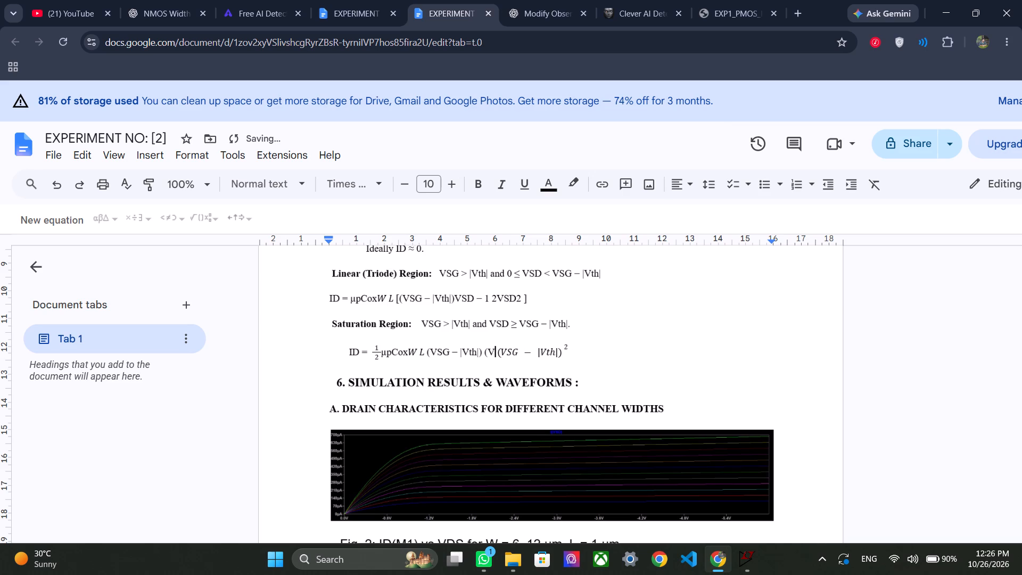
{"action": "key", "text": "BackSpace"}
{"action": "key", "text": "BackSpace"}
{"action": "key", "text": "BackSpace"}
{"action": "key", "text": "BackSpace"}
{"action": "key", "text": "BackSpace"}
{"action": "key", "text": "BackSpace"}
{"action": "key", "text": "BackSpace"}
{"action": "key", "text": "BackSpace"}
{"action": "key", "text": "BackSpace"}
{"action": "key", "text": "BackSpace"}
{"action": "key", "text": "BackSpace"}
{"action": "key", "text": "BackSpace"}
{"action": "key", "text": "BackSpace"}
{"action": "key", "text": "BackSpace"}
{"action": "key", "text": "BackSpace"}
{"action": "key", "text": "BackSpace"}
{"action": "key", "text": "BackSpace"}
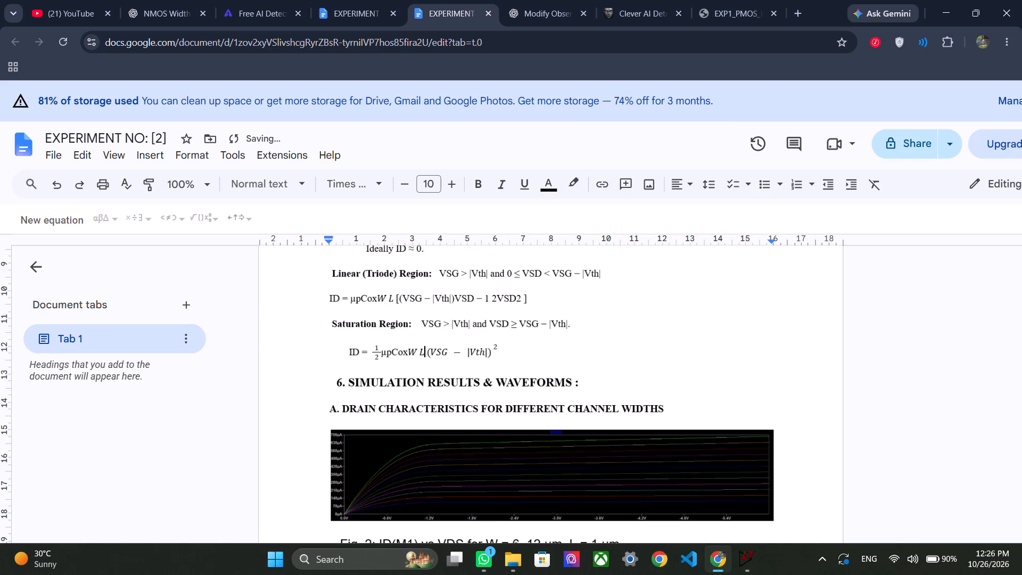
{"action": "left_click", "coordinate": [509, 355]}
Remove the extra spaces around the minus sign inside the squared "(VSG − |Vth|)" term, keeping the G and minus sign.
{"action": "left_click", "coordinate": [467, 357]}
{"action": "key", "text": "BackSpace"}
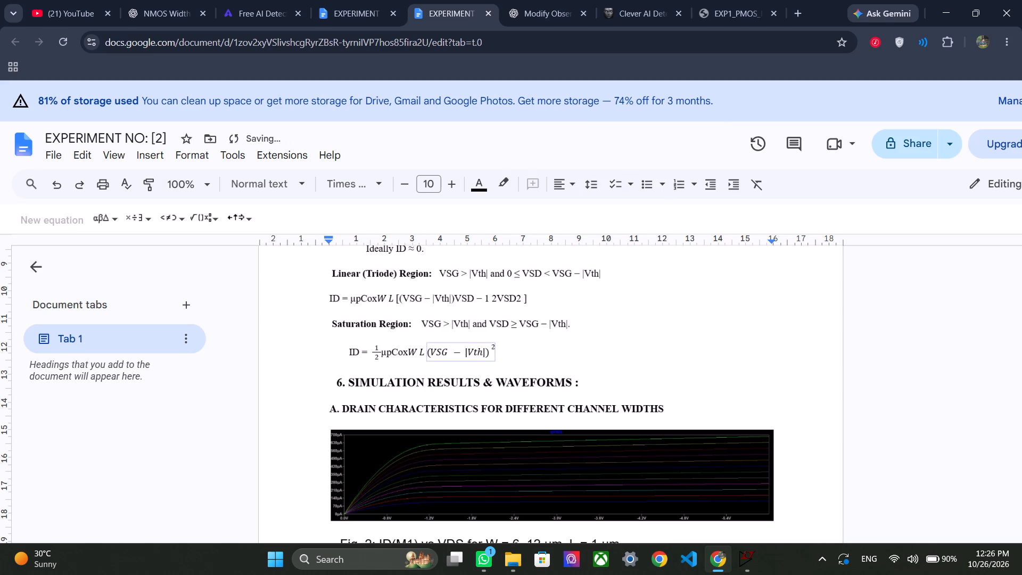
{"action": "left_click", "coordinate": [450, 352]}
{"action": "key", "text": "BackSpace"}
{"action": "key", "text": "BackSpace"}
{"action": "key", "text": "shift+g"}
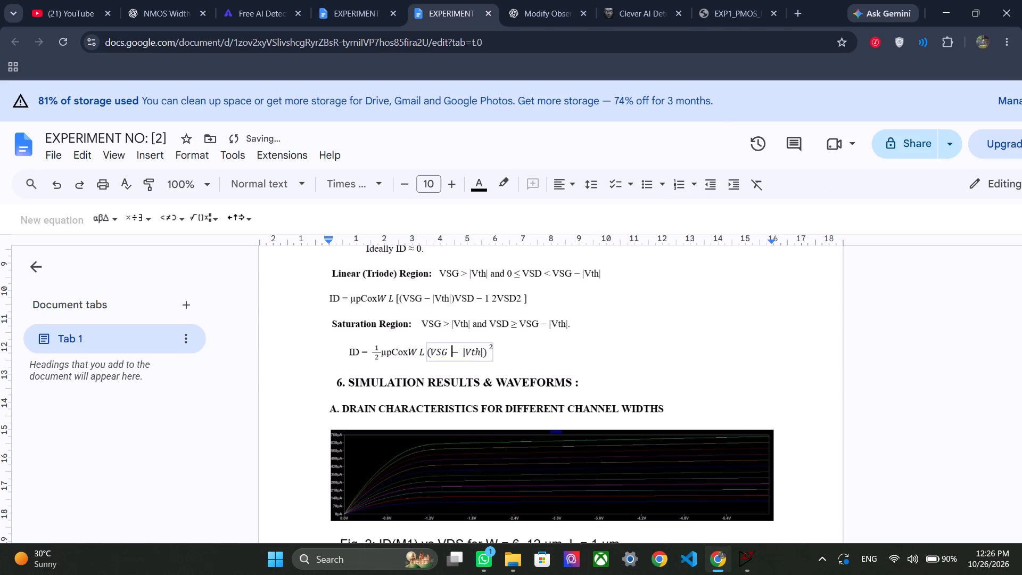
{"action": "left_click", "coordinate": [460, 355]}
{"action": "key", "text": "BackSpace"}
{"action": "key", "text": "minus"}
{"action": "left_click", "coordinate": [419, 351]}
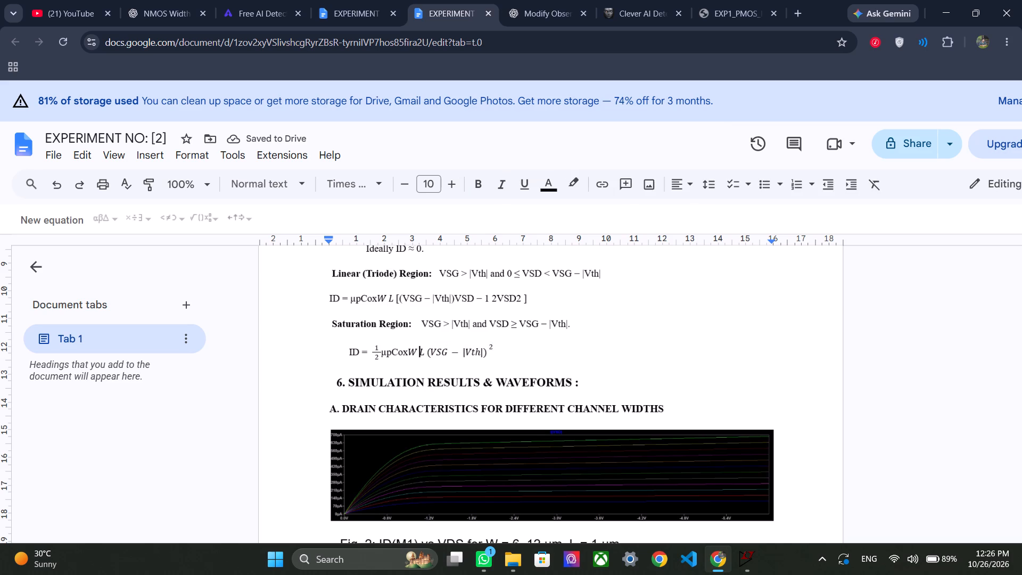
{"action": "left_click", "coordinate": [546, 340]}
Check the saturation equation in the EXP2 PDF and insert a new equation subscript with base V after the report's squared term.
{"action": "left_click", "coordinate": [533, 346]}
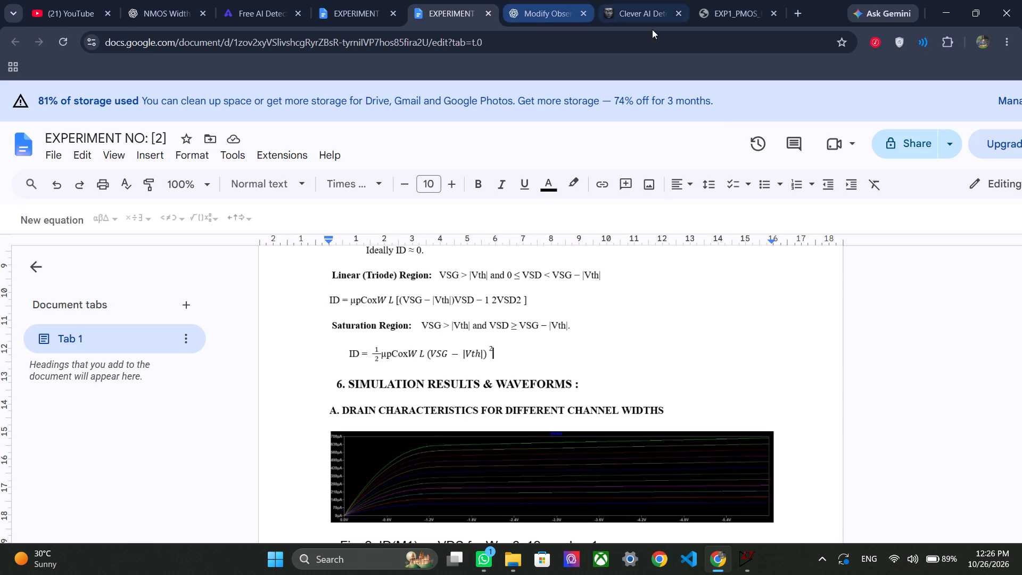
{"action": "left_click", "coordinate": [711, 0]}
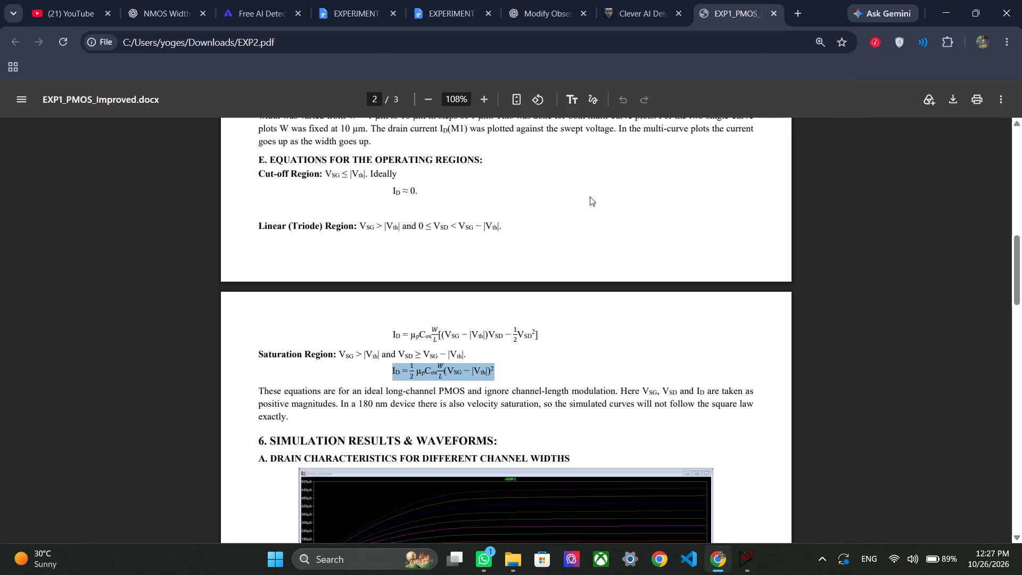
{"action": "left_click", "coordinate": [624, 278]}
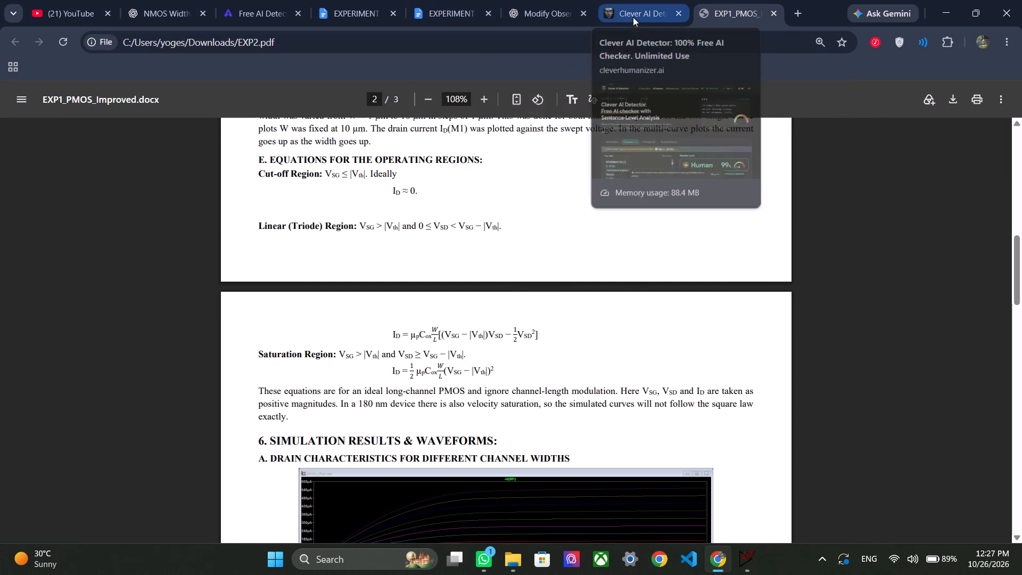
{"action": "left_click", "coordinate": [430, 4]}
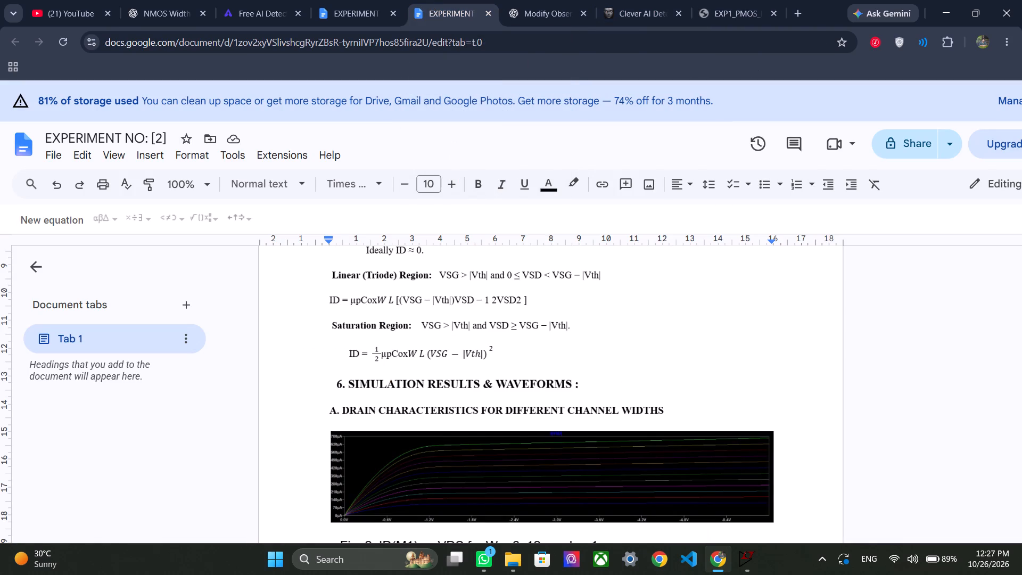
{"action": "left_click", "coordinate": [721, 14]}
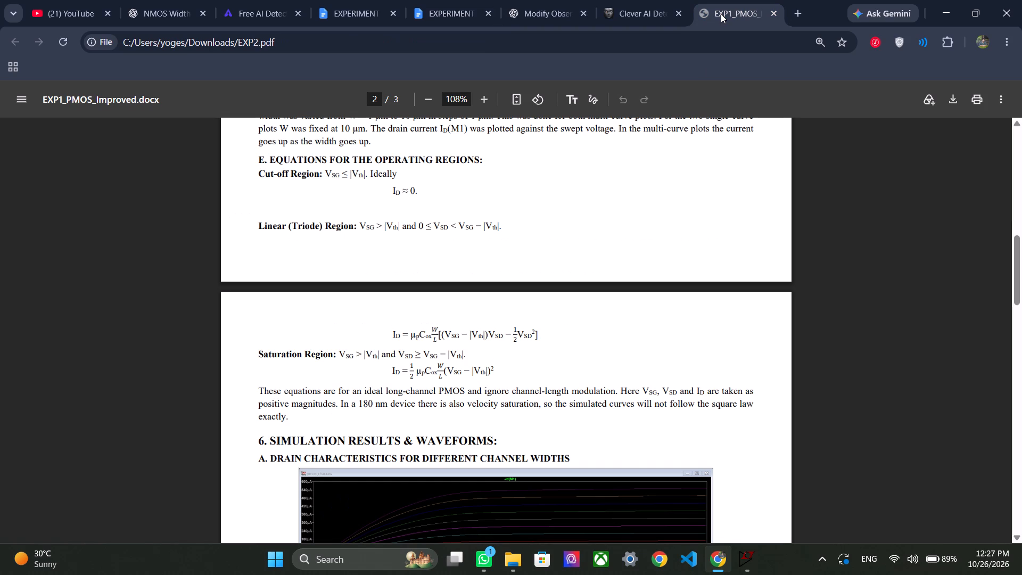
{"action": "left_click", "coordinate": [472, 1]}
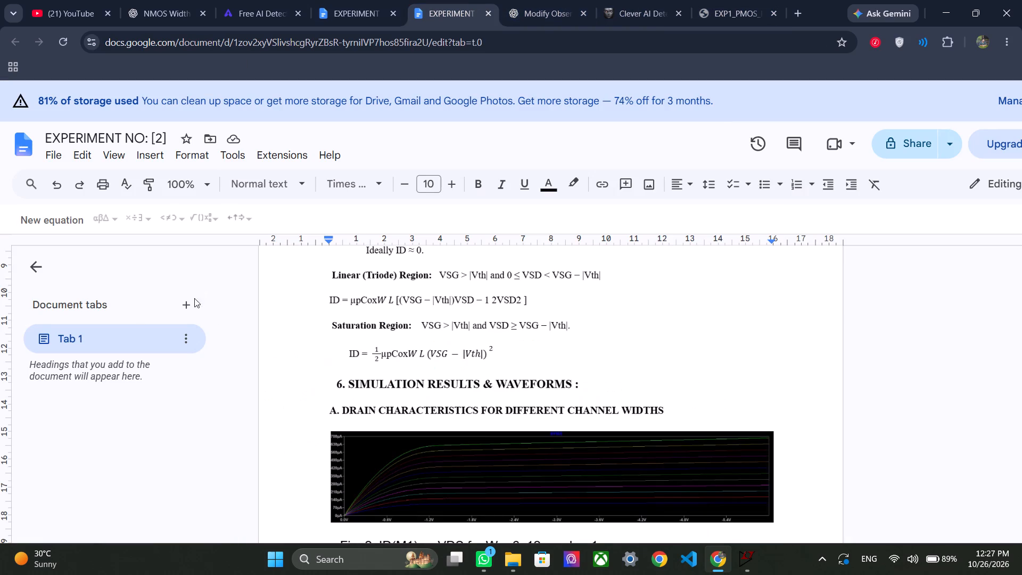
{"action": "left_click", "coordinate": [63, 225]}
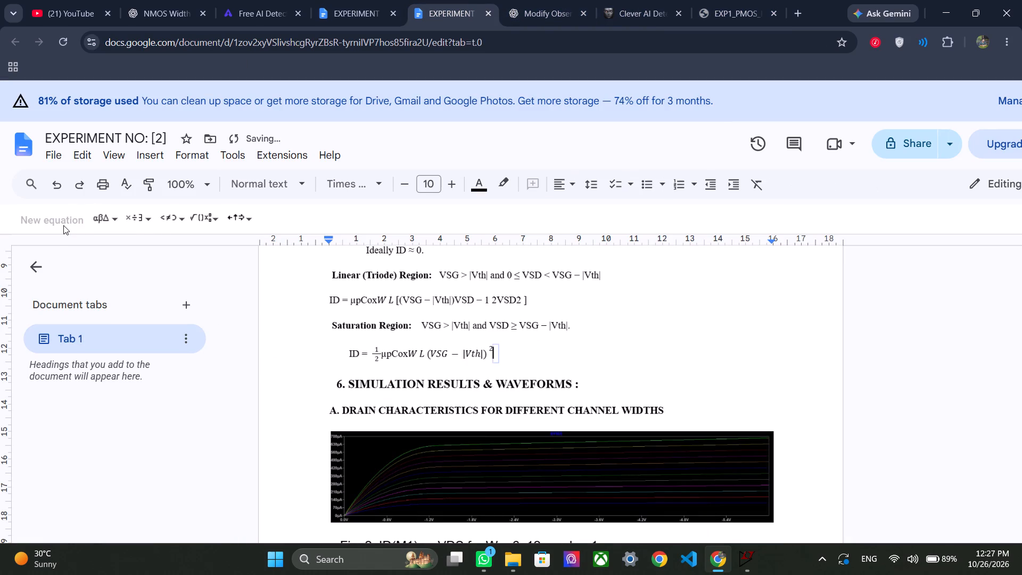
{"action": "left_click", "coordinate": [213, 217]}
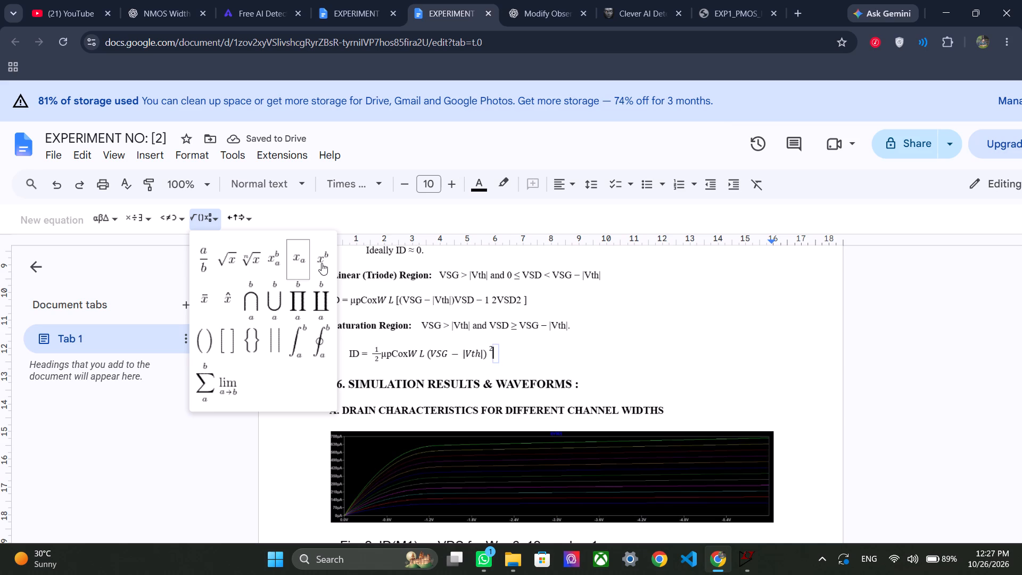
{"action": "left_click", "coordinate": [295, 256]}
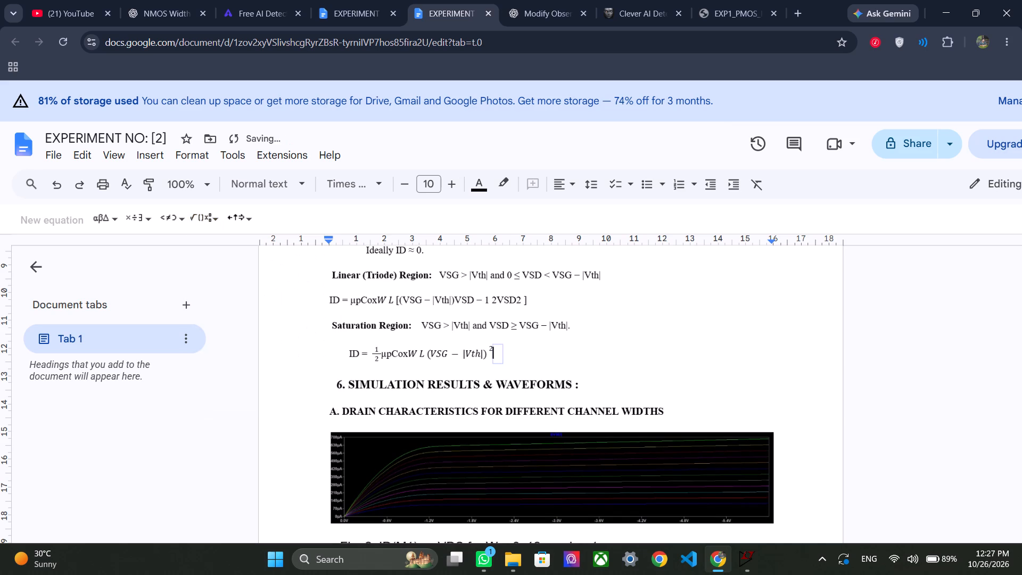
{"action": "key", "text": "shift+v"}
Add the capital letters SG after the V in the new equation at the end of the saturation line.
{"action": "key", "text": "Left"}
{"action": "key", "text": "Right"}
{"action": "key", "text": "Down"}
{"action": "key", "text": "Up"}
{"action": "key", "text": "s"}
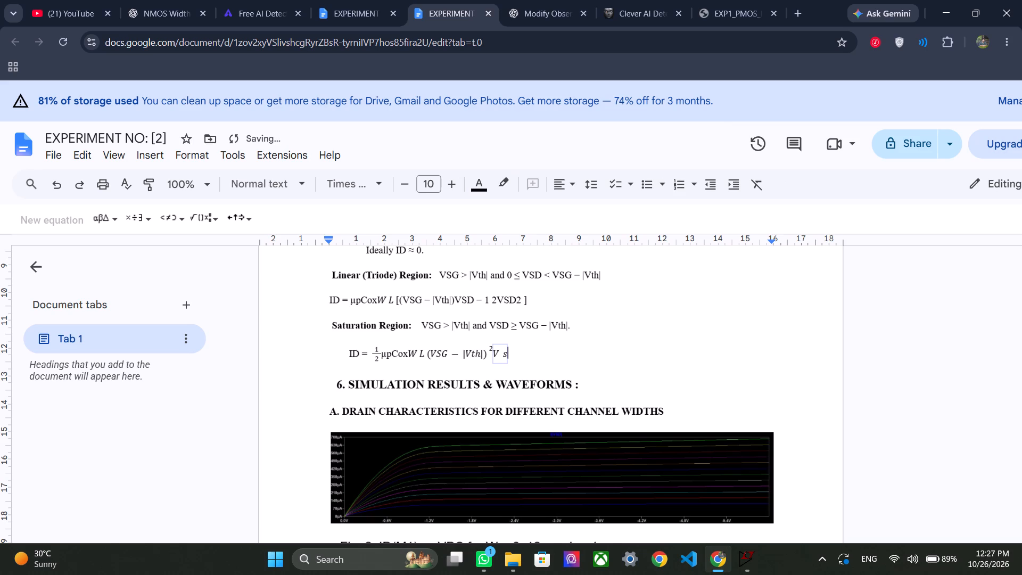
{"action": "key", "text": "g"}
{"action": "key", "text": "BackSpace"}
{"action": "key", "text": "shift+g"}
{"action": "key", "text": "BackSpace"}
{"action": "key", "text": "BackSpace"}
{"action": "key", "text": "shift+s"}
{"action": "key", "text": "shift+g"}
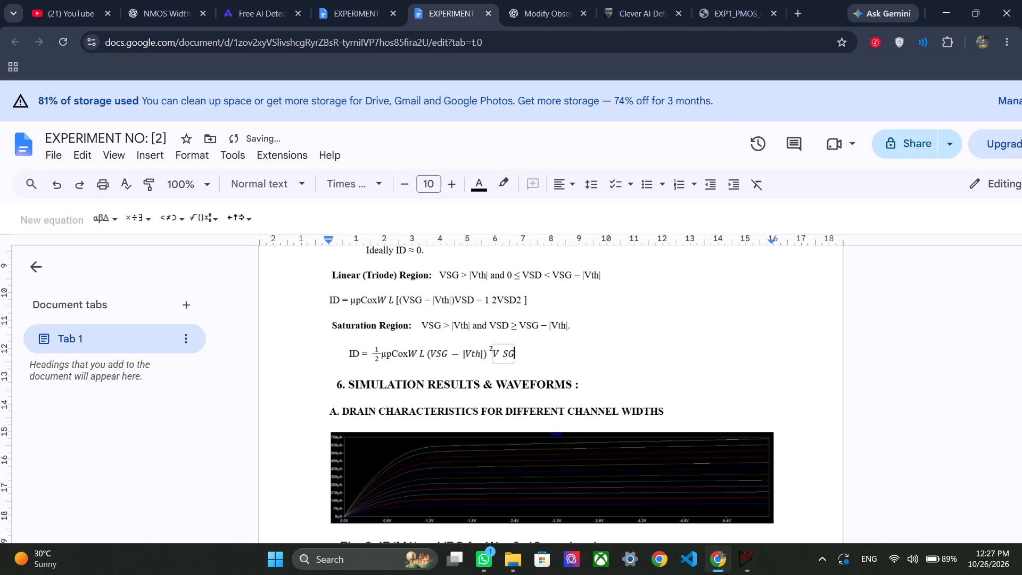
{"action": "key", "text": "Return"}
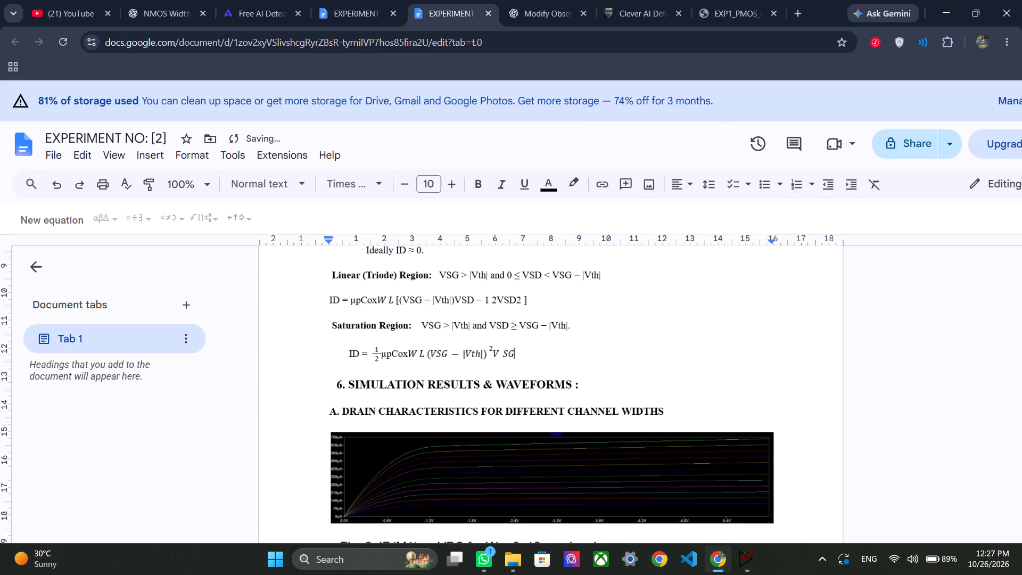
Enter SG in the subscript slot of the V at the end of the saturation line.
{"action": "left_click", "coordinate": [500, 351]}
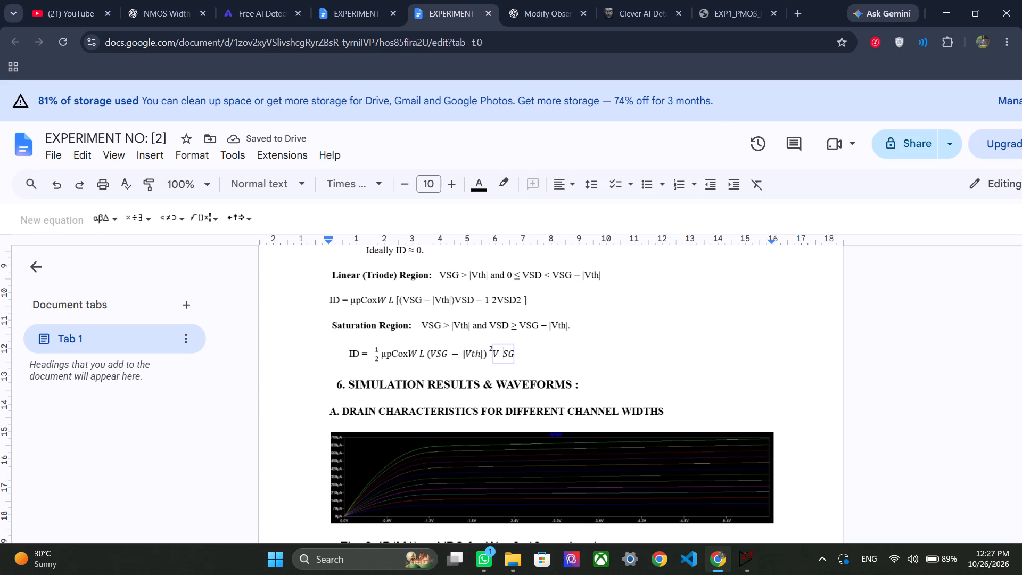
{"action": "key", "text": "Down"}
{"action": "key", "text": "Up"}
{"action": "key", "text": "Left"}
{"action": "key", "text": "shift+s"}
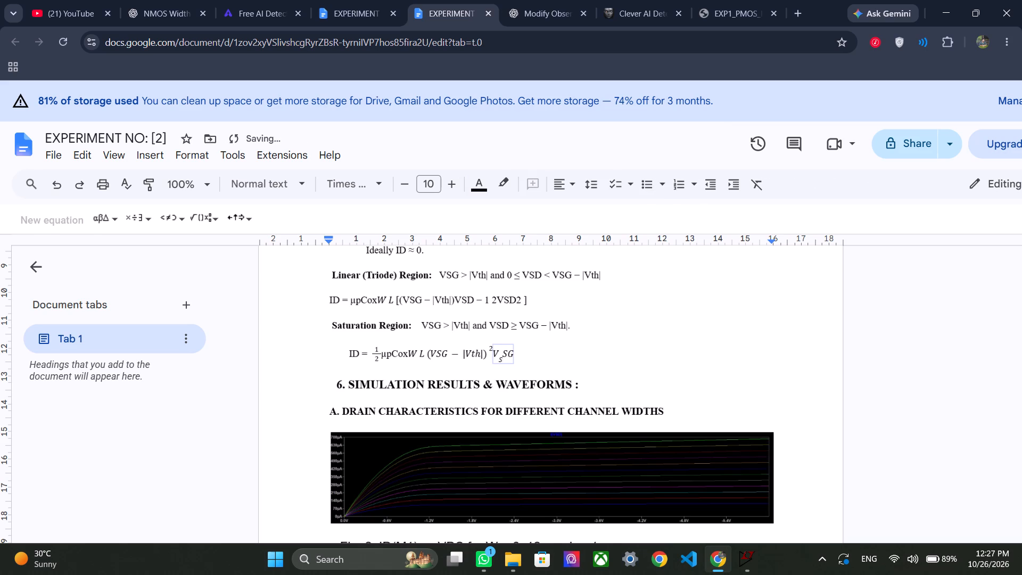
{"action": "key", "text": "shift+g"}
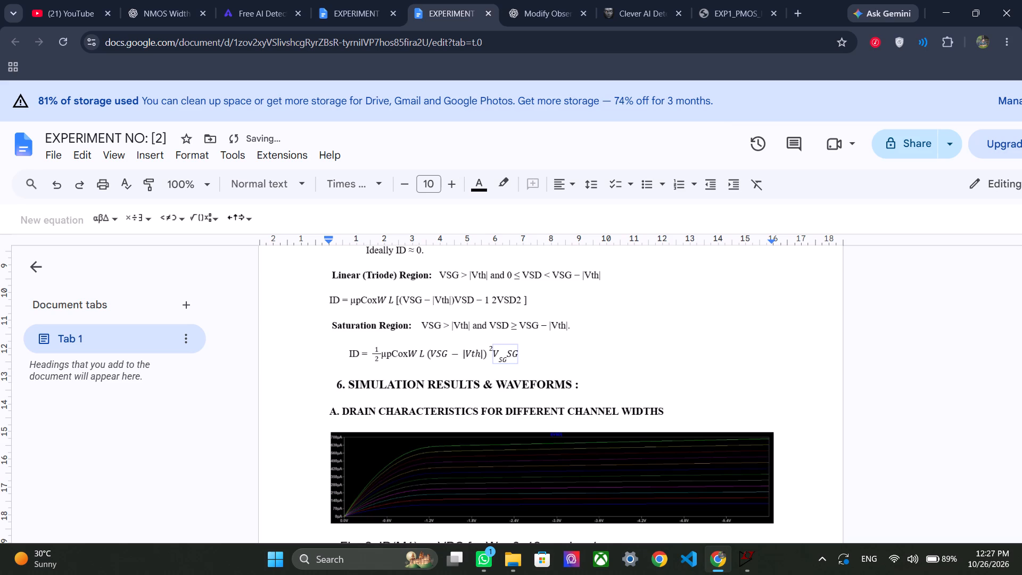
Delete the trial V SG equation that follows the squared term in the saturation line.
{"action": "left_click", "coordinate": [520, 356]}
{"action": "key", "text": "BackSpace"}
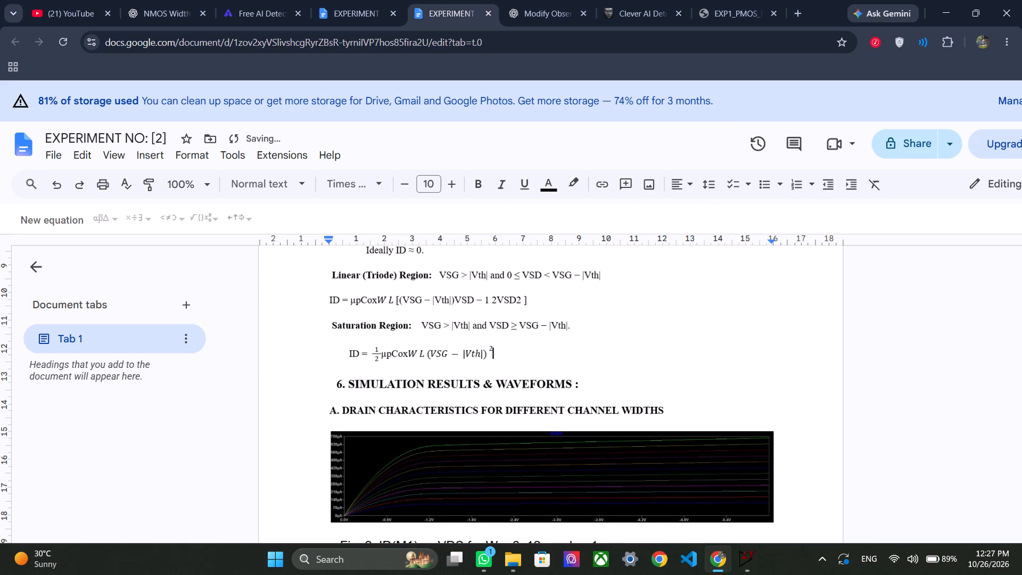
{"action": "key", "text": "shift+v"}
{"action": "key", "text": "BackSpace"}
Add two spaces after the saturation equation's squared term and insert a new equation subscript with base V and subscript SG.
{"action": "key", "text": "space"}
{"action": "key", "text": "space"}
{"action": "left_click", "coordinate": [42, 222]}
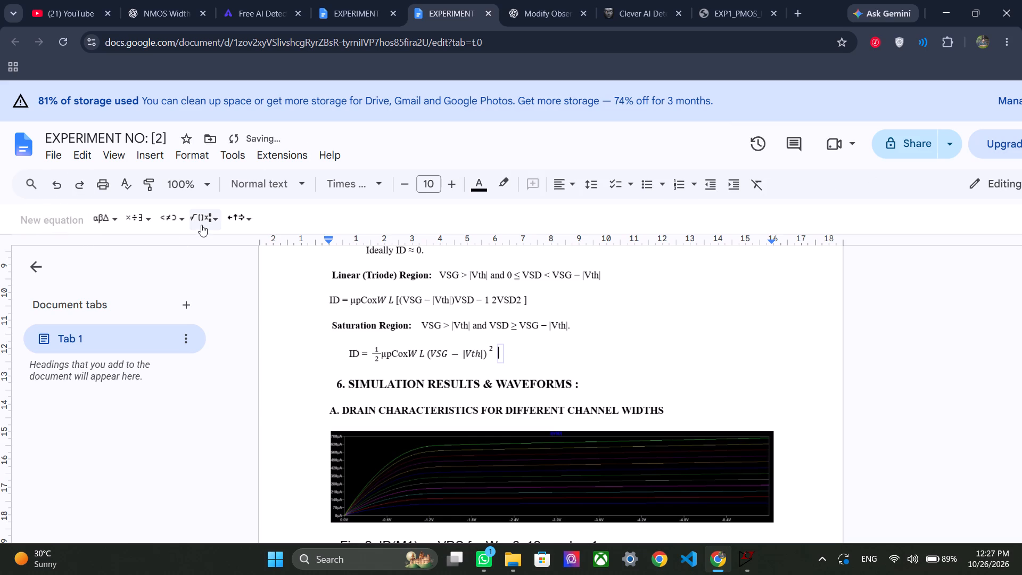
{"action": "left_click", "coordinate": [201, 225]}
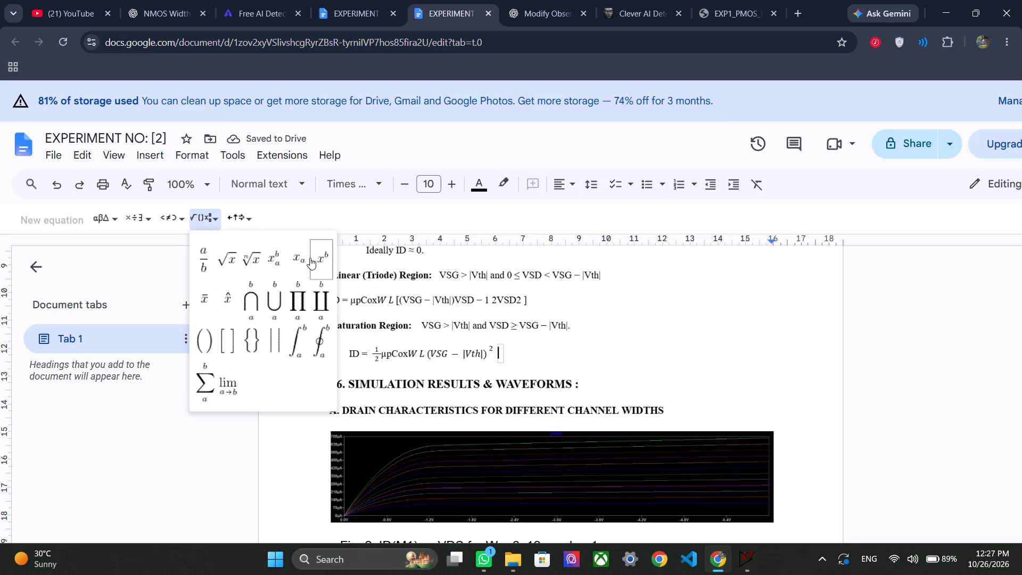
{"action": "left_click", "coordinate": [302, 256]}
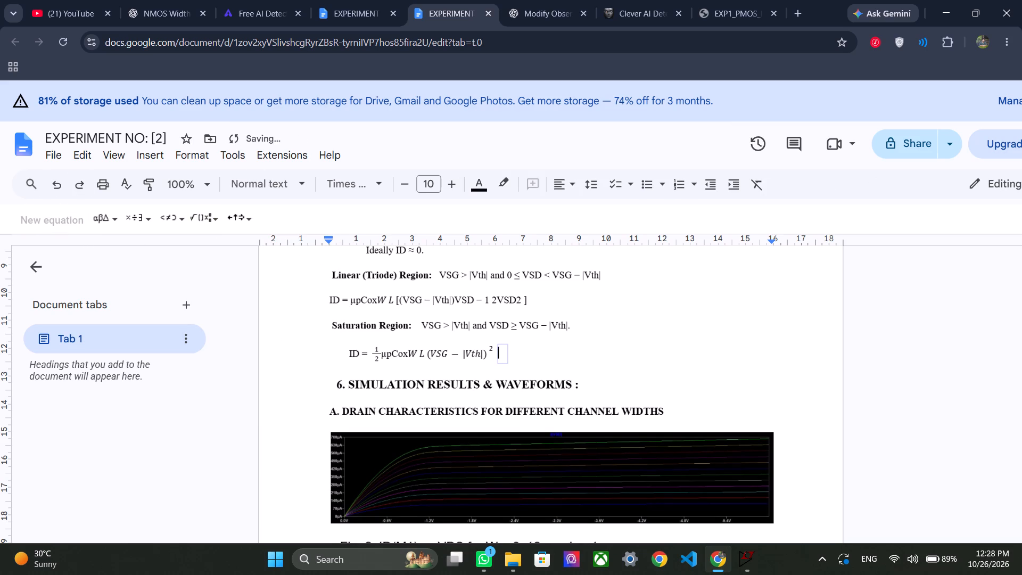
{"action": "key", "text": "shift+v"}
{"action": "key", "text": "Down"}
{"action": "key", "text": "Up"}
{"action": "key", "text": "shift+s"}
{"action": "key", "text": "BackSpace"}
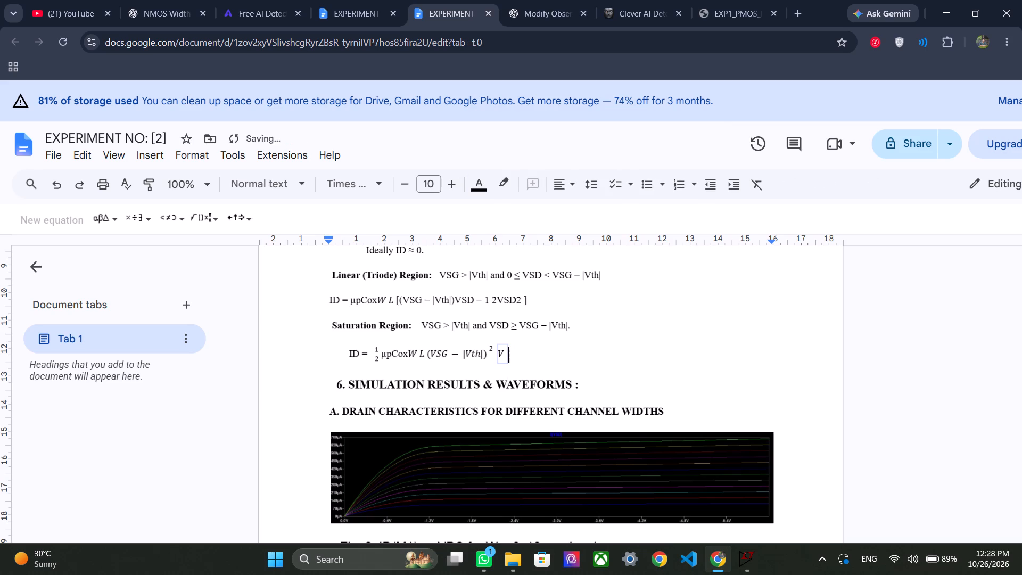
{"action": "key", "text": "Left"}
{"action": "key", "text": "shift+s"}
{"action": "key", "text": "shift+g"}
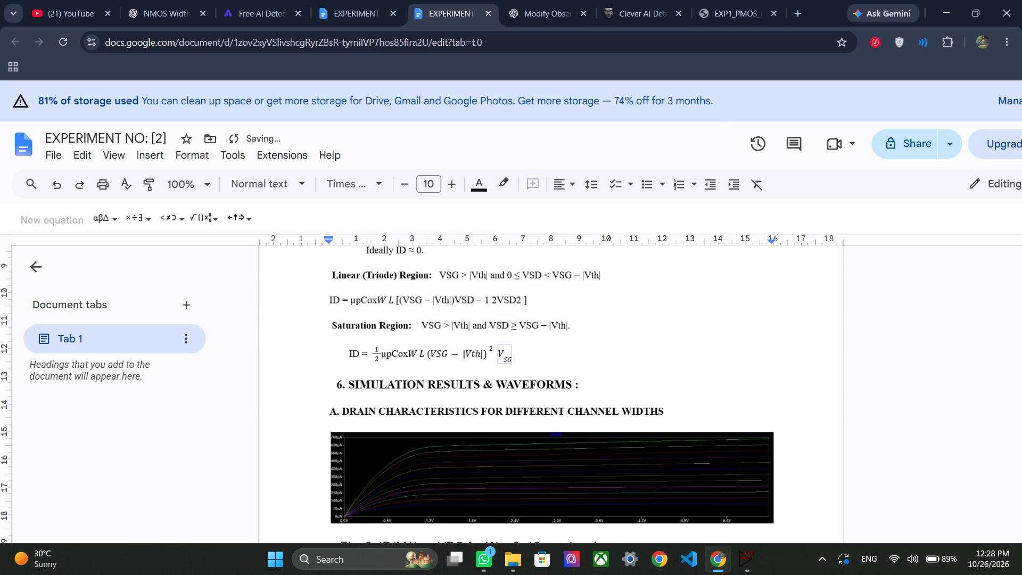
{"action": "left_click", "coordinate": [526, 360]}
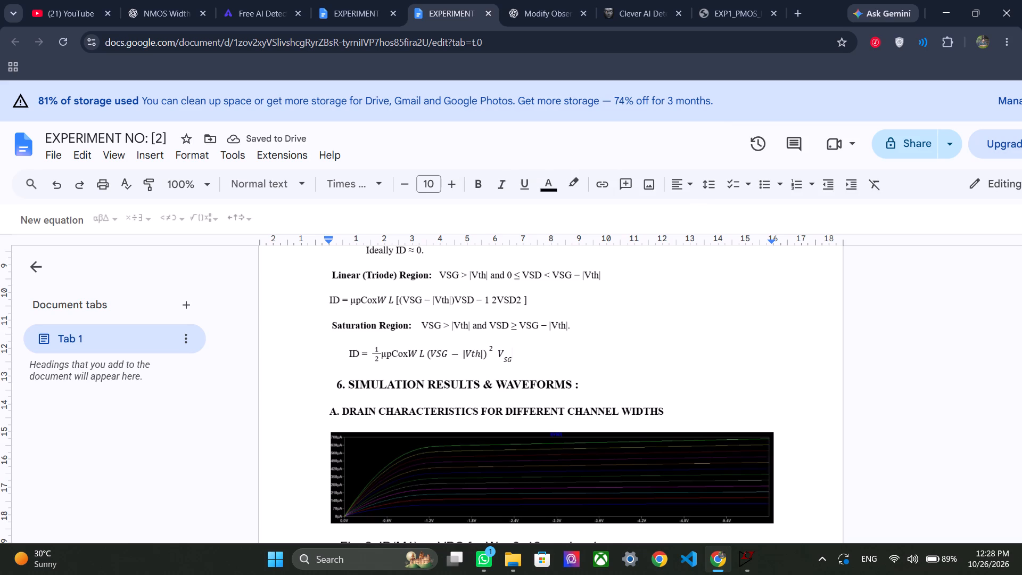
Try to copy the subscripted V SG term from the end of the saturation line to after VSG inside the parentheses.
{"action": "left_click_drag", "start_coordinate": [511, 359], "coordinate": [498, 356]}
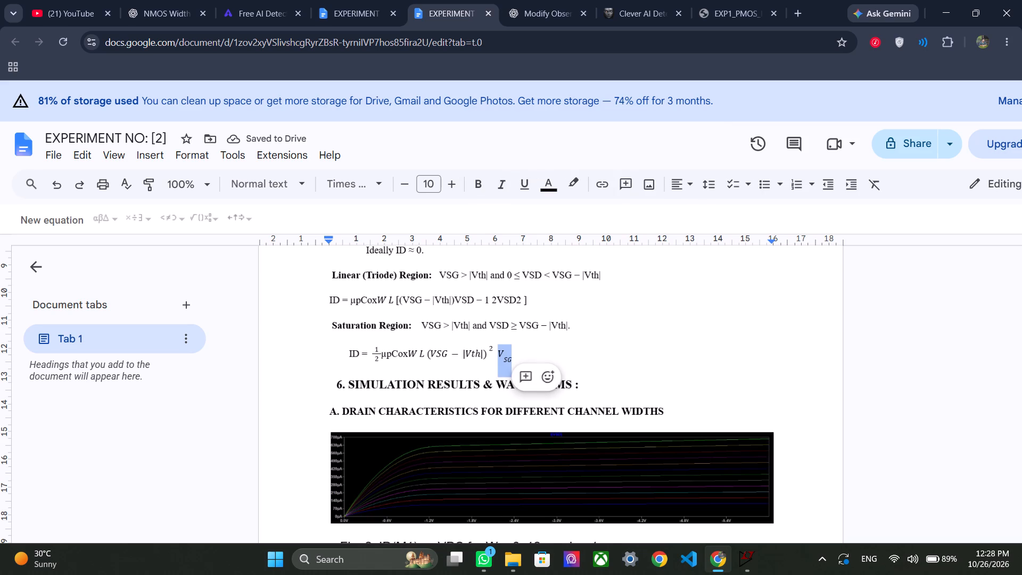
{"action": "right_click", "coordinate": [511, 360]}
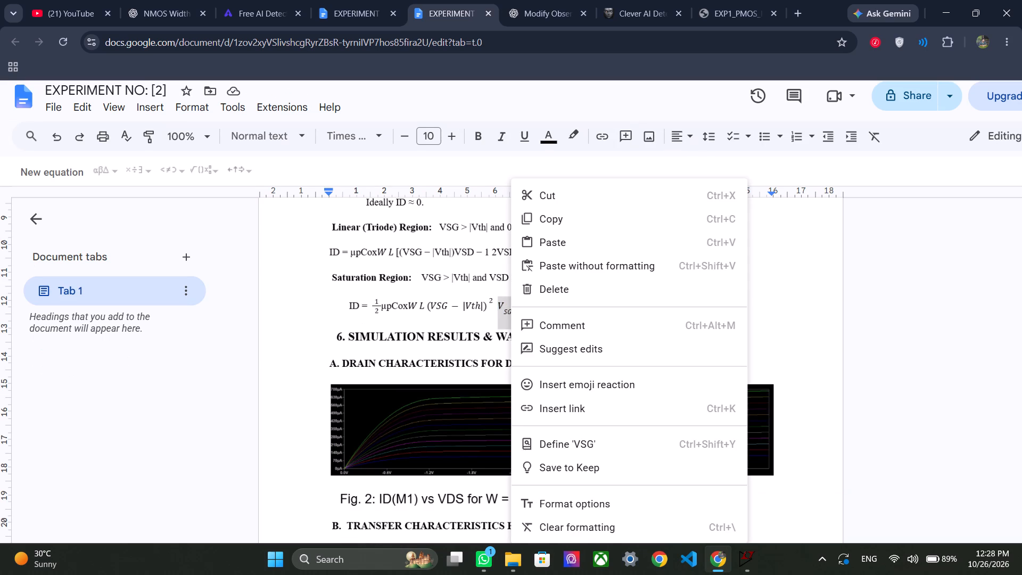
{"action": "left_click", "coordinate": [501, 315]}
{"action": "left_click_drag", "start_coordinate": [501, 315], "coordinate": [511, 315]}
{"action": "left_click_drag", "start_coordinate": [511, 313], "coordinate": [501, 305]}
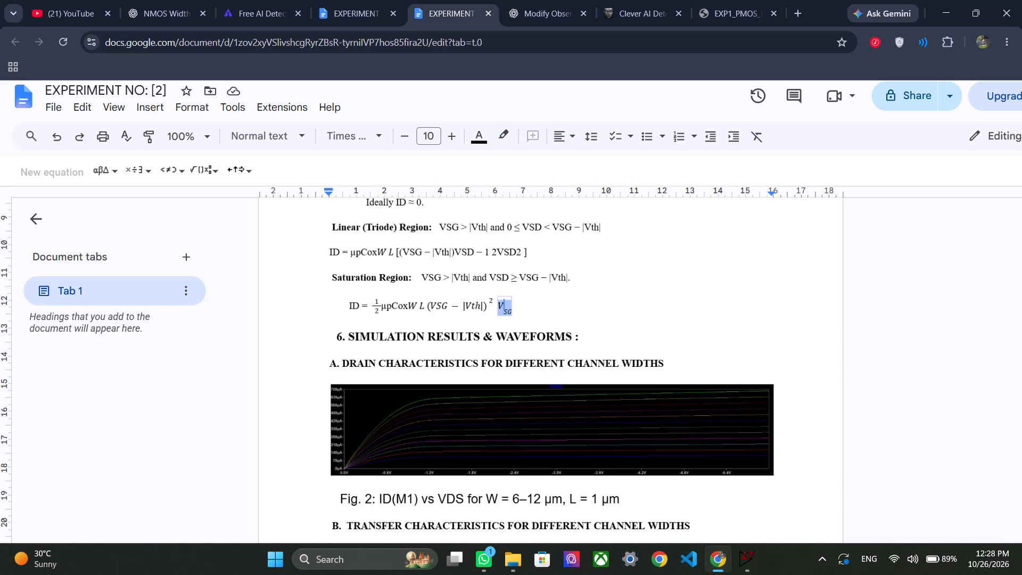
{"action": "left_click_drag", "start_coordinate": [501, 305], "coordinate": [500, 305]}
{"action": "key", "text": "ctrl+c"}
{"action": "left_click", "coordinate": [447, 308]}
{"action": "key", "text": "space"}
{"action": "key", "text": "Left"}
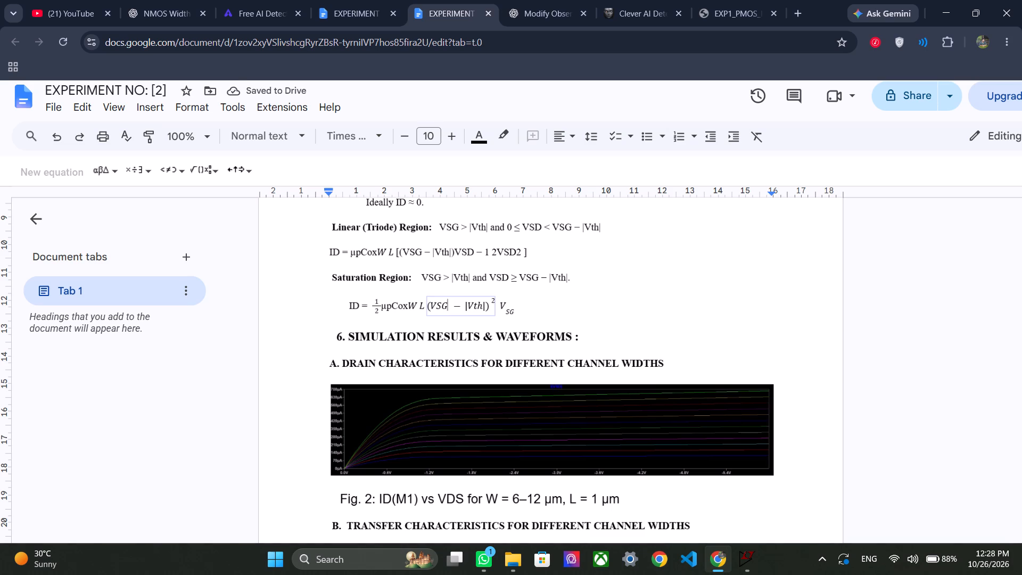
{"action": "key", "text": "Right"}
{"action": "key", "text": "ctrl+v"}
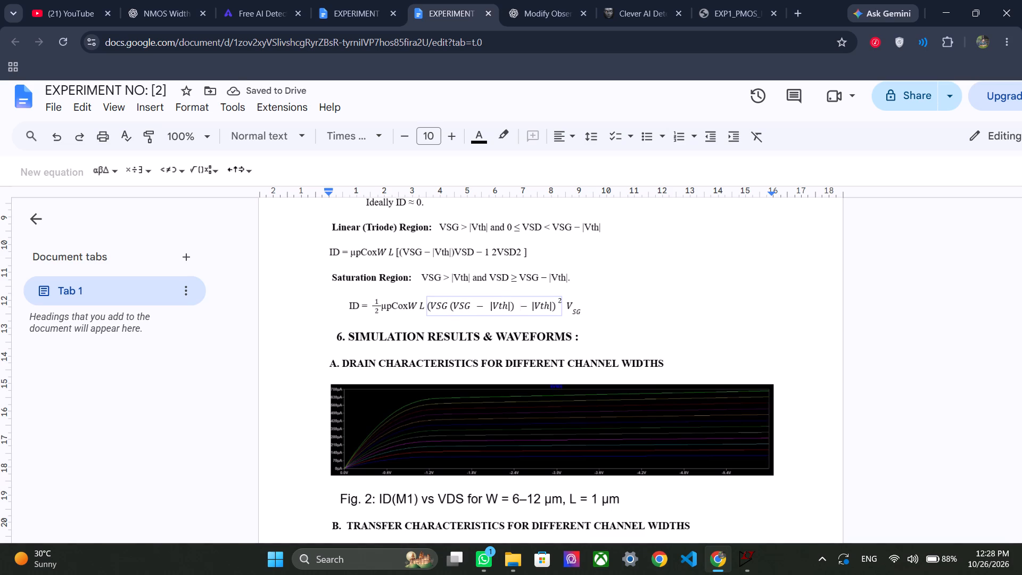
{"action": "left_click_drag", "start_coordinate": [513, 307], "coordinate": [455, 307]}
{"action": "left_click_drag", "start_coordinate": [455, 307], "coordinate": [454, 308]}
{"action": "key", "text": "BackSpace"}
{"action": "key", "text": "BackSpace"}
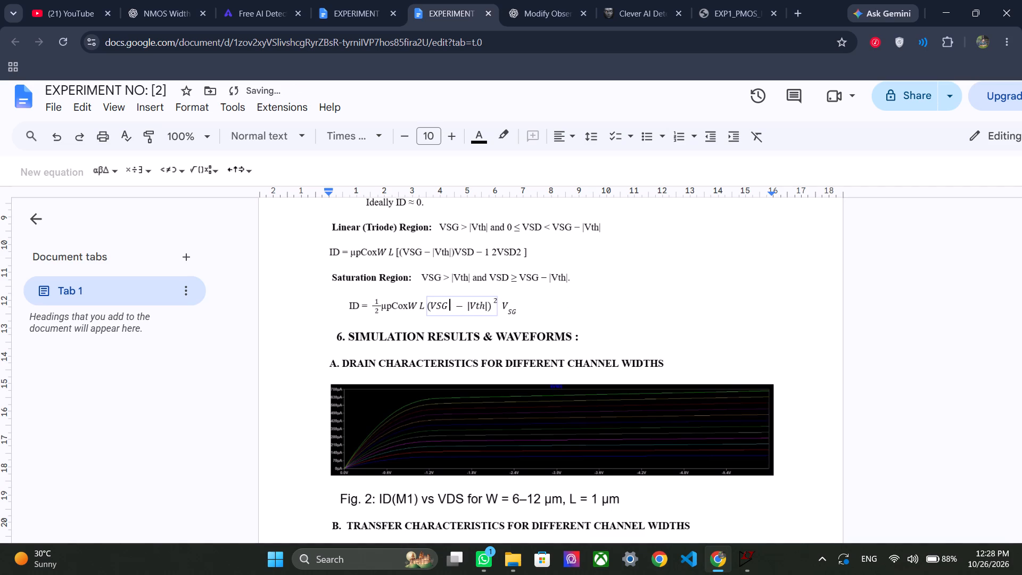
Copy the subscripted V SG term from the end of the saturation line and replace the plain VSG inside the parentheses with it.
{"action": "left_click_drag", "start_coordinate": [517, 313], "coordinate": [502, 305]}
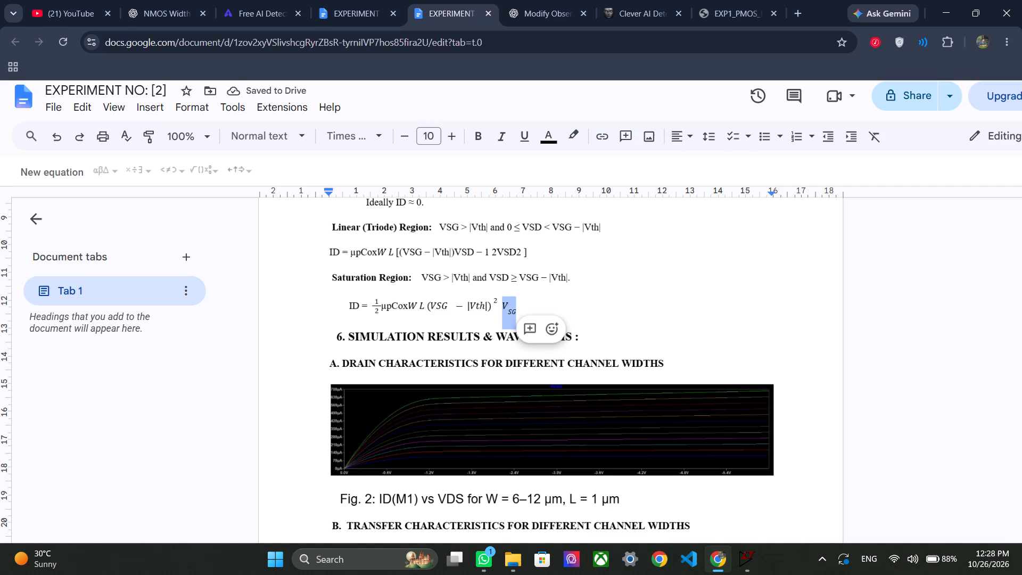
{"action": "key", "text": "ctrl+c"}
{"action": "left_click", "coordinate": [608, 306]}
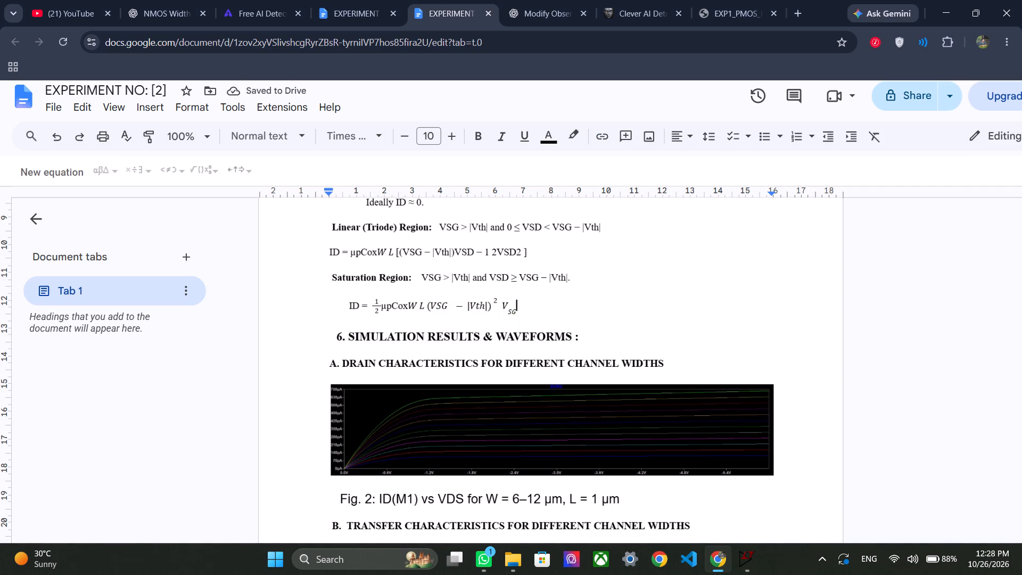
{"action": "key", "text": "space"}
{"action": "key", "text": "ctrl+v"}
{"action": "left_click", "coordinate": [451, 308]}
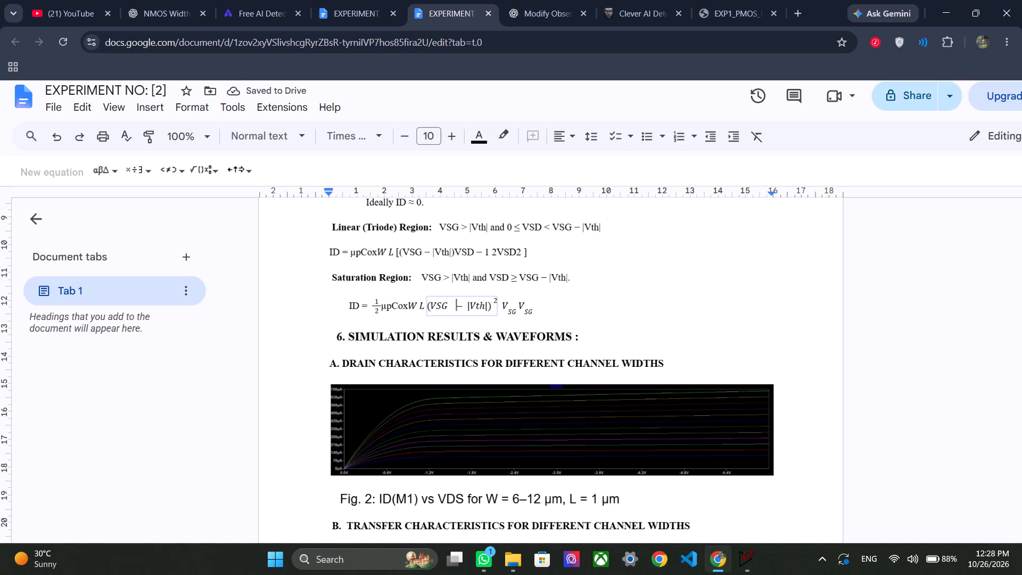
{"action": "key", "text": "ctrl+v"}
{"action": "left_click", "coordinate": [448, 305]}
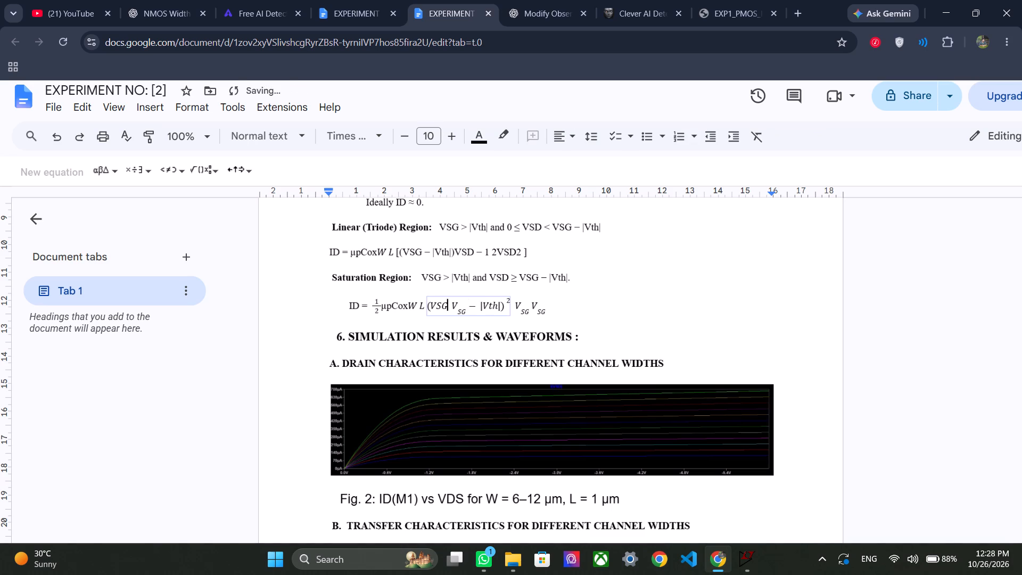
{"action": "key", "text": "BackSpace"}
{"action": "key", "text": "BackSpace"}
{"action": "key", "text": "BackSpace"}
{"action": "key", "text": "Right"}
{"action": "key", "text": "BackSpace"}
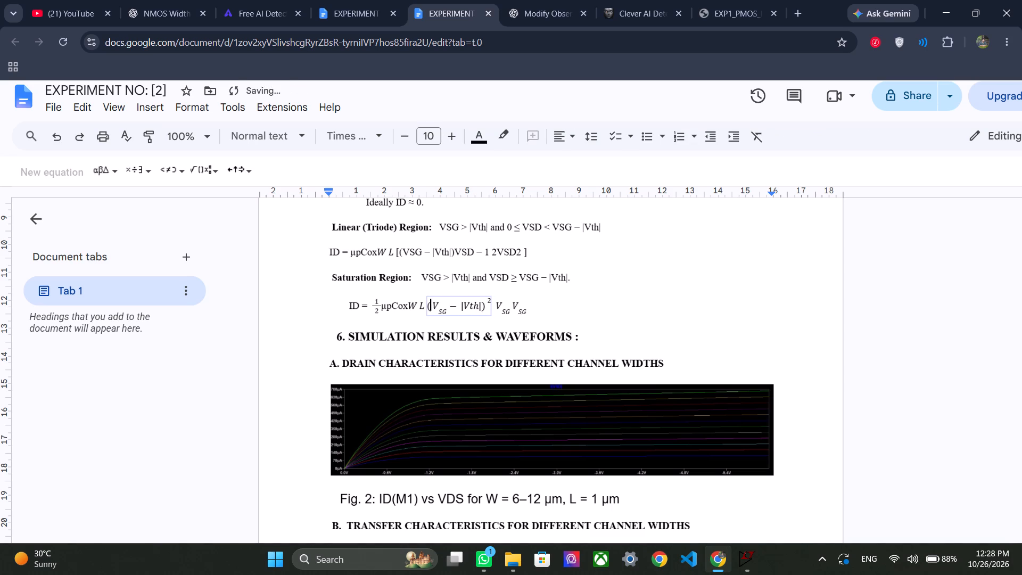
Delete the extra V SG terms that follow the squared term in the saturation line.
{"action": "left_click_drag", "start_coordinate": [527, 310], "coordinate": [499, 310]}
{"action": "key", "text": "BackSpace"}
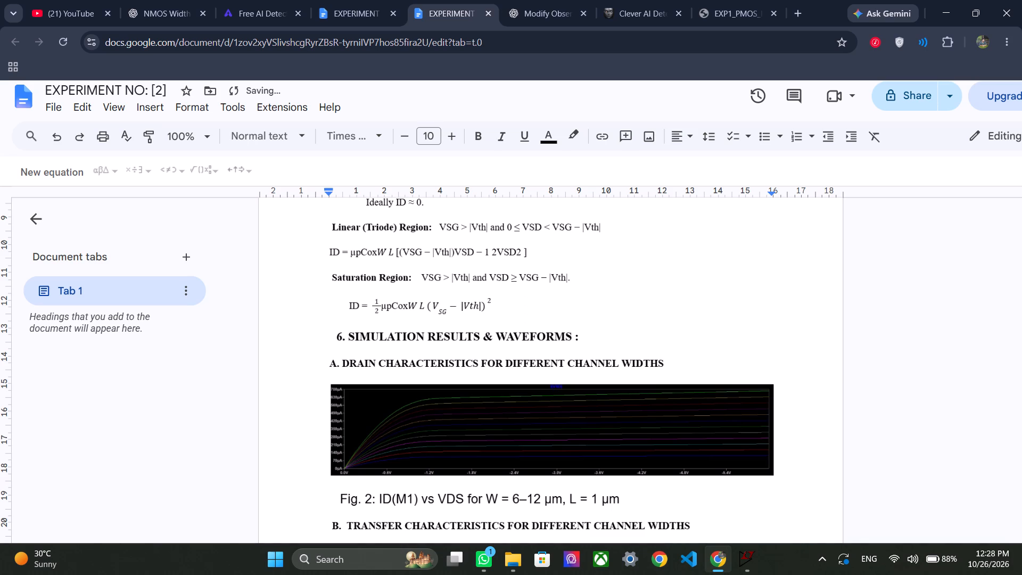
{"action": "left_click", "coordinate": [449, 306]}
{"action": "left_click", "coordinate": [443, 312]}
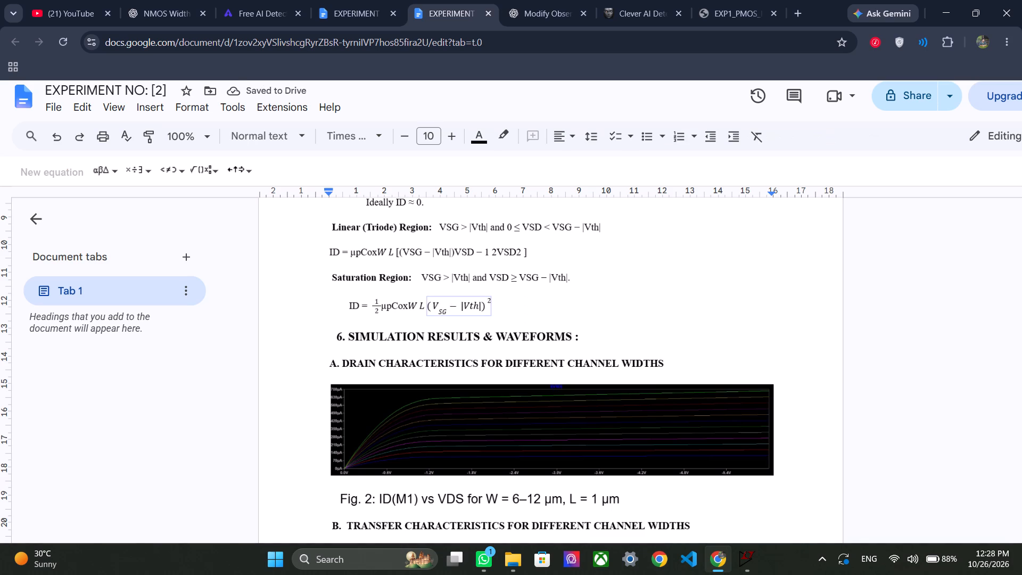
{"action": "left_click", "coordinate": [447, 312]}
{"action": "left_click", "coordinate": [595, 313]}
Insert a new equation fraction of 1 over 2 right after "ID =" in the linear region equation.
{"action": "scroll", "coordinate": [595, 313], "scroll_direction": "up", "scroll_amount": 1}
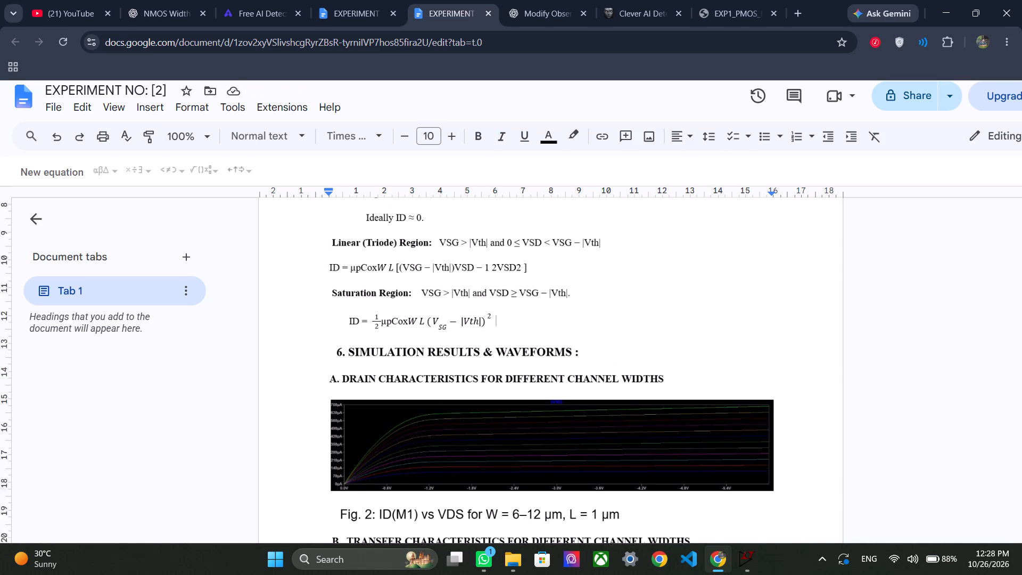
{"action": "scroll", "coordinate": [595, 313], "scroll_direction": "up", "scroll_amount": 1}
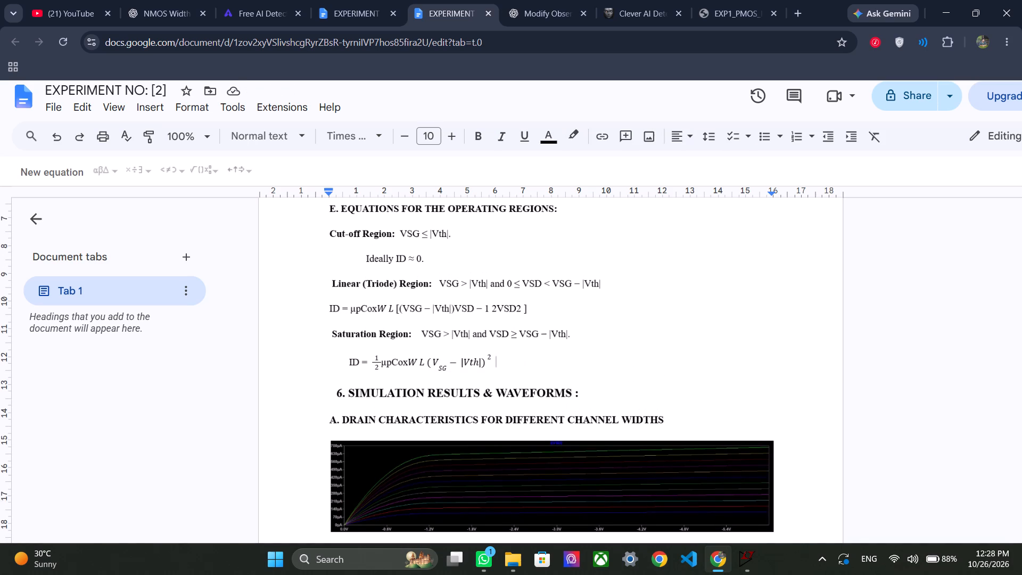
{"action": "left_click", "coordinate": [349, 309]}
{"action": "key", "text": "Right"}
{"action": "left_click", "coordinate": [62, 176]}
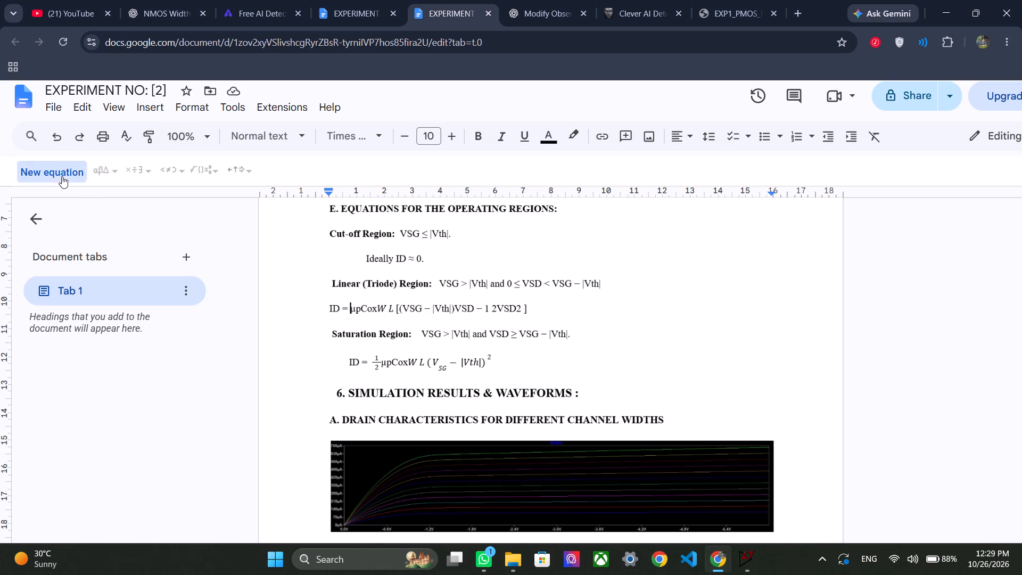
{"action": "left_click", "coordinate": [202, 163]}
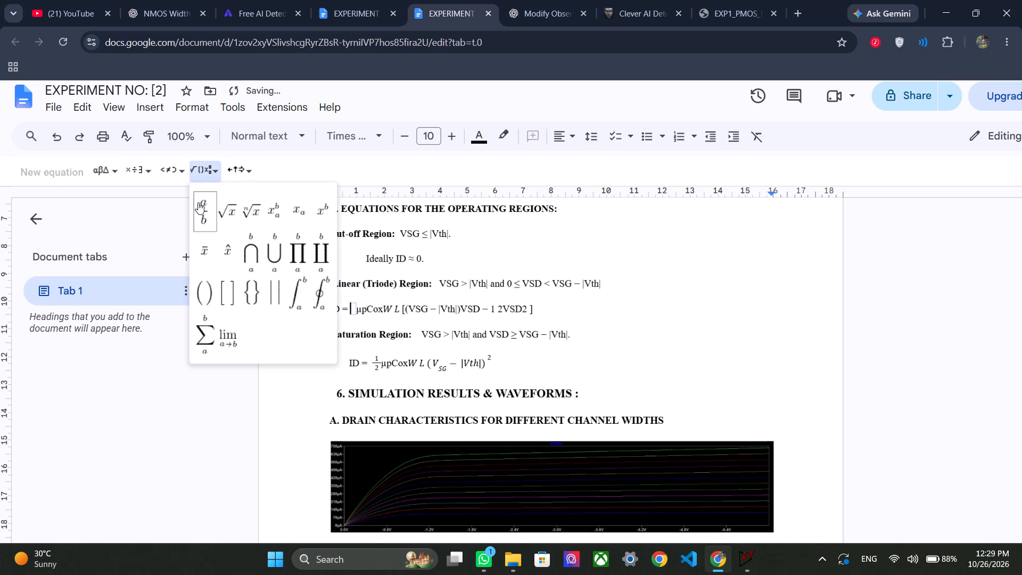
{"action": "left_click", "coordinate": [198, 202]}
{"action": "key", "text": "1"}
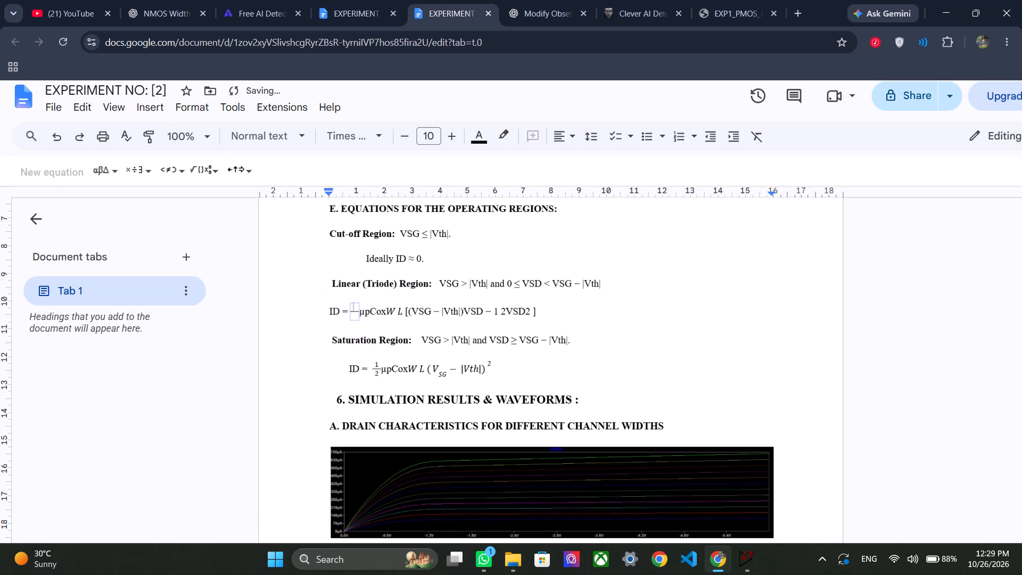
{"action": "key", "text": "Down"}
{"action": "key", "text": "Up"}
{"action": "key", "text": "2"}
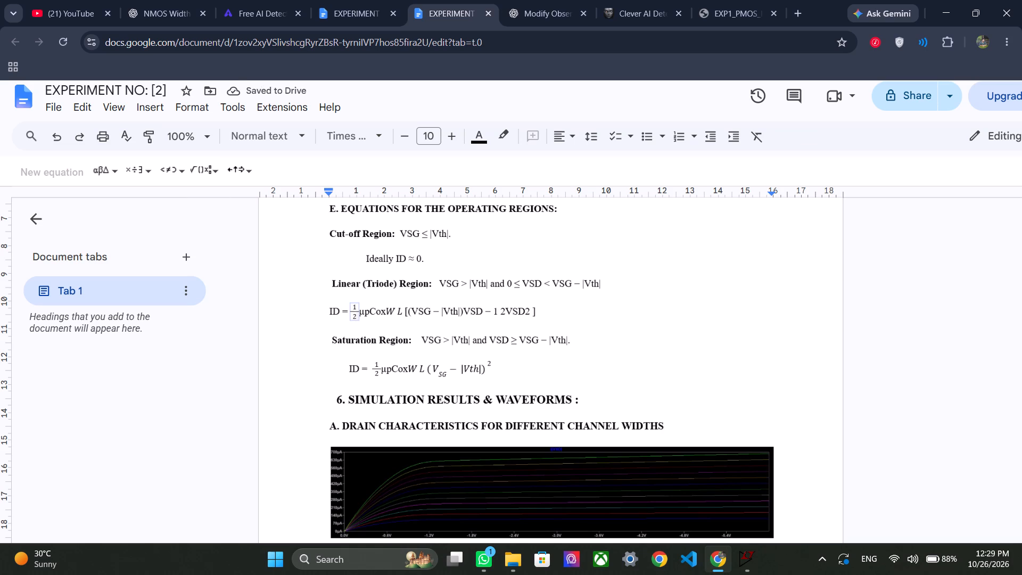
Copy the 1/2 fraction in the linear region equation and replace the plain "1 2" before VSD2 with it.
{"action": "left_click", "coordinate": [410, 311]}
{"action": "left_click", "coordinate": [471, 314]}
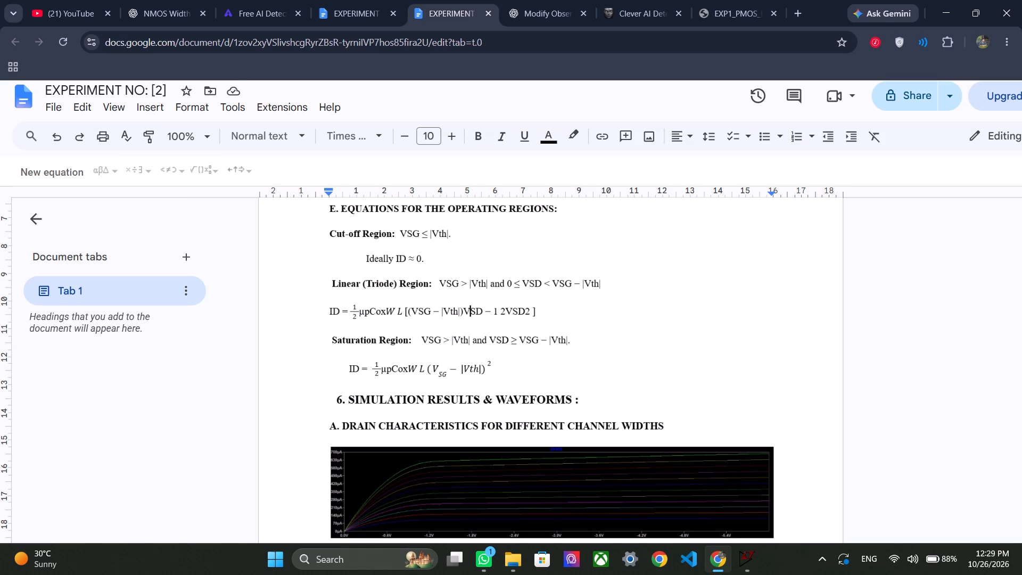
{"action": "left_click", "coordinate": [506, 313]}
{"action": "left_click_drag", "start_coordinate": [348, 307], "coordinate": [352, 312]}
{"action": "left_click_drag", "start_coordinate": [352, 312], "coordinate": [353, 312]}
{"action": "key", "text": "ctrl+c"}
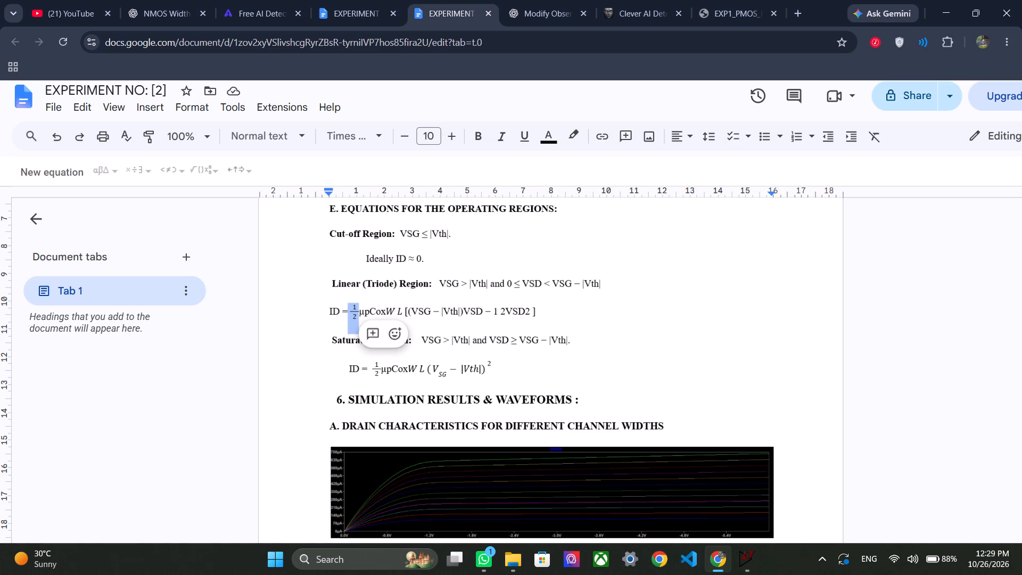
{"action": "left_click", "coordinate": [505, 310]}
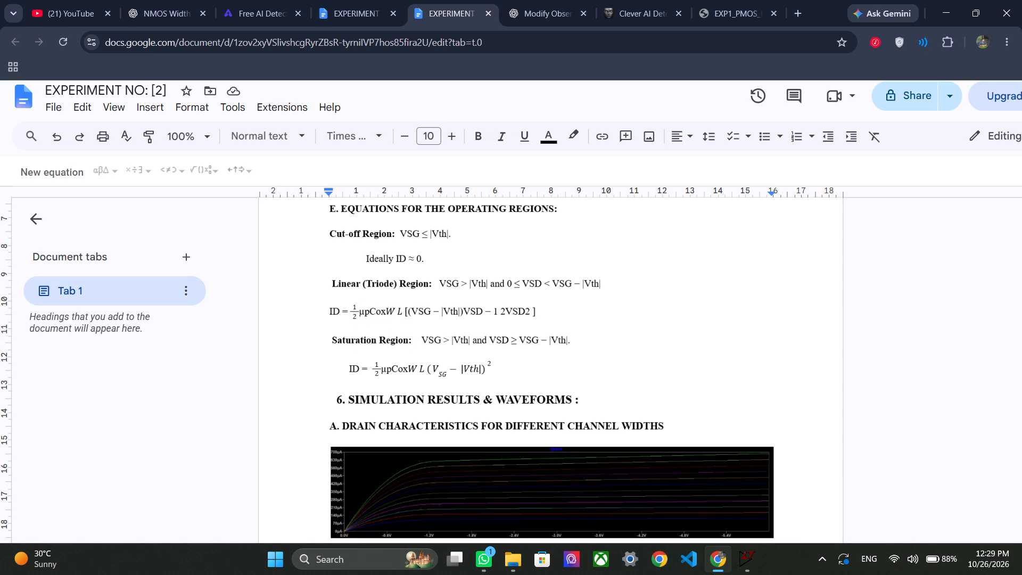
{"action": "key", "text": "ctrl+v"}
{"action": "left_click", "coordinate": [505, 310]}
{"action": "key", "text": "BackSpace"}
{"action": "key", "text": "BackSpace"}
{"action": "key", "text": "BackSpace"}
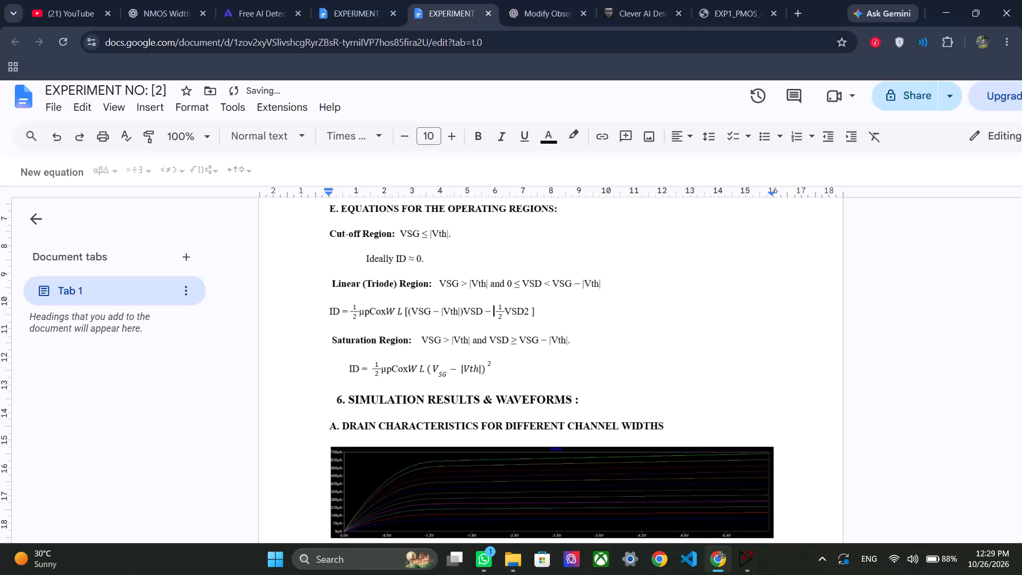
{"action": "key", "text": "BackSpace"}
Delete the plain VSD2 text after the second 1/2 fraction in the linear region equation, keeping the closing bracket.
{"action": "left_click", "coordinate": [528, 314]}
{"action": "key", "text": "BackSpace"}
{"action": "left_click", "coordinate": [547, 314]}
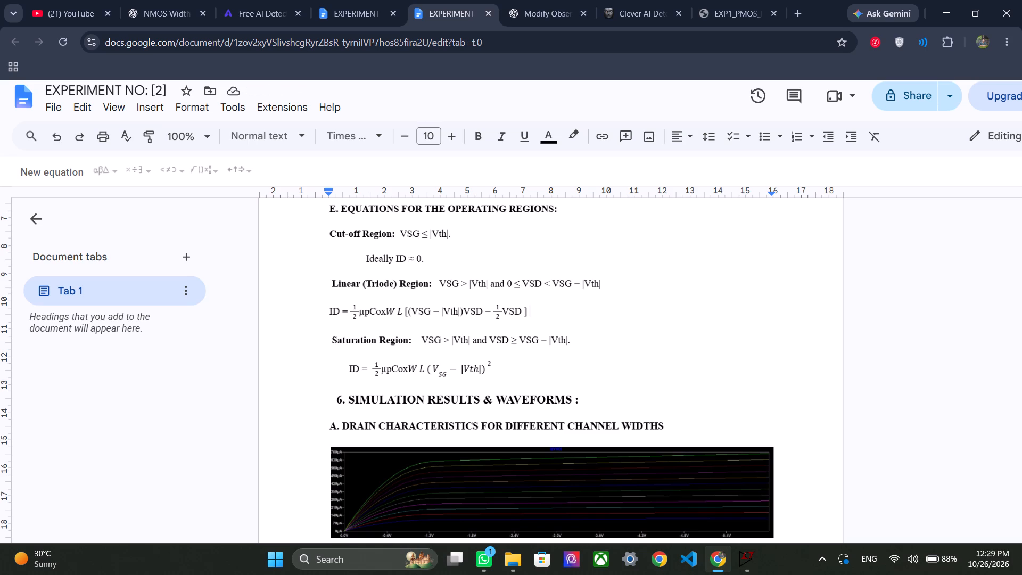
{"action": "key", "text": "Left"}
{"action": "key", "text": "Left"}
{"action": "key", "text": "Left"}
{"action": "key", "text": "BackSpace"}
{"action": "key", "text": "BackSpace"}
{"action": "key", "text": "BackSpace"}
{"action": "key", "text": "Right"}
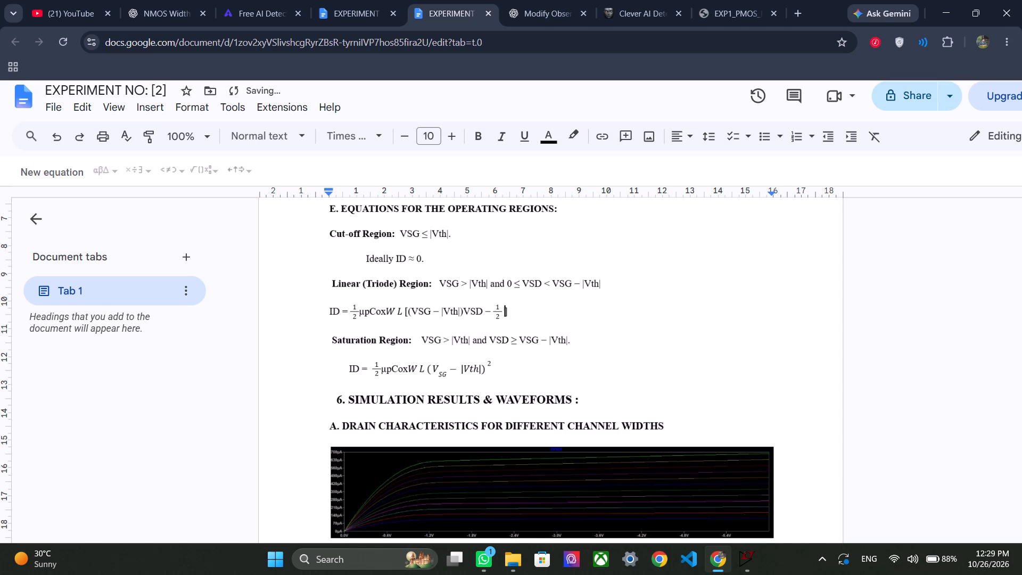
Start a new equation with a superscript template between the second 1/2 fraction and the closing bracket in the linear region line, checking the EXP2 PDF.
{"action": "key", "text": "space"}
{"action": "key", "text": "Left"}
{"action": "left_click_drag", "start_coordinate": [88, 169], "coordinate": [80, 172]}
{"action": "left_click", "coordinate": [80, 172]}
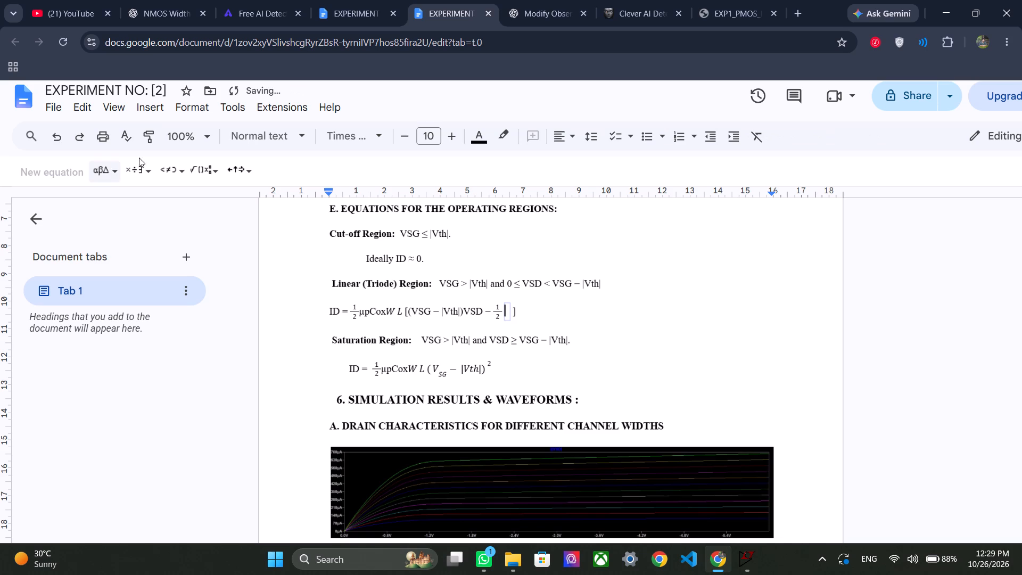
{"action": "left_click", "coordinate": [207, 170]}
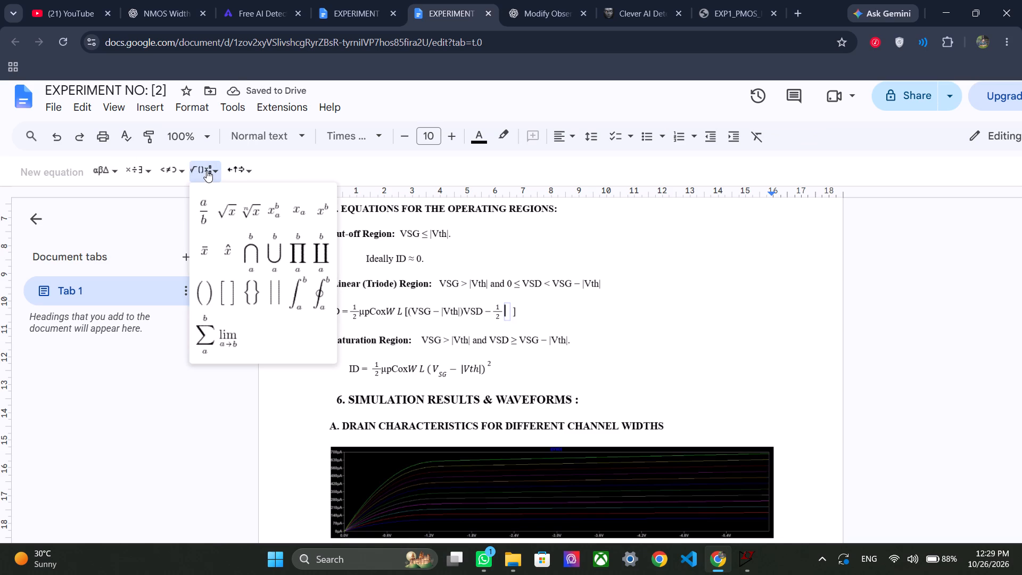
{"action": "left_click", "coordinate": [317, 206]}
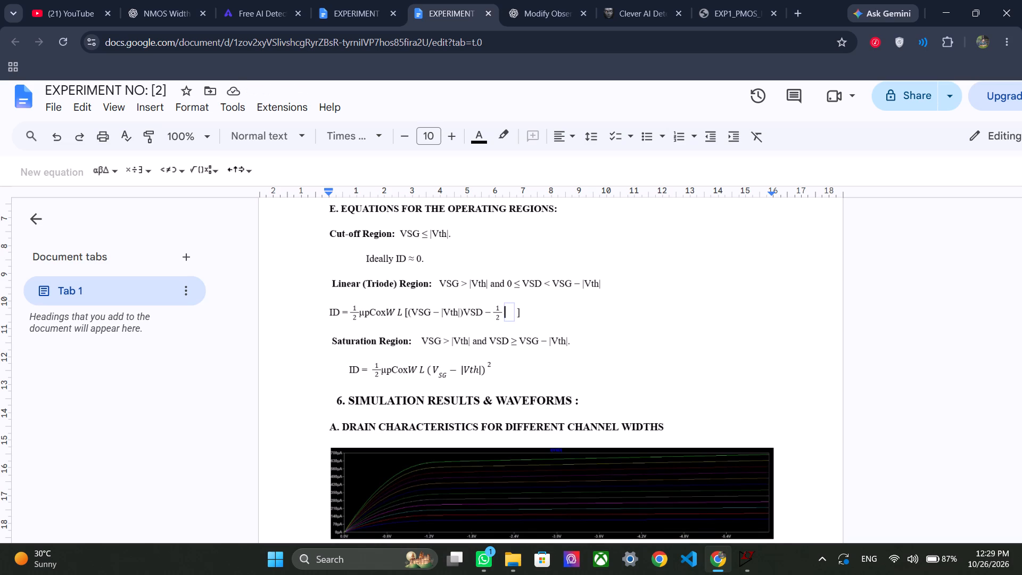
{"action": "left_click", "coordinate": [707, 0]}
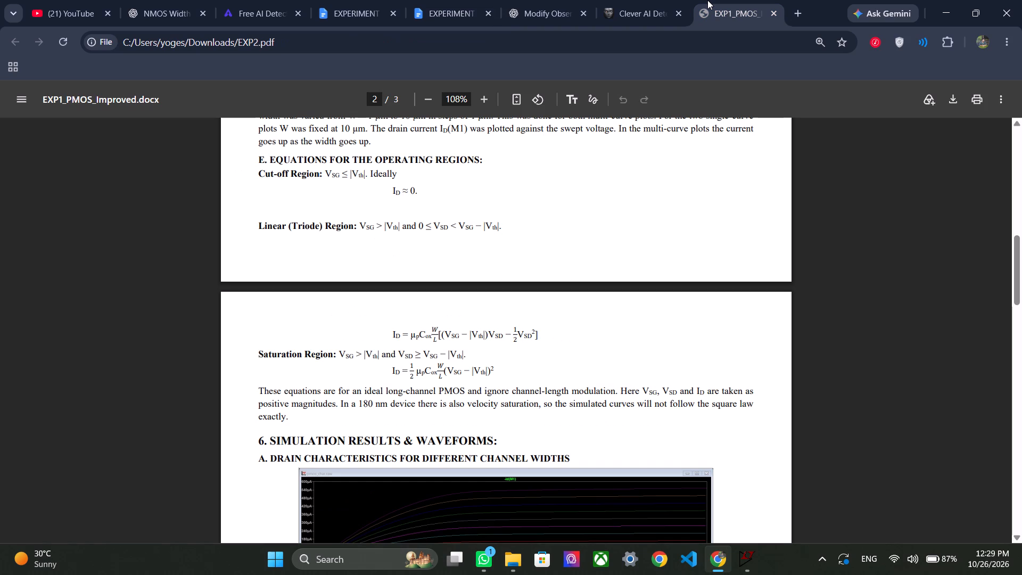
{"action": "left_click", "coordinate": [462, 5]}
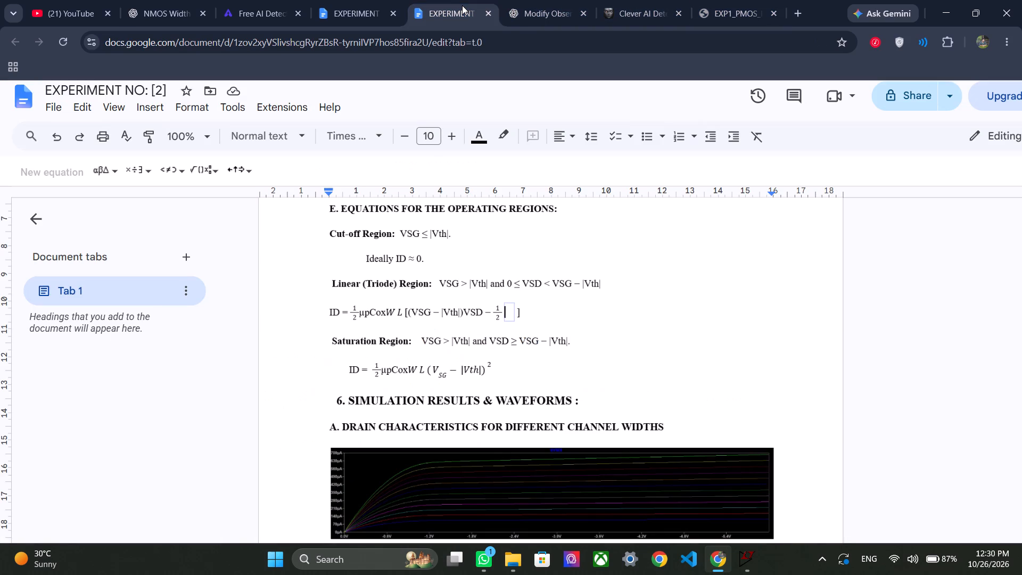
{"action": "key", "text": "shift+v"}
{"action": "key", "text": "shift+s"}
{"action": "key", "text": "BackSpace"}
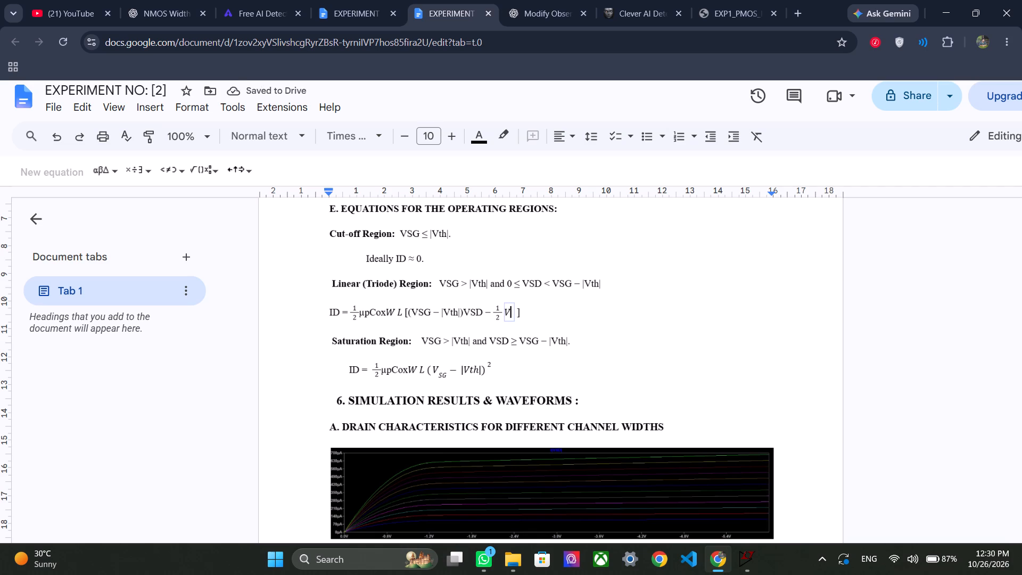
{"action": "key", "text": "shift+s"}
{"action": "key", "text": "shift+d"}
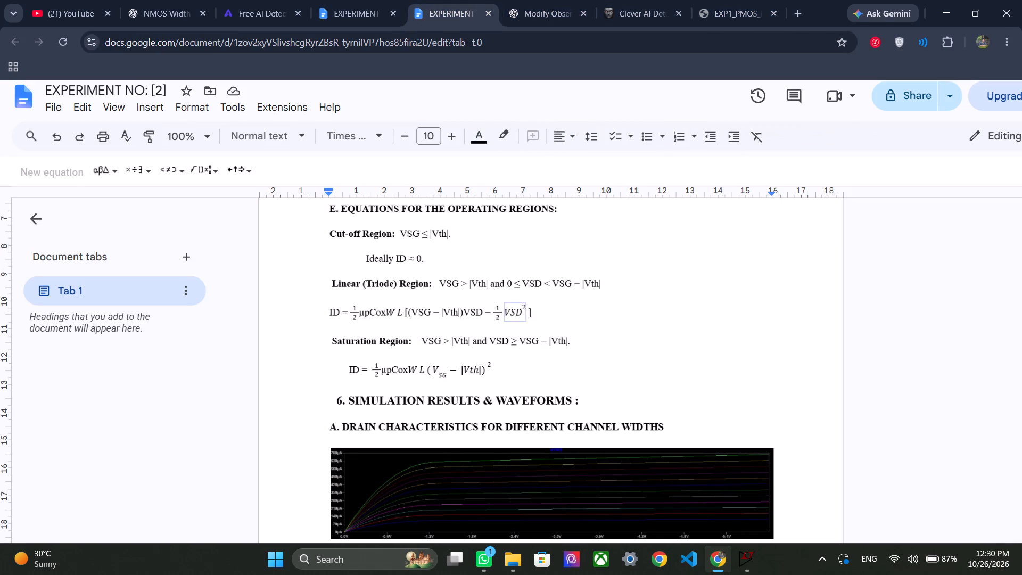
{"action": "left_click", "coordinate": [522, 314]}
{"action": "left_click_drag", "start_coordinate": [522, 314], "coordinate": [510, 314]}
{"action": "left_click_drag", "start_coordinate": [510, 314], "coordinate": [504, 314]}
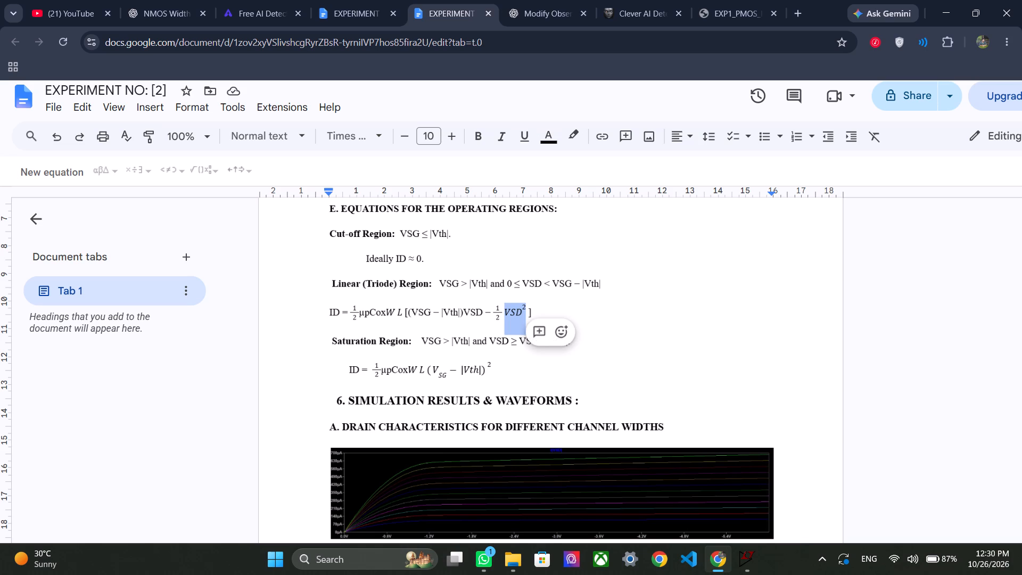
{"action": "left_click", "coordinate": [520, 315]}
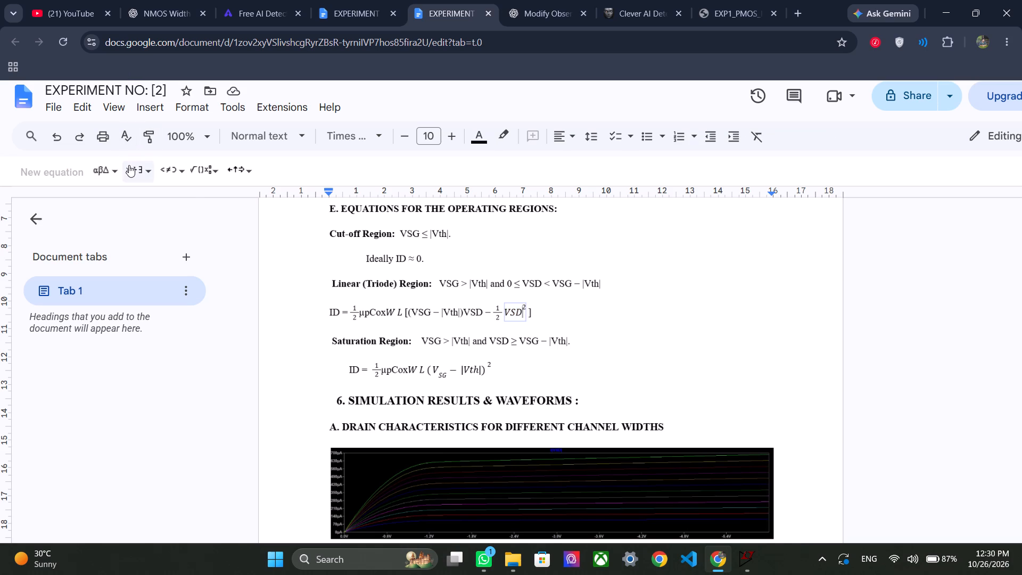
{"action": "left_click", "coordinate": [208, 176]}
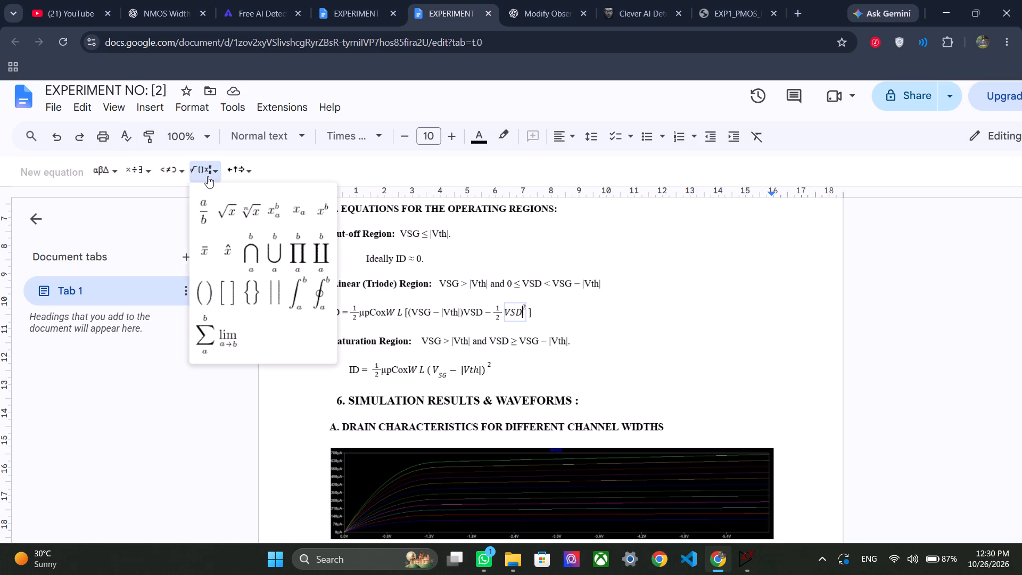
{"action": "left_click", "coordinate": [293, 208]}
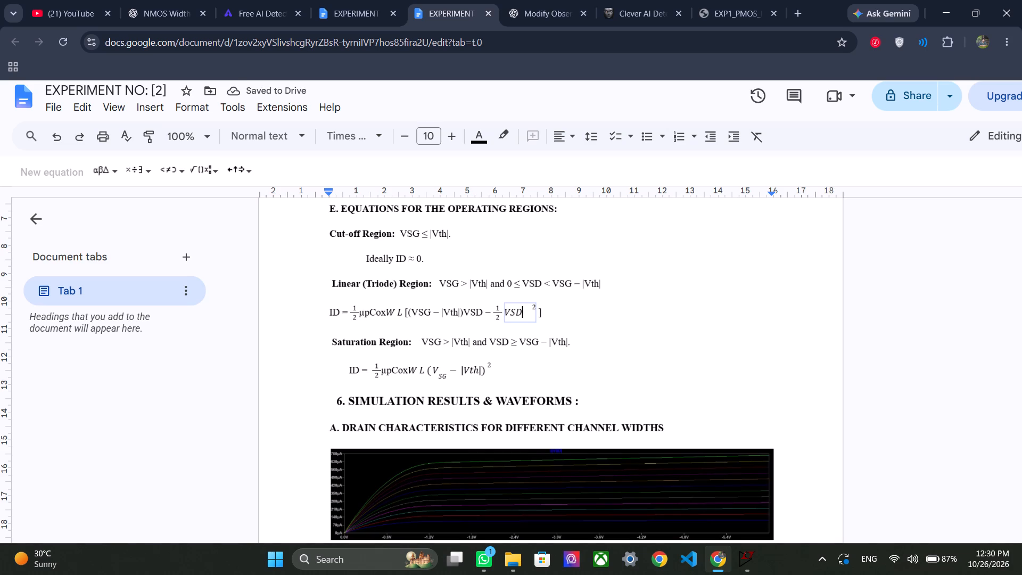
{"action": "key", "text": "shift+v"}
{"action": "key", "text": "Down"}
{"action": "key", "text": "Up"}
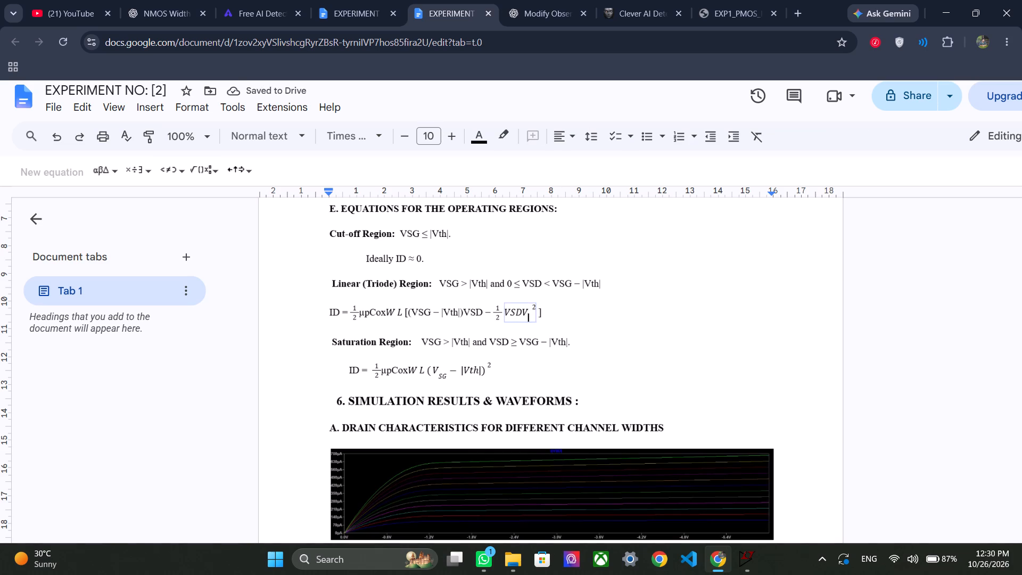
{"action": "key", "text": "shift+s"}
{"action": "key", "text": "shift+d"}
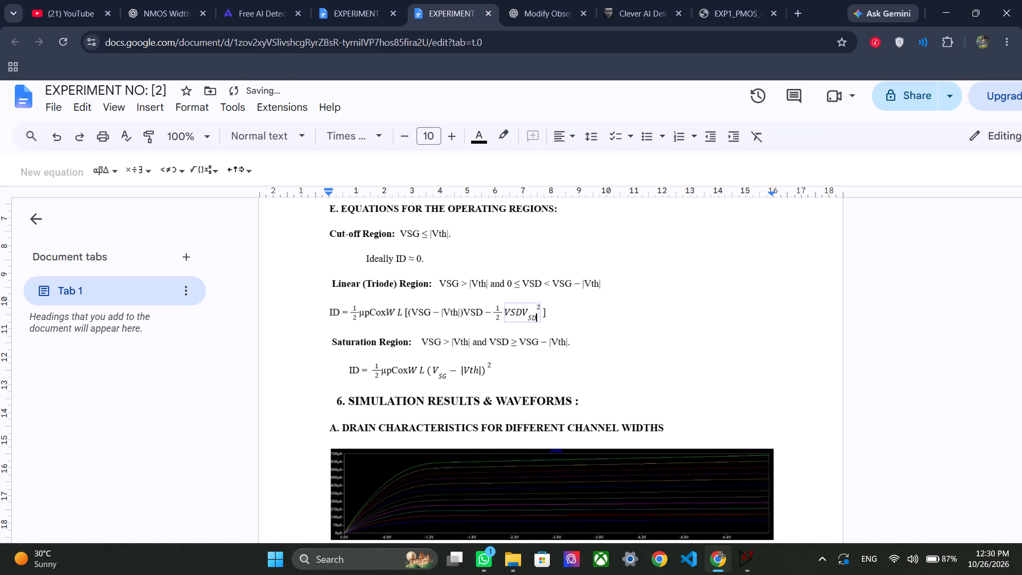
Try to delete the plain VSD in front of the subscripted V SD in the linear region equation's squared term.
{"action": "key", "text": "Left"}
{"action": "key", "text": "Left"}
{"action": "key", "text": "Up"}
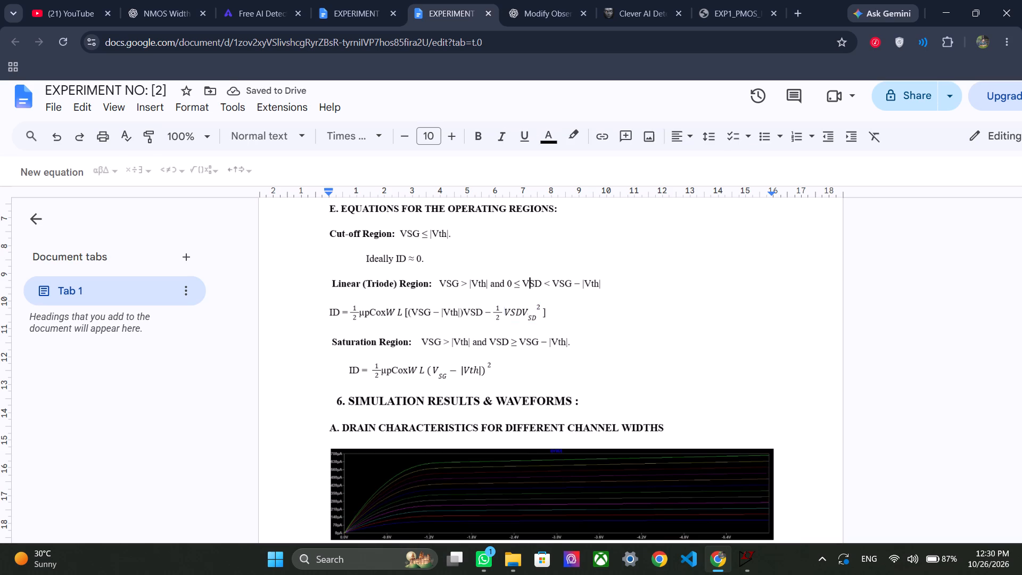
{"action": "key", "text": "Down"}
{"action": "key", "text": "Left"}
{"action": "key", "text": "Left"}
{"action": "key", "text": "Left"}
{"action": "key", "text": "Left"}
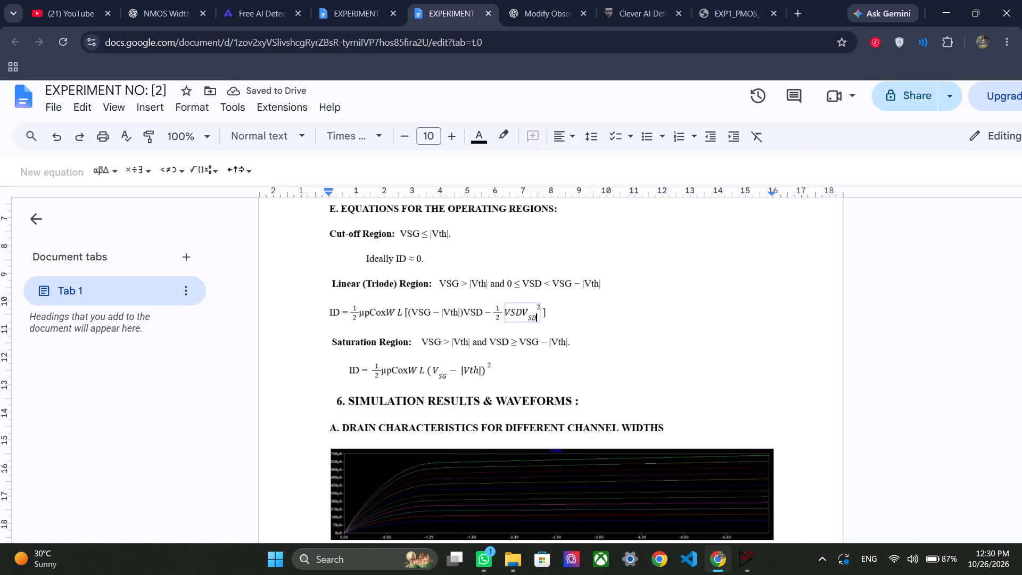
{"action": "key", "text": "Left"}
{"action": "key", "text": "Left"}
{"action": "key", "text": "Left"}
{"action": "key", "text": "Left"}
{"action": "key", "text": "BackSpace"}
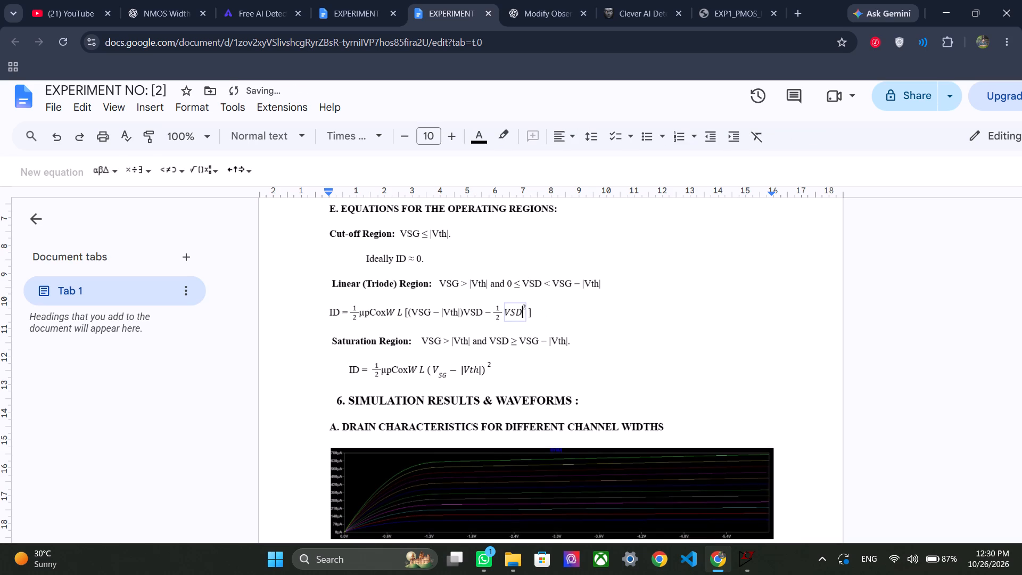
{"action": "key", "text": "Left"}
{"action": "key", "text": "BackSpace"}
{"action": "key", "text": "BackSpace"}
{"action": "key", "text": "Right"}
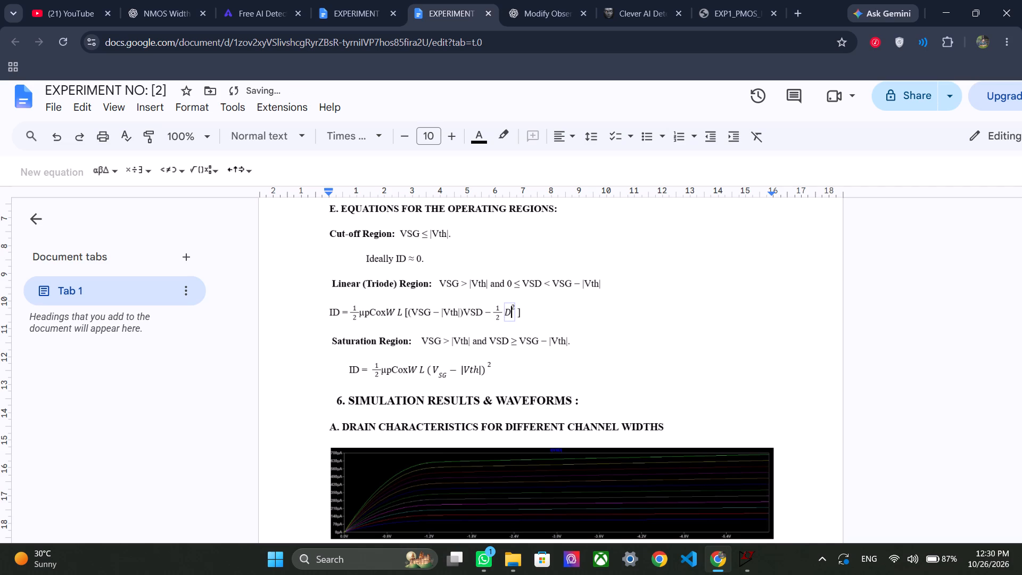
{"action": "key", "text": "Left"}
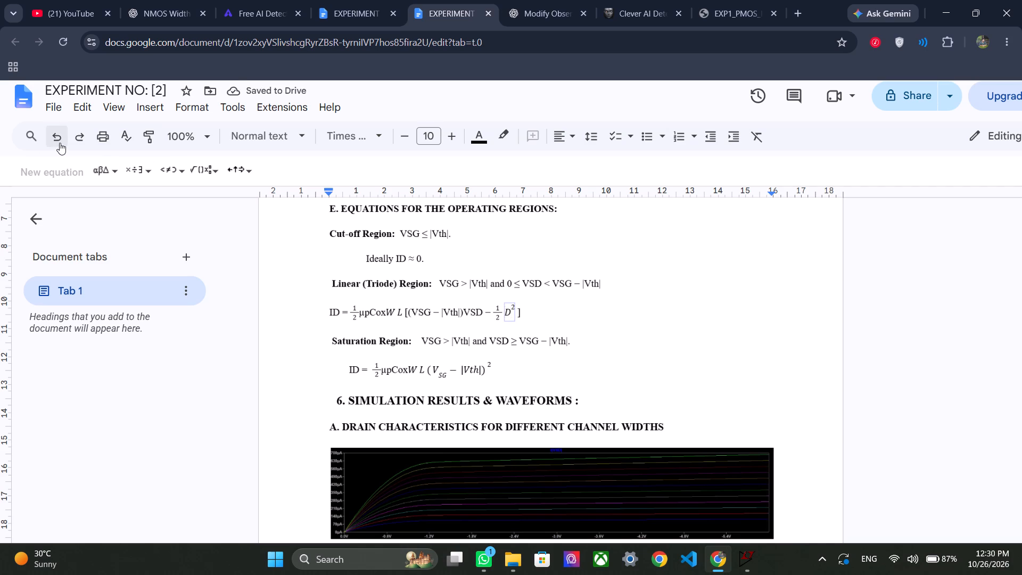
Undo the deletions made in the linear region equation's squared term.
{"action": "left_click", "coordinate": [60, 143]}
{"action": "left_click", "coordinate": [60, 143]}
Delete the plain letters VSD in front of the subscripted V SD, keeping the squared term in the linear region equation.
{"action": "key", "text": "Left"}
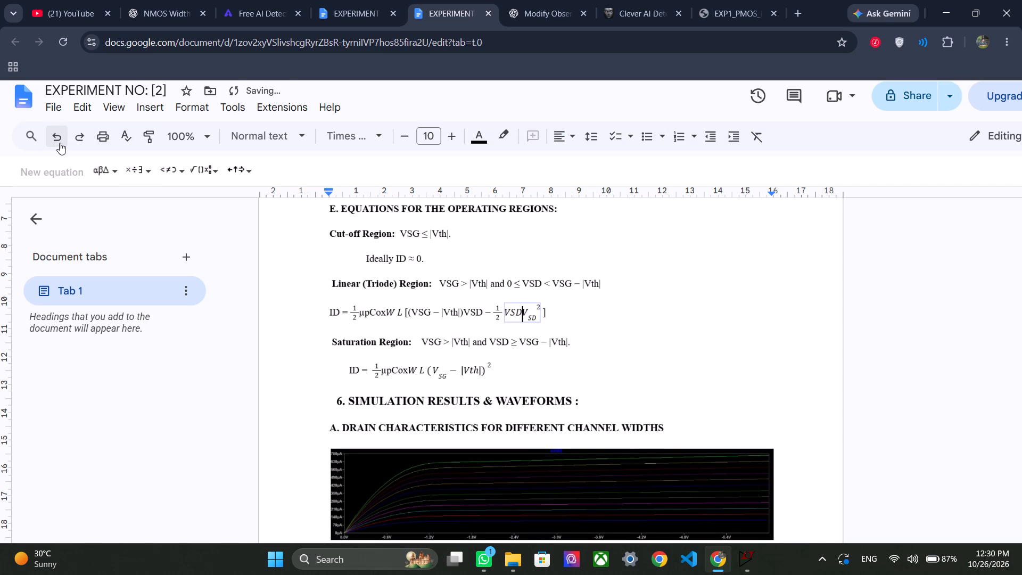
{"action": "key", "text": "Up"}
{"action": "key", "text": "Down"}
{"action": "key", "text": "Right"}
{"action": "key", "text": "Right"}
{"action": "key", "text": "BackSpace"}
{"action": "key", "text": "Right"}
{"action": "key", "text": "BackSpace"}
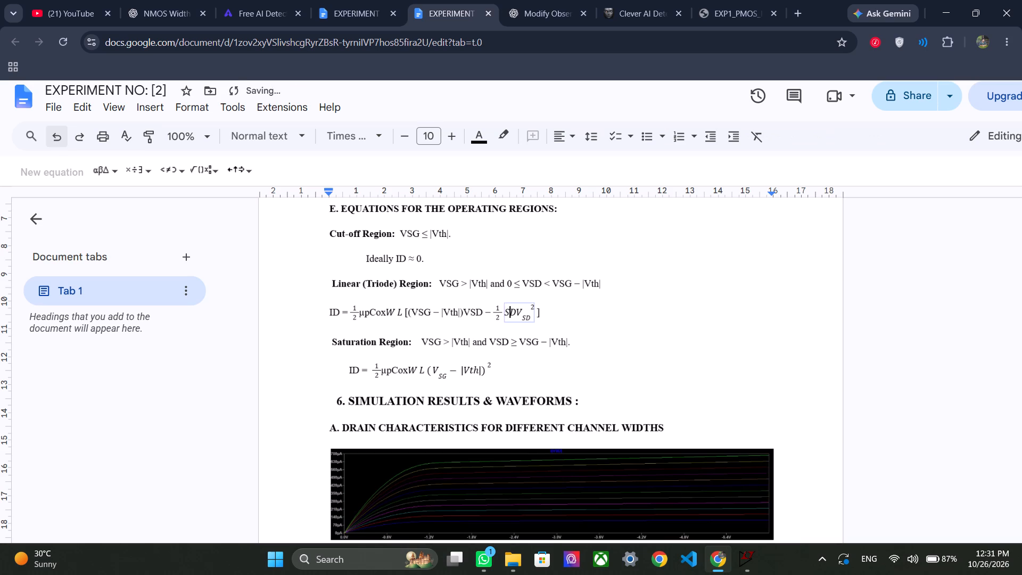
{"action": "key", "text": "Right"}
{"action": "key", "text": "BackSpace"}
{"action": "left_click", "coordinate": [544, 310]}
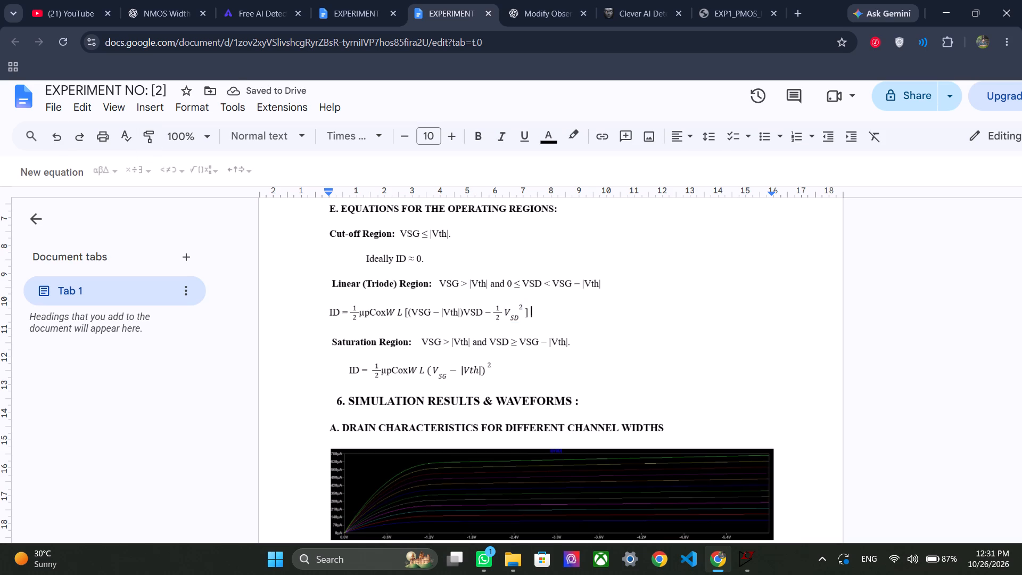
Replace the plain VSD after (VSG − |Vth|) in the linear region equation with a copy of the squared, subscripted V SD term.
{"action": "left_click_drag", "start_coordinate": [503, 311], "coordinate": [508, 309]}
{"action": "left_click_drag", "start_coordinate": [508, 309], "coordinate": [510, 312]}
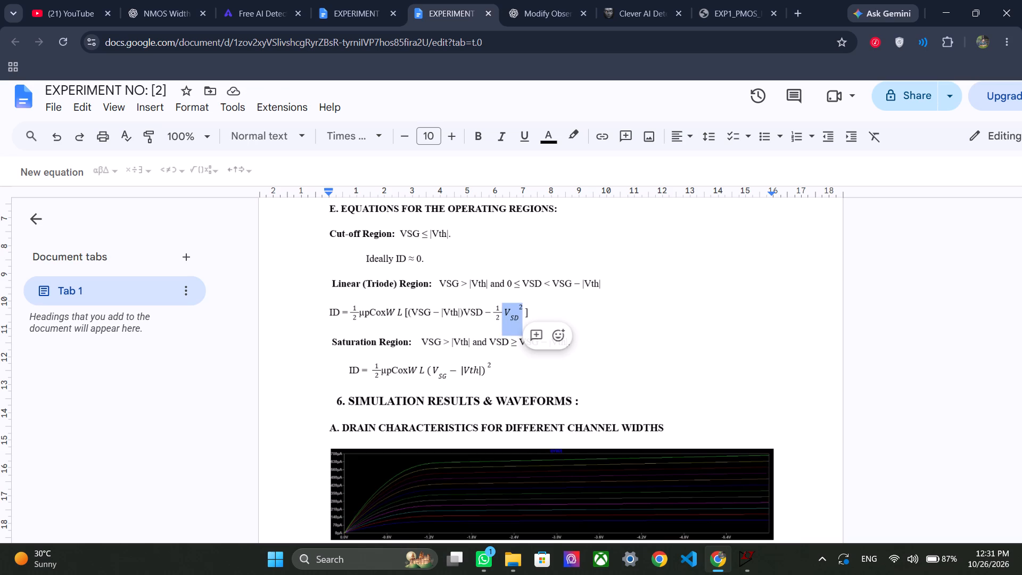
{"action": "key", "text": "ctrl+c"}
{"action": "left_click", "coordinate": [482, 311]}
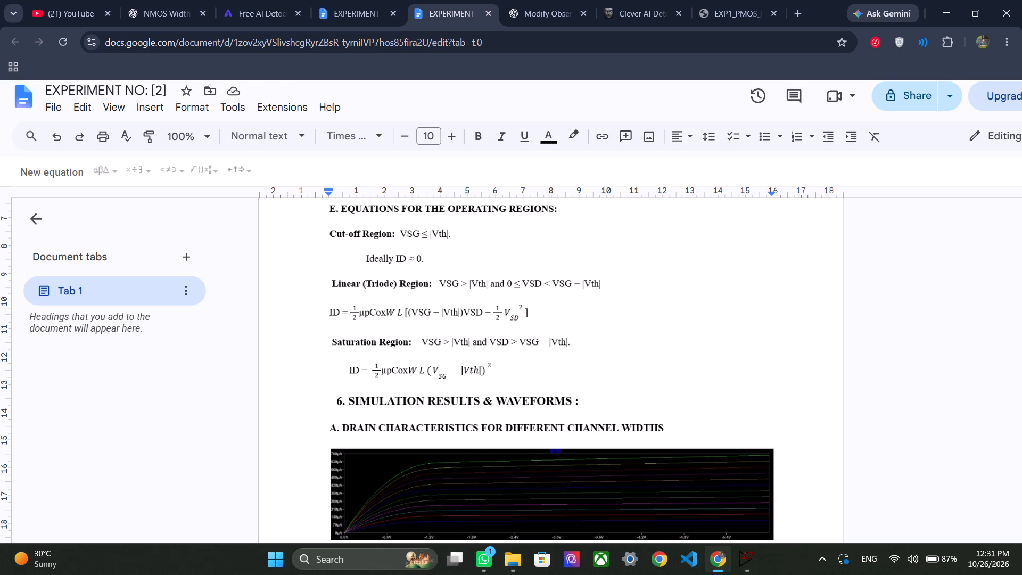
{"action": "key", "text": "ctrl+v"}
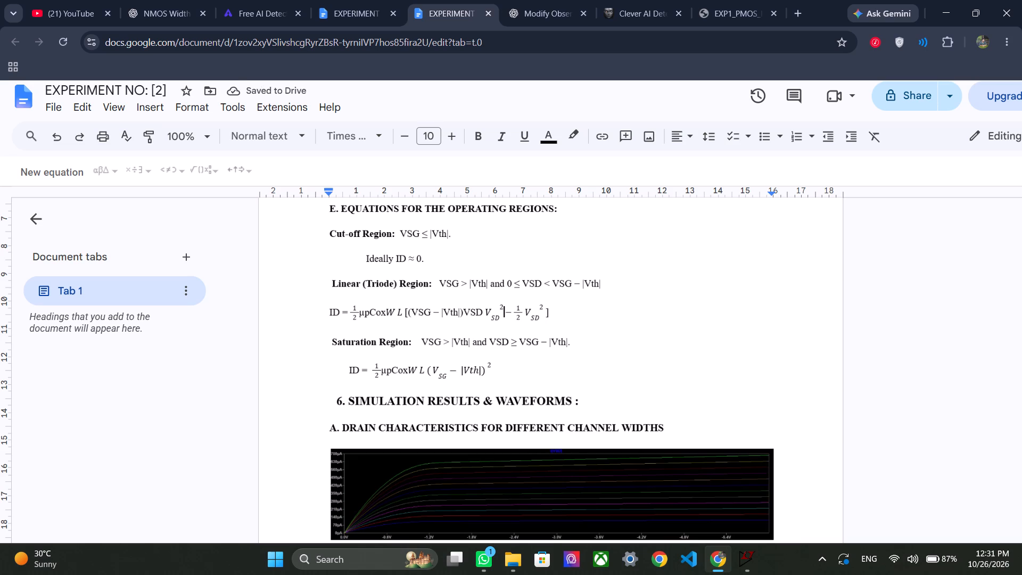
{"action": "left_click", "coordinate": [483, 314]}
{"action": "key", "text": "BackSpace"}
{"action": "key", "text": "BackSpace"}
{"action": "key", "text": "BackSpace"}
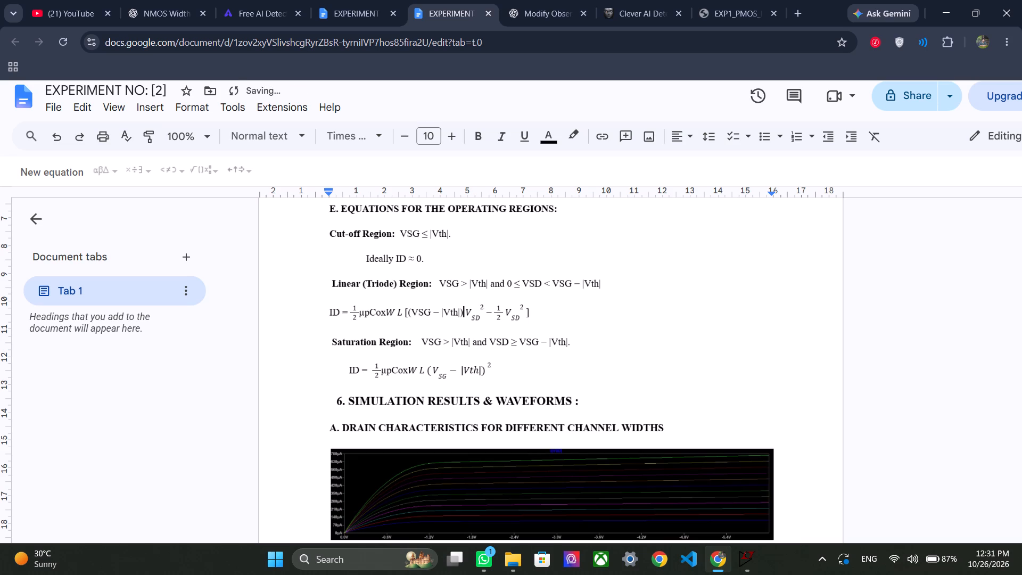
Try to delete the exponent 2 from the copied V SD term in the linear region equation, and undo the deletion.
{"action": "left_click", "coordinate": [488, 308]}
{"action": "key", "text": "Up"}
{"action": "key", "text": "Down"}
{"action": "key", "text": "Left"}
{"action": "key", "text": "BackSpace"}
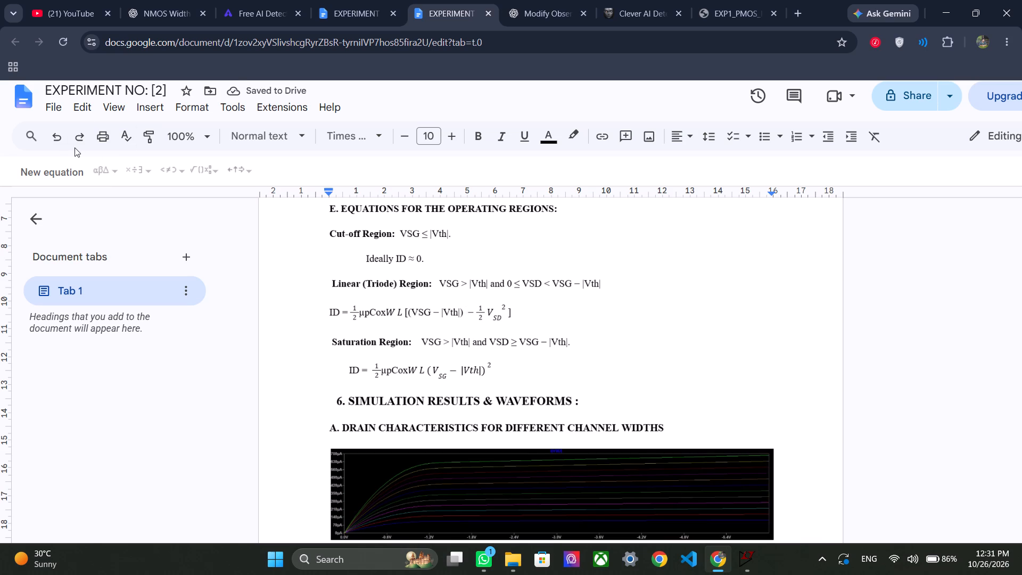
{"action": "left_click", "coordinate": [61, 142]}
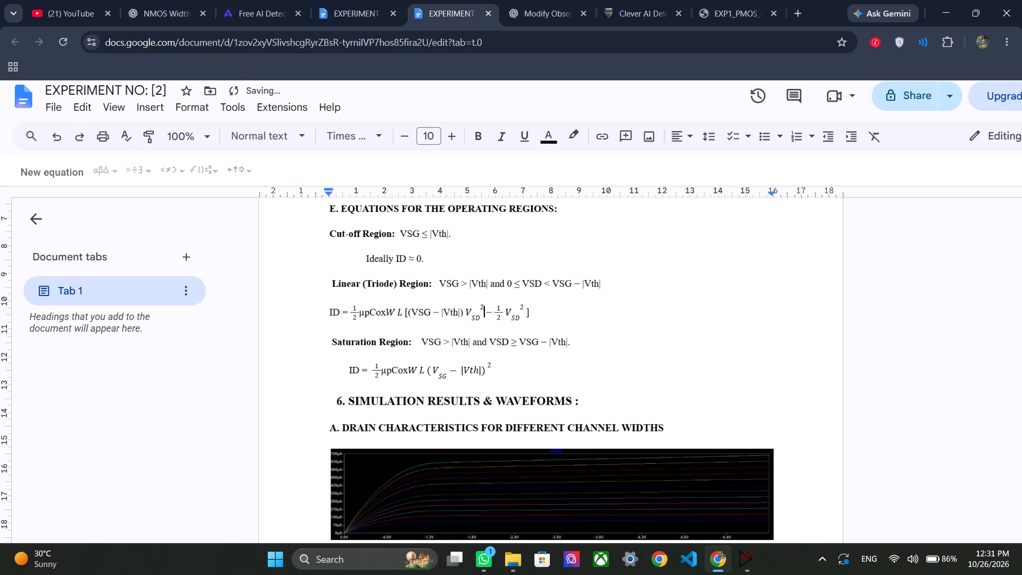
Delete only the exponent 2 from the V SD term that follows (VSG − |Vth|) in the linear region equation.
{"action": "left_click", "coordinate": [485, 309]}
{"action": "left_click", "coordinate": [485, 309]}
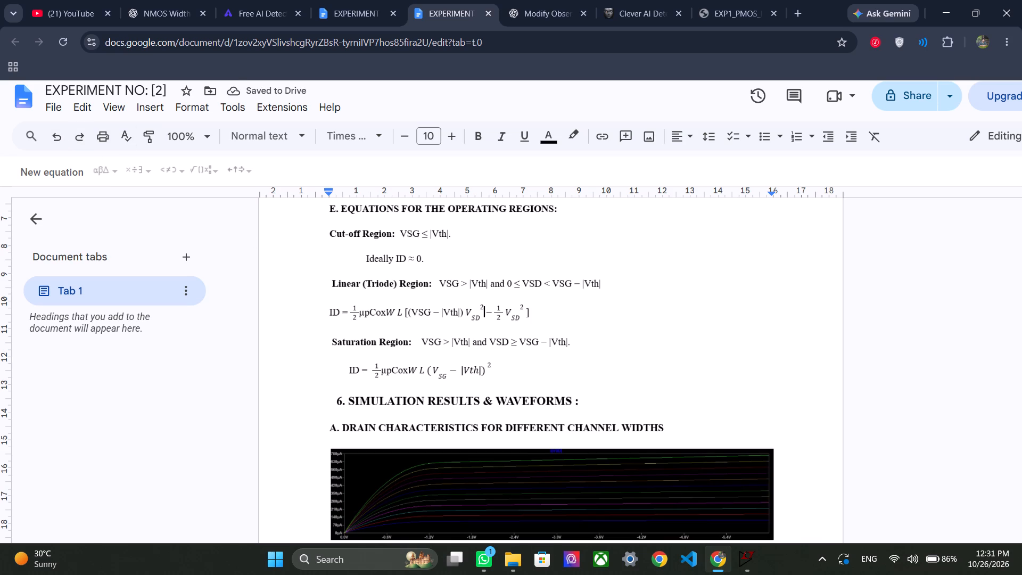
{"action": "left_click", "coordinate": [481, 314]}
{"action": "key", "text": "Up"}
{"action": "key", "text": "Down"}
{"action": "key", "text": "BackSpace"}
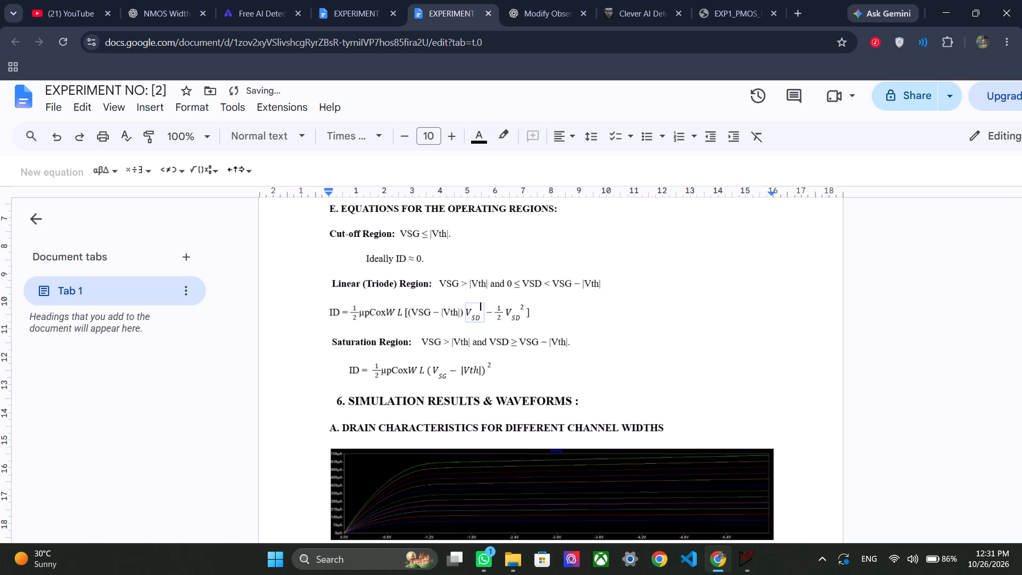
{"action": "left_click", "coordinate": [607, 309]}
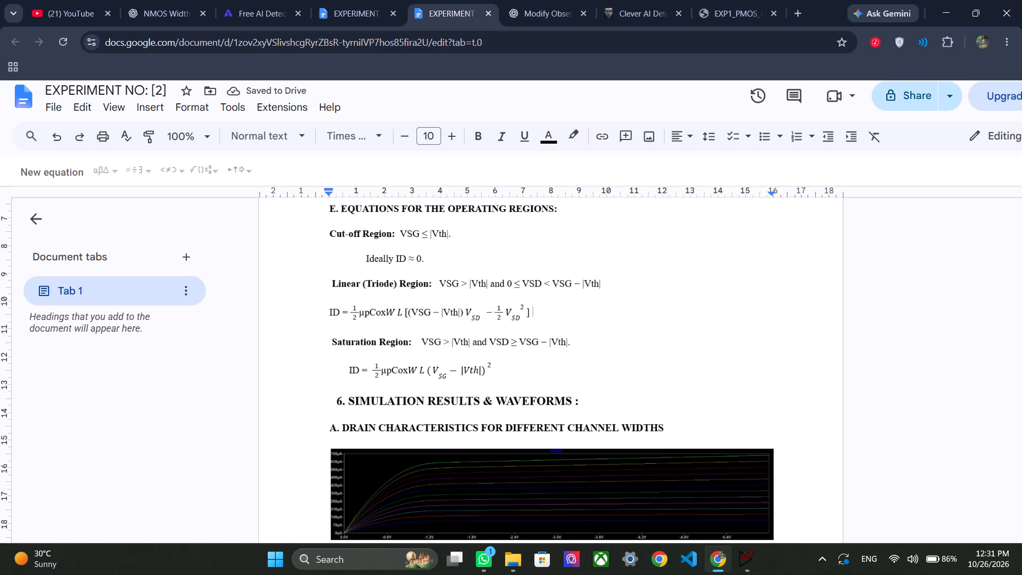
Paste a copy of the subscripted V SD after the plain VSG in the linear region equation and change its subscript to SG.
{"action": "left_click", "coordinate": [430, 313]}
{"action": "left_click_drag", "start_coordinate": [477, 321], "coordinate": [468, 315]}
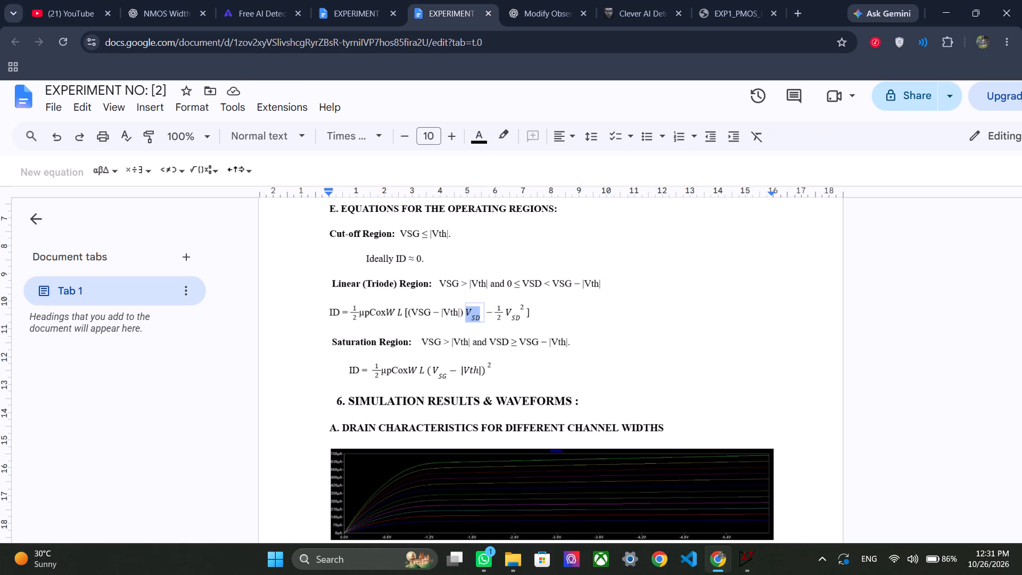
{"action": "key", "text": "ctrl+c"}
{"action": "left_click", "coordinate": [426, 310]}
{"action": "key", "text": "Right"}
{"action": "key", "text": "space"}
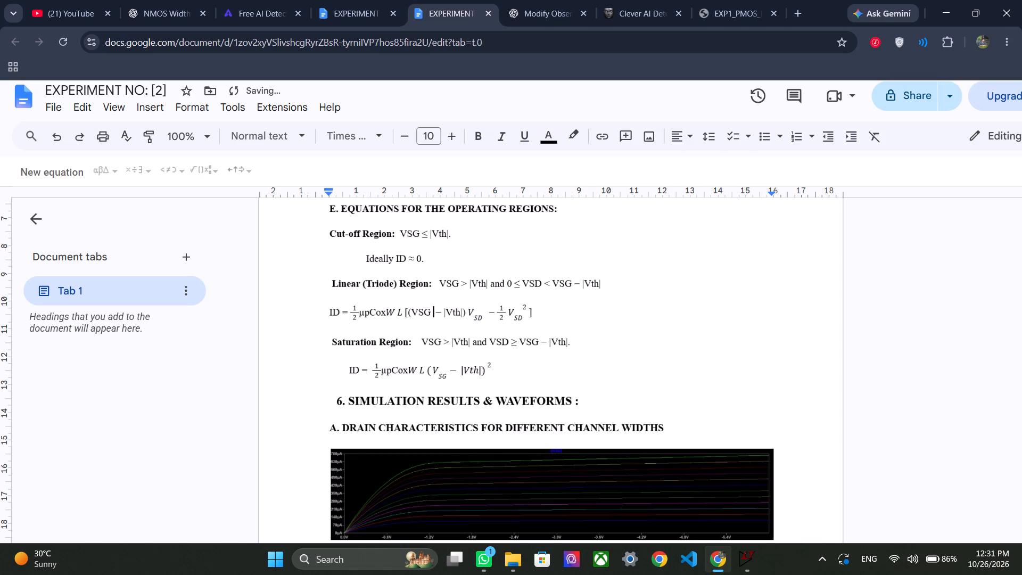
{"action": "key", "text": "ctrl+v"}
{"action": "left_click_drag", "start_coordinate": [426, 310], "coordinate": [428, 313]}
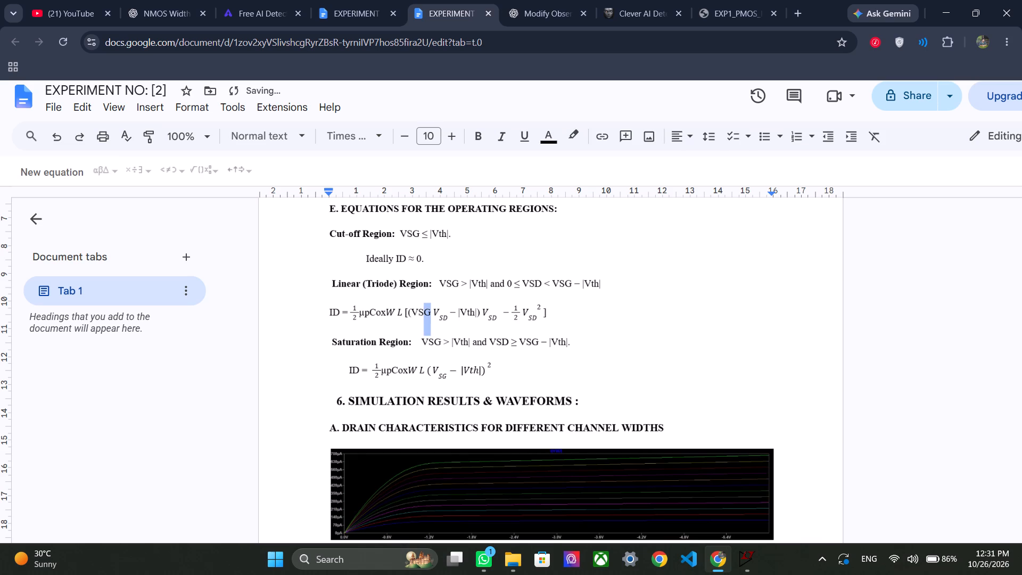
{"action": "left_click_drag", "start_coordinate": [428, 313], "coordinate": [442, 315]}
{"action": "left_click", "coordinate": [442, 315]}
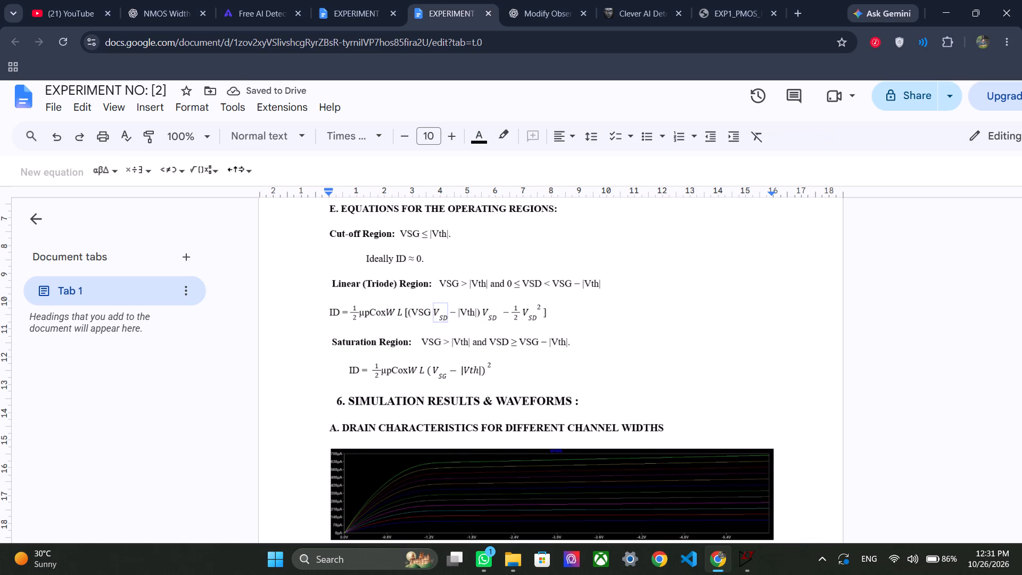
{"action": "key", "text": "Right"}
{"action": "key", "text": "BackSpace"}
{"action": "key", "text": "shift+g"}
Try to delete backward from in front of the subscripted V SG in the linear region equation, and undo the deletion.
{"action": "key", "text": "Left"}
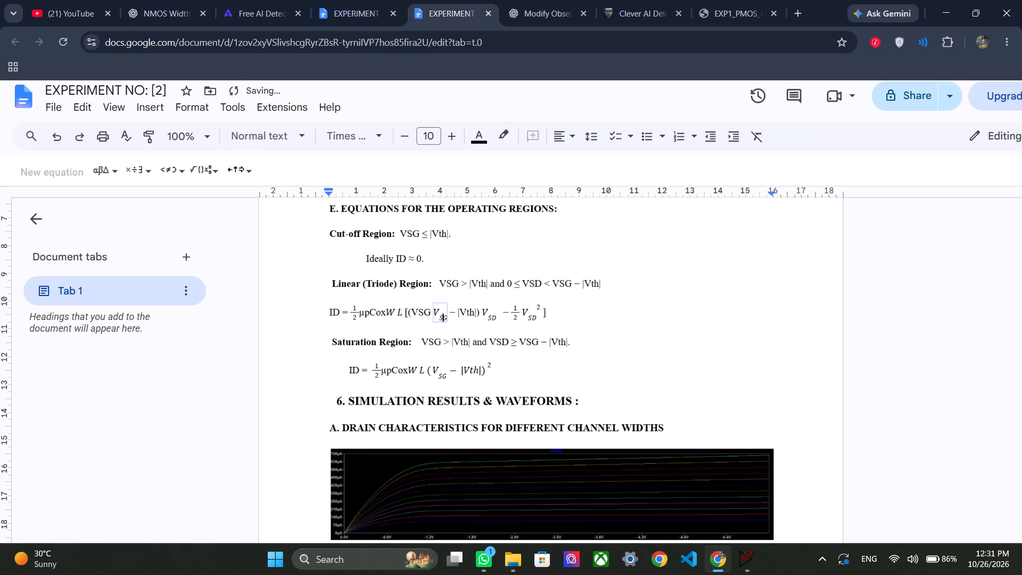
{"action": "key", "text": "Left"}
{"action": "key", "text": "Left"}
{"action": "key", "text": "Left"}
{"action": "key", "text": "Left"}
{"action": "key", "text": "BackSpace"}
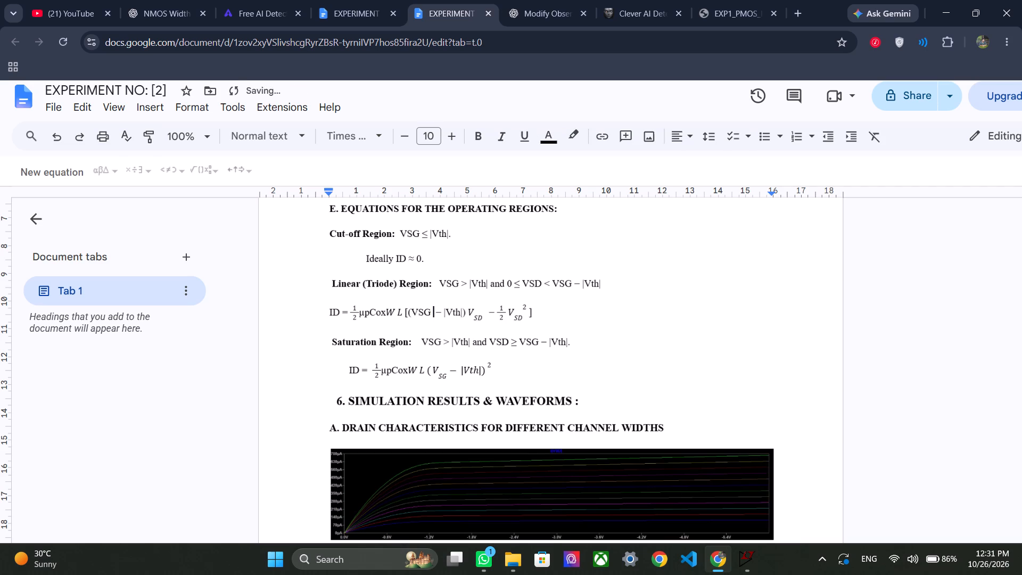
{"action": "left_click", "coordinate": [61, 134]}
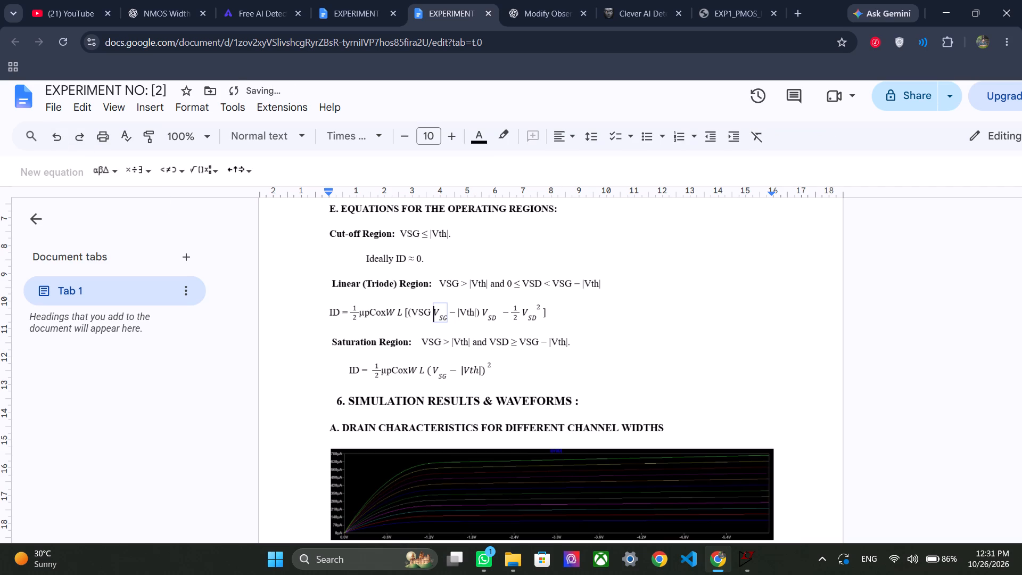
Delete the plain letters VSG in front of the subscripted V SG in the linear region equation.
{"action": "left_click", "coordinate": [421, 311]}
{"action": "key", "text": "BackSpace"}
{"action": "key", "text": "Right"}
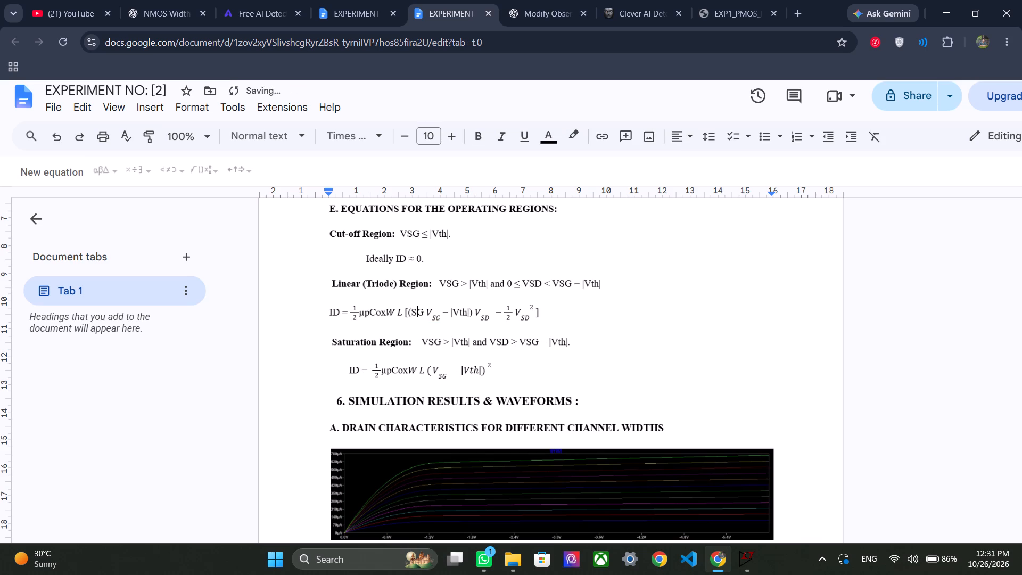
{"action": "key", "text": "BackSpace"}
{"action": "key", "text": "Right"}
{"action": "key", "text": "BackSpace"}
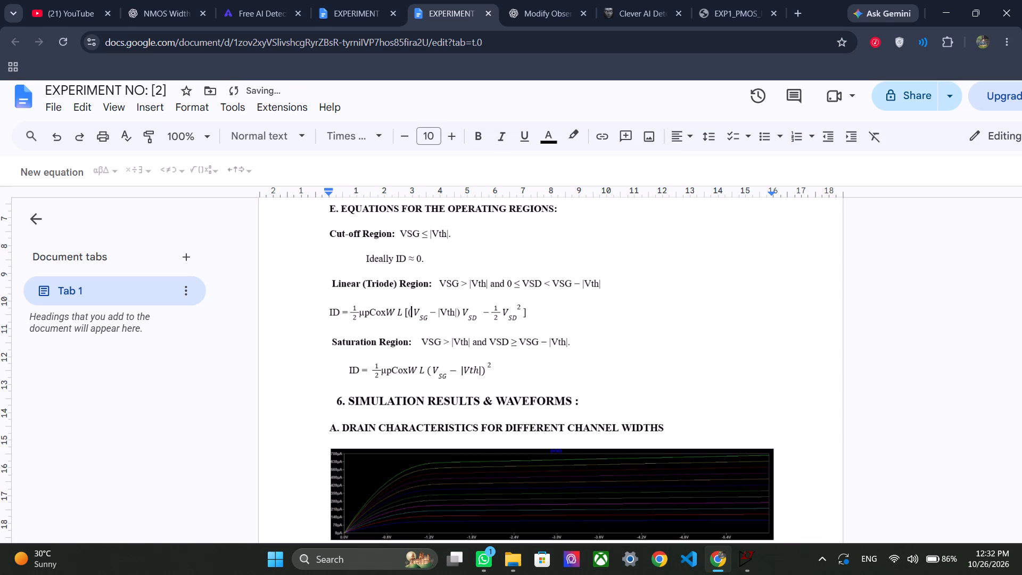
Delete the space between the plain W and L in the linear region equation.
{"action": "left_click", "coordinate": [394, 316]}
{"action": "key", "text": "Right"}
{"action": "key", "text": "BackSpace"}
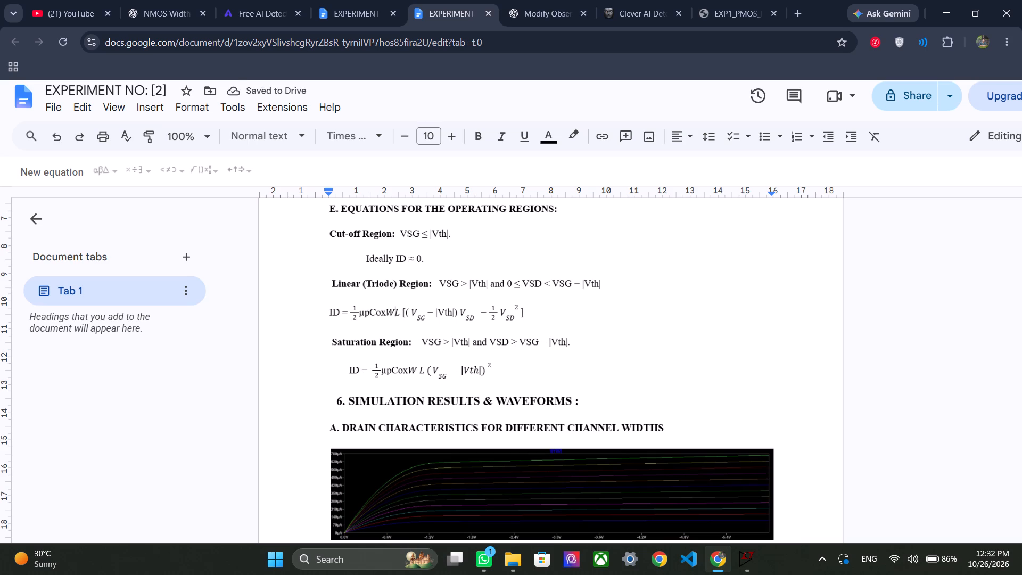
Compare with the EXP2 PDF and insert a fraction W over L between the plain W and L in the linear region equation.
{"action": "left_click", "coordinate": [756, 1]}
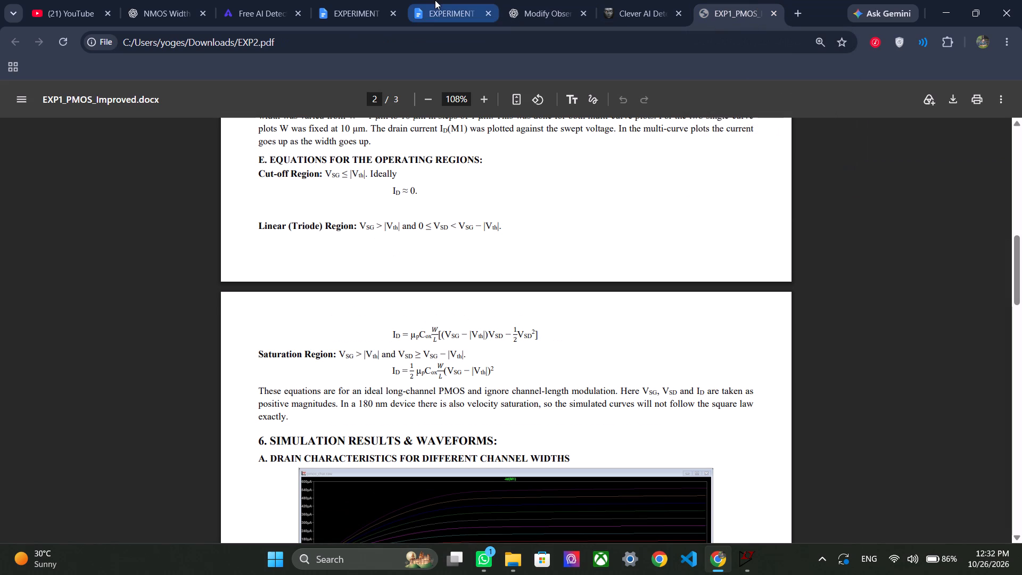
{"action": "left_click", "coordinate": [363, 1]}
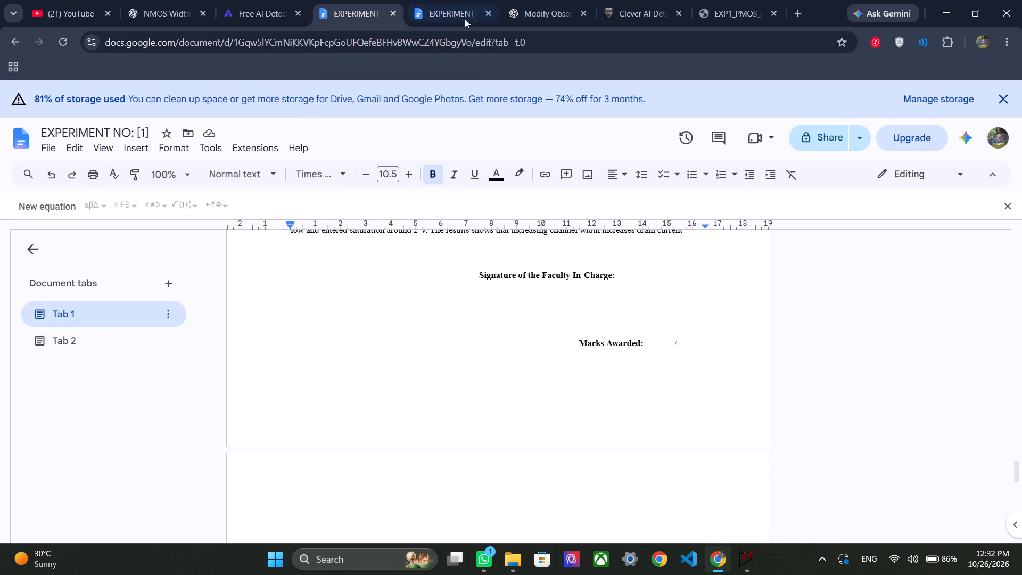
{"action": "left_click", "coordinate": [468, 3]}
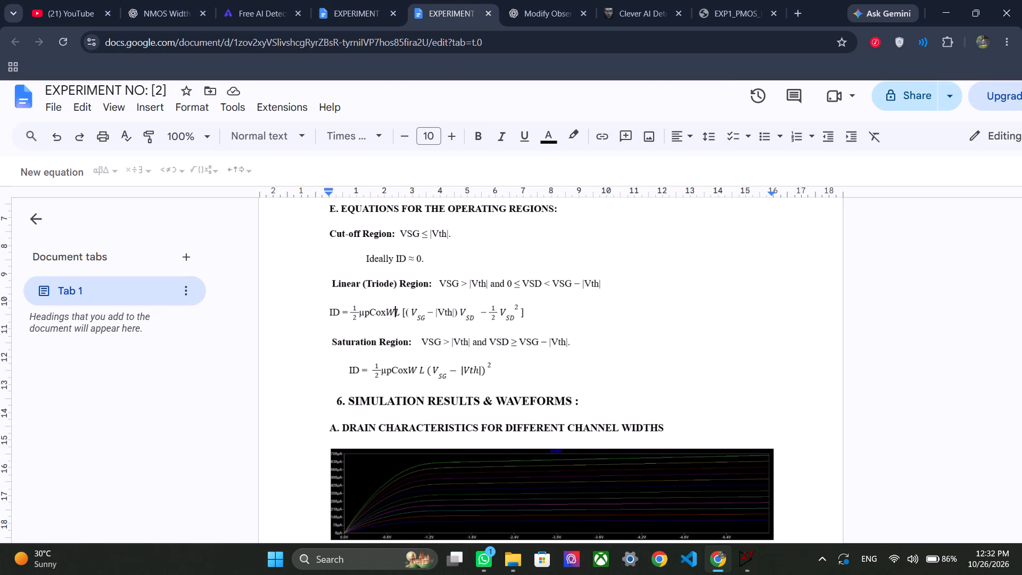
{"action": "key", "text": "space"}
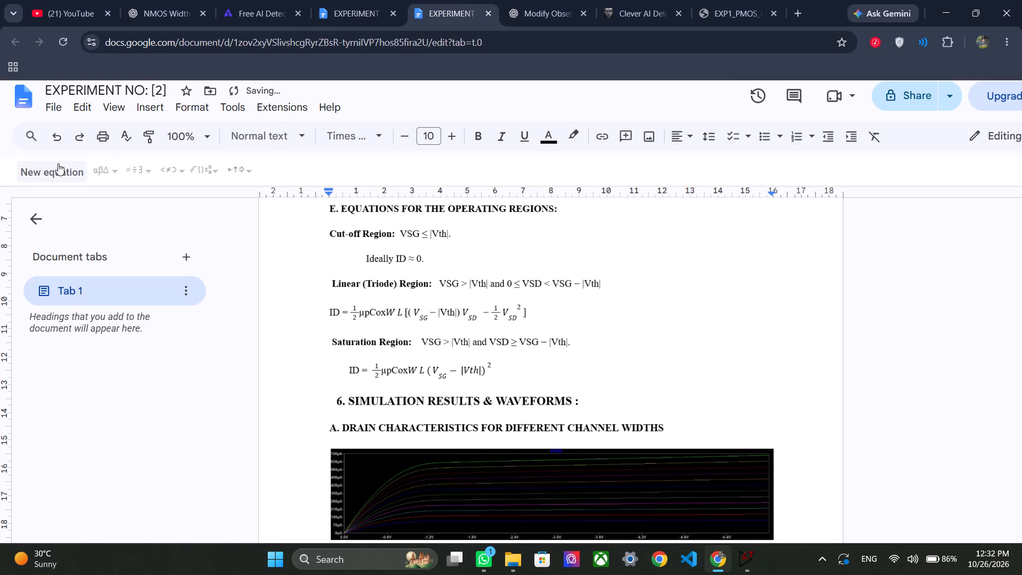
{"action": "left_click", "coordinate": [58, 163]}
{"action": "left_click", "coordinate": [211, 162]}
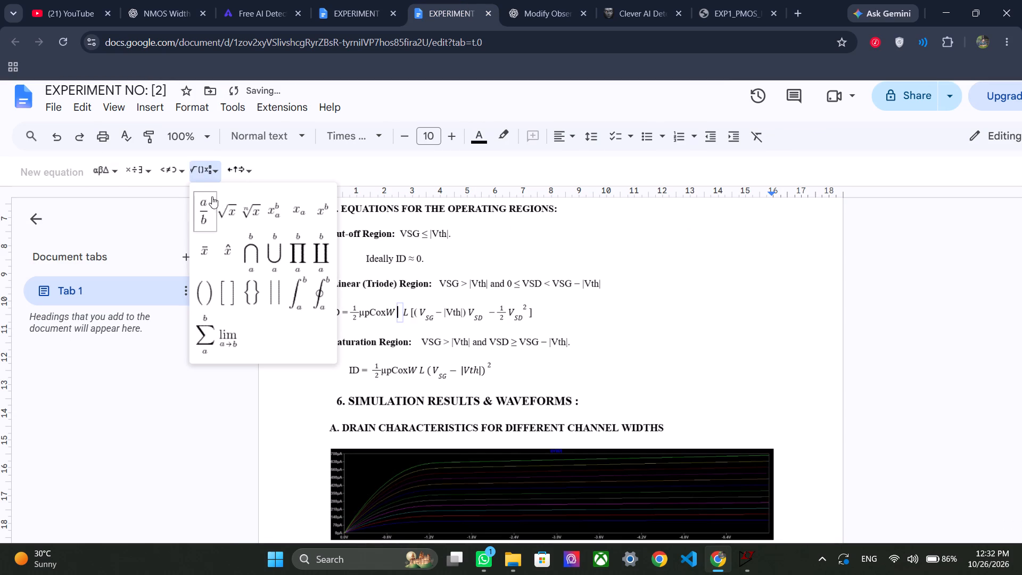
{"action": "left_click", "coordinate": [194, 211]}
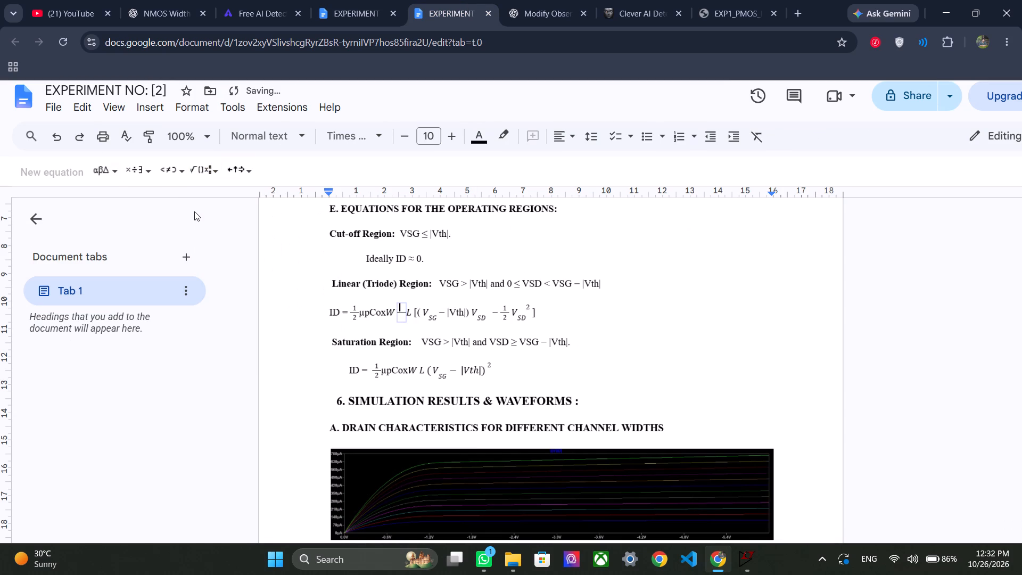
{"action": "key", "text": "shift+w"}
{"action": "key", "text": "Down"}
{"action": "key", "text": "Up"}
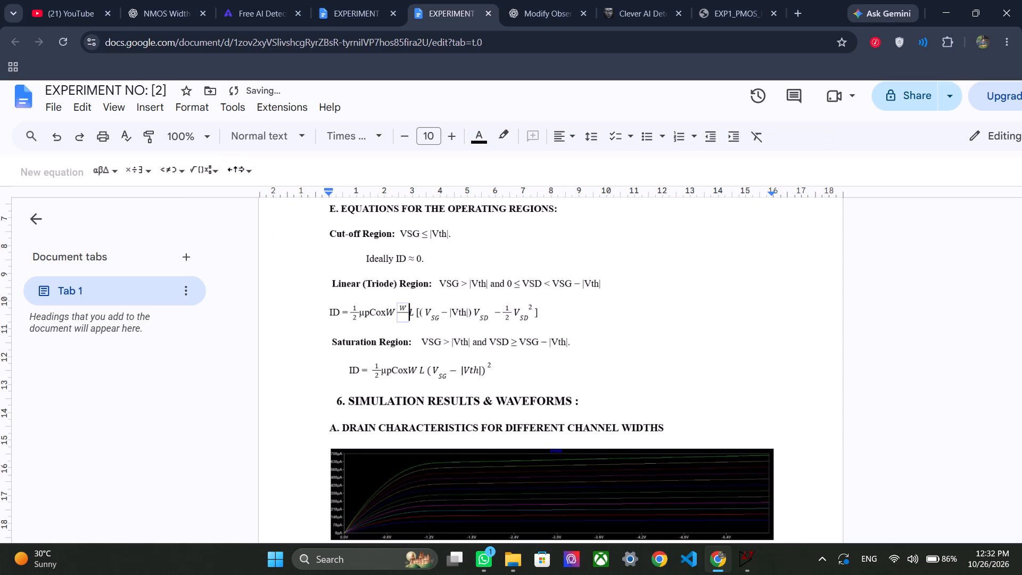
{"action": "key", "text": "Left"}
{"action": "key", "text": "shift+l"}
{"action": "left_click", "coordinate": [514, 294]}
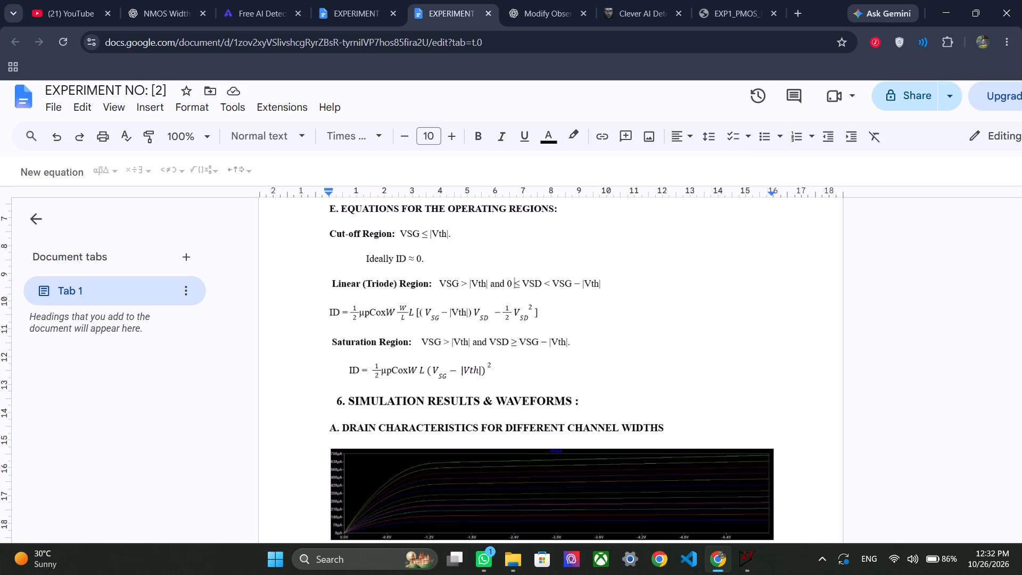
Delete the plain L after the W over L fraction in the linear region equation.
{"action": "left_click", "coordinate": [411, 315]}
{"action": "key", "text": "Right"}
{"action": "key", "text": "BackSpace"}
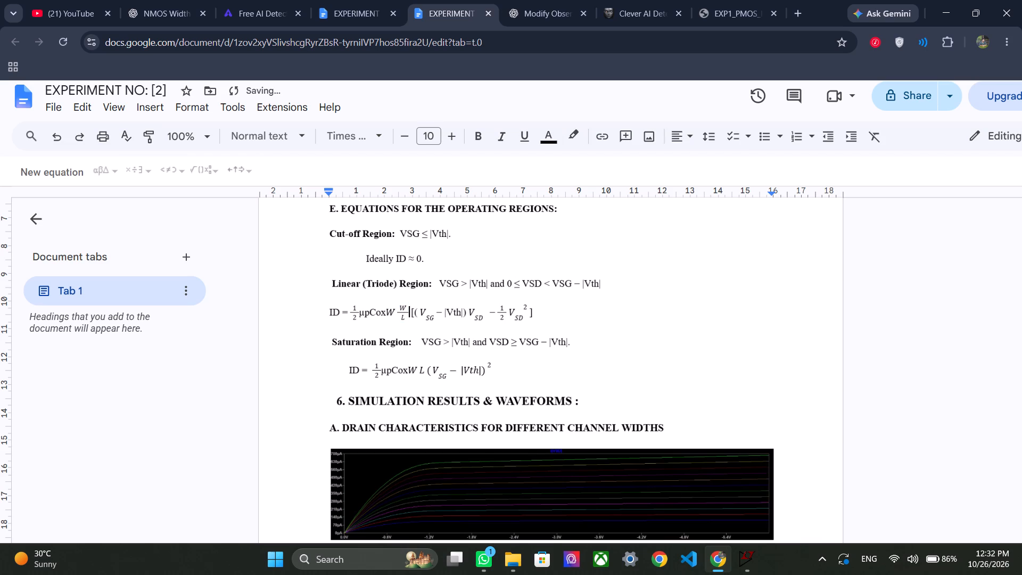
Copy the W over L fraction from the linear region equation to between the plain W and L in the saturation region equation.
{"action": "left_click_drag", "start_coordinate": [398, 307], "coordinate": [406, 316]}
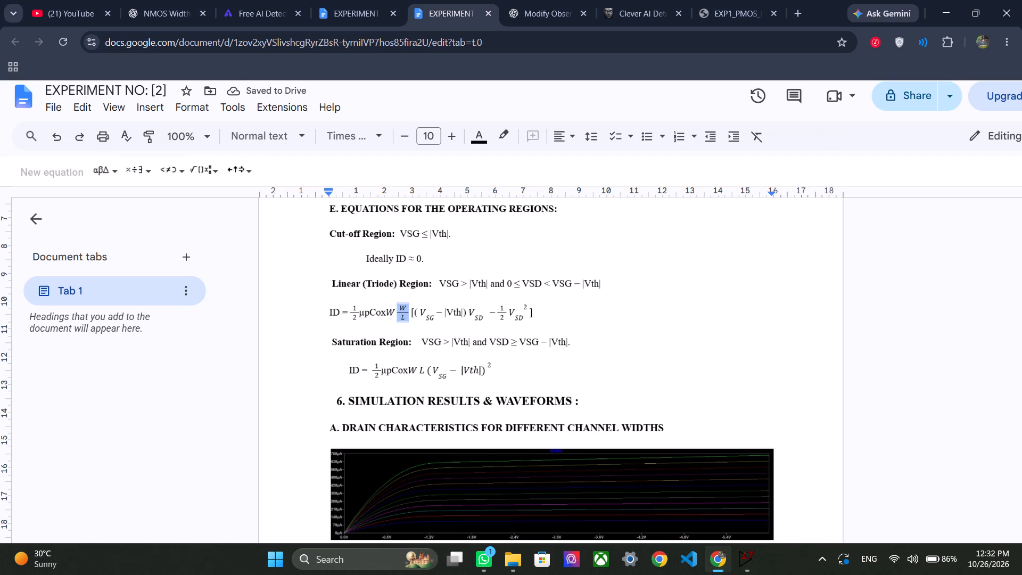
{"action": "key", "text": "ctrl+c"}
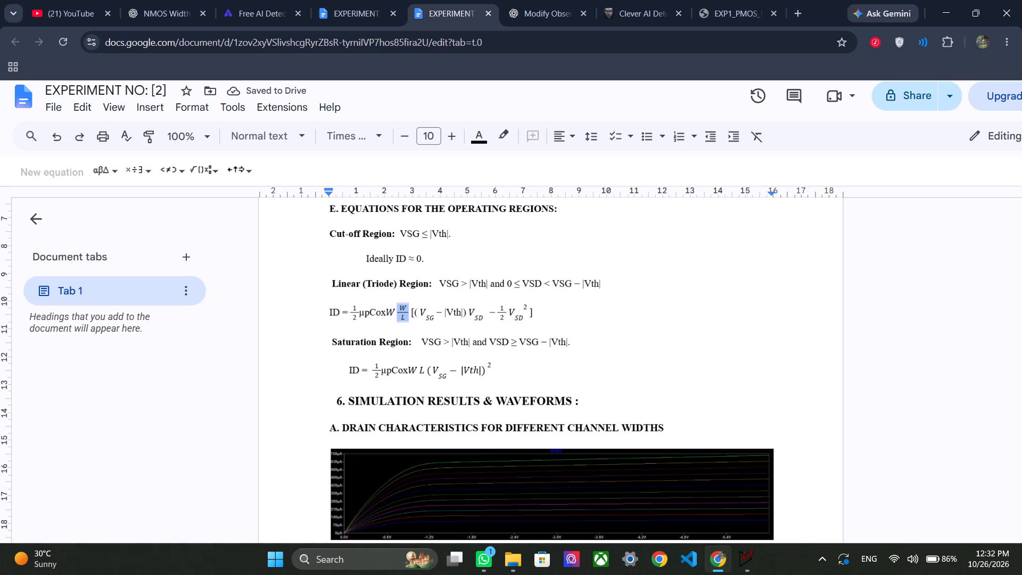
{"action": "left_click", "coordinate": [415, 370]}
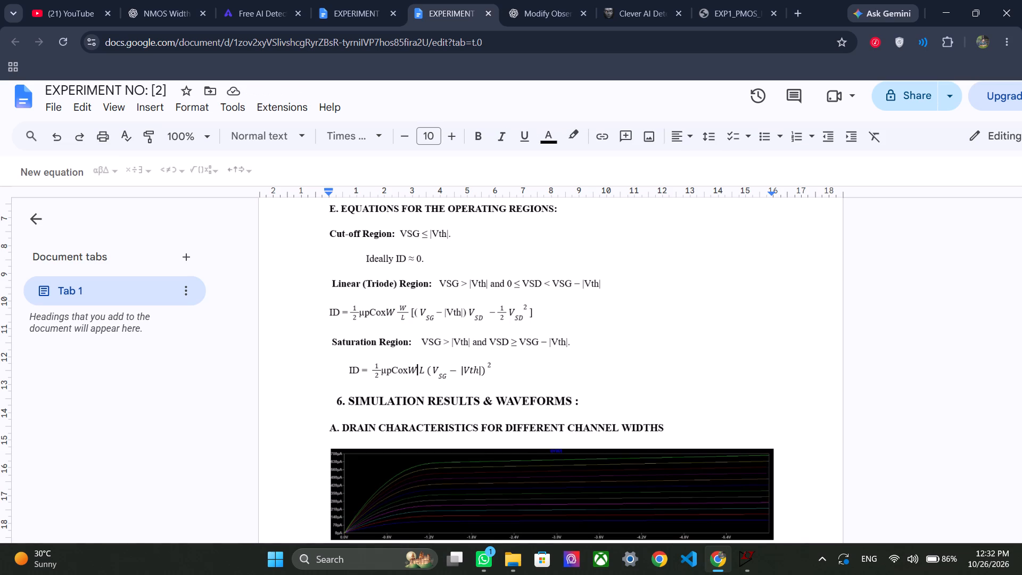
{"action": "key", "text": "ctrl+v"}
Delete the plain W and L on either side of the W over L fraction in the saturation region equation.
{"action": "left_click", "coordinate": [415, 369]}
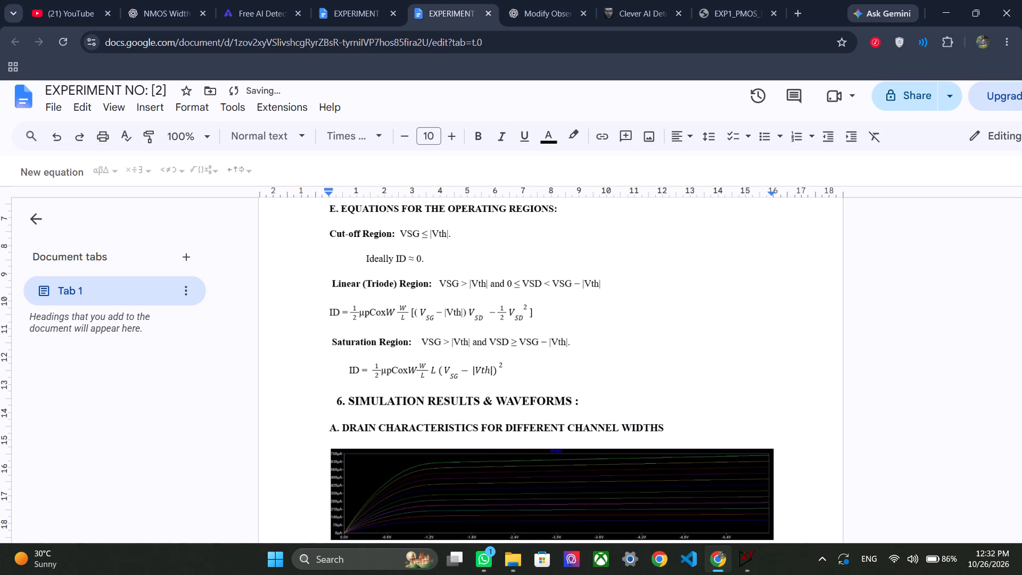
{"action": "key", "text": "BackSpace"}
{"action": "key", "text": "Right"}
{"action": "key", "text": "Right"}
{"action": "key", "text": "Right"}
{"action": "key", "text": "Right"}
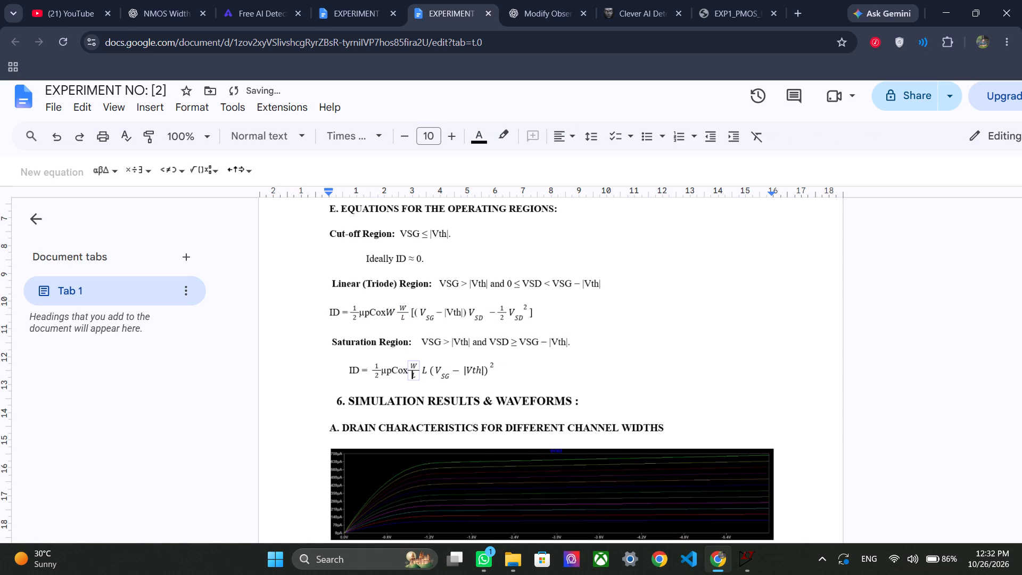
{"action": "key", "text": "Right"}
{"action": "key", "text": "Right"}
{"action": "key", "text": "Right"}
{"action": "key", "text": "Right"}
{"action": "key", "text": "Right"}
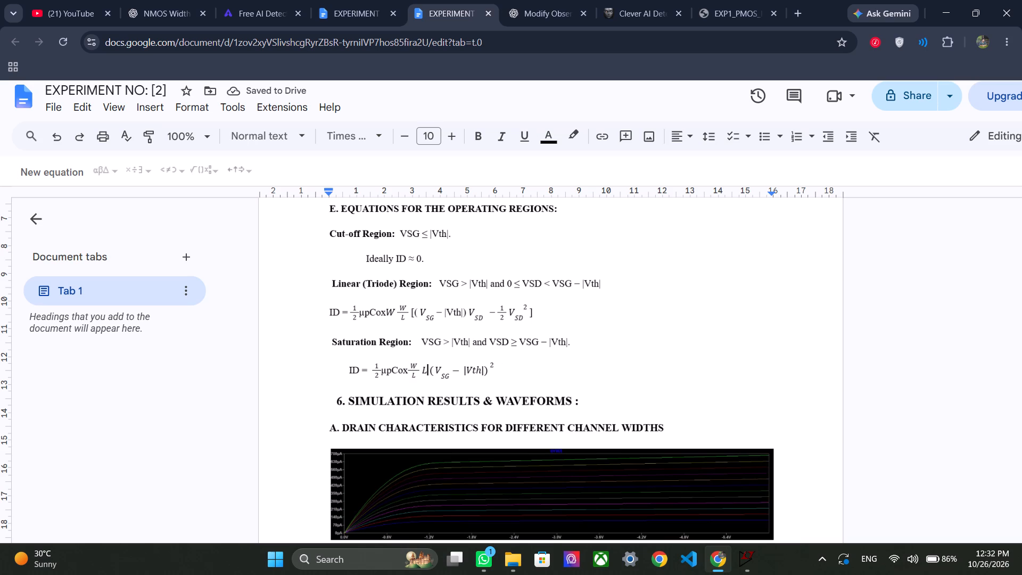
{"action": "key", "text": "BackSpace"}
{"action": "key", "text": "BackSpace"}
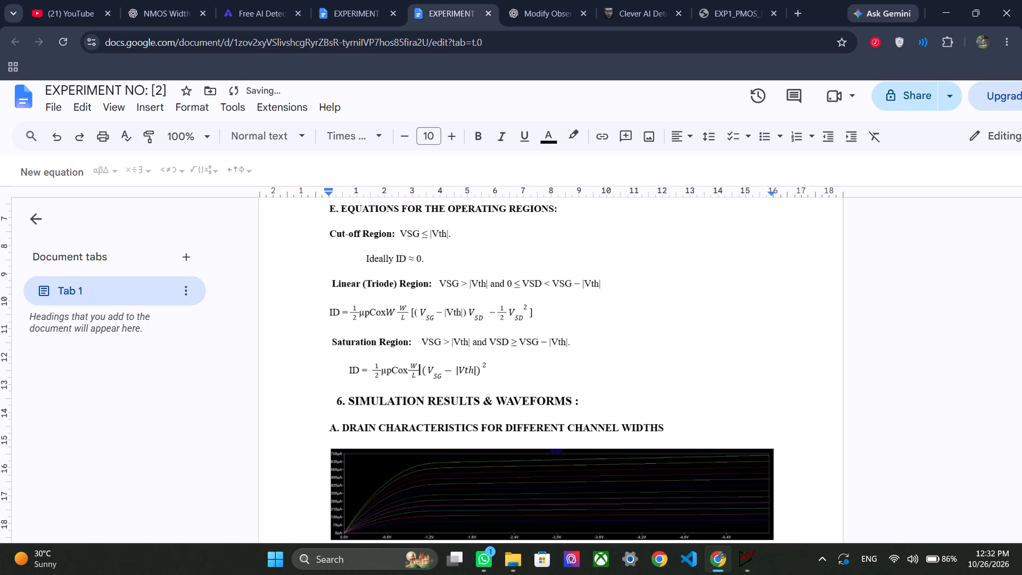
{"action": "left_click", "coordinate": [542, 381]}
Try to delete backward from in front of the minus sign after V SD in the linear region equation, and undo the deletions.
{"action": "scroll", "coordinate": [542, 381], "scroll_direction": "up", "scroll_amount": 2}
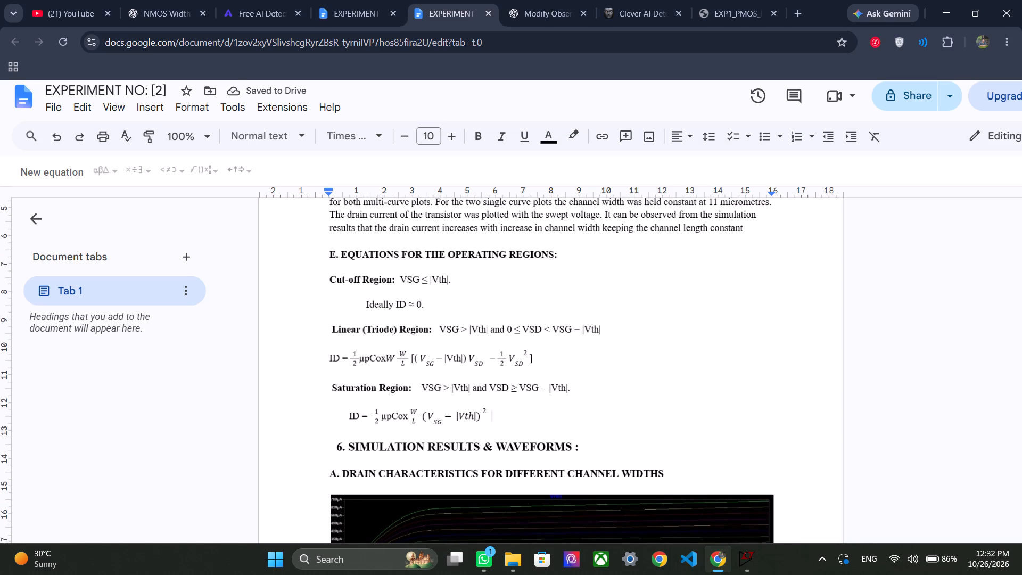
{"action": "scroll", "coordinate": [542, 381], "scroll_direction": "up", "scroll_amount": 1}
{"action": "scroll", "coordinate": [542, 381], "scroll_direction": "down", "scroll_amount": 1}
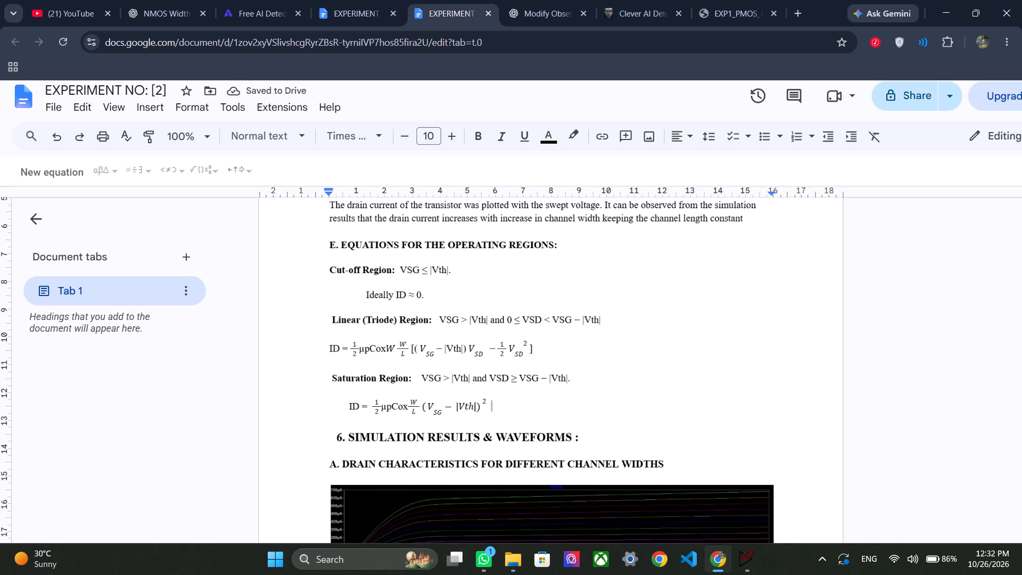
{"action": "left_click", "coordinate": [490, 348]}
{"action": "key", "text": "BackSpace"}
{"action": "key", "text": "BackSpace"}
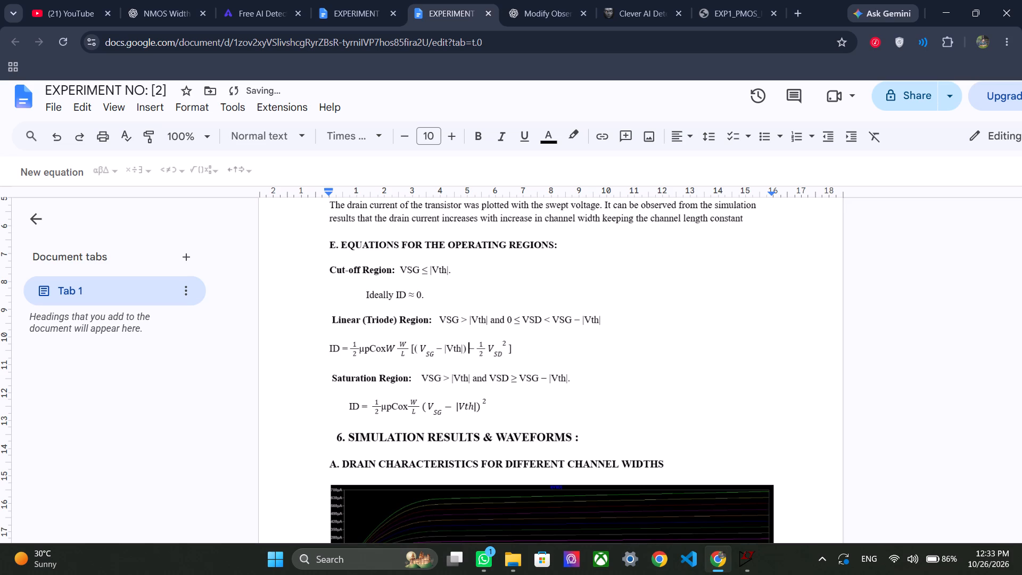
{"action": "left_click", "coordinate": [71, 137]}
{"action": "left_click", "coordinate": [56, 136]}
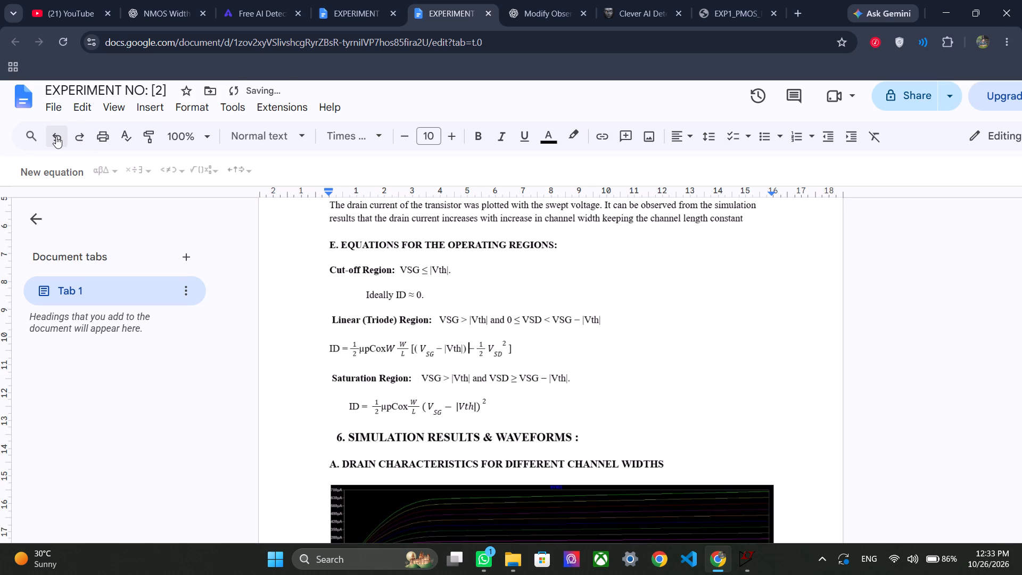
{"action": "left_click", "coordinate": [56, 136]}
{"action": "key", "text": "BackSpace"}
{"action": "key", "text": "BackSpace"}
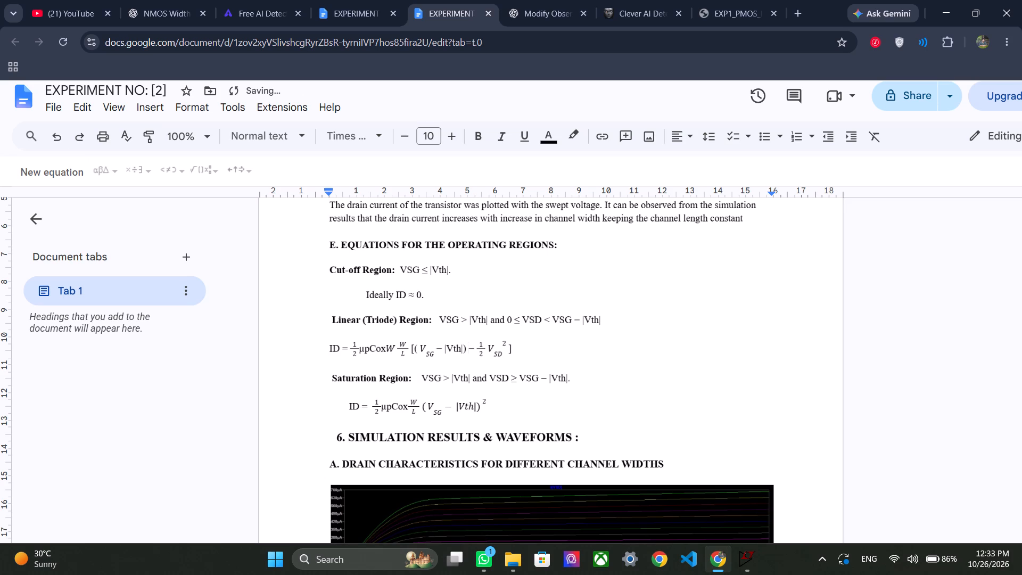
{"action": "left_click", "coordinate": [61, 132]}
Delete one extra space before the minus sign after V SD in the linear region equation.
{"action": "key", "text": "BackSpace"}
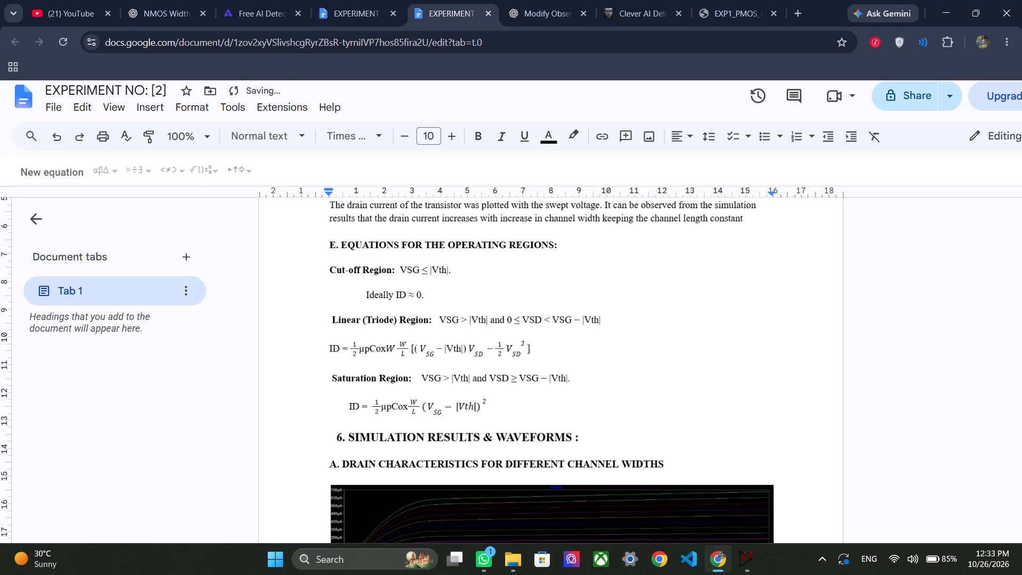
{"action": "left_click", "coordinate": [572, 382]}
{"action": "scroll", "coordinate": [572, 382], "scroll_direction": "down", "scroll_amount": 1}
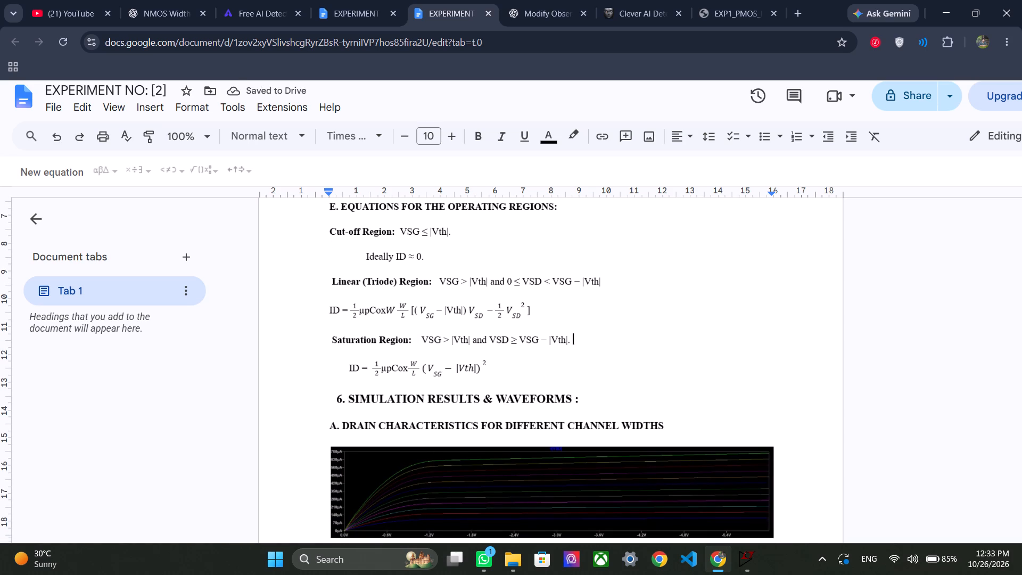
{"action": "scroll", "coordinate": [384, 263], "scroll_direction": "up", "scroll_amount": 1}
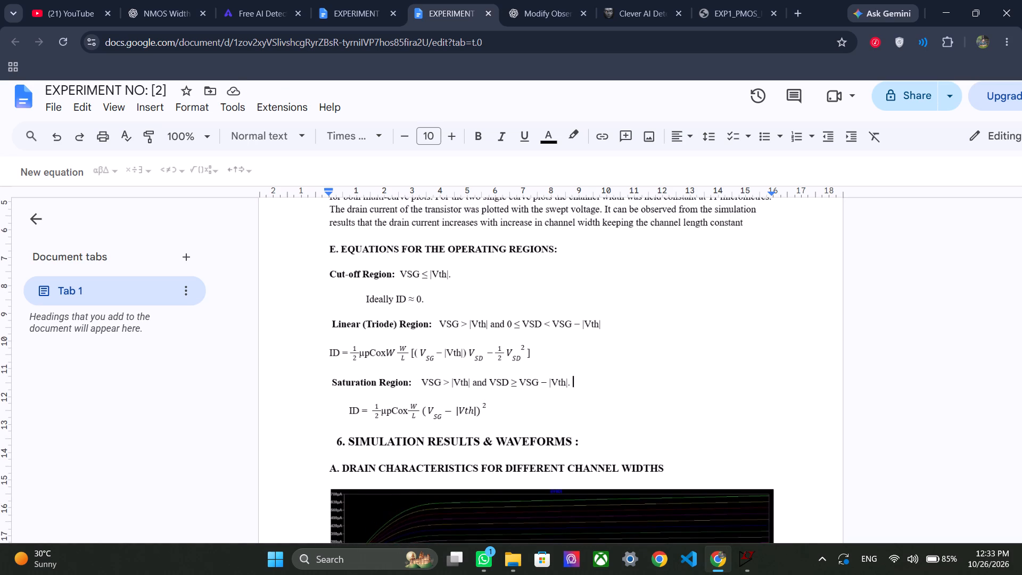
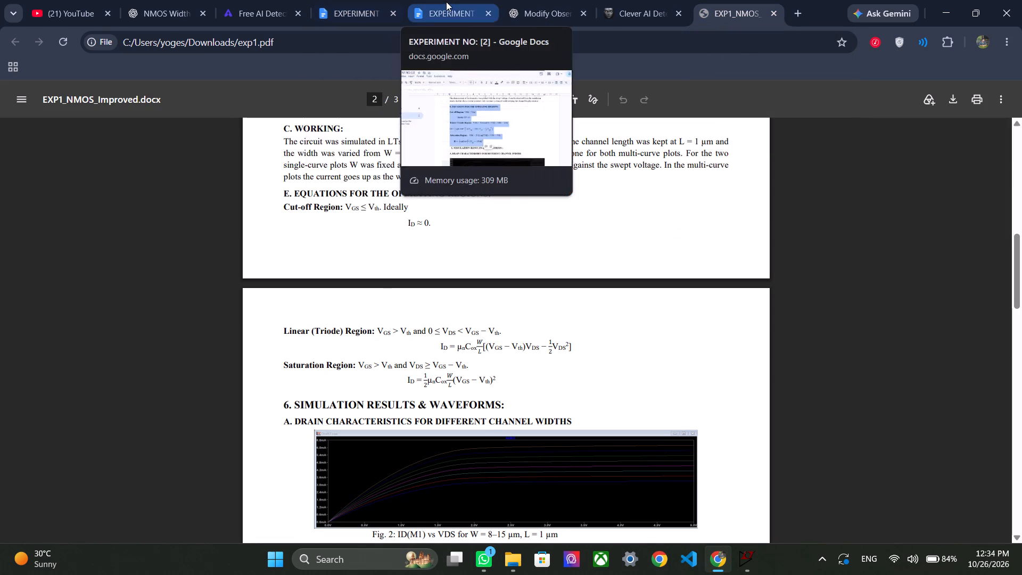
{"action": "left_click", "coordinate": [492, 303]}
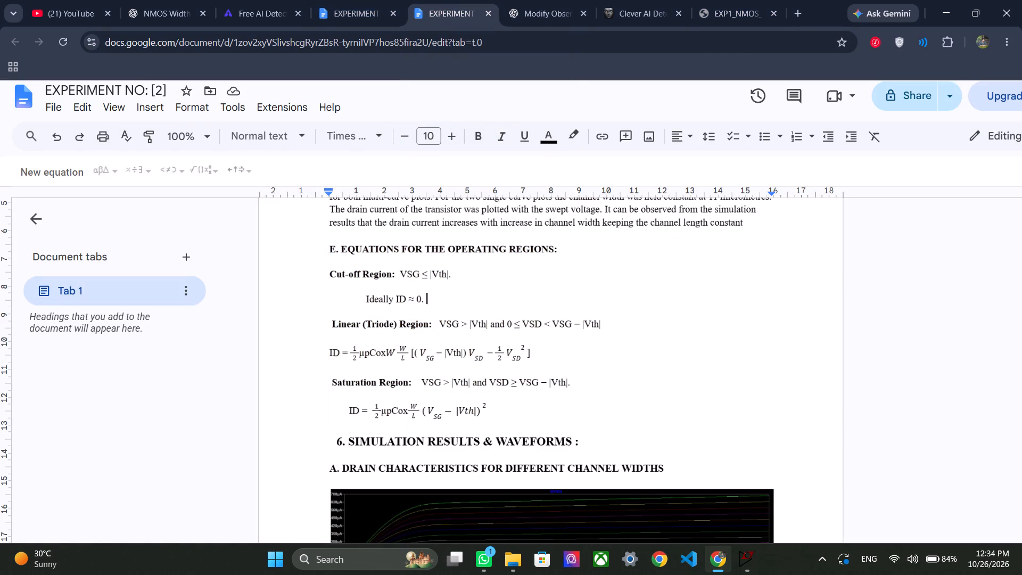
{"action": "left_click", "coordinate": [744, 0]}
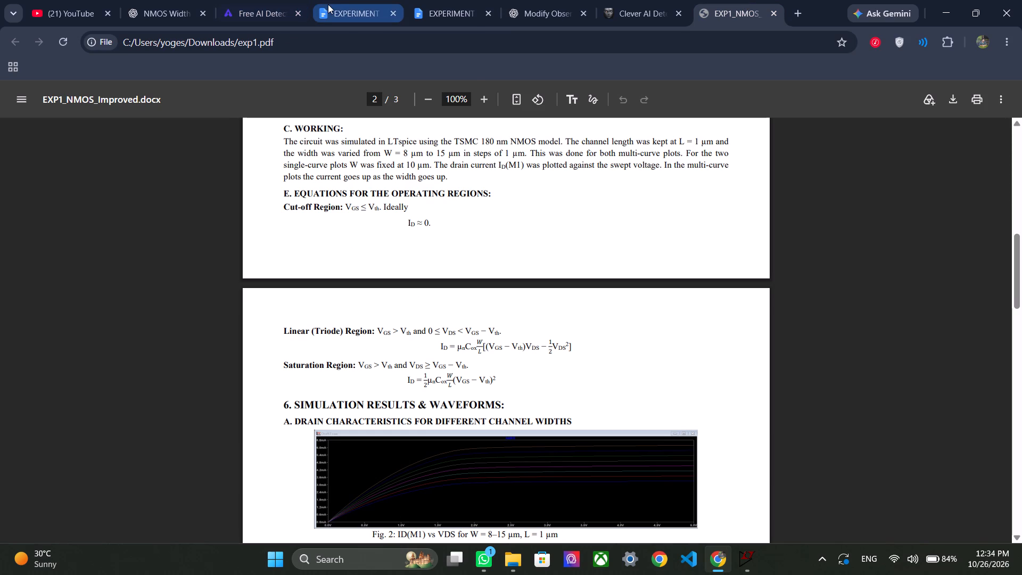
{"action": "left_click", "coordinate": [347, 9]}
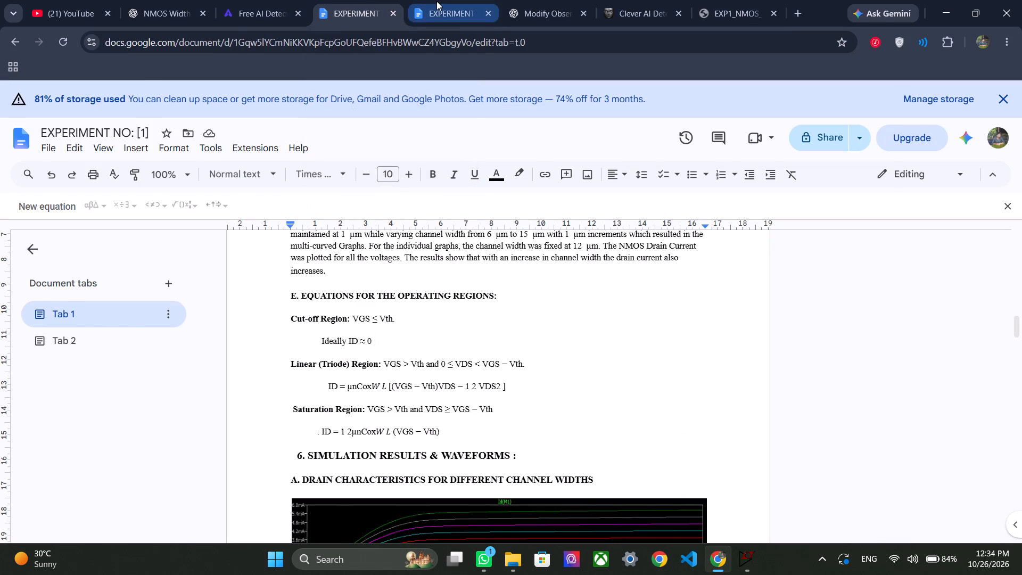
{"action": "left_click", "coordinate": [436, 1]}
{"action": "left_click", "coordinate": [370, 1]}
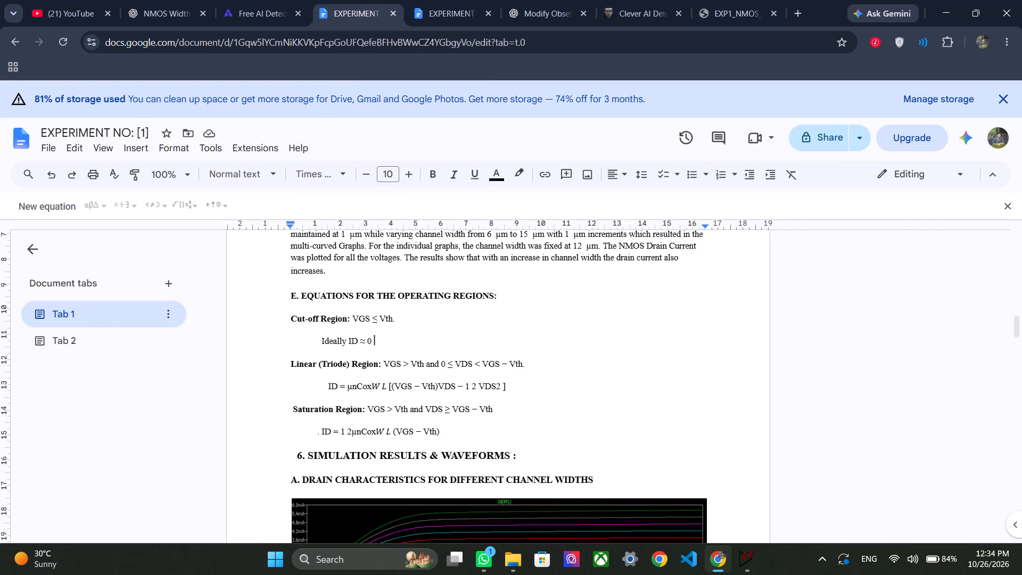
Copy the linear region equation from the experiment 2 report onto a new line below the Linear (Triode) Region condition in the experiment 1 report.
{"action": "left_click", "coordinate": [528, 366]}
{"action": "key", "text": "Return"}
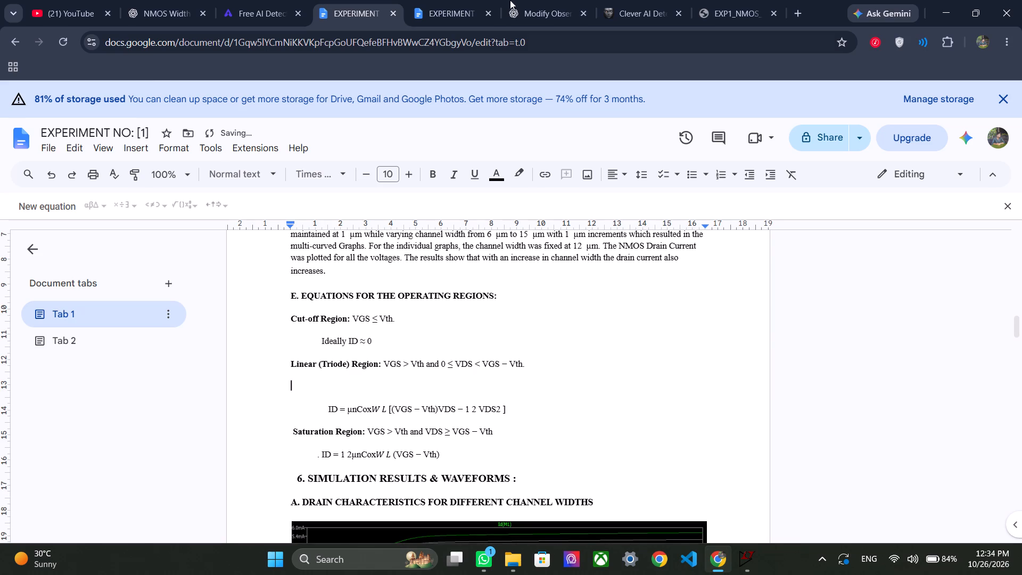
{"action": "left_click", "coordinate": [442, 0]}
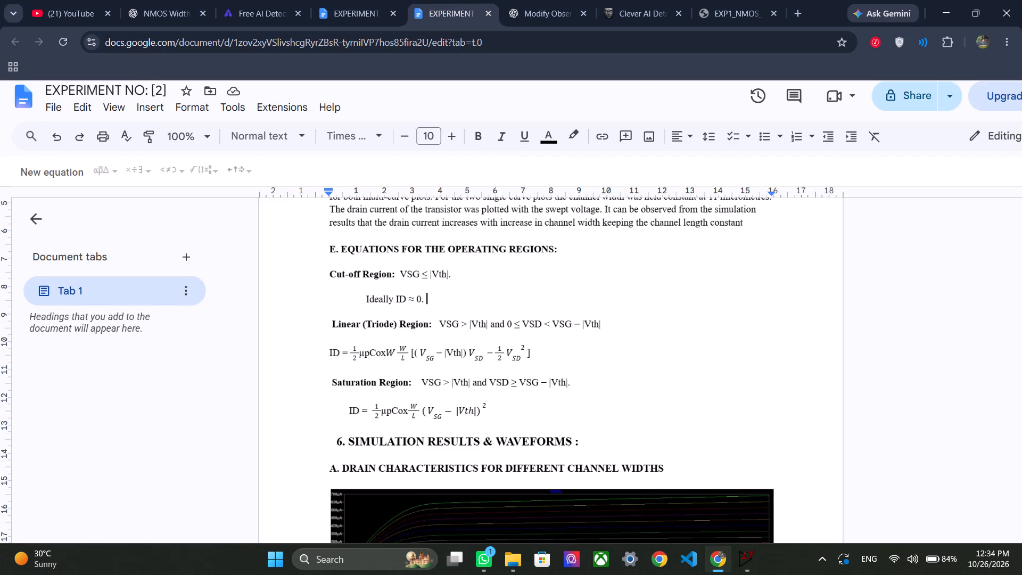
{"action": "left_click_drag", "start_coordinate": [326, 352], "coordinate": [536, 348]}
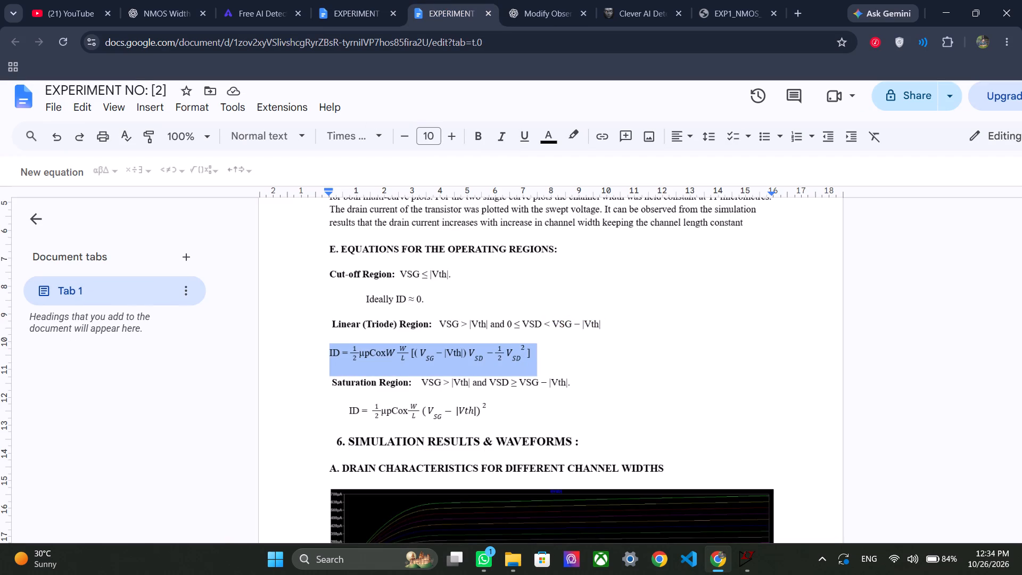
{"action": "left_click_drag", "start_coordinate": [536, 348], "coordinate": [534, 348]}
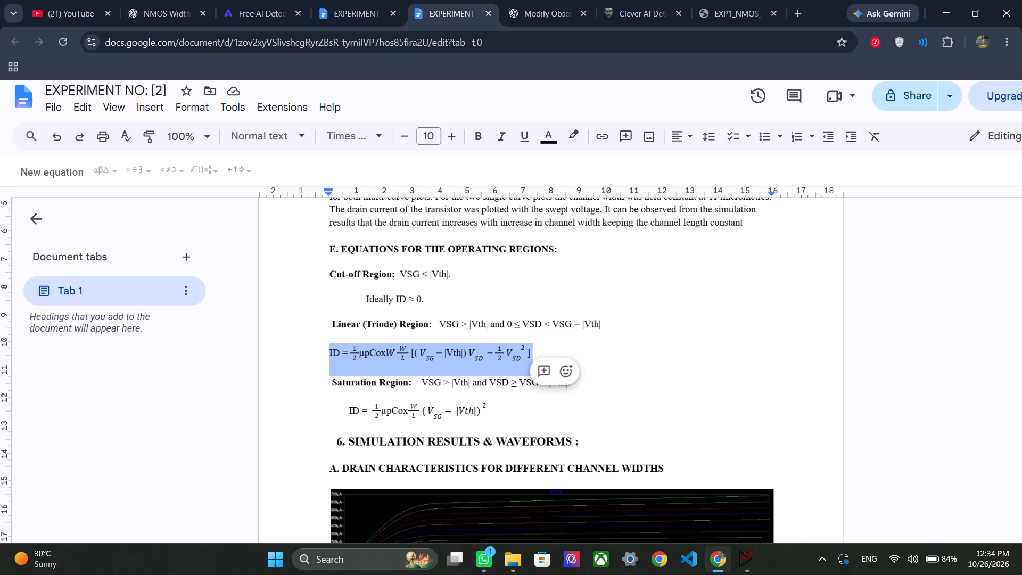
{"action": "key", "text": "ctrl+c"}
{"action": "left_click", "coordinate": [364, 5]}
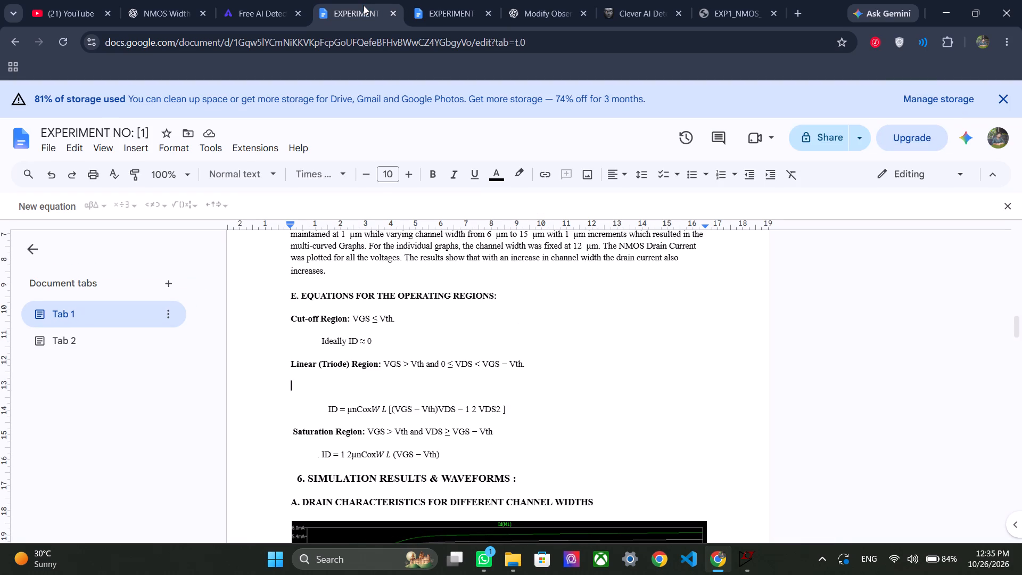
{"action": "key", "text": "ctrl+v"}
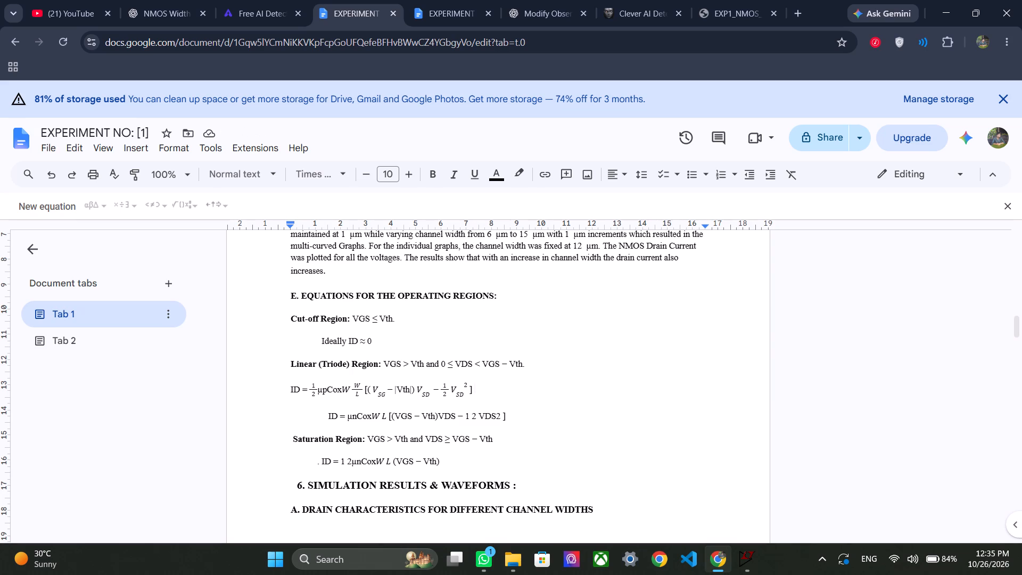
In the pasted linear region equation, change the subscript SG to Gs and both SD subscripts to Ds.
{"action": "left_click_drag", "start_coordinate": [370, 389], "coordinate": [379, 394]}
{"action": "key", "text": "ctrl+c"}
{"action": "left_click", "coordinate": [383, 398]}
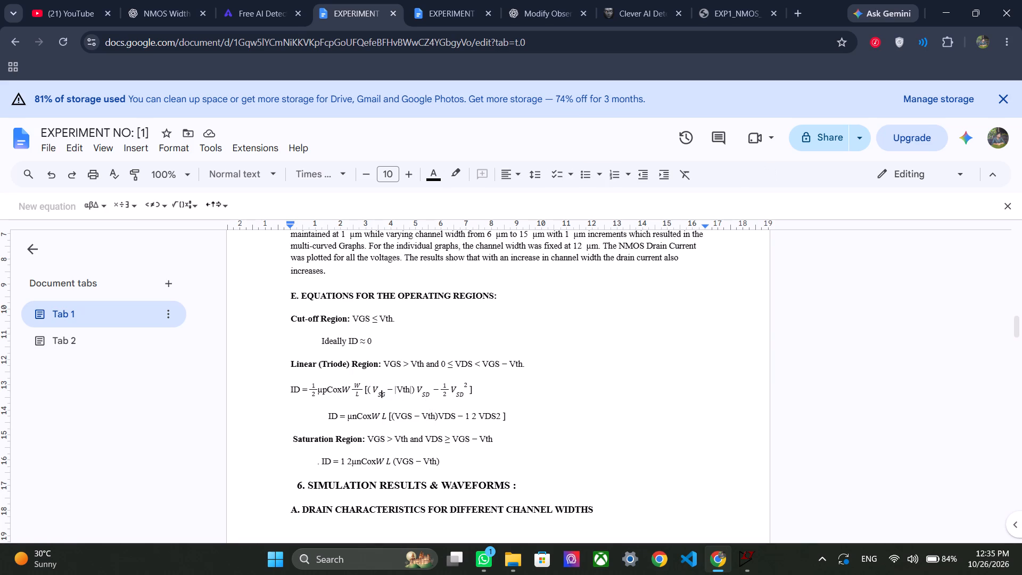
{"action": "key", "text": "BackSpace"}
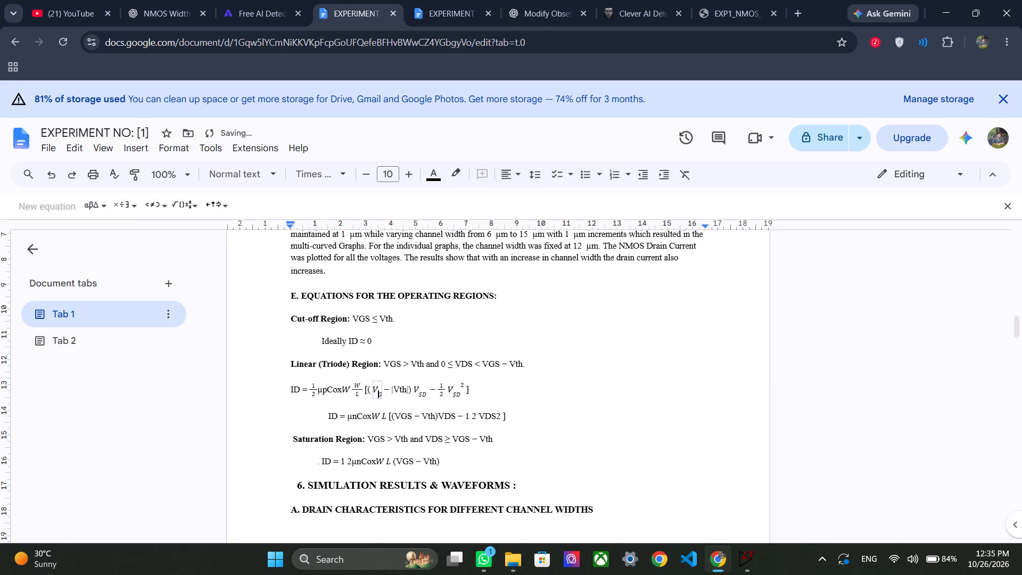
{"action": "key", "text": "Right"}
{"action": "key", "text": "s"}
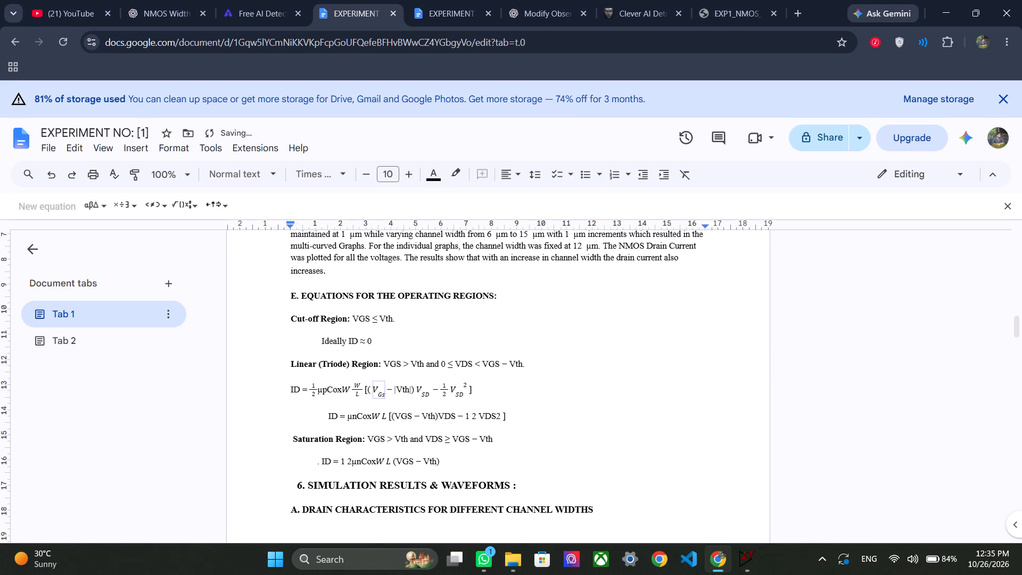
{"action": "left_click", "coordinate": [427, 395]}
{"action": "key", "text": "BackSpace"}
{"action": "key", "text": "Right"}
{"action": "key", "text": "s"}
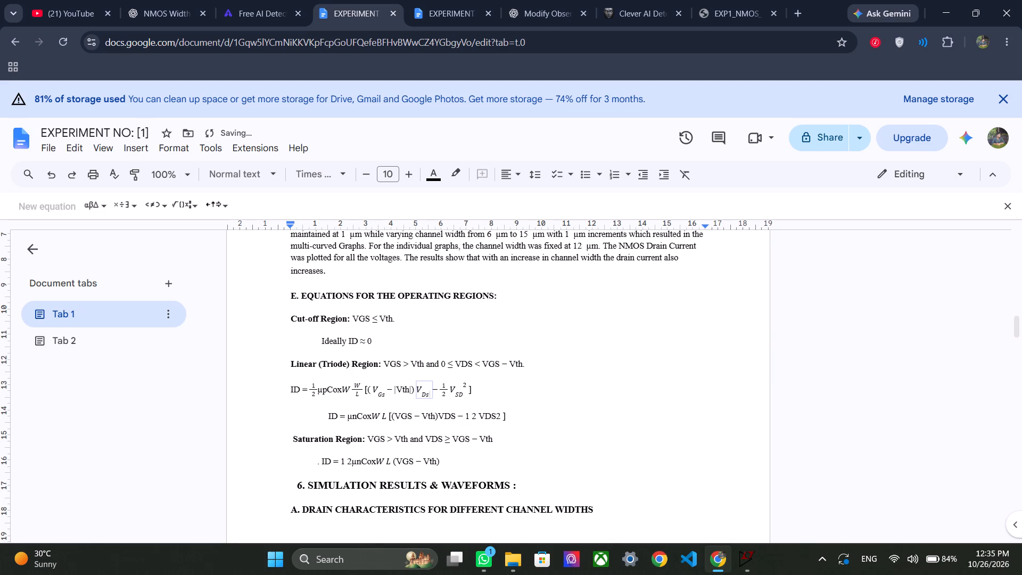
{"action": "left_click", "coordinate": [459, 398]}
{"action": "key", "text": "BackSpace"}
{"action": "key", "text": "Right"}
{"action": "key", "text": "s"}
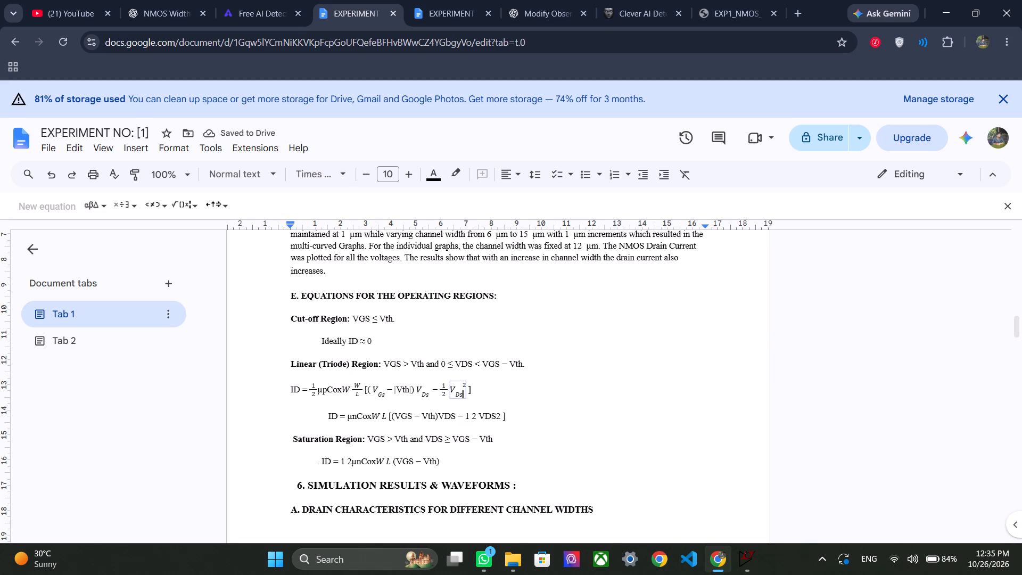
{"action": "left_click", "coordinate": [499, 397]}
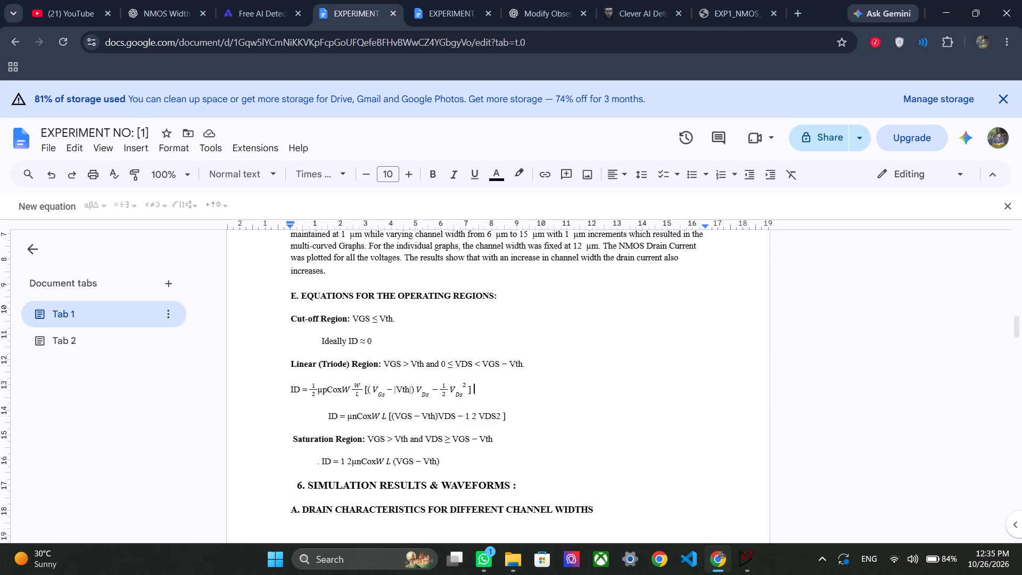
Delete the old plain-text linear region equation and its empty line above the Saturation Region heading.
{"action": "left_click_drag", "start_coordinate": [507, 416], "coordinate": [314, 422]}
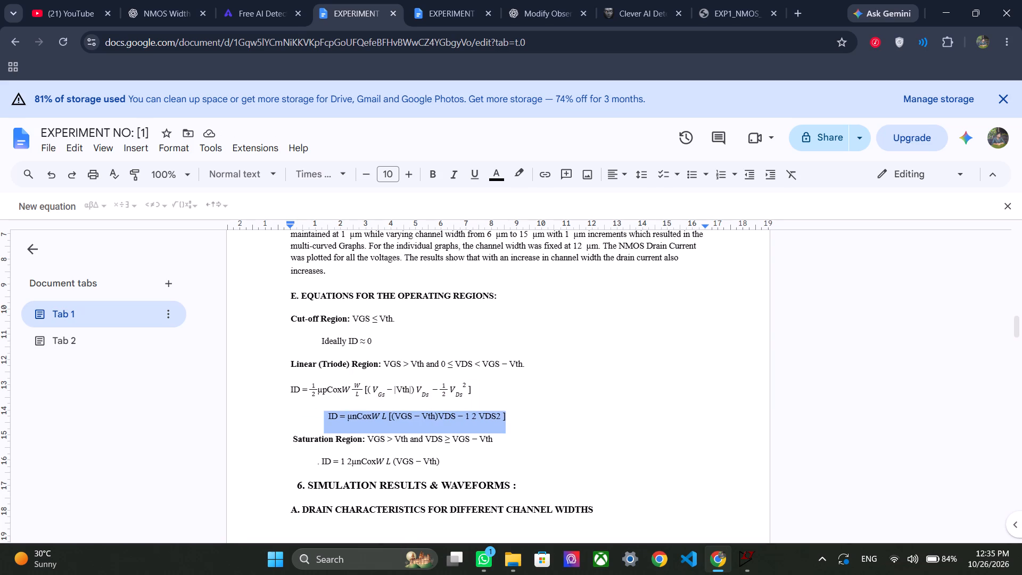
{"action": "left_click_drag", "start_coordinate": [314, 422], "coordinate": [299, 429]}
{"action": "key", "text": "BackSpace"}
{"action": "key", "text": "BackSpace"}
{"action": "key", "text": "BackSpace"}
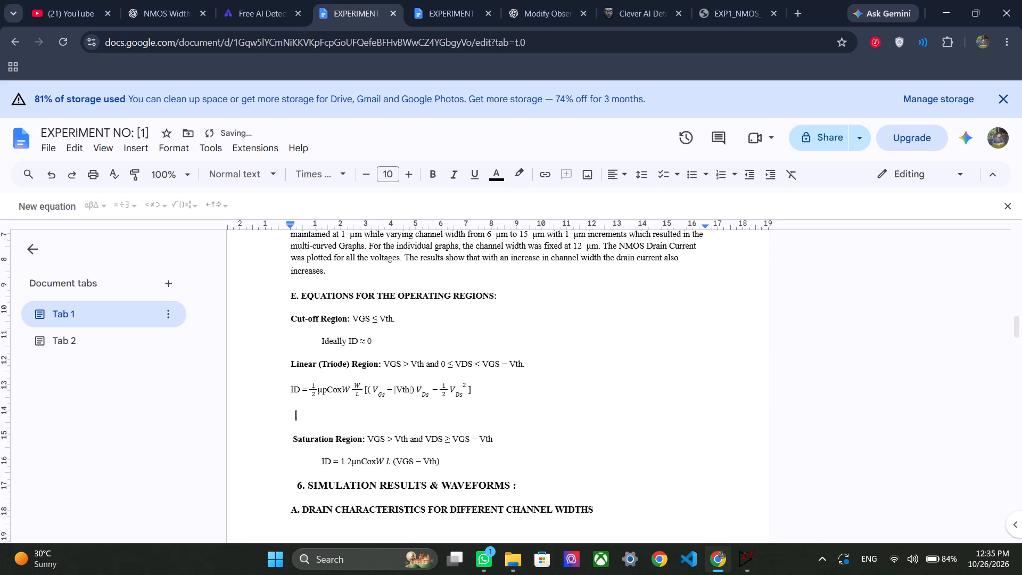
{"action": "key", "text": "BackSpace"}
{"action": "key", "text": "BackSpace"}
{"action": "key", "text": "BackSpace"}
{"action": "key", "text": "BackSpace"}
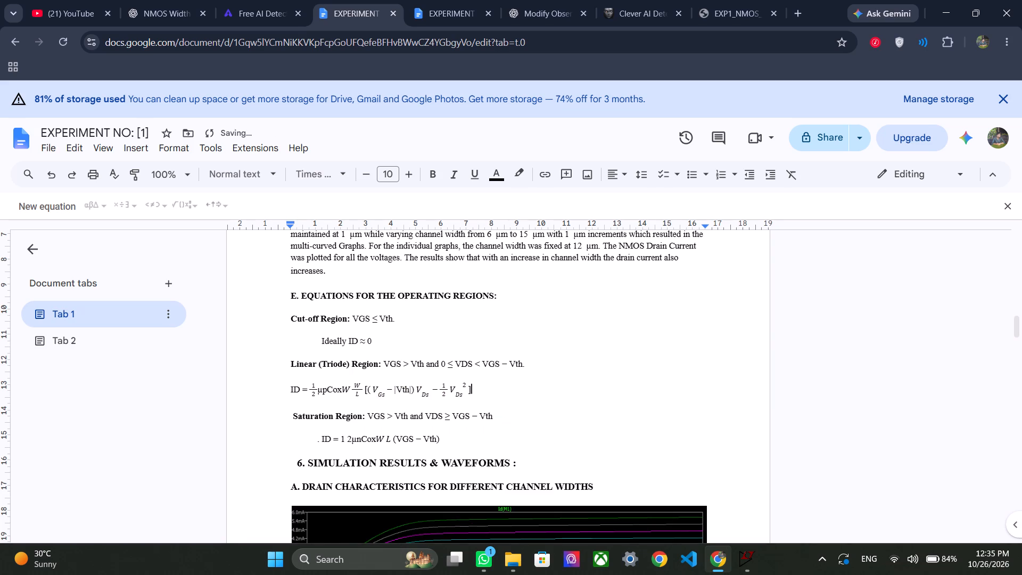
{"action": "key", "text": "space"}
Replace the plain VGS at the start of the Linear (Triode) Region condition with the formatted V with subscript Gs copied from the equation below.
{"action": "left_click", "coordinate": [386, 396]}
{"action": "left_click_drag", "start_coordinate": [370, 385], "coordinate": [383, 396]}
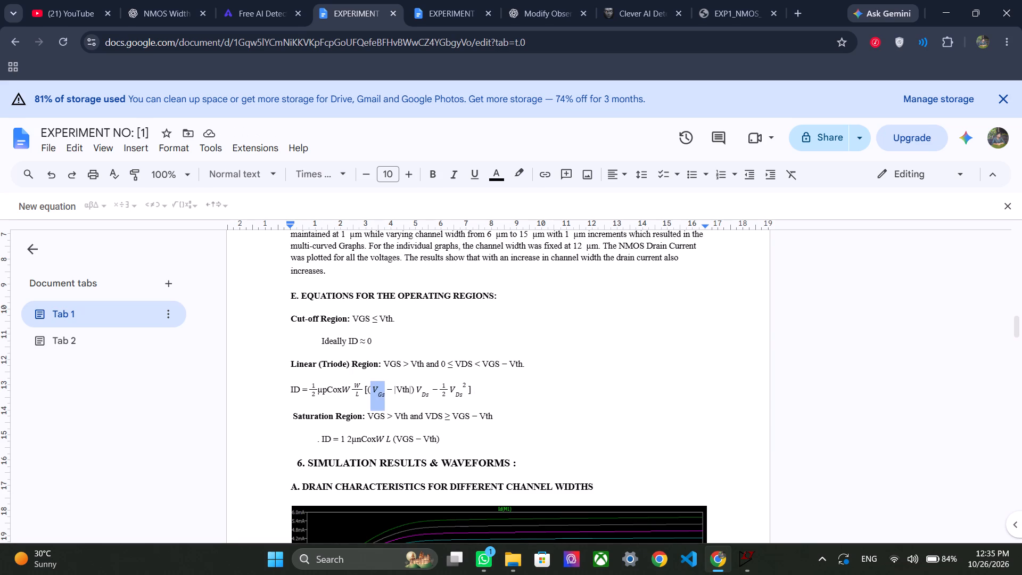
{"action": "left_click_drag", "start_coordinate": [383, 396], "coordinate": [382, 394]}
{"action": "key", "text": "ctrl+c"}
{"action": "left_click", "coordinate": [401, 363]}
{"action": "key", "text": "BackSpace"}
{"action": "key", "text": "BackSpace"}
{"action": "key", "text": "BackSpace"}
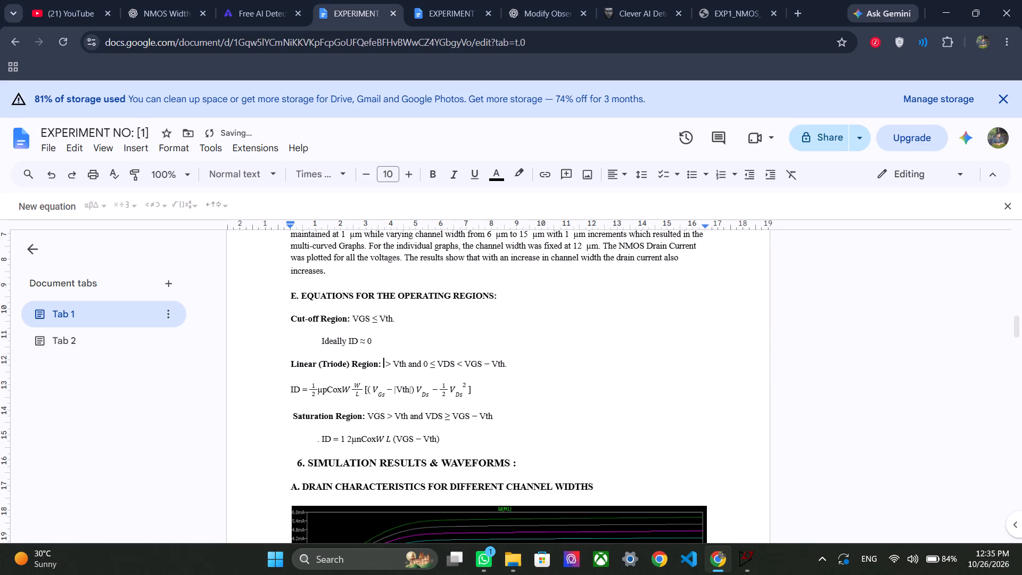
{"action": "key", "text": "ctrl+v"}
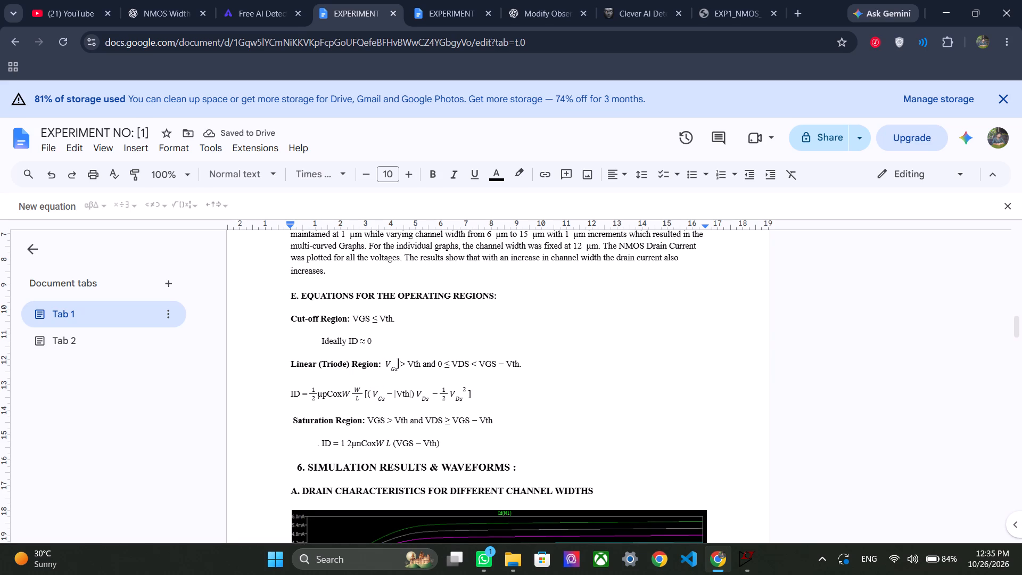
Replace the plain VDS in the Linear (Triode) Region condition with the formatted V with subscript Ds copied from the equation below.
{"action": "left_click_drag", "start_coordinate": [428, 402], "coordinate": [416, 392]}
{"action": "left_click_drag", "start_coordinate": [416, 392], "coordinate": [417, 394]}
{"action": "key", "text": "ctrl+c"}
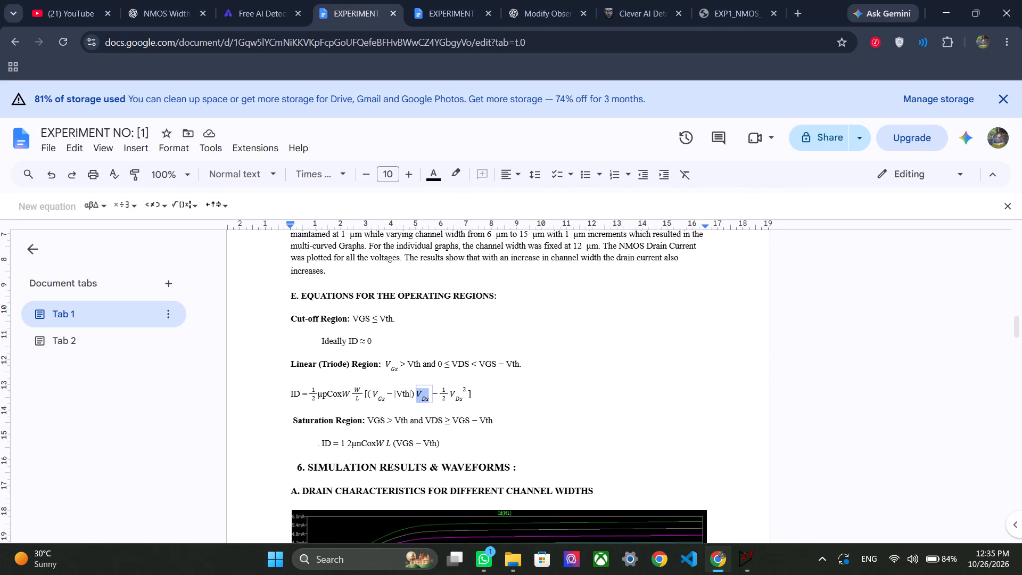
{"action": "left_click", "coordinate": [469, 361]}
{"action": "key", "text": "BackSpace"}
{"action": "key", "text": "BackSpace"}
{"action": "key", "text": "BackSpace"}
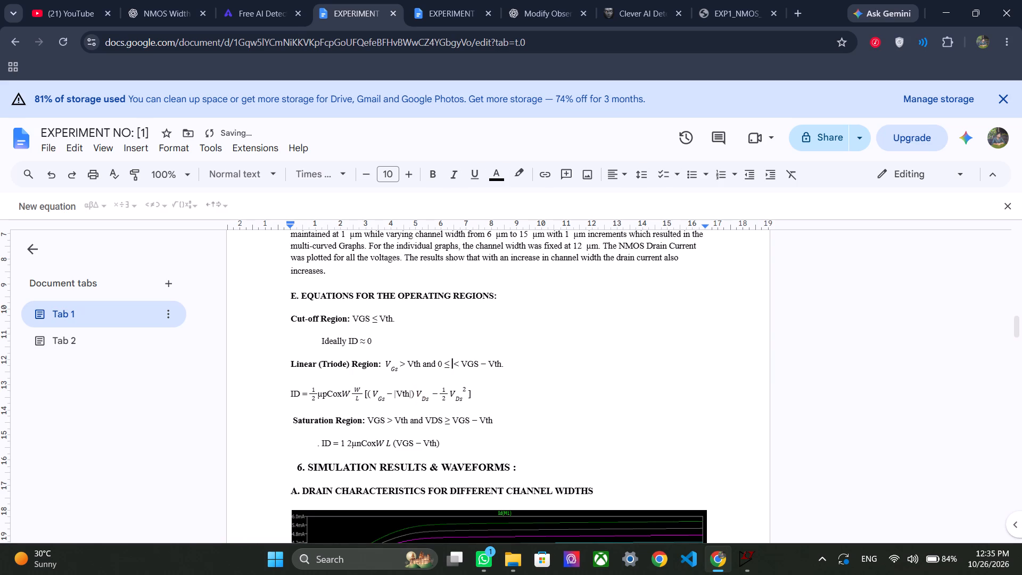
{"action": "key", "text": "ctrl+v"}
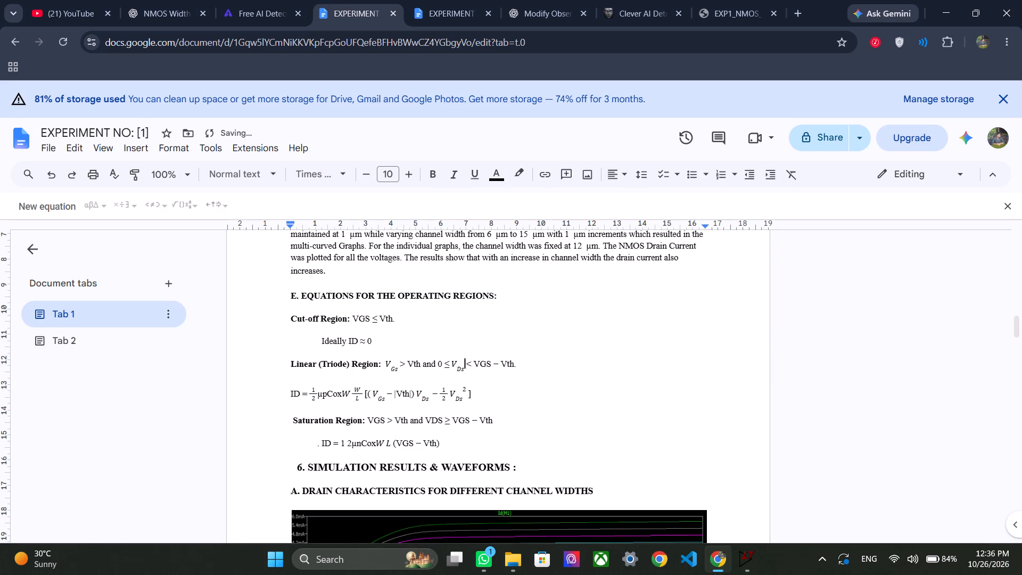
Replace the remaining plain VGS before − Vth in the Linear (Triode) Region condition with a copy of the formatted V with subscript Gs.
{"action": "left_click", "coordinate": [491, 365]}
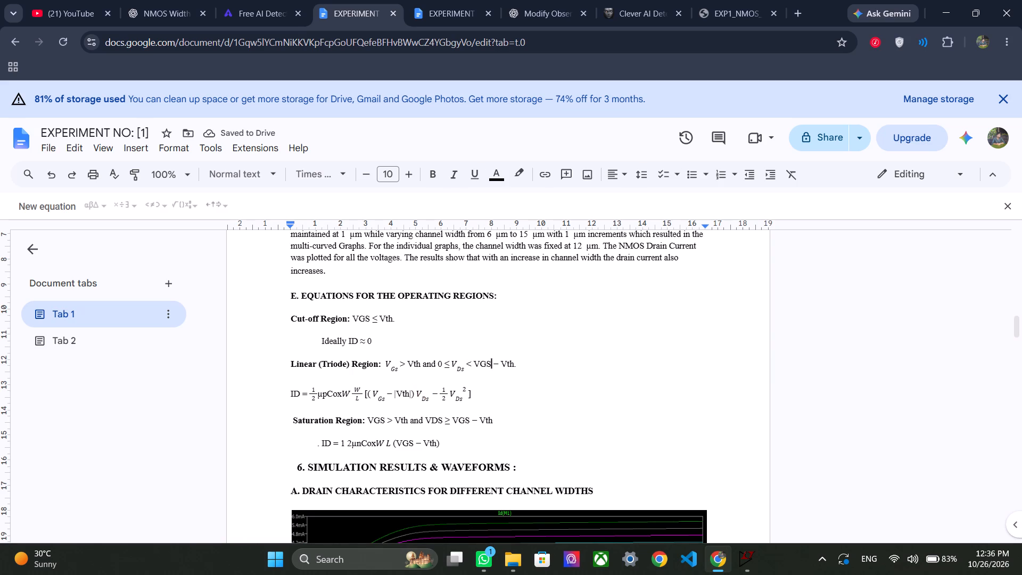
{"action": "left_click", "coordinate": [491, 365]}
{"action": "left_click", "coordinate": [491, 365]}
{"action": "left_click_drag", "start_coordinate": [398, 369], "coordinate": [386, 363]}
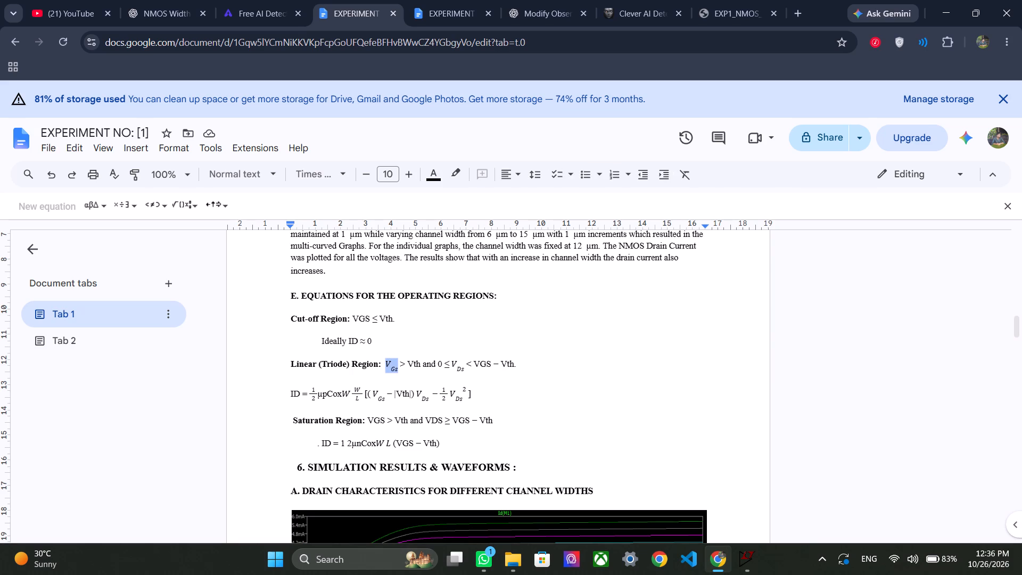
{"action": "key", "text": "ctrl+c"}
{"action": "left_click_drag", "start_coordinate": [491, 363], "coordinate": [475, 364]}
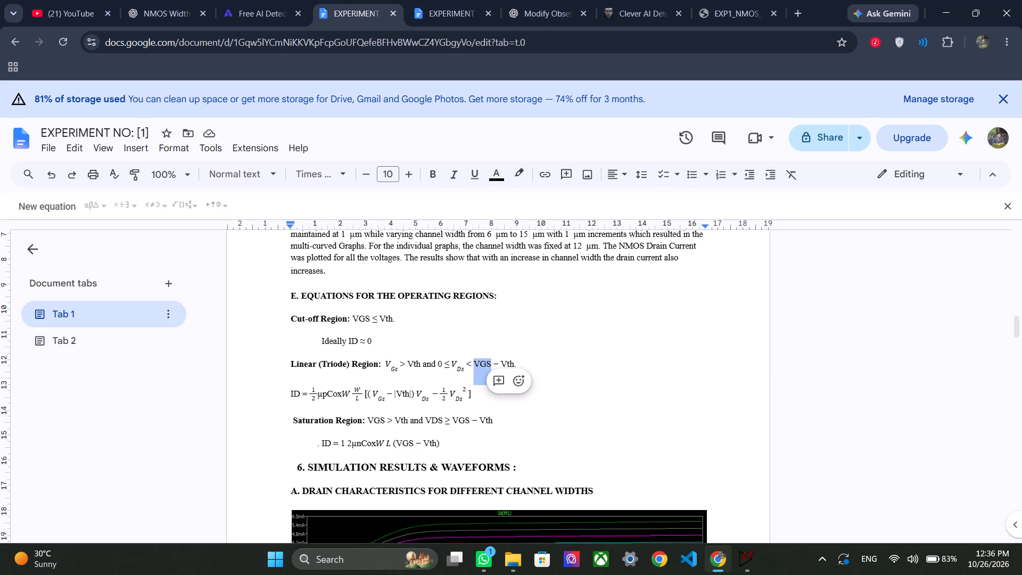
{"action": "key", "text": "ctrl+v"}
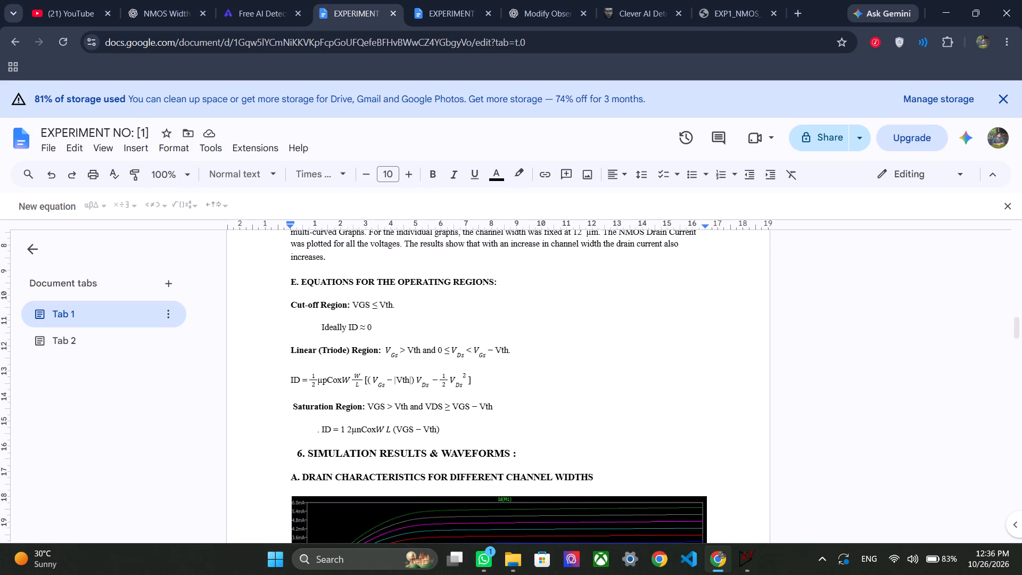
Replace the plain VGS in the Cut-off Region condition with the formatted V with subscript Gs, followed by a space.
{"action": "left_click_drag", "start_coordinate": [367, 306], "coordinate": [356, 304]}
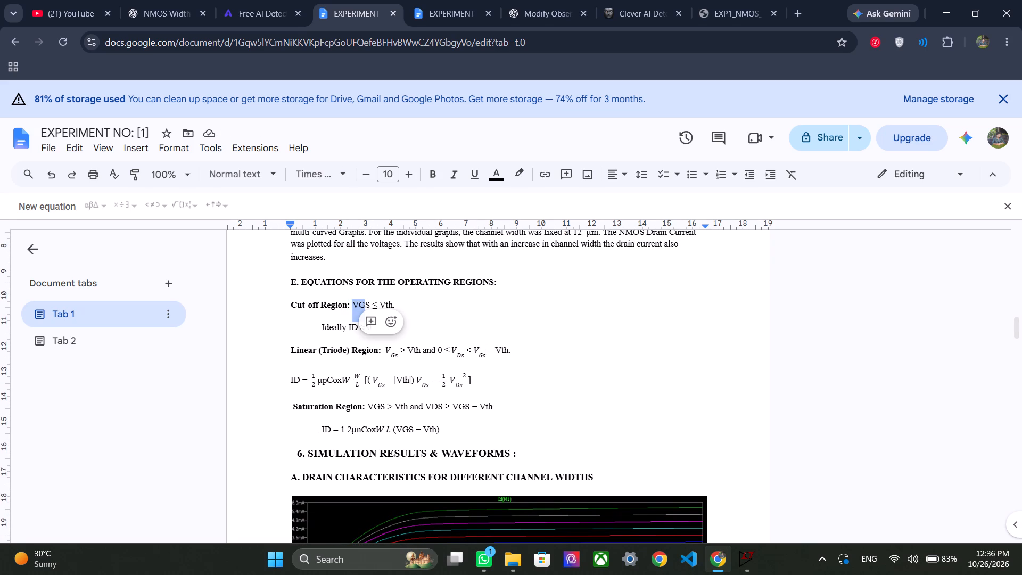
{"action": "left_click", "coordinate": [368, 305]}
{"action": "left_click_drag", "start_coordinate": [368, 305], "coordinate": [362, 304]}
{"action": "key", "text": "ctrl+v"}
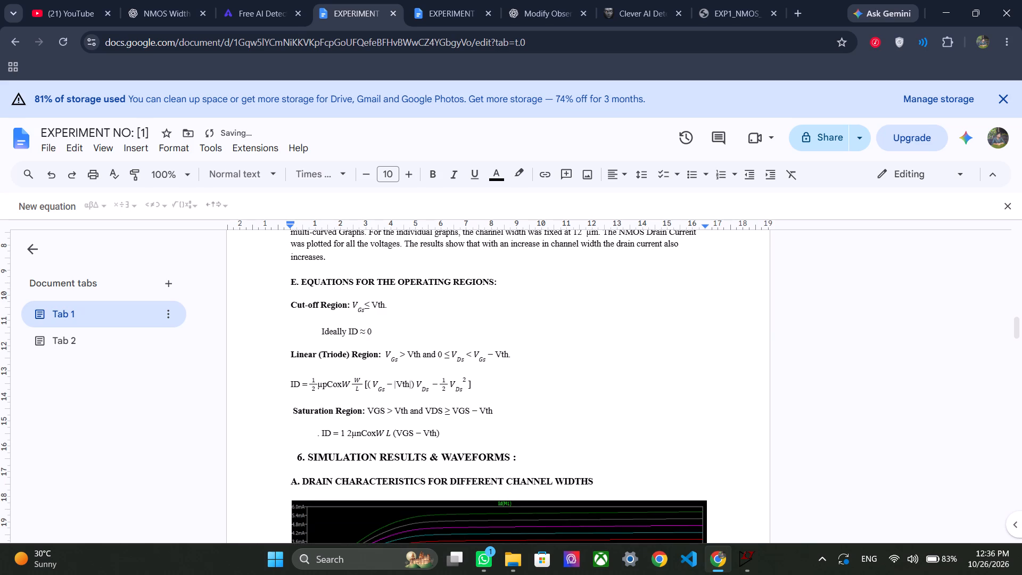
{"action": "key", "text": "space"}
Change the subscript Gs to GS in the Cut-off Region condition and in both places in the Linear (Triode) Region condition.
{"action": "left_click", "coordinate": [362, 307]}
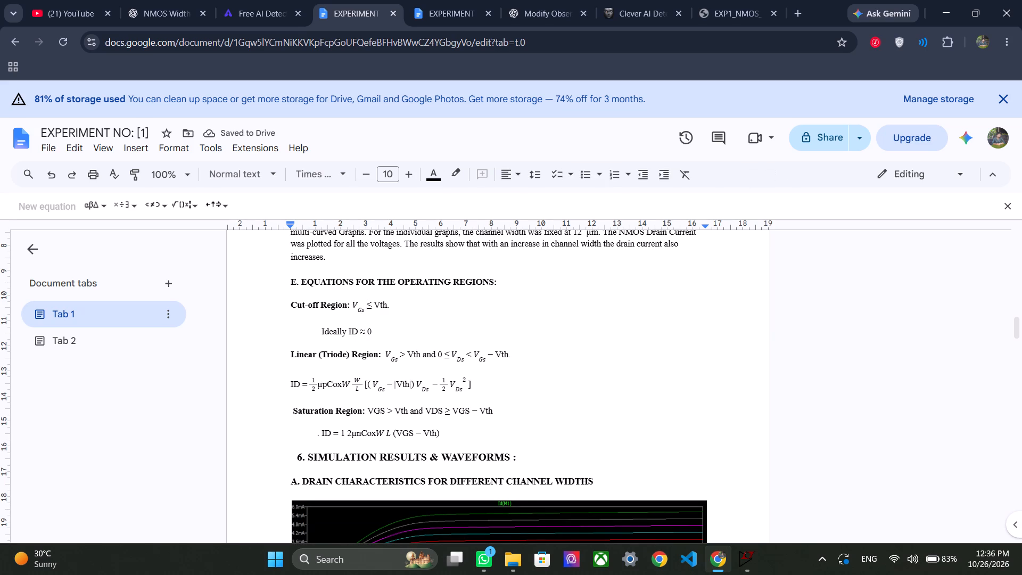
{"action": "key", "text": "Right"}
{"action": "key", "text": "BackSpace"}
{"action": "key", "text": "shift+s"}
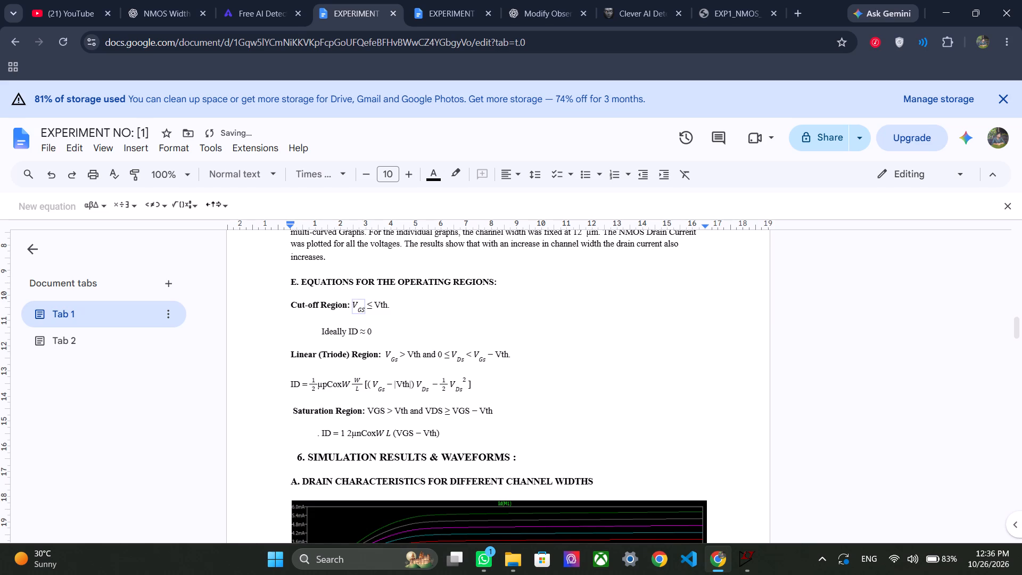
{"action": "left_click", "coordinate": [486, 360]}
{"action": "key", "text": "BackSpace"}
{"action": "key", "text": "shift+s"}
{"action": "left_click", "coordinate": [397, 359]}
{"action": "key", "text": "BackSpace"}
{"action": "key", "text": "shift+d"}
{"action": "key", "text": "BackSpace"}
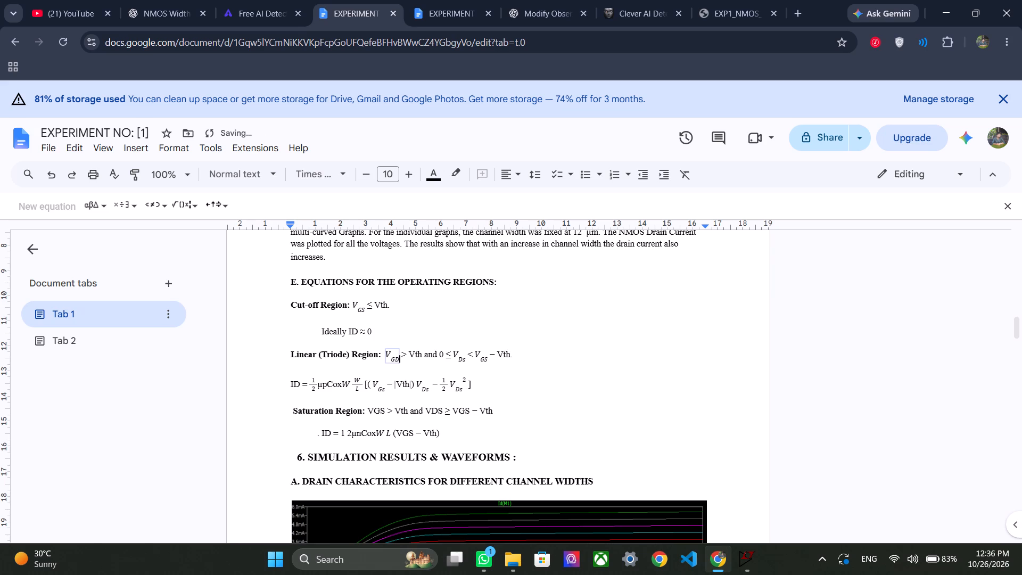
{"action": "key", "text": "shift+s"}
{"action": "left_click", "coordinate": [487, 390]}
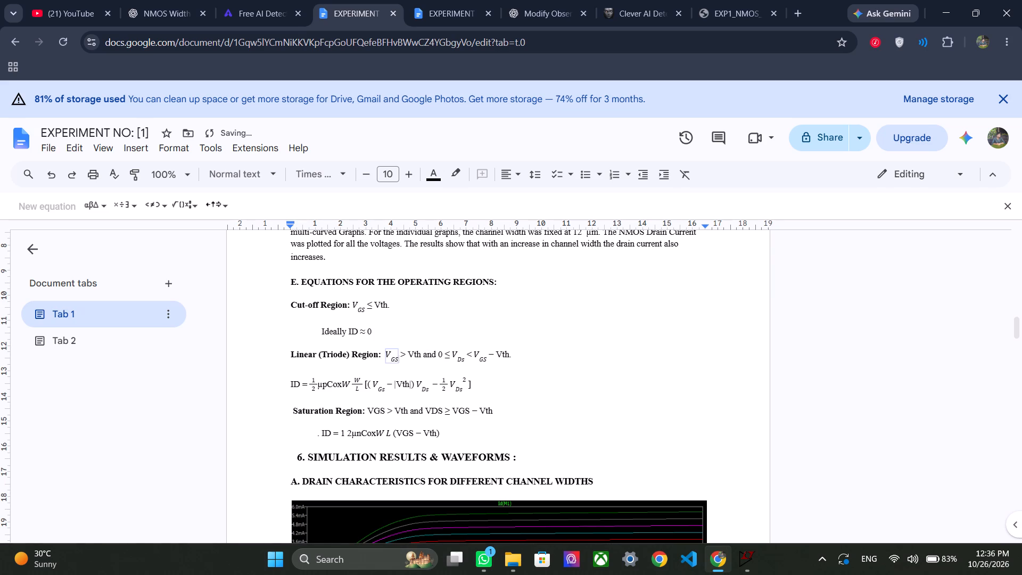
In the experiment 2 report, insert a blank equation after the Ideally ID ≈ 0 line and look through the available equation structures.
{"action": "scroll", "coordinate": [487, 390], "scroll_direction": "down", "scroll_amount": 2}
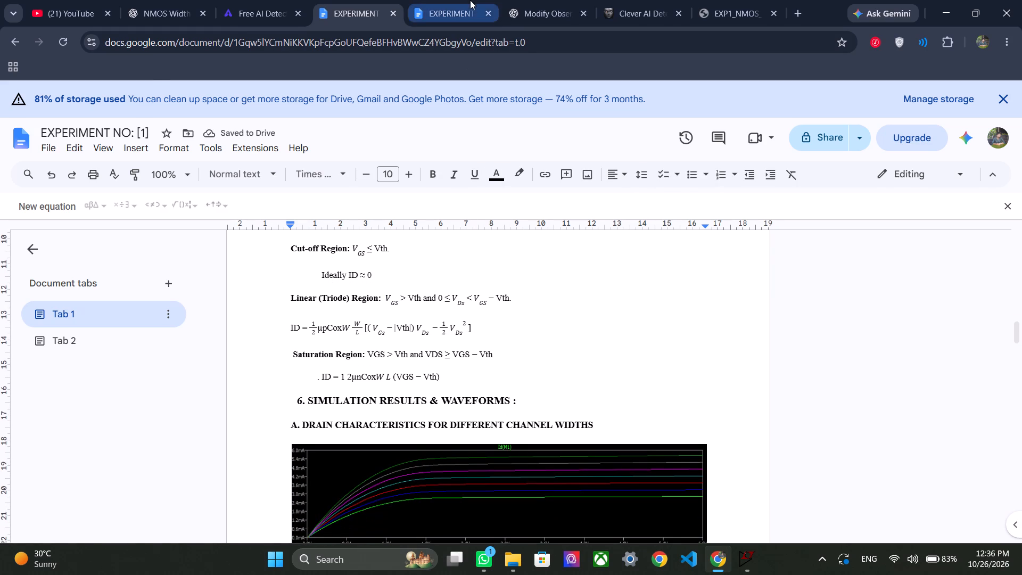
{"action": "left_click", "coordinate": [470, 0]}
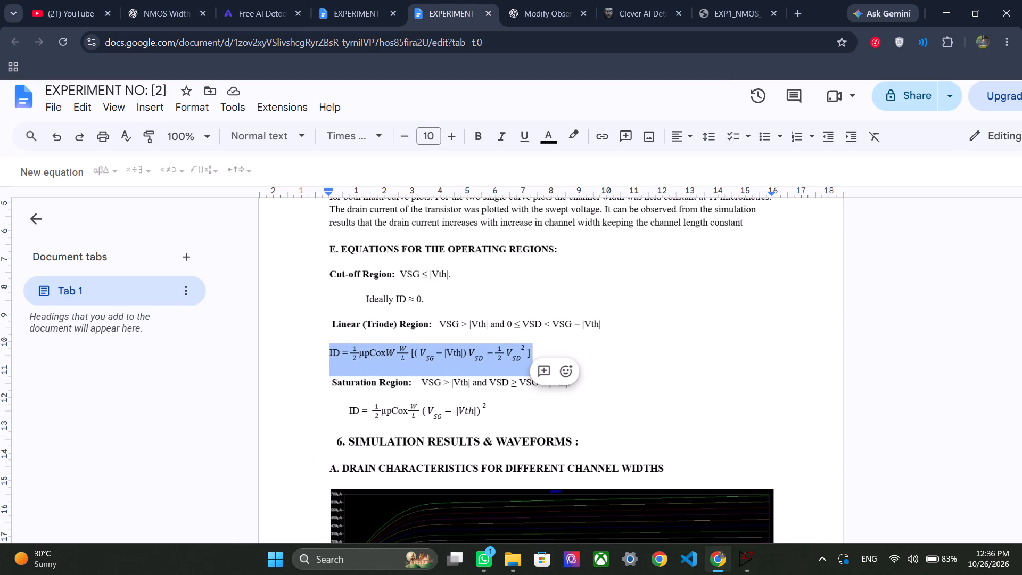
{"action": "left_click", "coordinate": [599, 316]}
{"action": "scroll", "coordinate": [599, 316], "scroll_direction": "down", "scroll_amount": 2}
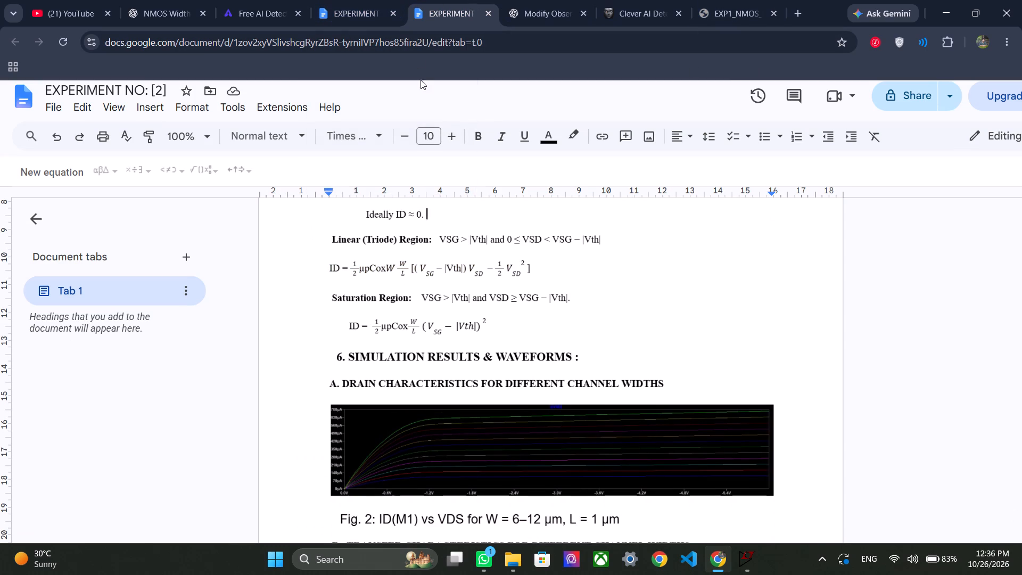
{"action": "left_click", "coordinate": [32, 174]}
{"action": "left_click", "coordinate": [192, 170]}
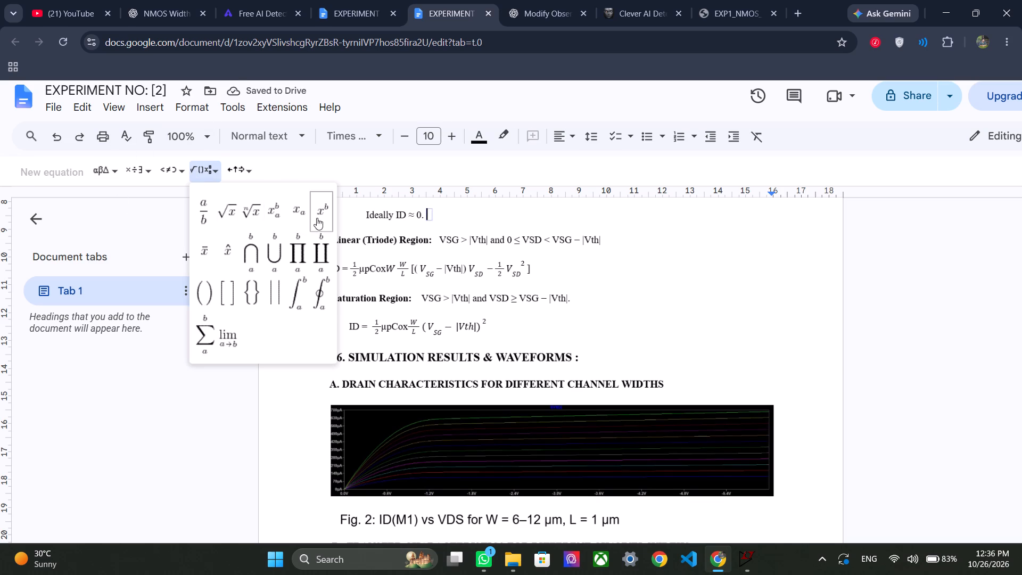
{"action": "left_click", "coordinate": [166, 374]}
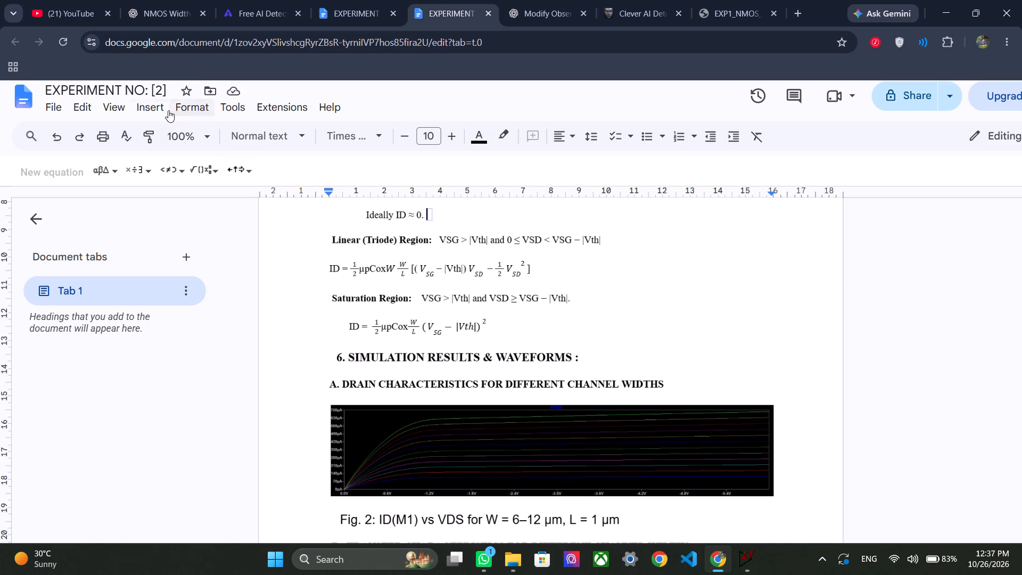
{"action": "left_click", "coordinate": [153, 105]}
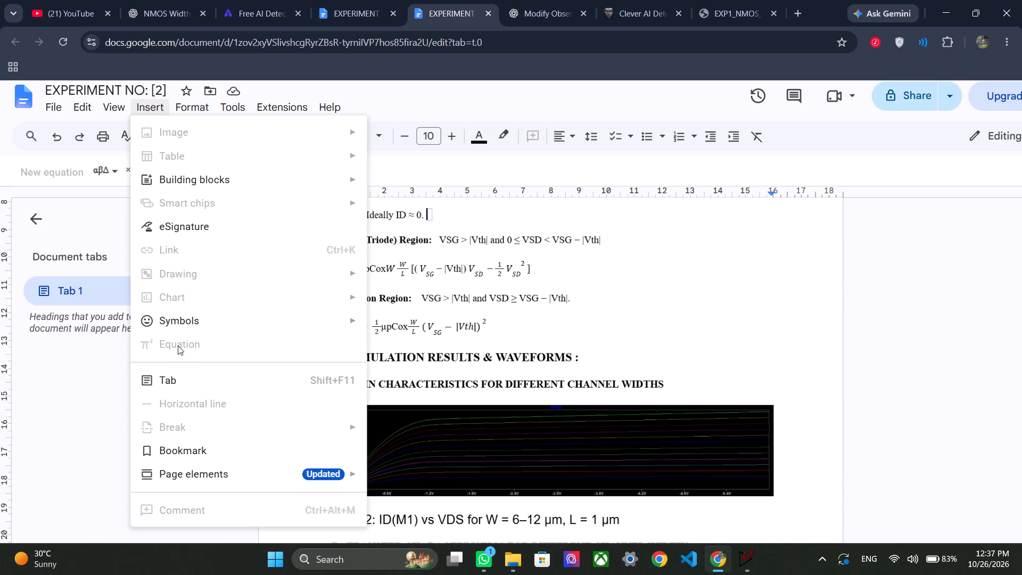
{"action": "double_click", "coordinate": [175, 341]}
{"action": "left_click", "coordinate": [44, 384]}
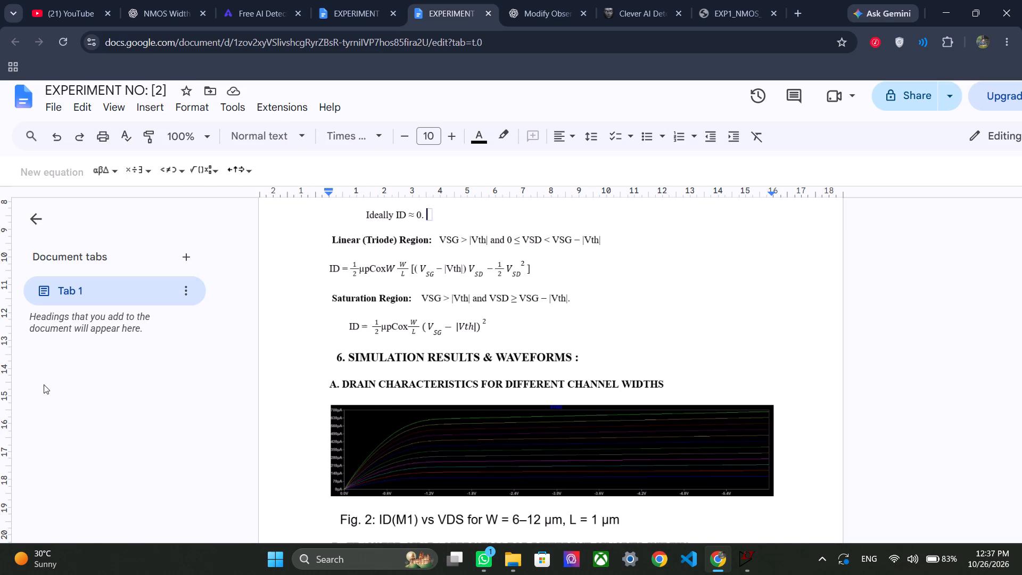
Compare the operating region conditions and equations in the experiment 1 report with those in the exp1 PDF.
{"action": "left_click", "coordinate": [320, 0]}
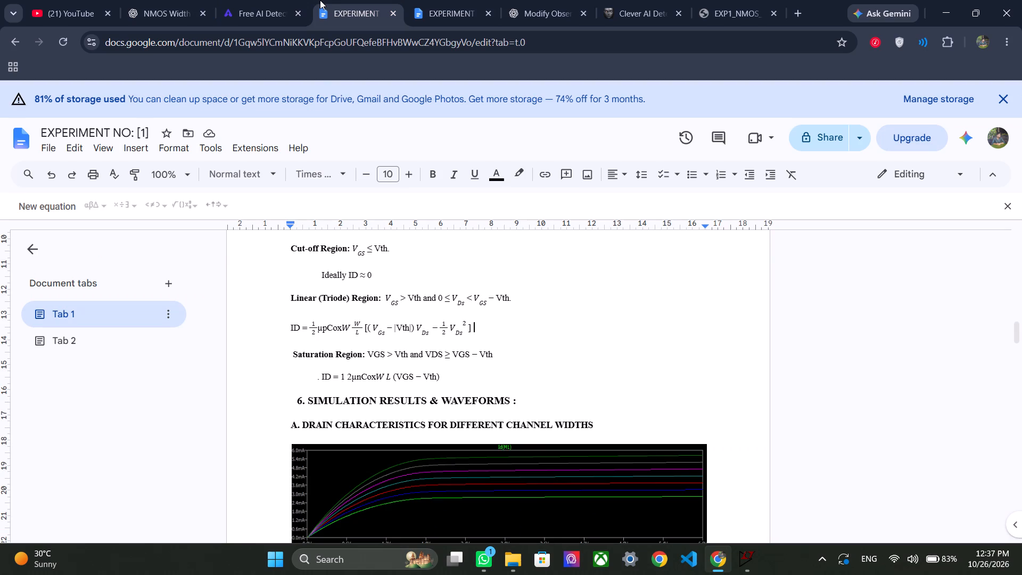
{"action": "scroll", "coordinate": [506, 376], "scroll_direction": "down", "scroll_amount": 1}
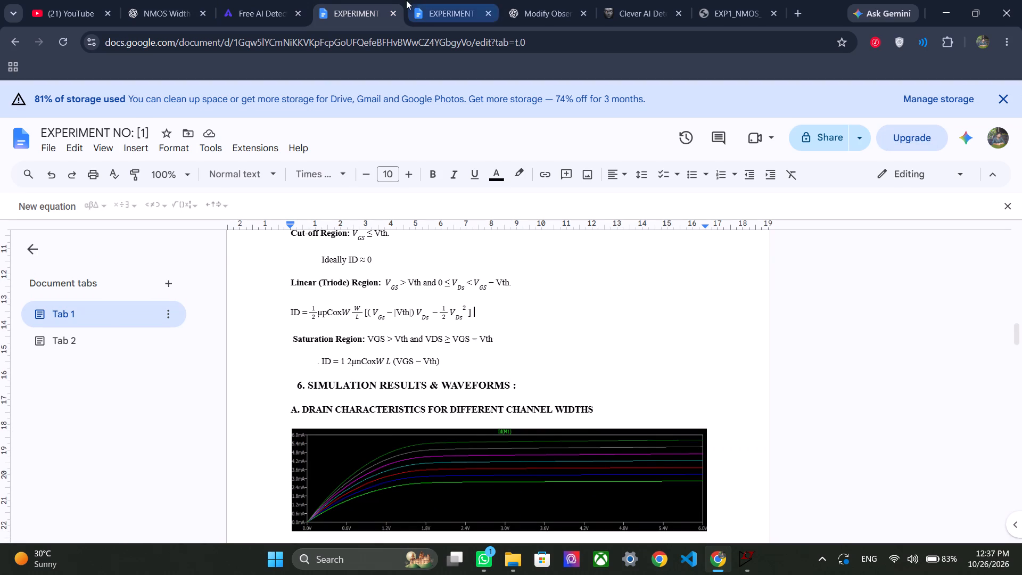
{"action": "left_click", "coordinate": [754, 0]}
{"action": "scroll", "coordinate": [562, 323], "scroll_direction": "down", "scroll_amount": 1}
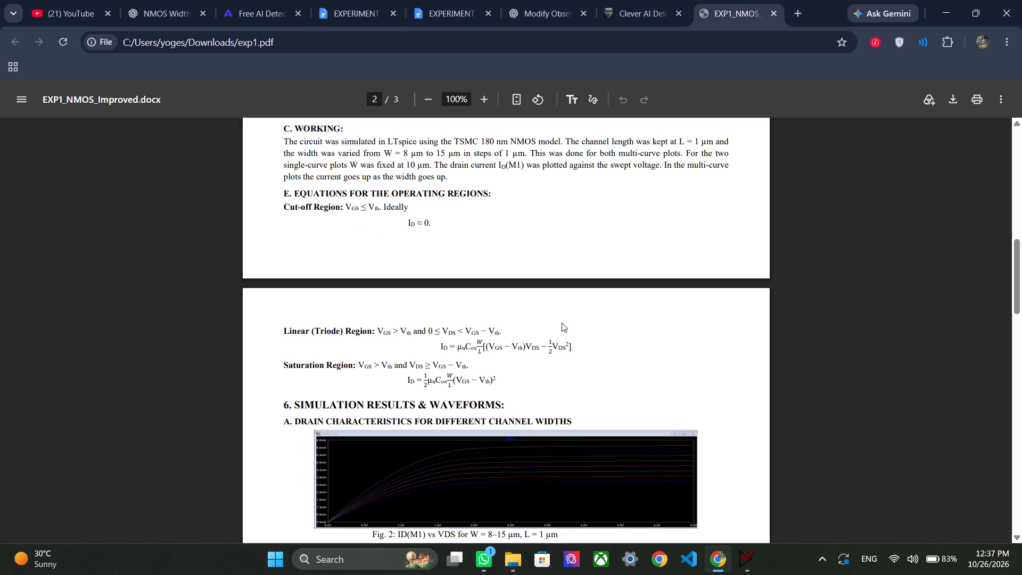
{"action": "scroll", "coordinate": [562, 323], "scroll_direction": "down", "scroll_amount": 1}
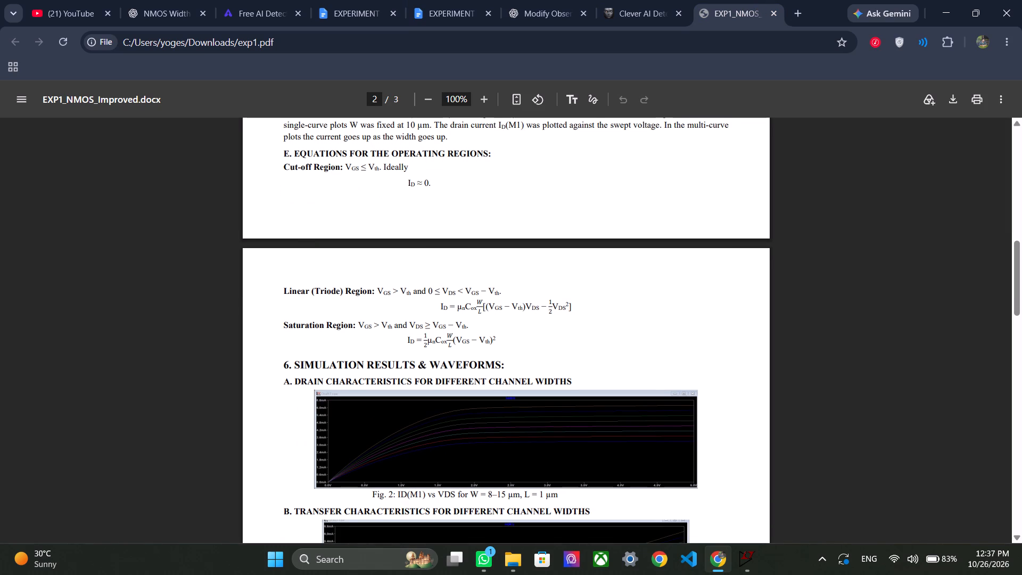
{"action": "left_click", "coordinate": [350, 3]}
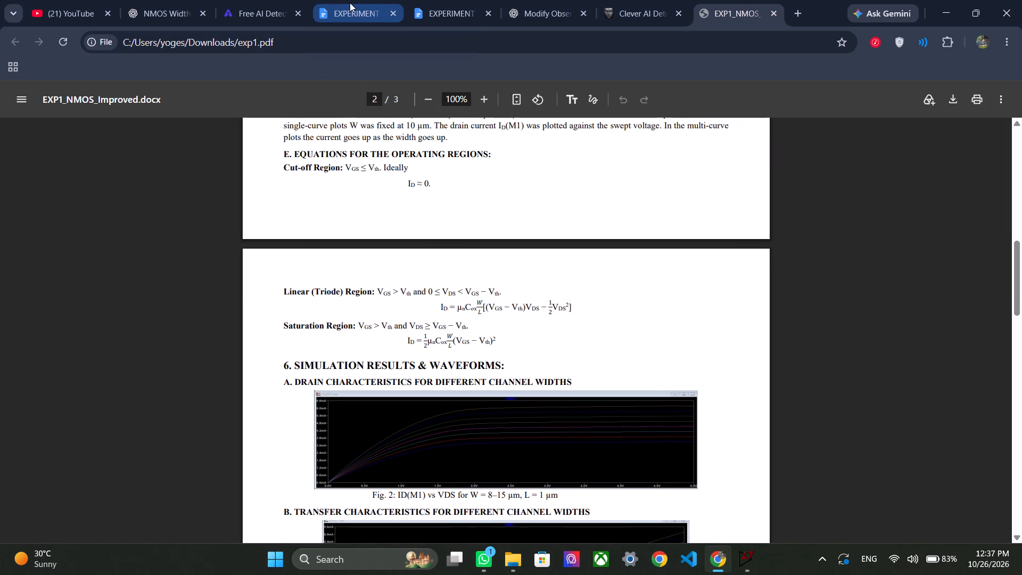
Copy the formatted Saturation Region ID equation from the experiment 2 report onto a new line under the Saturation Region condition in experiment 1.
{"action": "left_click", "coordinate": [736, 0]}
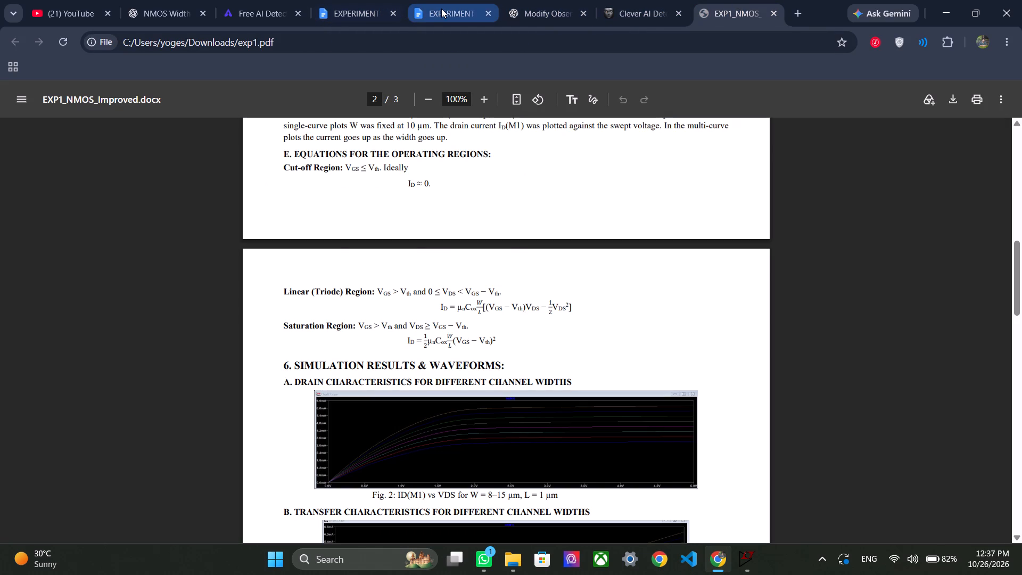
{"action": "left_click", "coordinate": [441, 9]}
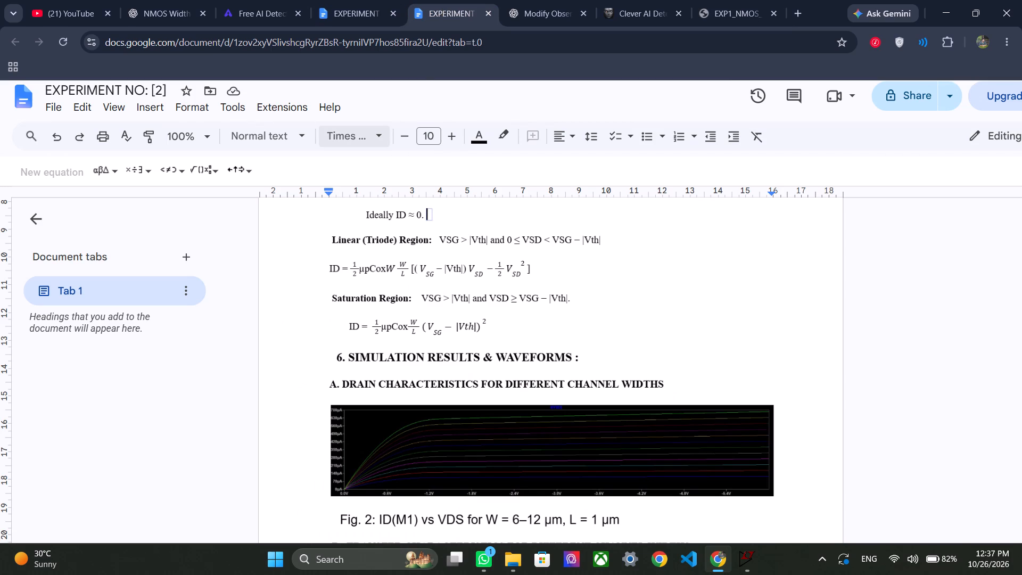
{"action": "left_click_drag", "start_coordinate": [485, 323], "coordinate": [341, 327]}
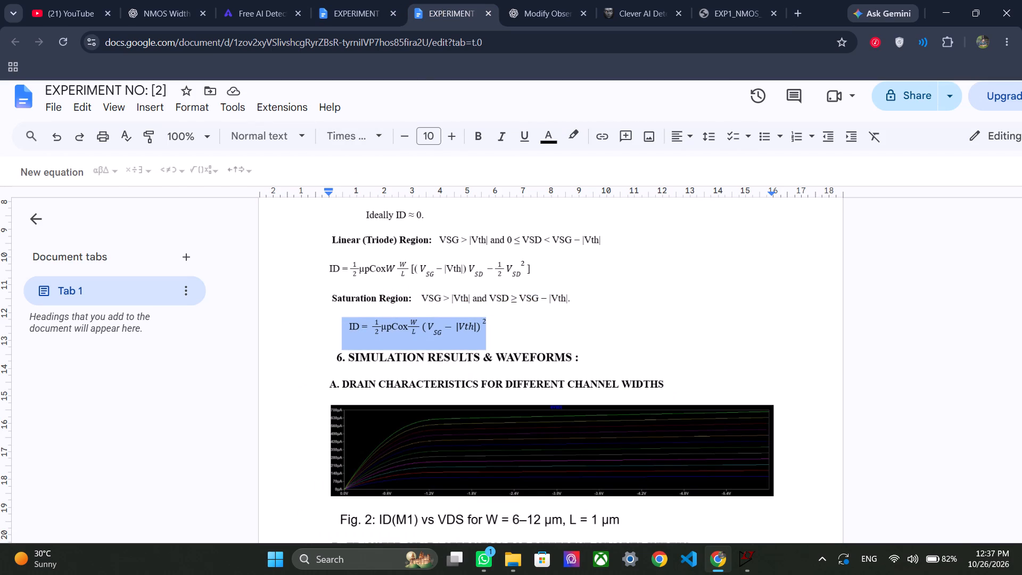
{"action": "left_click_drag", "start_coordinate": [341, 327], "coordinate": [345, 327]}
{"action": "key", "text": "ctrl+c"}
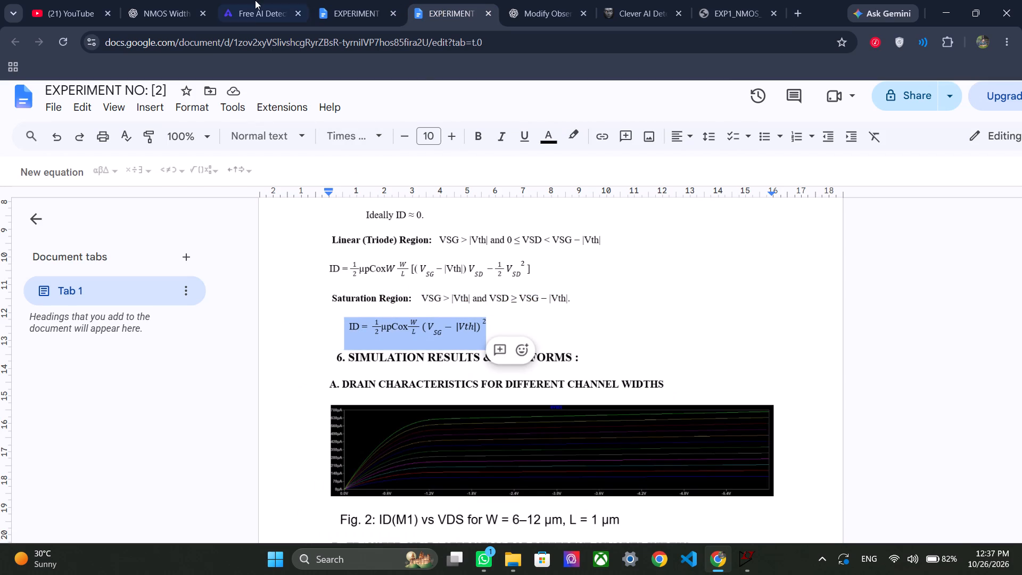
{"action": "left_click", "coordinate": [344, 0]}
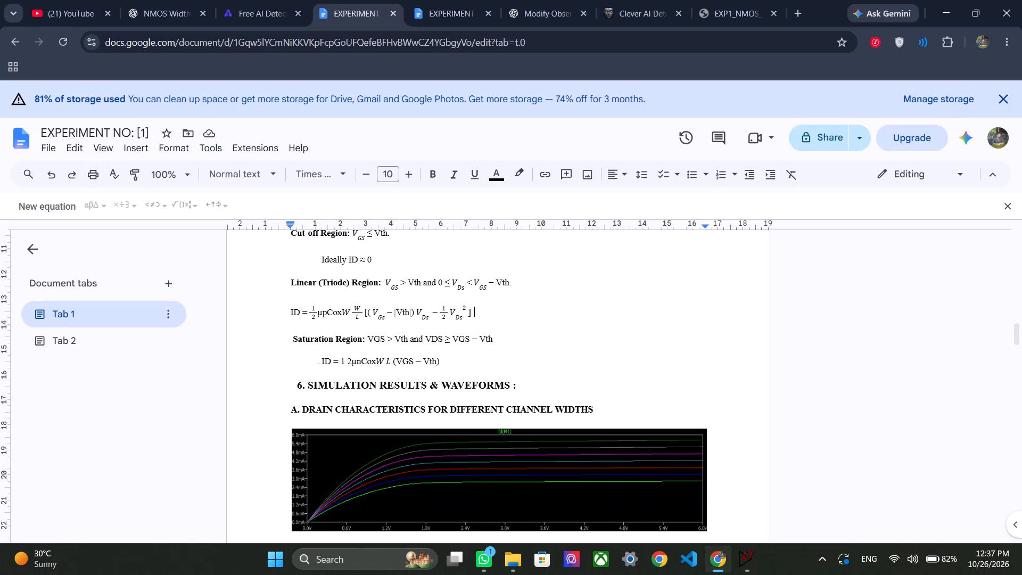
{"action": "left_click", "coordinate": [499, 346]}
{"action": "key", "text": "space"}
{"action": "key", "text": "Return"}
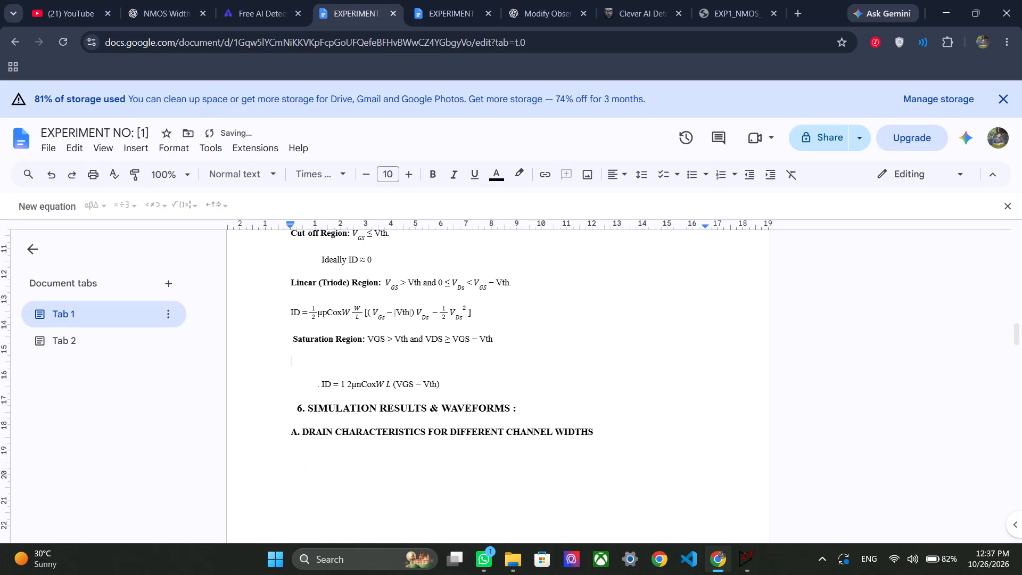
{"action": "key", "text": "ctrl+v"}
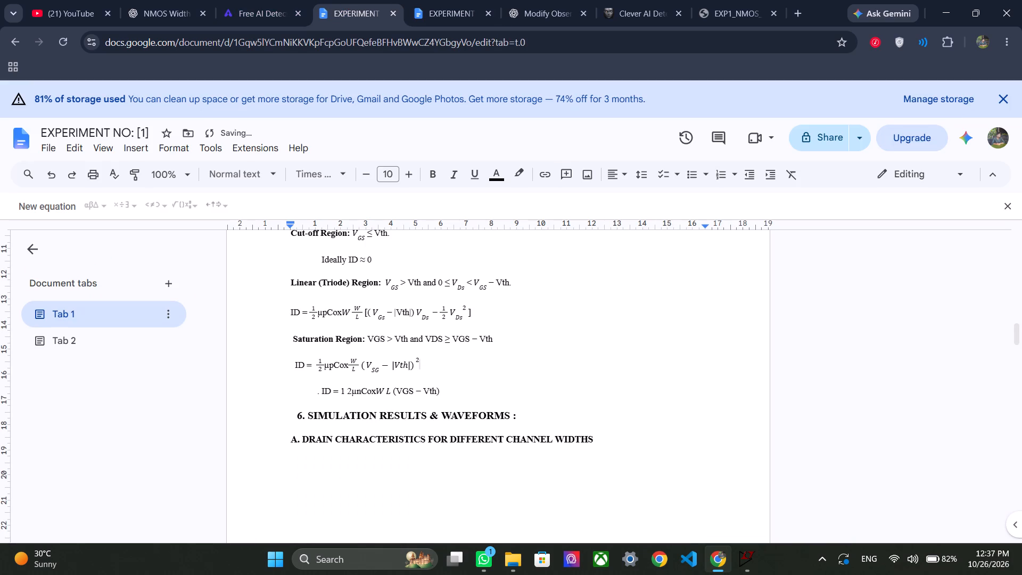
Delete the old plain-text ID equation below the pasted Saturation Region equation.
{"action": "left_click_drag", "start_coordinate": [440, 393], "coordinate": [309, 389]}
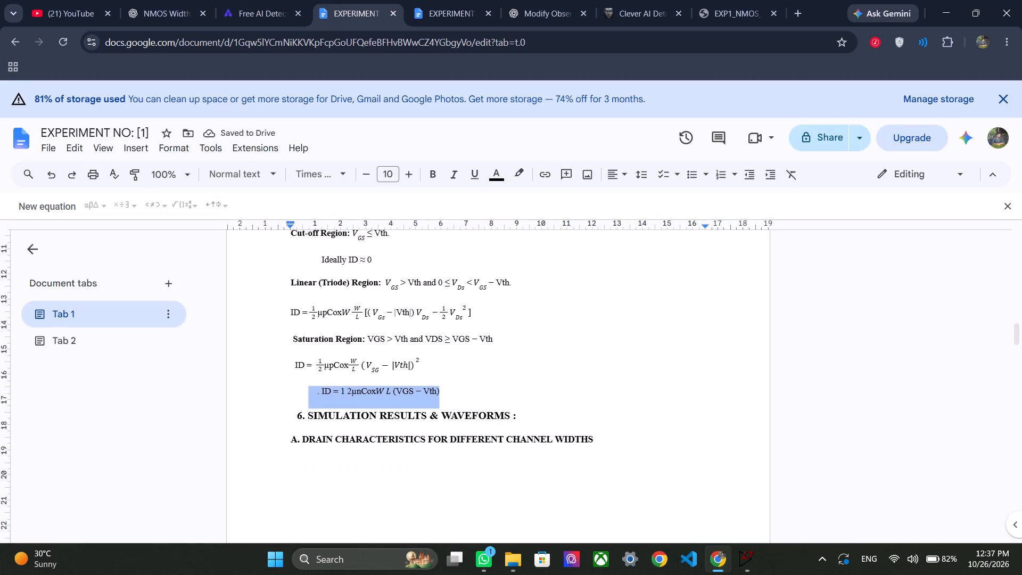
{"action": "key", "text": "BackSpace"}
{"action": "key", "text": "BackSpace"}
{"action": "left_click", "coordinate": [309, 389]}
{"action": "key", "text": "BackSpace"}
{"action": "key", "text": "BackSpace"}
{"action": "key", "text": "BackSpace"}
{"action": "key", "text": "BackSpace"}
{"action": "key", "text": "BackSpace"}
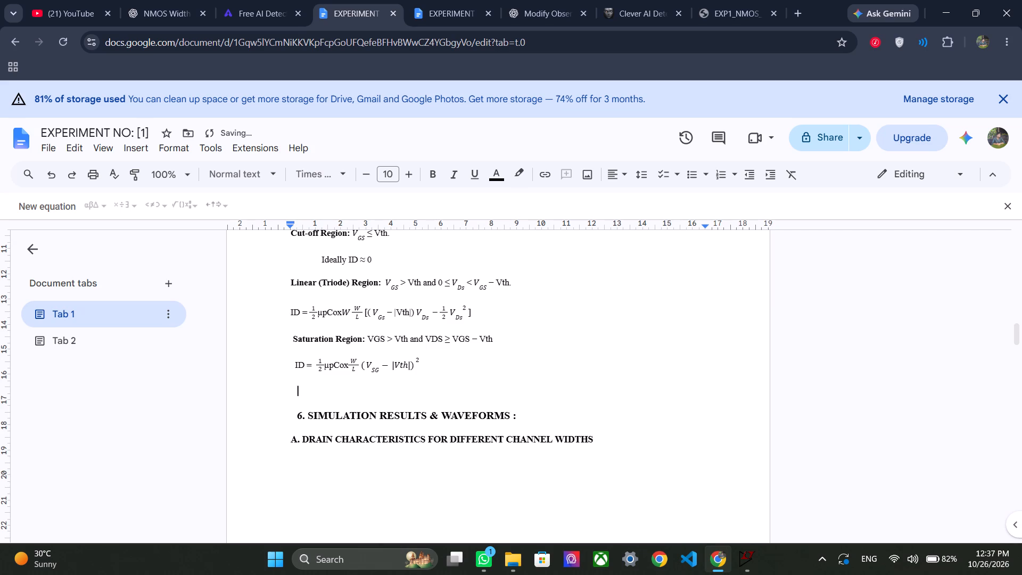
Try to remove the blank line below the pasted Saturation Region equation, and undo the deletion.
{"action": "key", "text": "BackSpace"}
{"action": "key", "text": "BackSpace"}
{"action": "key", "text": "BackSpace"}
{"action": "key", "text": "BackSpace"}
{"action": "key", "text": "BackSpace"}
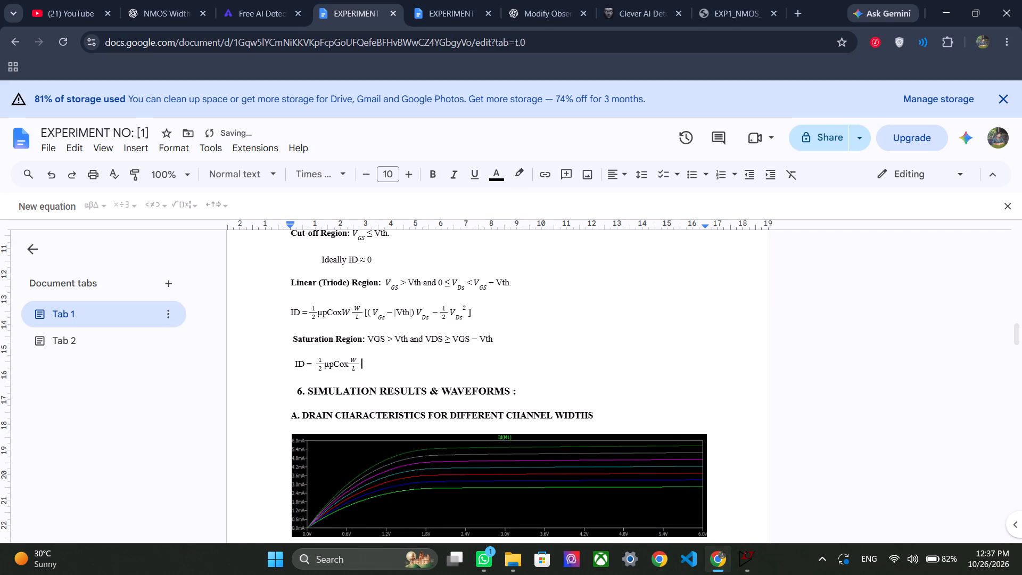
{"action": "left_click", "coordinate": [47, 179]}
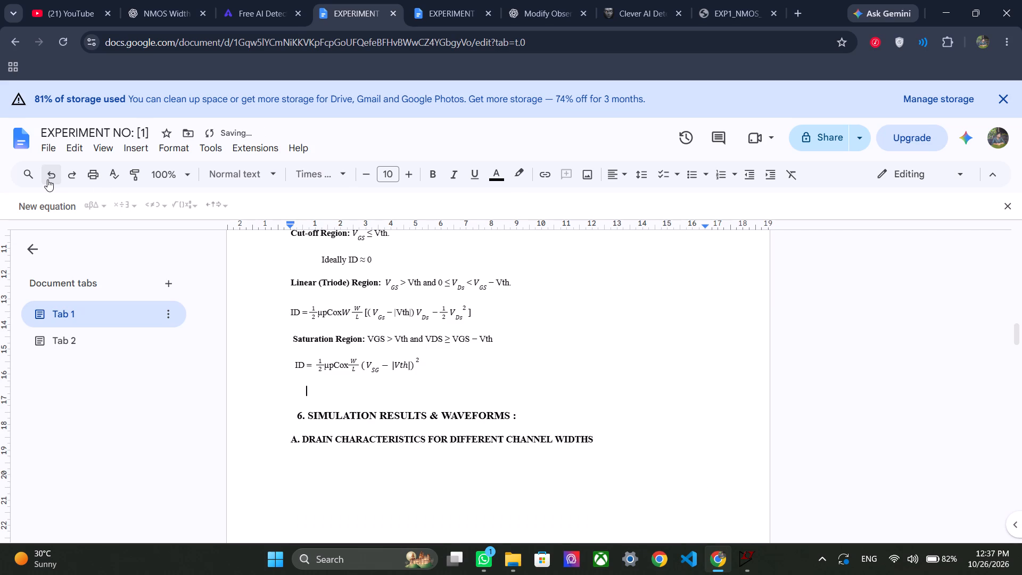
Move the exp1 PDF's browser tab directly beside the experiment 1 report's tab and return to the report.
{"action": "left_click", "coordinate": [707, 0]}
{"action": "left_click_drag", "start_coordinate": [707, 0], "coordinate": [436, 4]}
{"action": "left_click", "coordinate": [347, 0]}
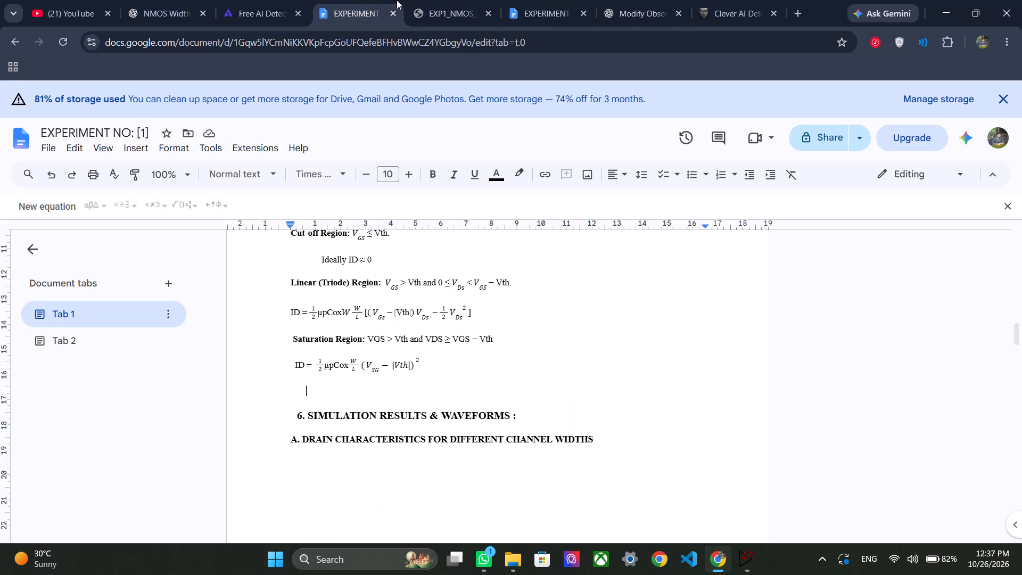
Compare the Linear and Saturation Region equations in the experiment 1 report with those in the exp1 PDF.
{"action": "left_click", "coordinate": [453, 12]}
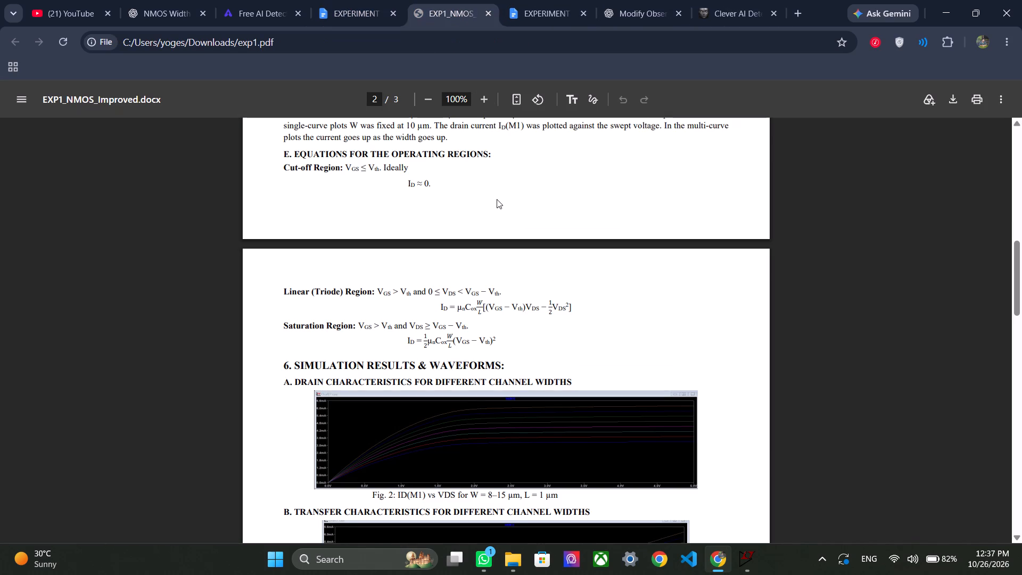
{"action": "left_click", "coordinate": [355, 0]}
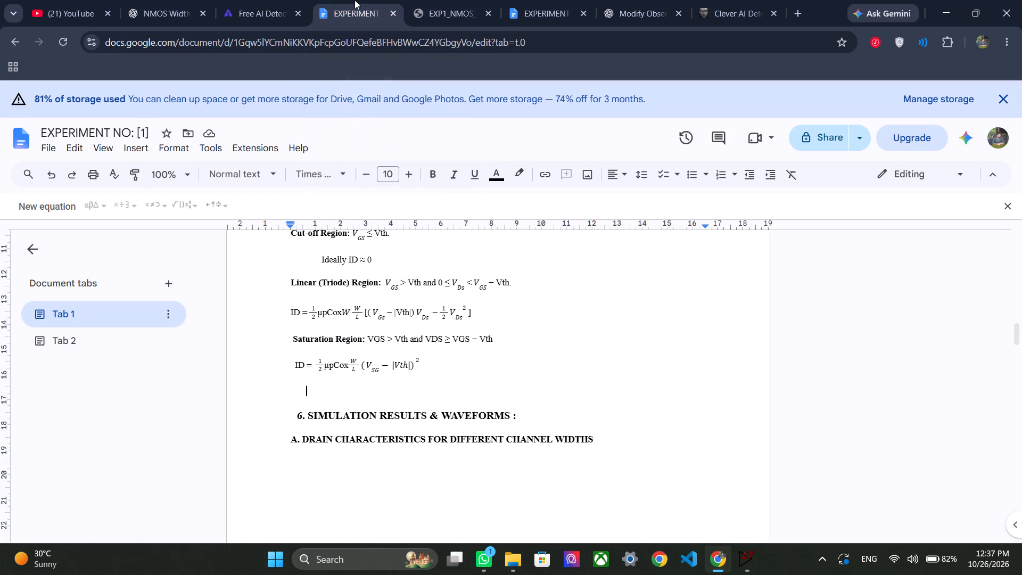
{"action": "scroll", "coordinate": [438, 287], "scroll_direction": "up", "scroll_amount": 1}
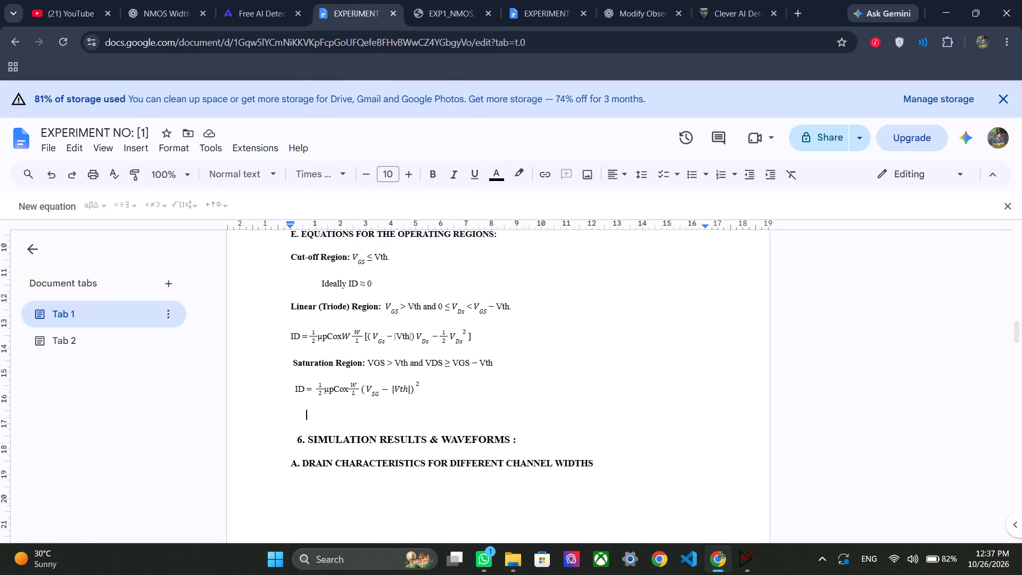
{"action": "left_click", "coordinate": [456, 3]}
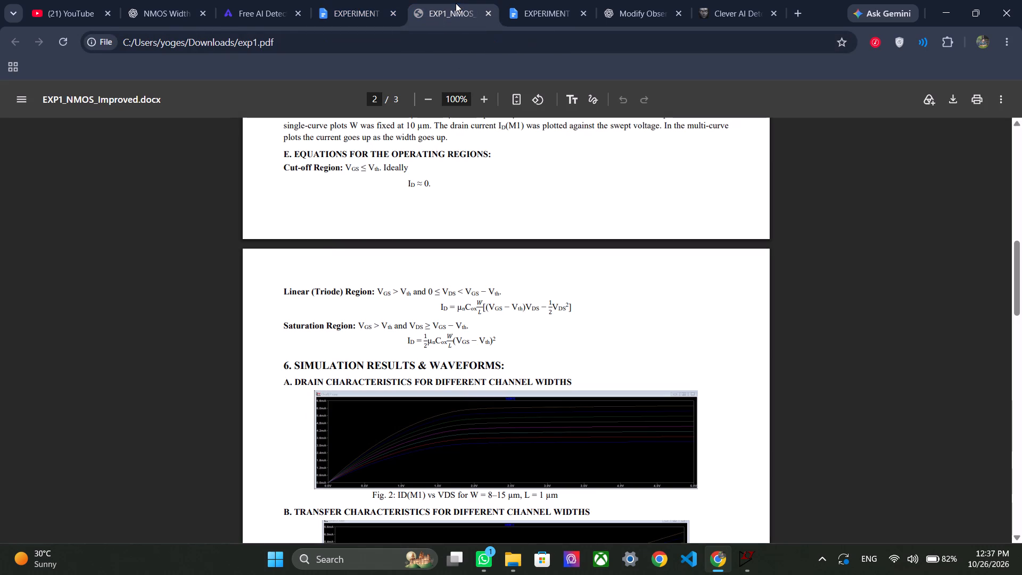
{"action": "left_click", "coordinate": [356, 1]}
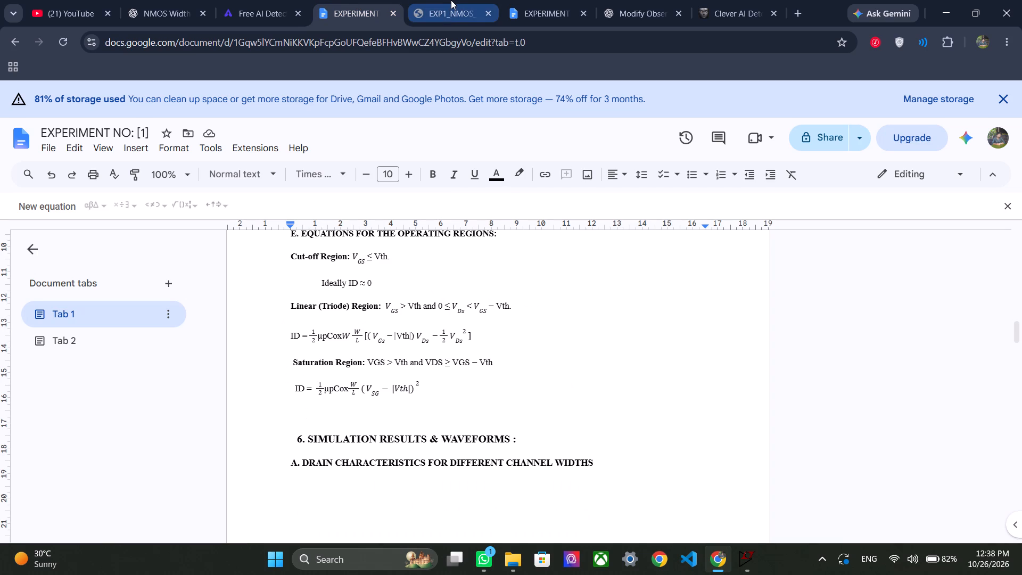
{"action": "left_click", "coordinate": [451, 0]}
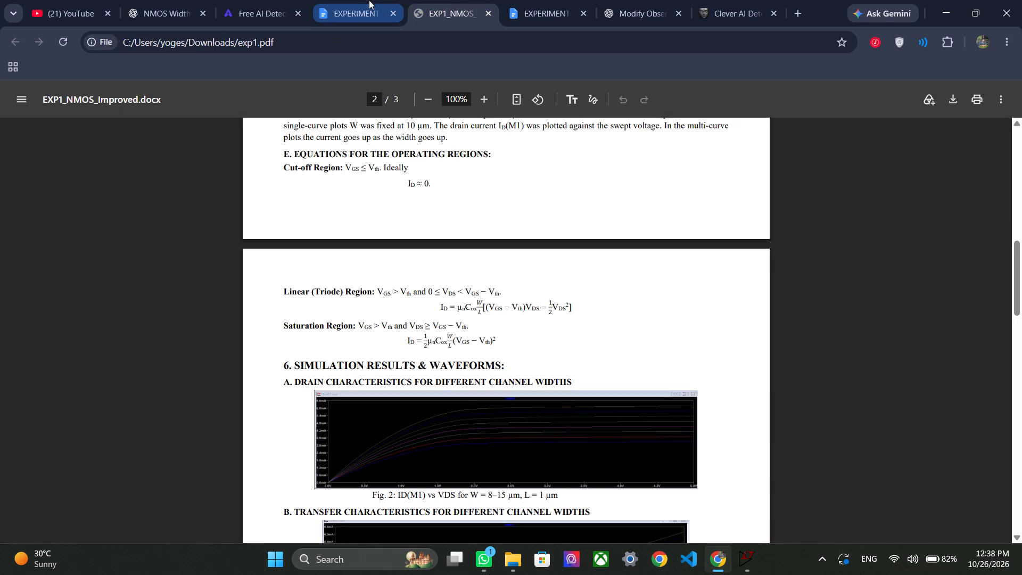
{"action": "left_click", "coordinate": [369, 0]}
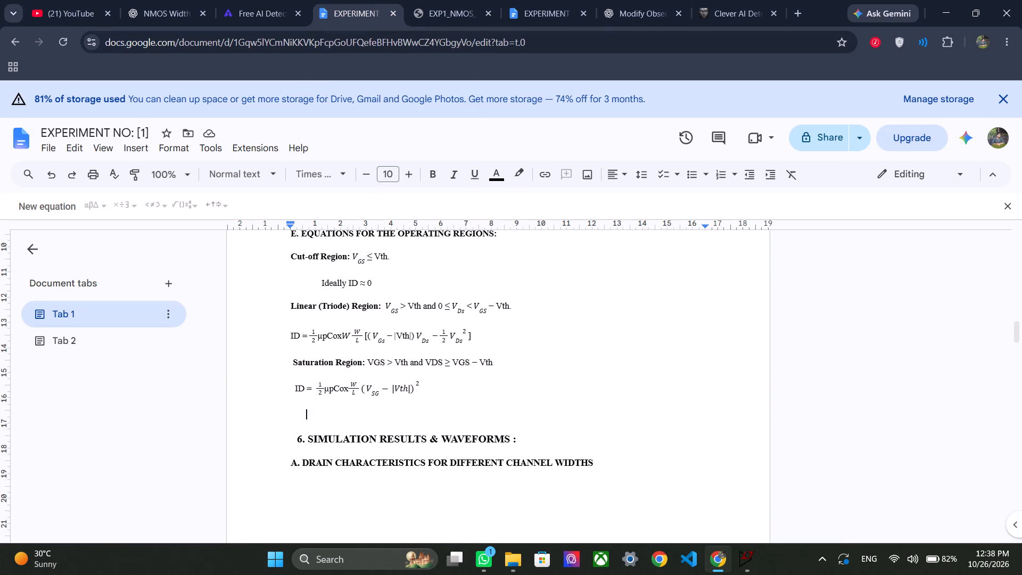
Change the subscript of V in the Saturation Region ID equation to Gs.
{"action": "left_click", "coordinate": [374, 392]}
{"action": "key", "text": "BackSpace"}
{"action": "key", "text": "Right"}
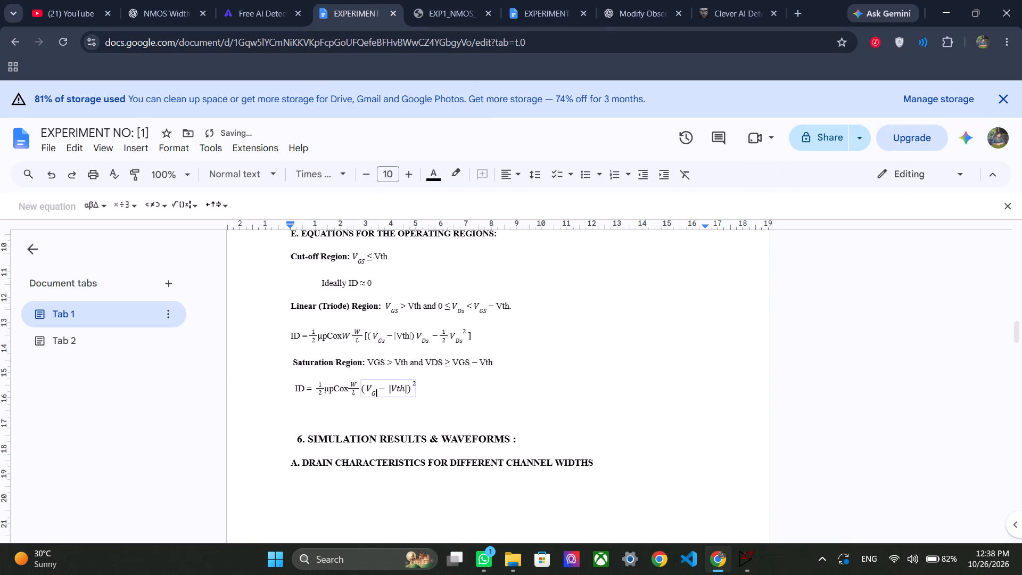
{"action": "key", "text": "s"}
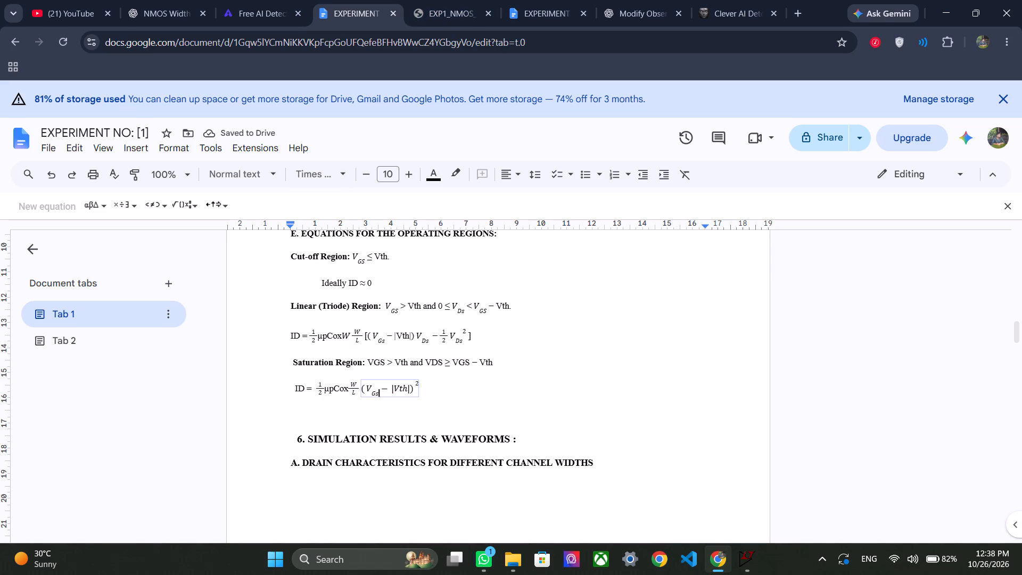
{"action": "left_click", "coordinate": [468, 379]}
Check the exp1 PDF and change μp to μn in the Saturation Region and Linear (Triode) Region ID equations of experiment 1.
{"action": "left_click", "coordinate": [438, 0]}
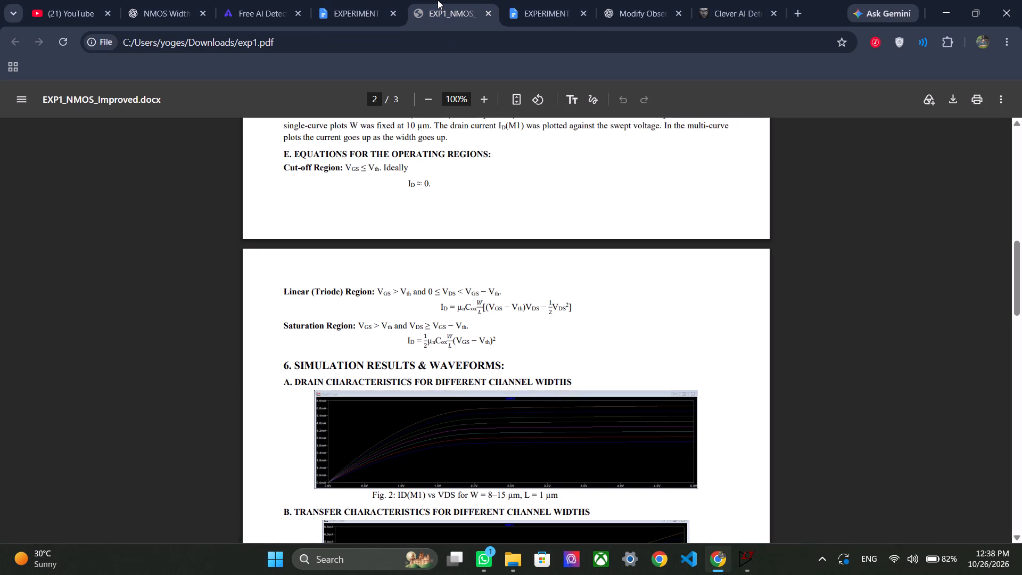
{"action": "left_click", "coordinate": [353, 0]}
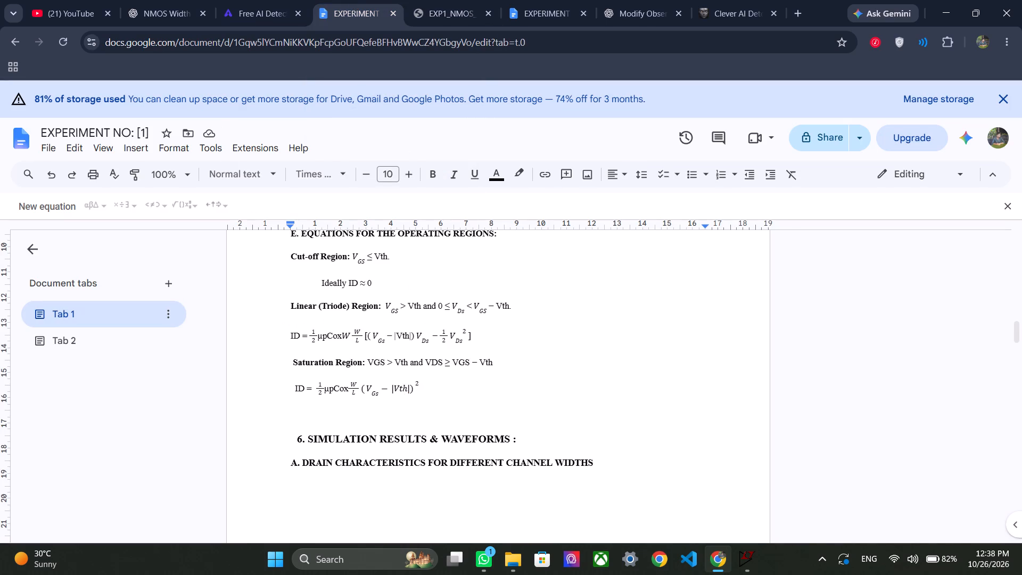
{"action": "left_click", "coordinate": [333, 389]}
{"action": "key", "text": "BackSpace"}
{"action": "key", "text": "n"}
{"action": "left_click", "coordinate": [325, 336]}
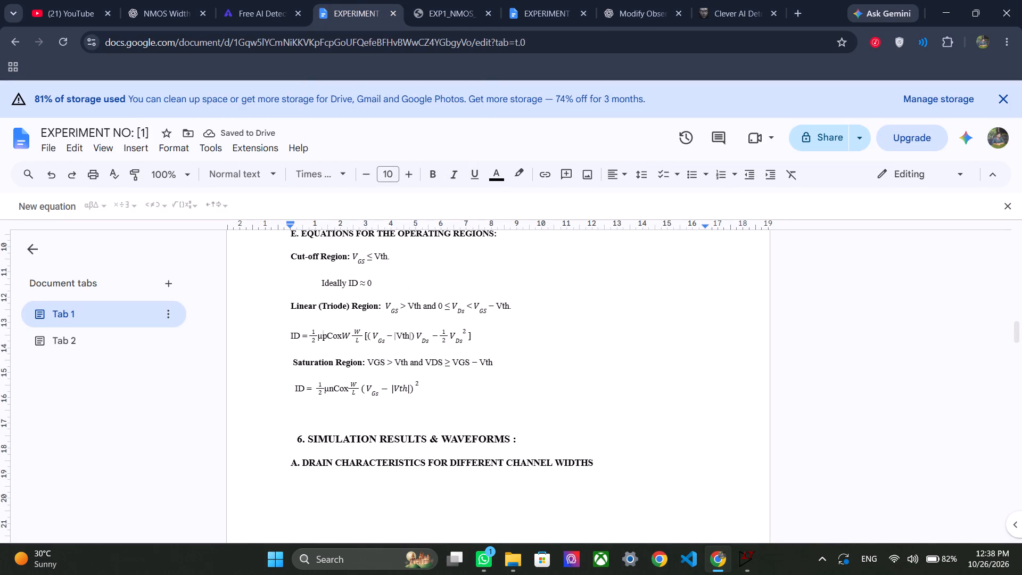
{"action": "key", "text": "Right"}
{"action": "key", "text": "BackSpace"}
{"action": "key", "text": "n"}
Replace the first plain VGS in the Saturation Region condition with the formatted V with subscript Gs copied from the equation below it.
{"action": "scroll", "coordinate": [429, 301], "scroll_direction": "up", "scroll_amount": 1}
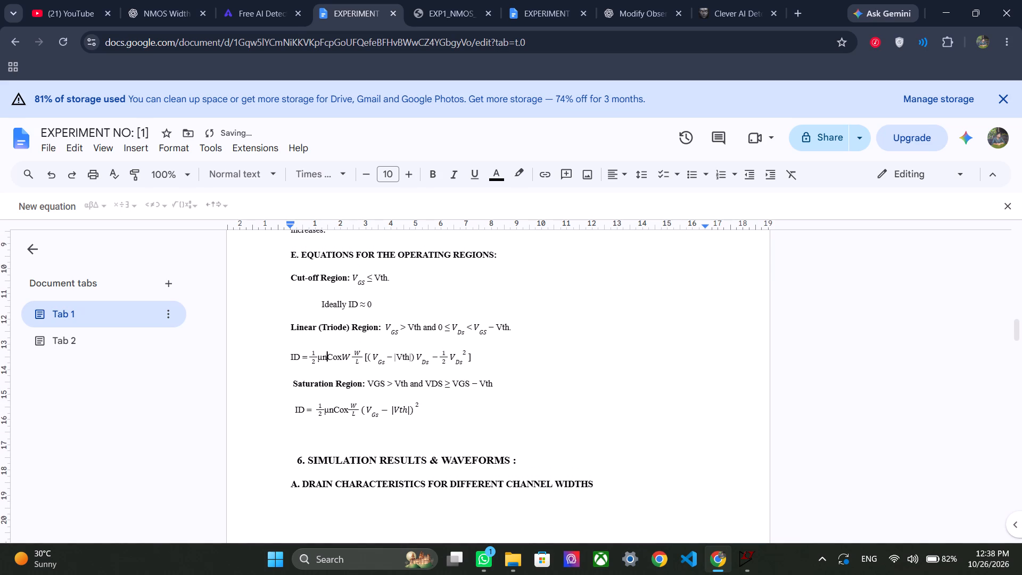
{"action": "left_click", "coordinate": [443, 419]}
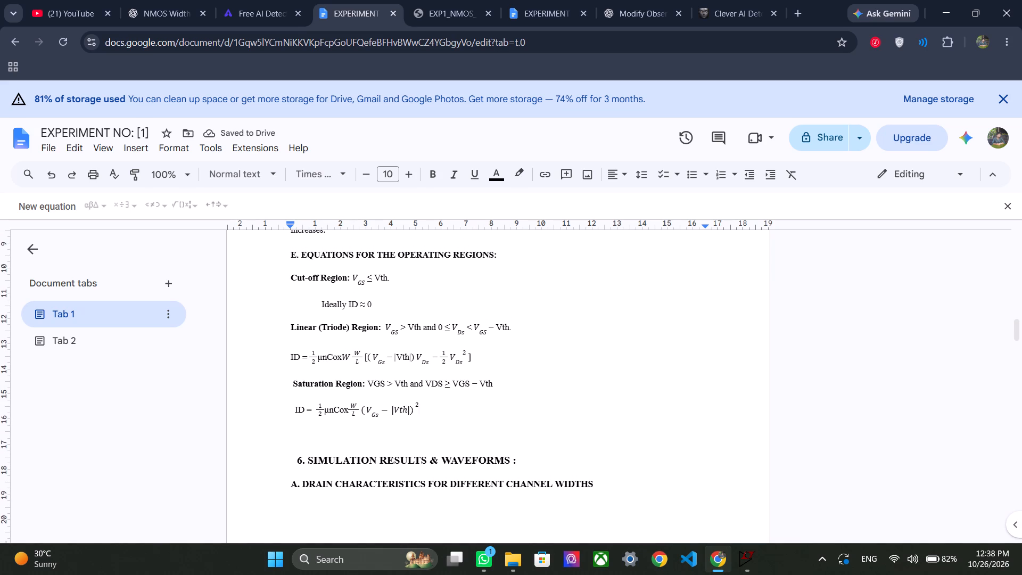
{"action": "left_click", "coordinate": [383, 414]}
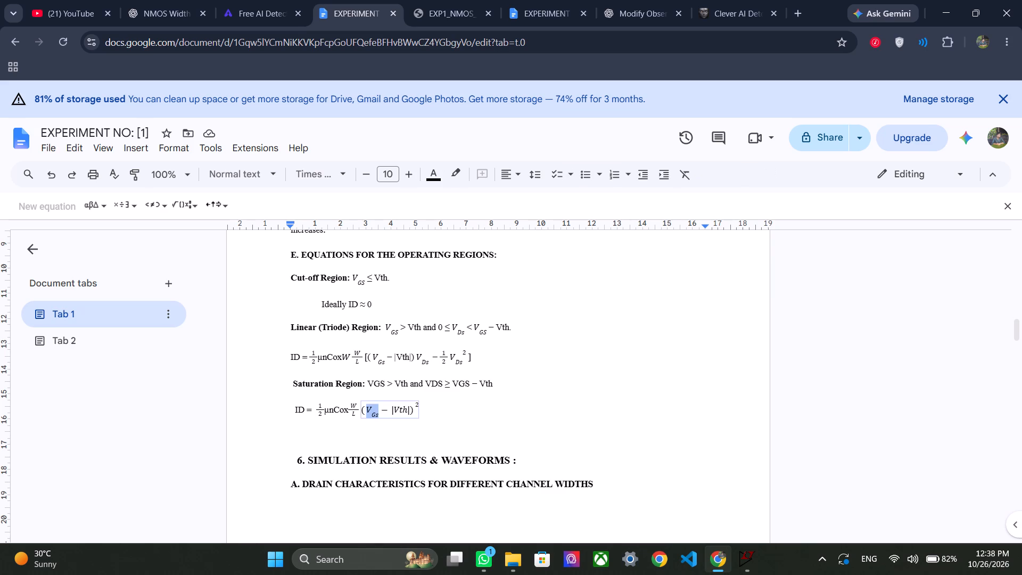
{"action": "left_click", "coordinate": [378, 414]}
{"action": "left_click_drag", "start_coordinate": [378, 414], "coordinate": [367, 409]}
{"action": "key", "text": "ctrl+c"}
{"action": "left_click_drag", "start_coordinate": [384, 382], "coordinate": [367, 385]}
{"action": "key", "text": "ctrl+v"}
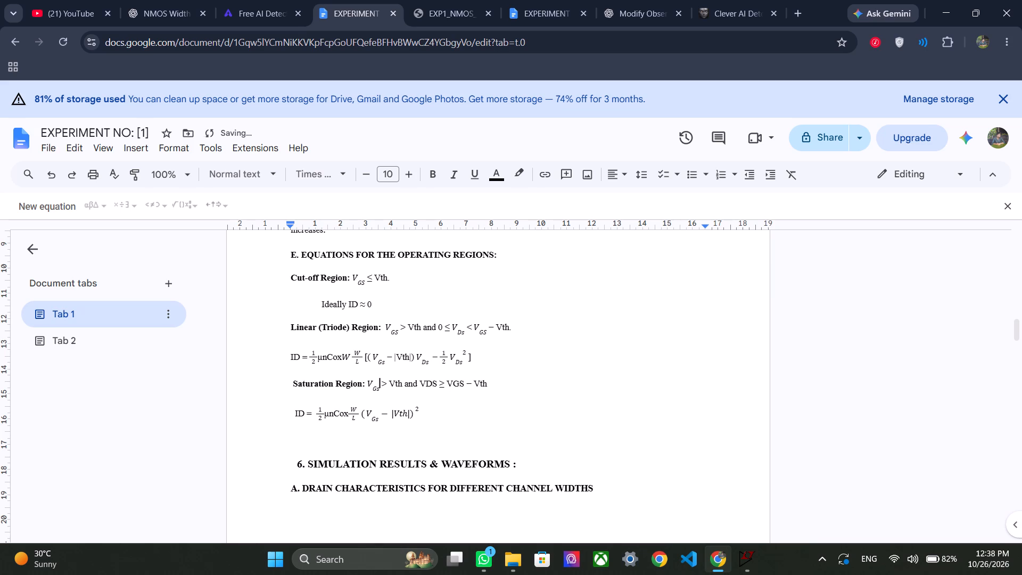
Replace the plain VDS in the Saturation Region condition with the formatted V with subscript Ds copied from the Linear Region ID equation.
{"action": "left_click_drag", "start_coordinate": [428, 362], "coordinate": [415, 354]}
{"action": "key", "text": "ctrl+c"}
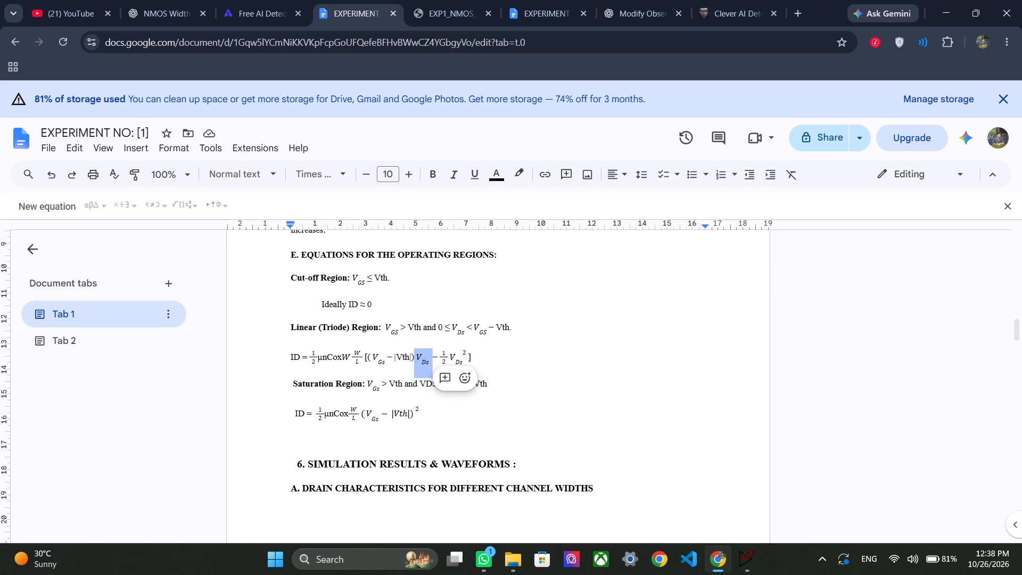
{"action": "left_click", "coordinate": [424, 391]}
{"action": "left_click_drag", "start_coordinate": [435, 384], "coordinate": [432, 384]}
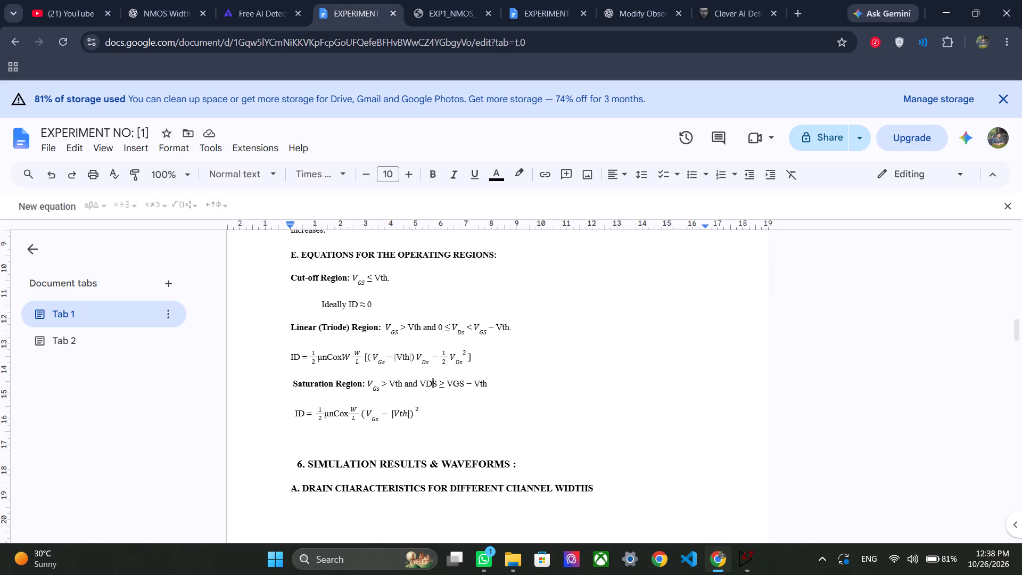
{"action": "left_click_drag", "start_coordinate": [432, 384], "coordinate": [423, 387]}
{"action": "key", "text": "ctrl+v"}
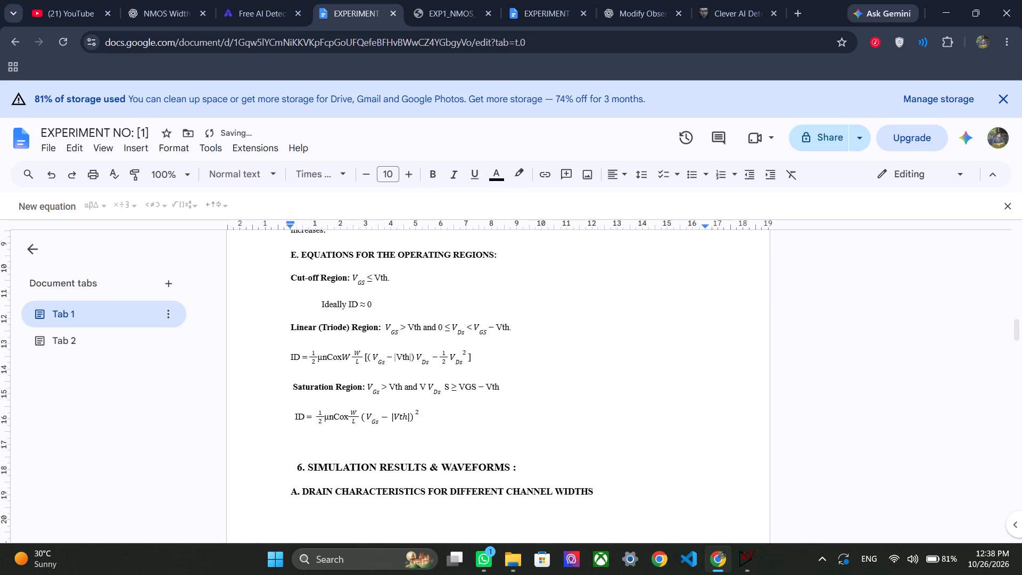
{"action": "left_click", "coordinate": [427, 385]}
{"action": "key", "text": "BackSpace"}
{"action": "key", "text": "Right"}
{"action": "key", "text": "Right"}
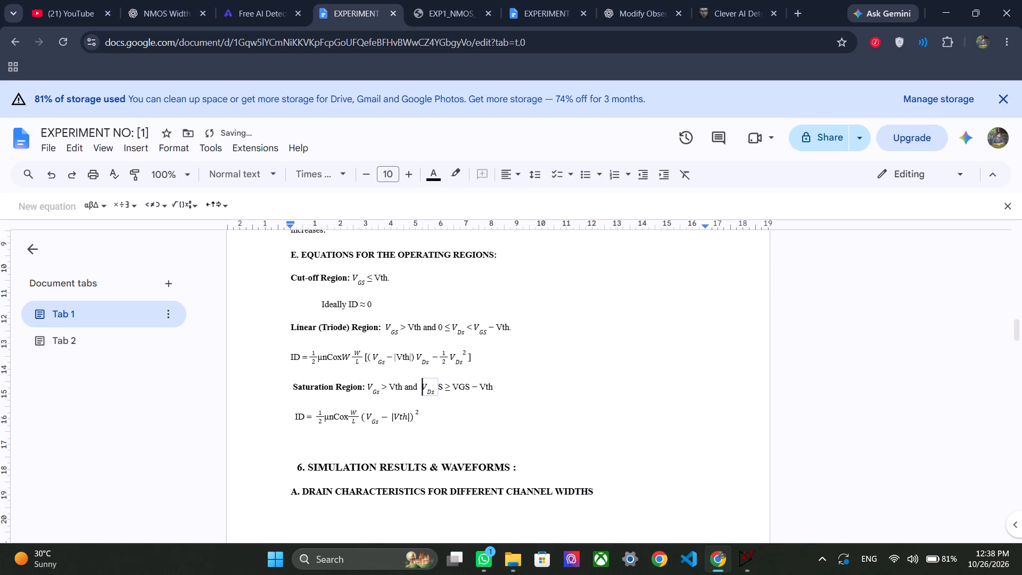
{"action": "key", "text": "Right"}
{"action": "key", "text": "Right"}
{"action": "key", "text": "Right"}
{"action": "key", "text": "Right"}
{"action": "key", "text": "Right"}
{"action": "key", "text": "Right"}
{"action": "key", "text": "Right"}
{"action": "key", "text": "Right"}
{"action": "key", "text": "Right"}
{"action": "key", "text": "Right"}
{"action": "key", "text": "Right"}
{"action": "key", "text": "BackSpace"}
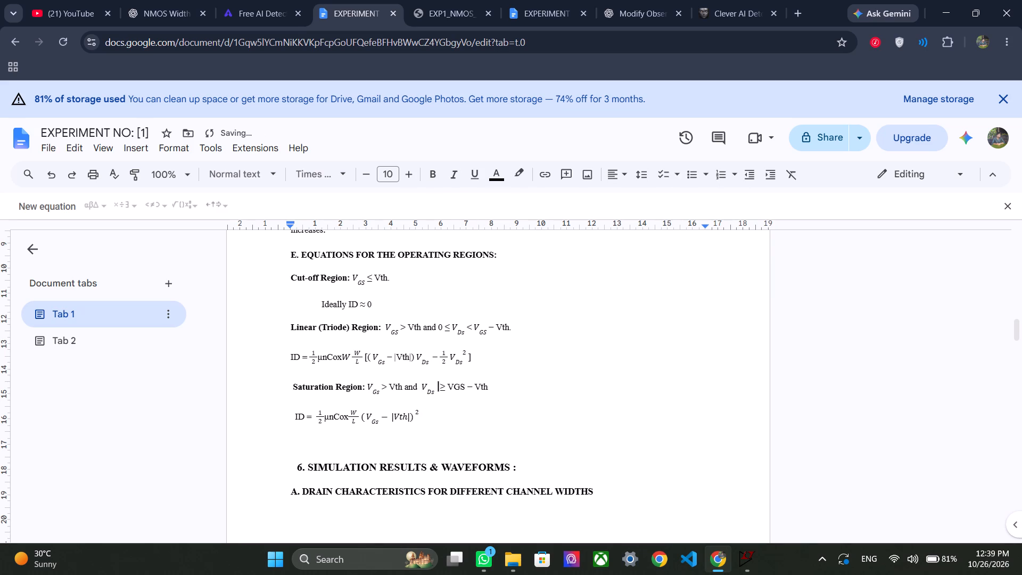
Replace the remaining plain VGS in the Saturation Region condition with the formatted V with subscript Gs from the same line.
{"action": "left_click_drag", "start_coordinate": [463, 390], "coordinate": [457, 389]}
{"action": "left_click_drag", "start_coordinate": [457, 389], "coordinate": [448, 388]}
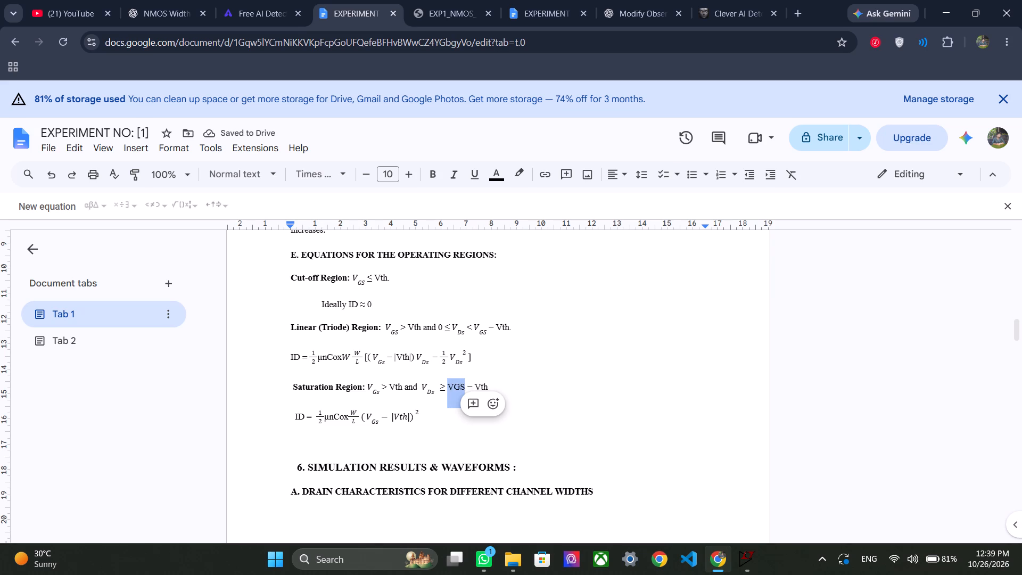
{"action": "left_click_drag", "start_coordinate": [381, 393], "coordinate": [367, 387]}
{"action": "key", "text": "ctrl+c"}
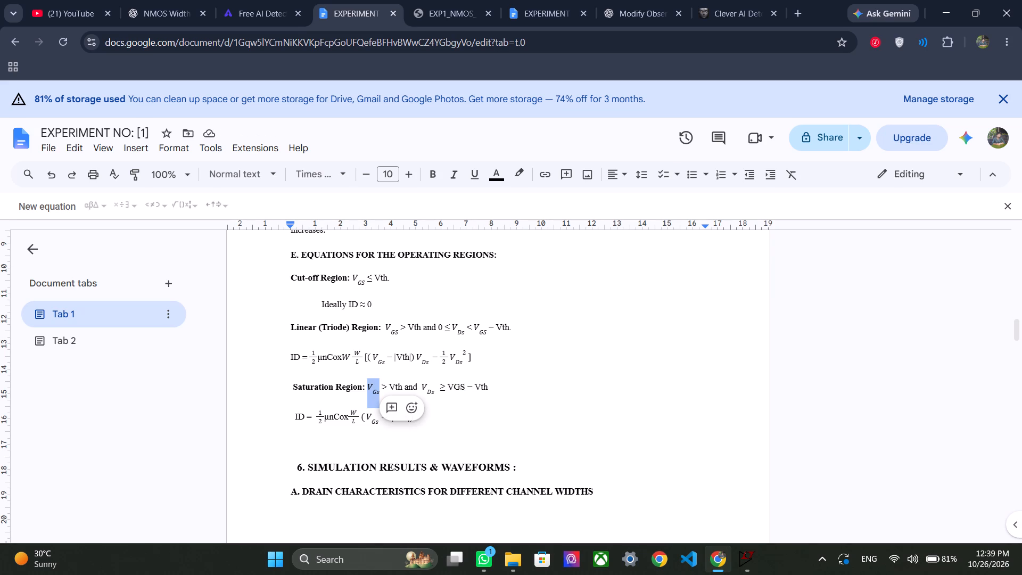
{"action": "left_click_drag", "start_coordinate": [465, 388], "coordinate": [448, 388]}
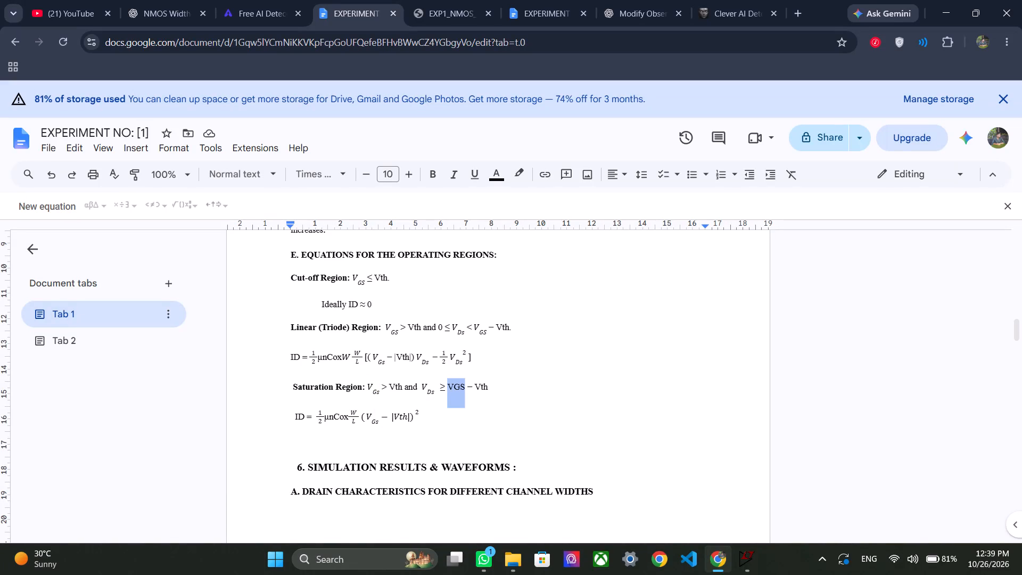
{"action": "left_click_drag", "start_coordinate": [448, 388], "coordinate": [448, 389]}
{"action": "key", "text": "ctrl+v"}
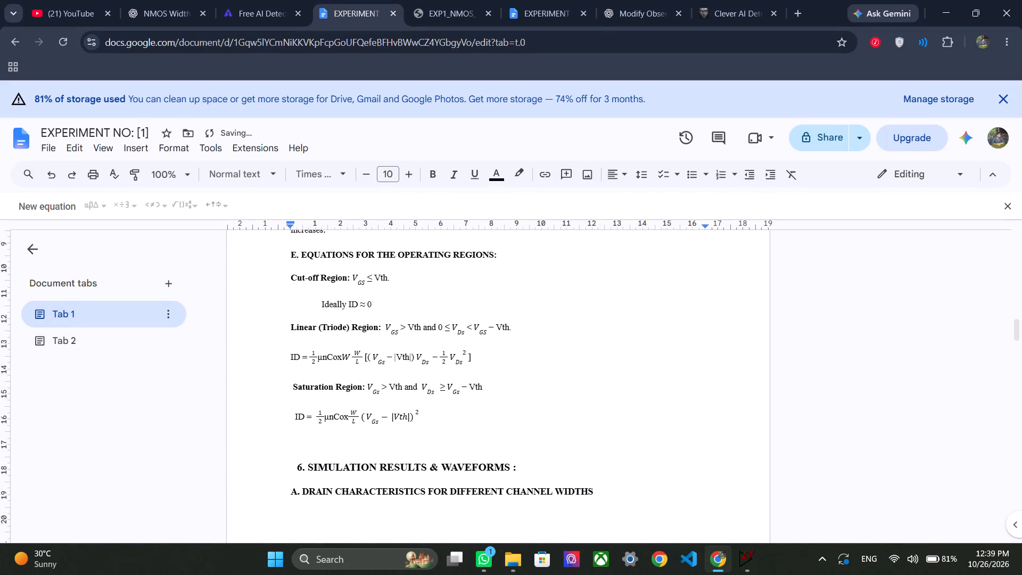
Change the subscripts of both formatted Gs terms in the Saturation Region condition to GS.
{"action": "left_click", "coordinate": [459, 392]}
{"action": "key", "text": "BackSpace"}
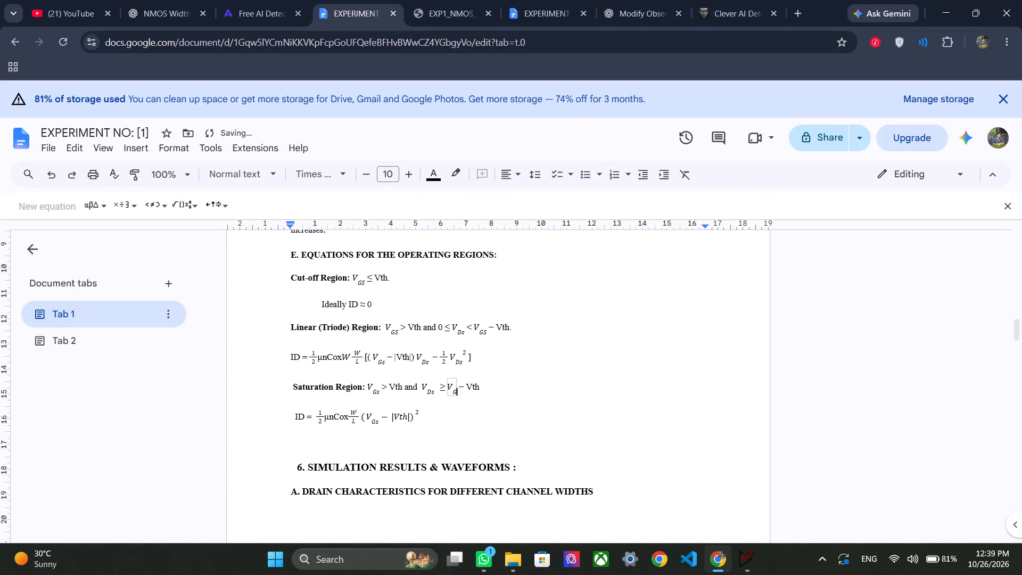
{"action": "key", "text": "shift+s"}
{"action": "left_click", "coordinate": [378, 391]}
{"action": "key", "text": "Right"}
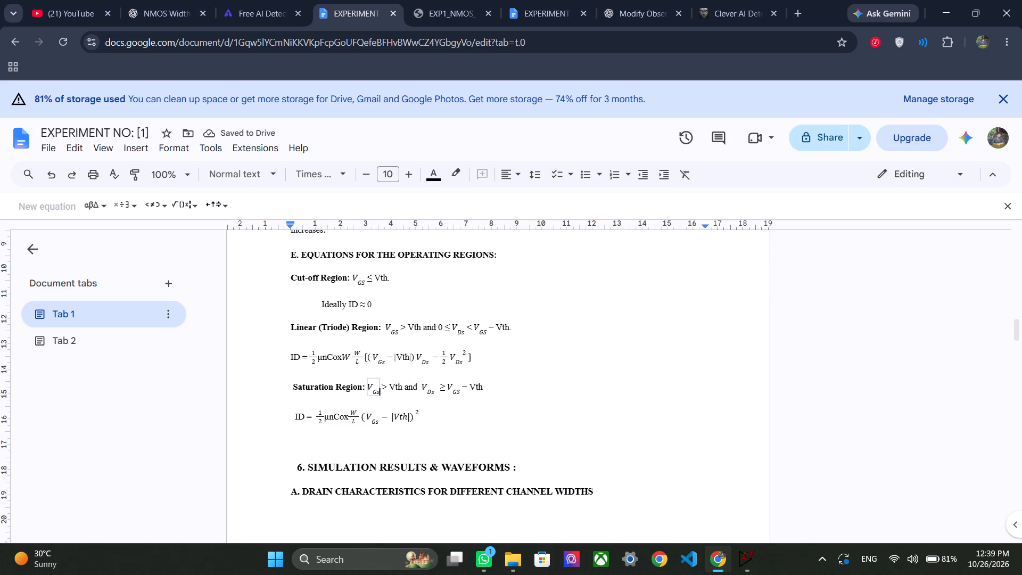
{"action": "key", "text": "BackSpace"}
{"action": "key", "text": "shift+s"}
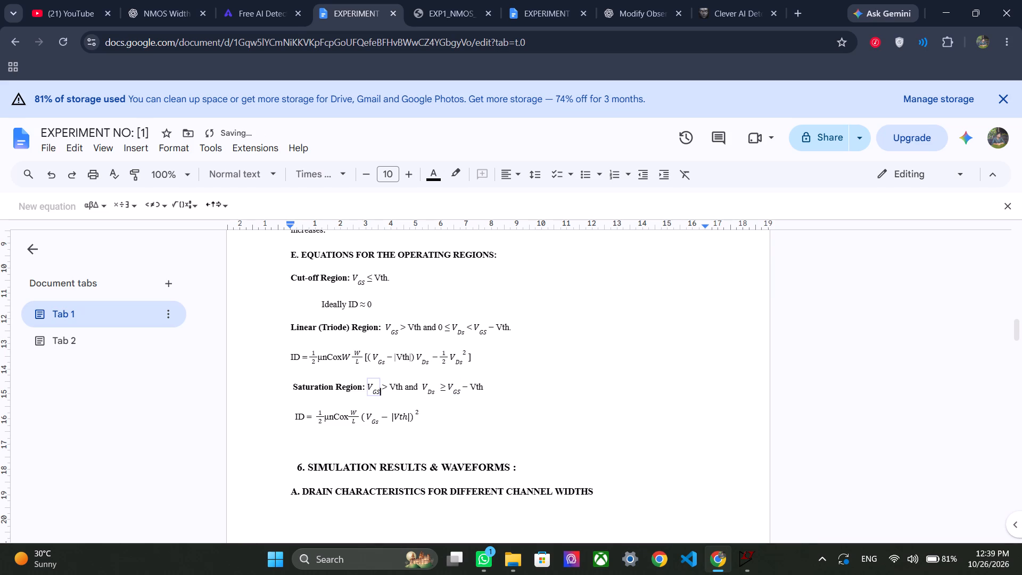
{"action": "left_click", "coordinate": [417, 420]}
Add a period at the end of the Conclusion paragraph in section 9.
{"action": "scroll", "coordinate": [486, 398], "scroll_direction": "up", "scroll_amount": 1}
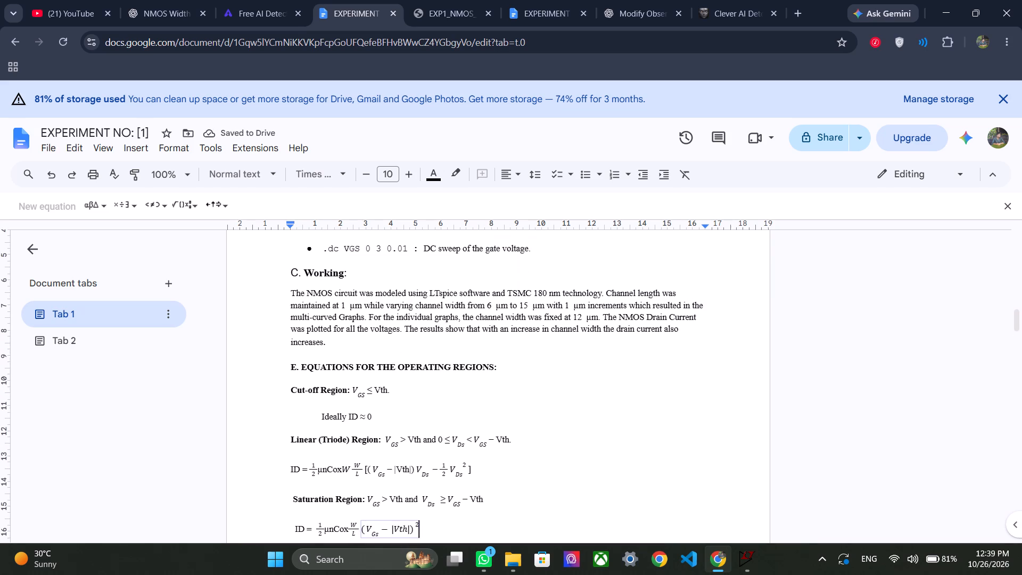
{"action": "scroll", "coordinate": [486, 398], "scroll_direction": "up", "scroll_amount": 16}
{"action": "scroll", "coordinate": [486, 398], "scroll_direction": "down", "scroll_amount": 5}
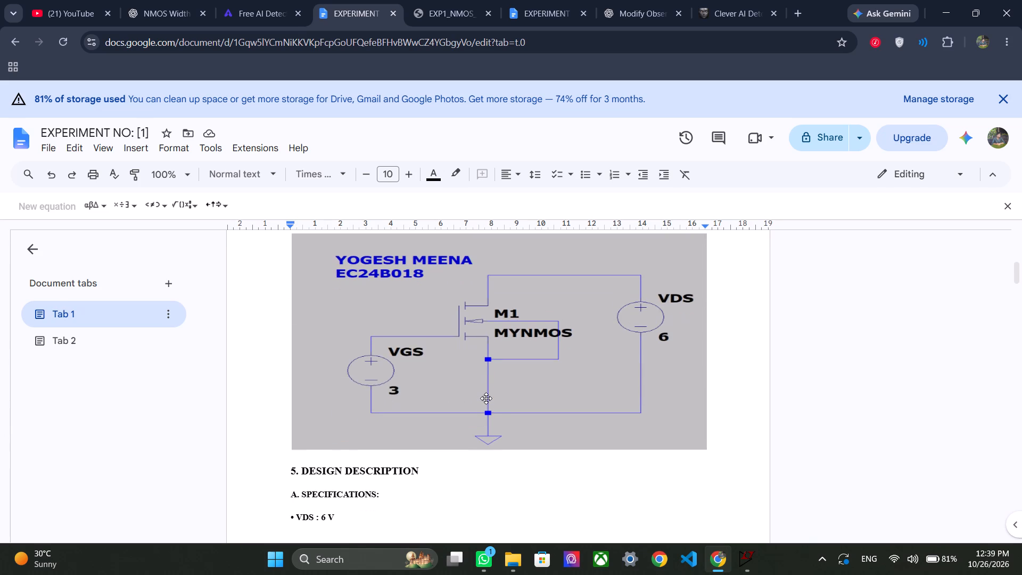
{"action": "scroll", "coordinate": [486, 398], "scroll_direction": "down", "scroll_amount": 18}
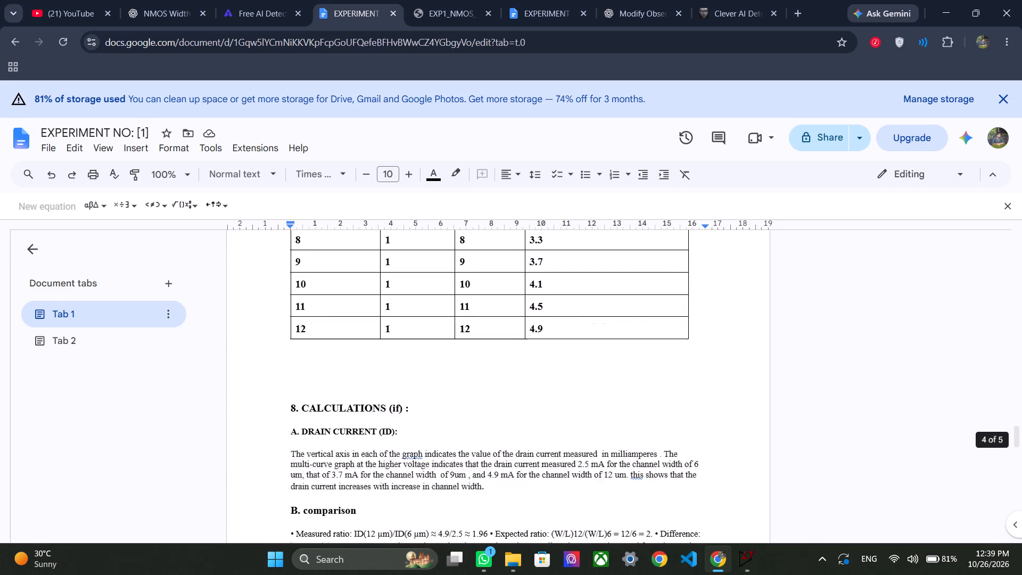
{"action": "scroll", "coordinate": [486, 398], "scroll_direction": "down", "scroll_amount": 3}
{"action": "scroll", "coordinate": [486, 398], "scroll_direction": "up", "scroll_amount": 3}
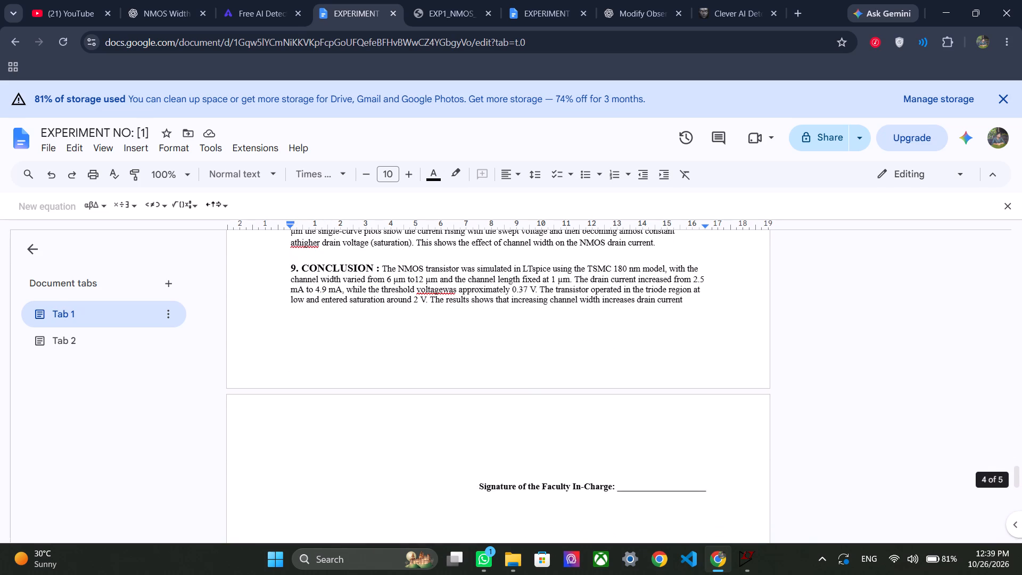
{"action": "scroll", "coordinate": [486, 398], "scroll_direction": "up", "scroll_amount": 3}
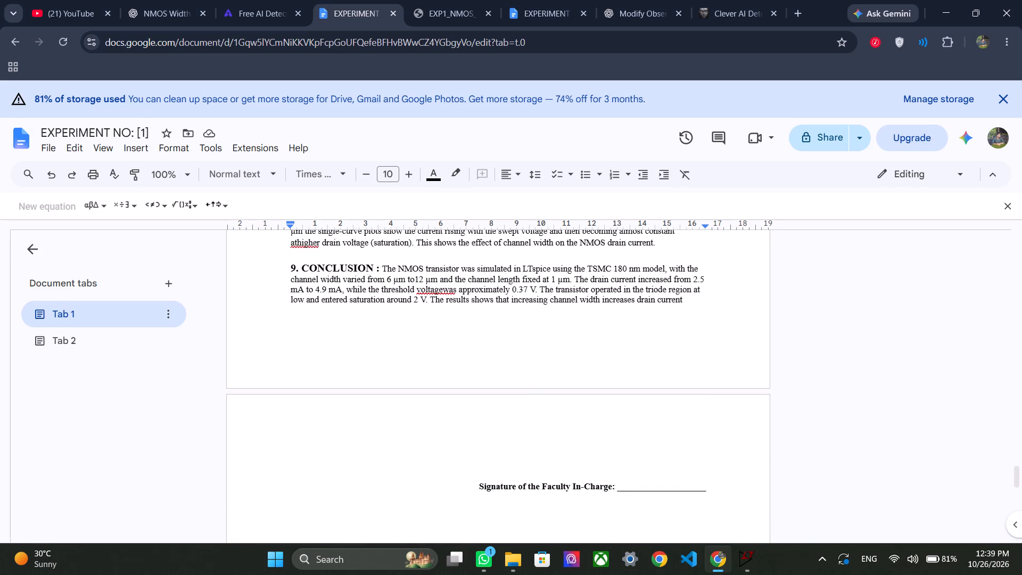
{"action": "left_click", "coordinate": [690, 311]}
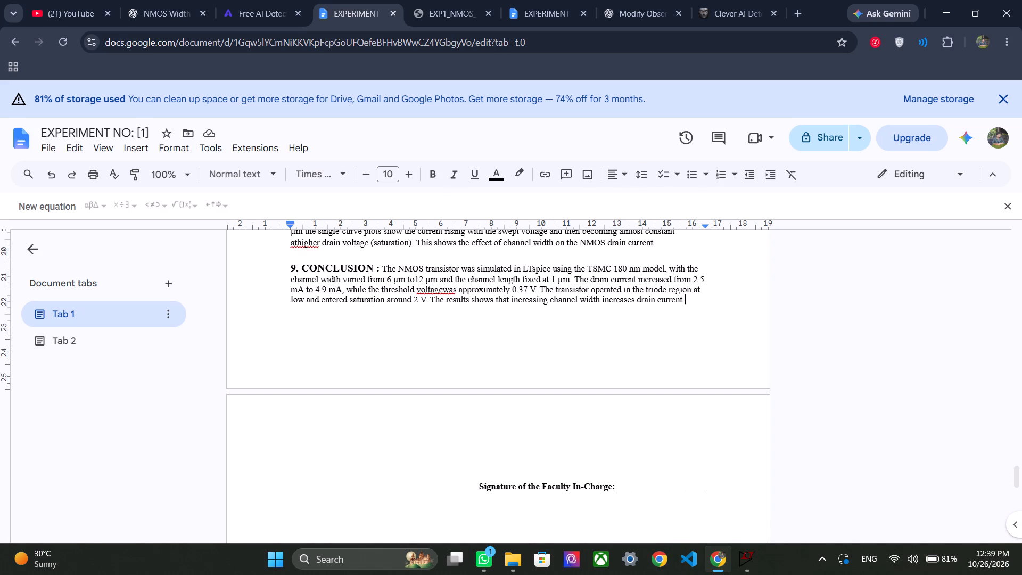
{"action": "key", "text": "period"}
Move the VGS: 3V bullet under Specifications onto the same line as VDS : 6 V, separated by several spaces.
{"action": "scroll", "coordinate": [712, 299], "scroll_direction": "up", "scroll_amount": 5}
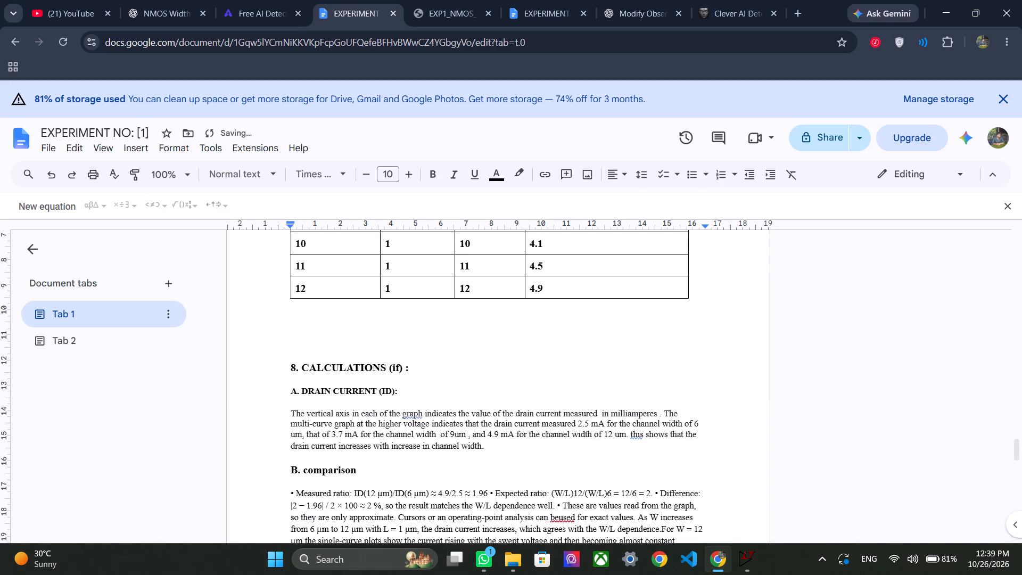
{"action": "scroll", "coordinate": [712, 299], "scroll_direction": "up", "scroll_amount": 14}
{"action": "scroll", "coordinate": [712, 299], "scroll_direction": "up", "scroll_amount": 11}
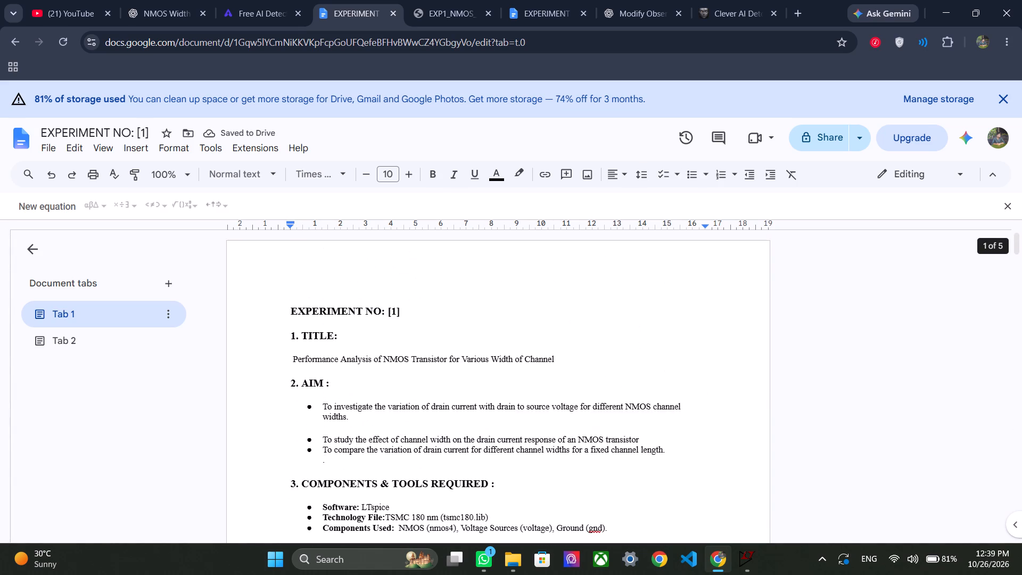
{"action": "scroll", "coordinate": [712, 299], "scroll_direction": "down", "scroll_amount": 7}
{"action": "scroll", "coordinate": [712, 299], "scroll_direction": "up", "scroll_amount": 1}
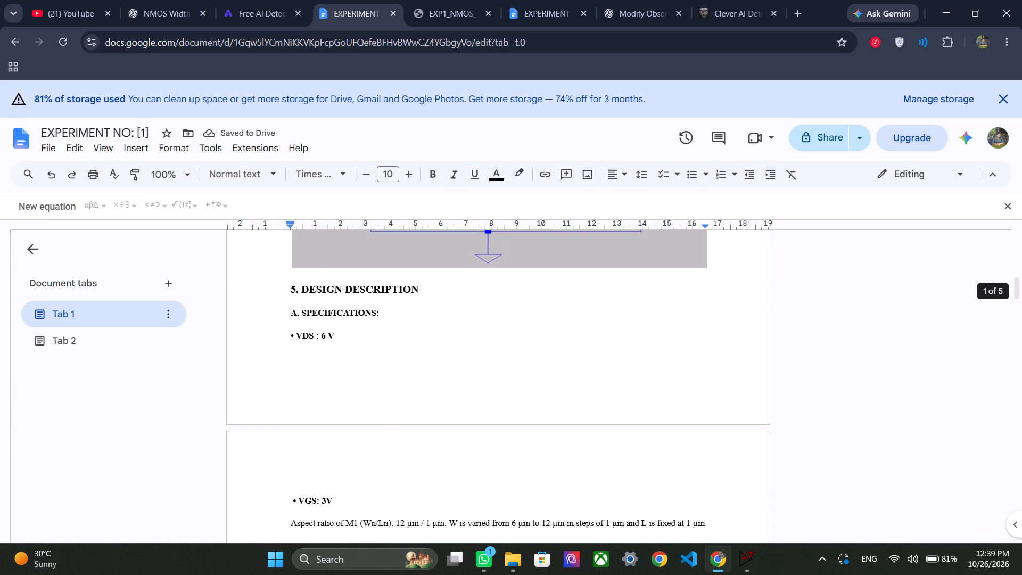
{"action": "scroll", "coordinate": [712, 299], "scroll_direction": "up", "scroll_amount": 1}
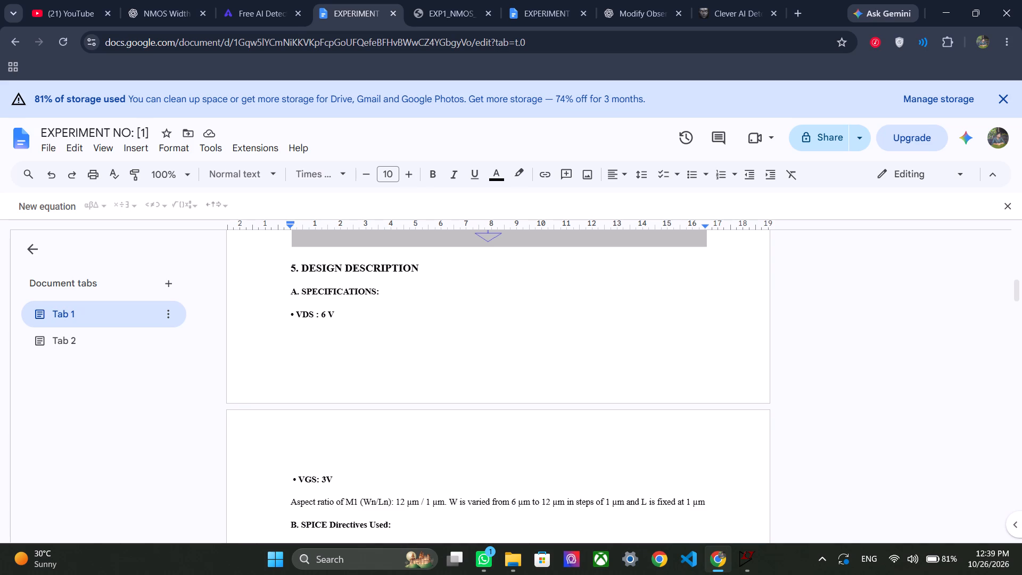
{"action": "left_click", "coordinate": [347, 421]}
{"action": "left_click", "coordinate": [289, 473]}
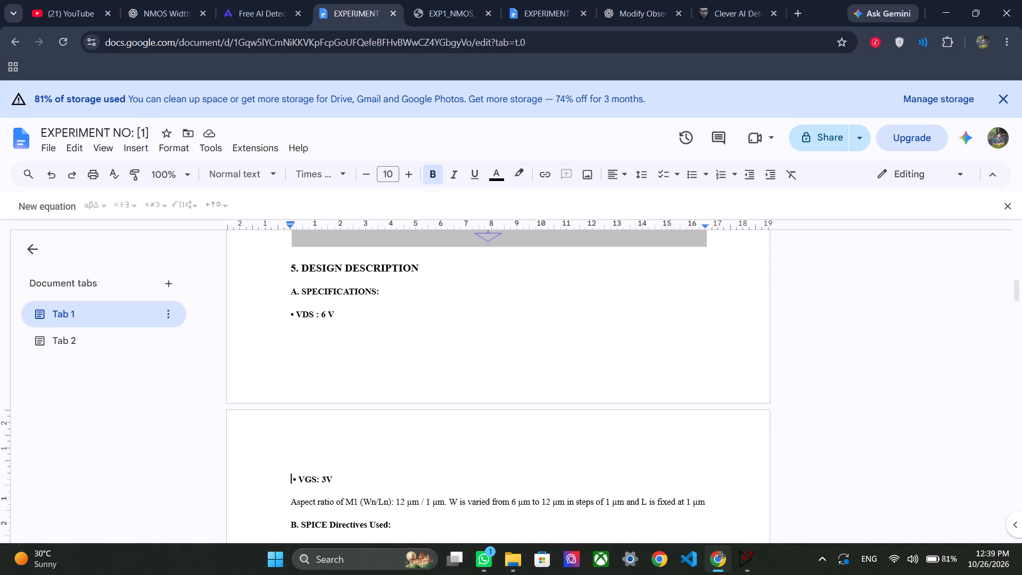
{"action": "key", "text": "BackSpace"}
{"action": "key", "text": "space"}
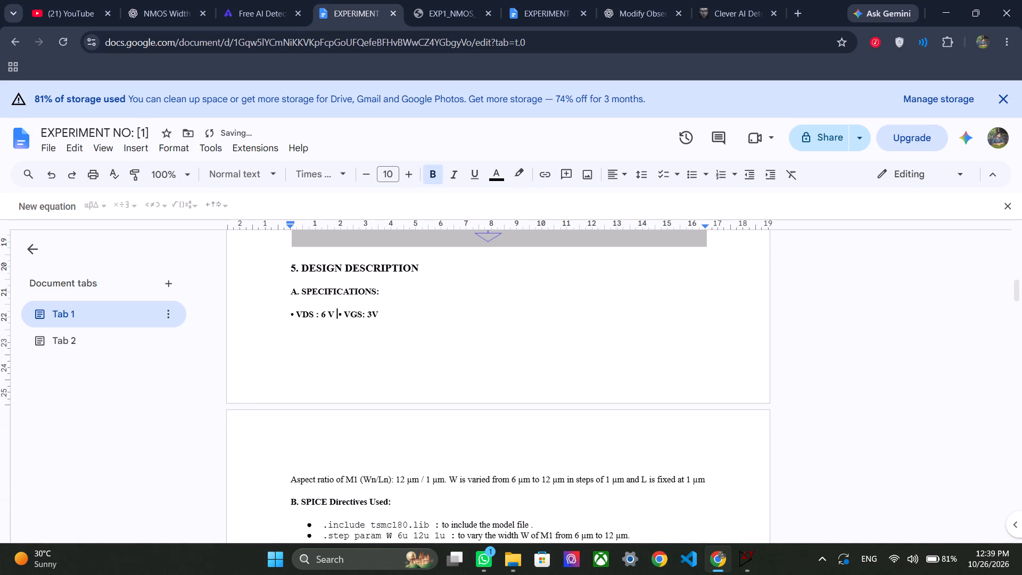
{"action": "key", "text": "space"}
{"action": "key", "text": "space"}
{"action": "key", "text": "space"}
{"action": "key", "text": "space"}
{"action": "key", "text": "space"}
{"action": "key", "text": "space"}
{"action": "left_click", "coordinate": [423, 320]}
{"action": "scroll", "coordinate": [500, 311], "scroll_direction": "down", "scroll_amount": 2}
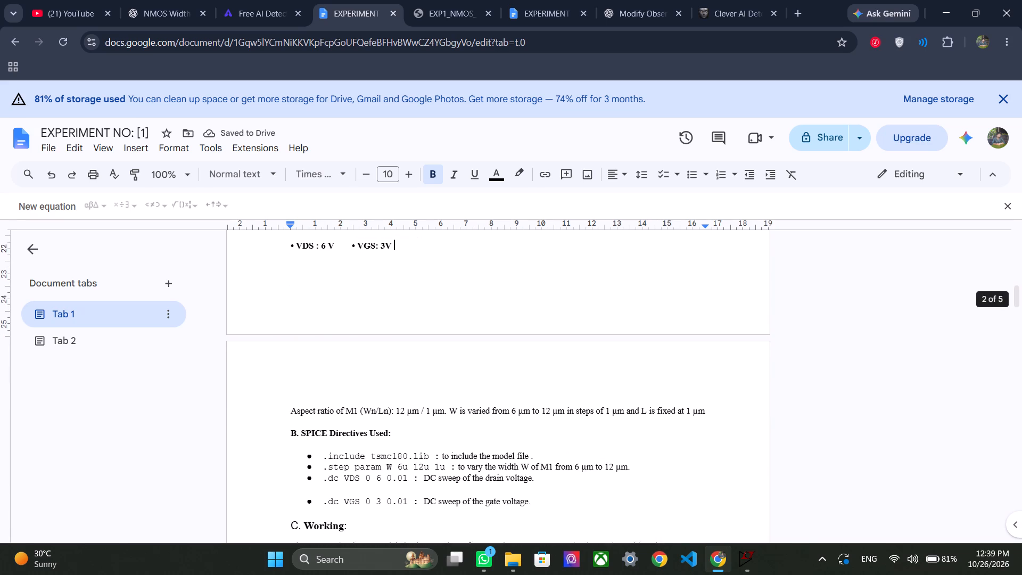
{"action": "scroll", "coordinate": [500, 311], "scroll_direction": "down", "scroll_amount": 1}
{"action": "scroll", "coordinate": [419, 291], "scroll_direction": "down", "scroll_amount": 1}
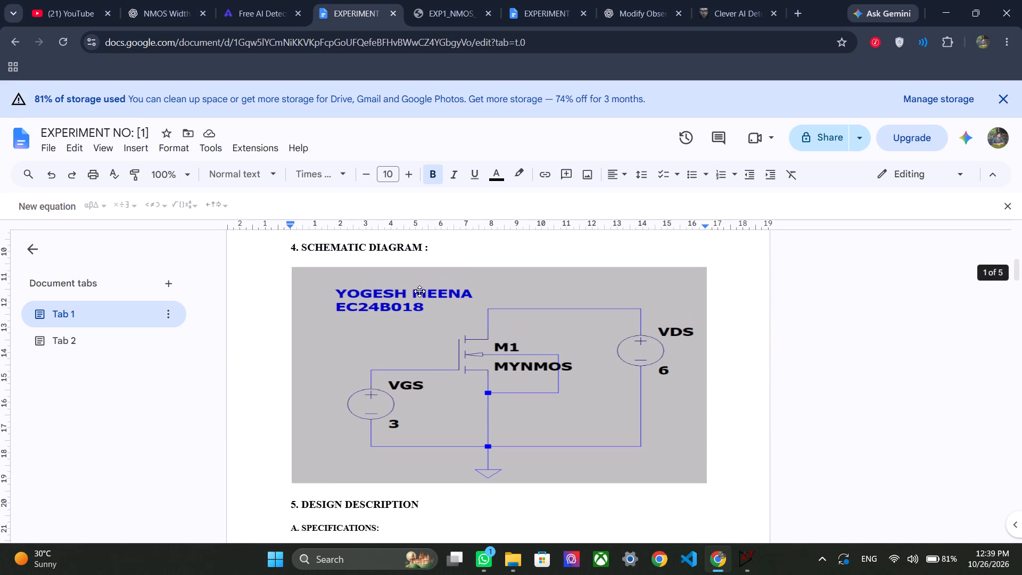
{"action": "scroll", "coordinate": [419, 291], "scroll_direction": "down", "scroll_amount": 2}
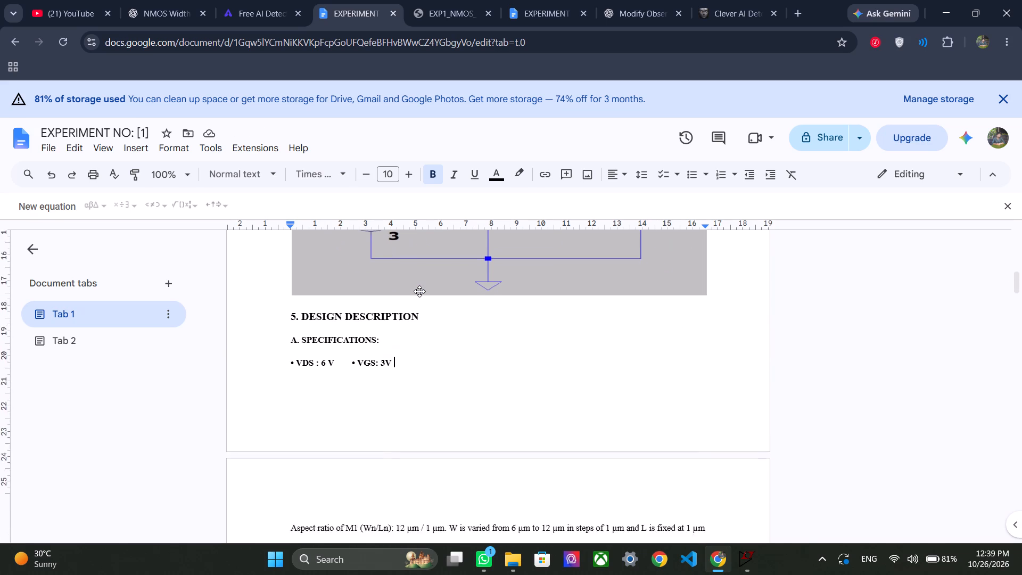
Put the VGS: 3V bullet under Specifications back on its own line below VDS : 6 V.
{"action": "scroll", "coordinate": [419, 291], "scroll_direction": "down", "scroll_amount": 2}
{"action": "left_click", "coordinate": [342, 323]}
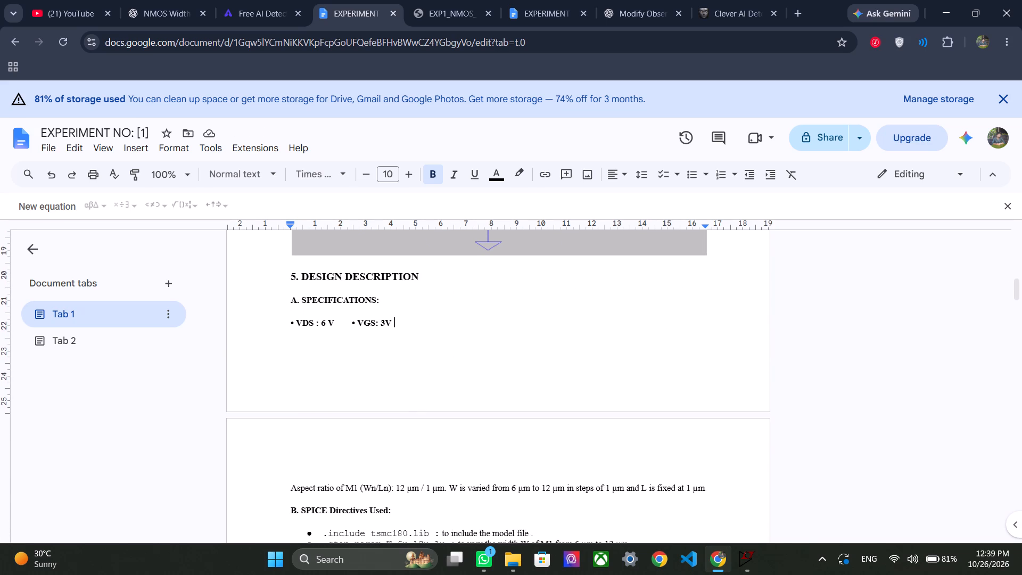
{"action": "key", "text": "Return"}
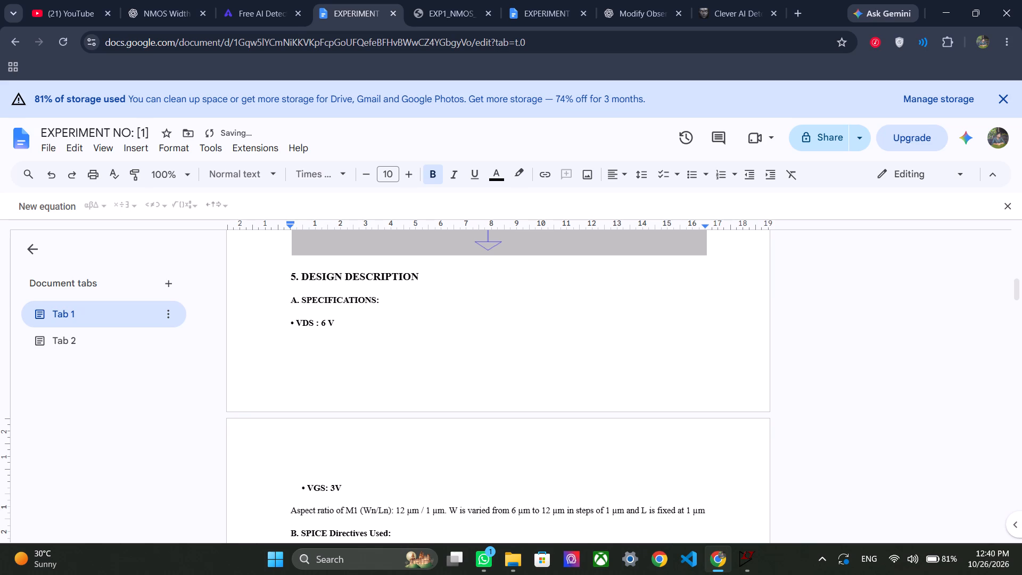
Insert blank lines before the VDS bullet and the Specifications and Design Description headings to push section 5 onto the next page.
{"action": "left_click", "coordinate": [284, 319]}
{"action": "key", "text": "Return"}
{"action": "left_click", "coordinate": [288, 297]}
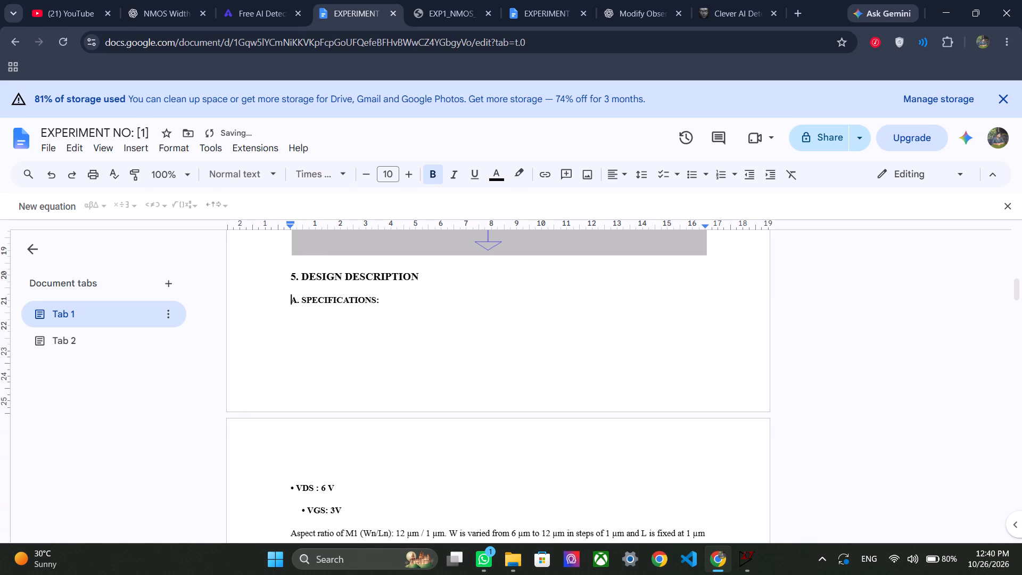
{"action": "key", "text": "Return"}
{"action": "key", "text": "Return"}
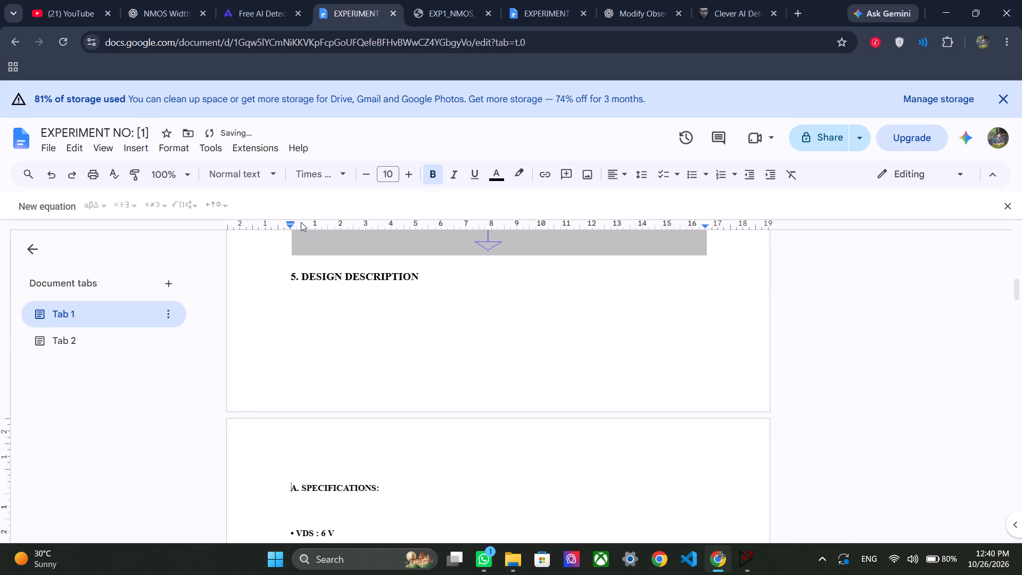
{"action": "left_click", "coordinate": [290, 274]}
{"action": "key", "text": "Return"}
{"action": "key", "text": "Return"}
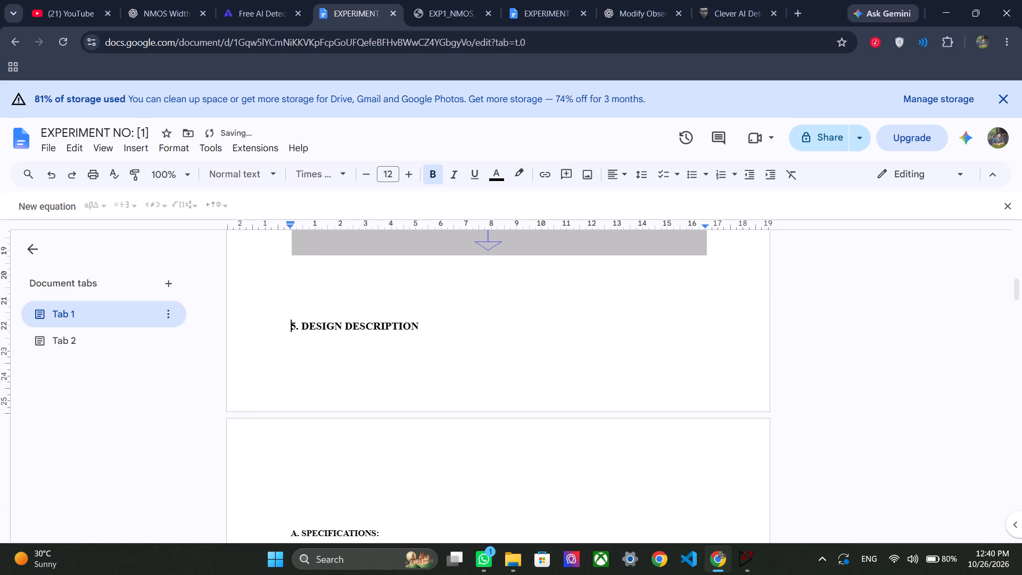
{"action": "key", "text": "Return"}
{"action": "scroll", "coordinate": [394, 313], "scroll_direction": "down", "scroll_amount": 2}
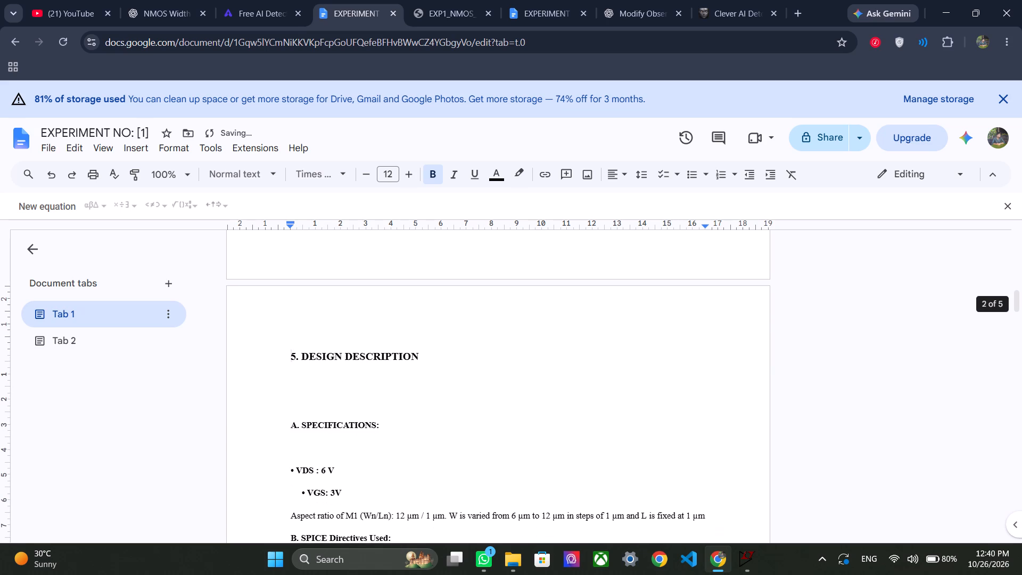
Remove the blank lines between the Design Description heading, the Specifications heading and the VDS : 6 V bullet.
{"action": "left_click", "coordinate": [344, 396]}
{"action": "key", "text": "BackSpace"}
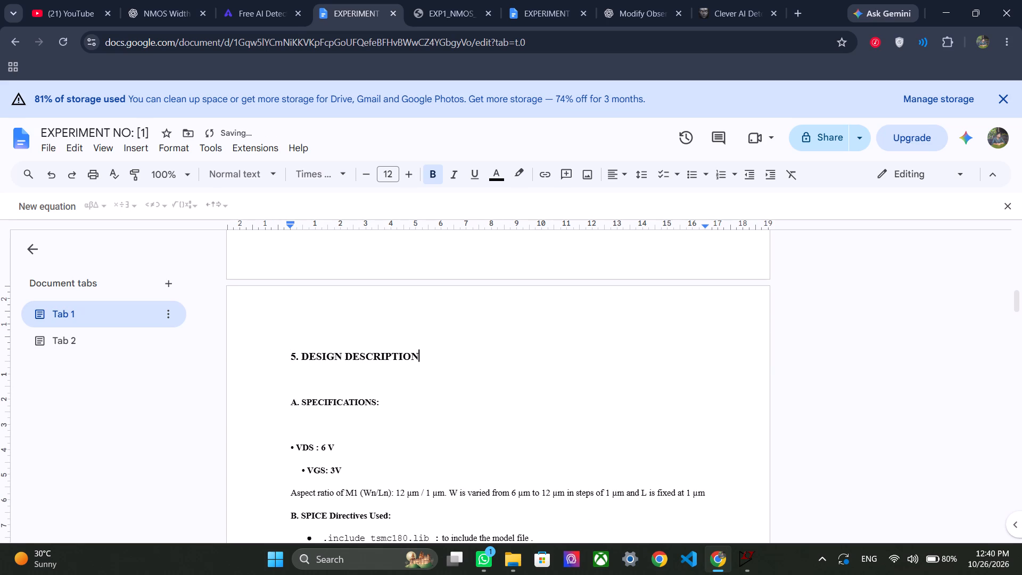
{"action": "left_click", "coordinate": [292, 382]}
{"action": "key", "text": "BackSpace"}
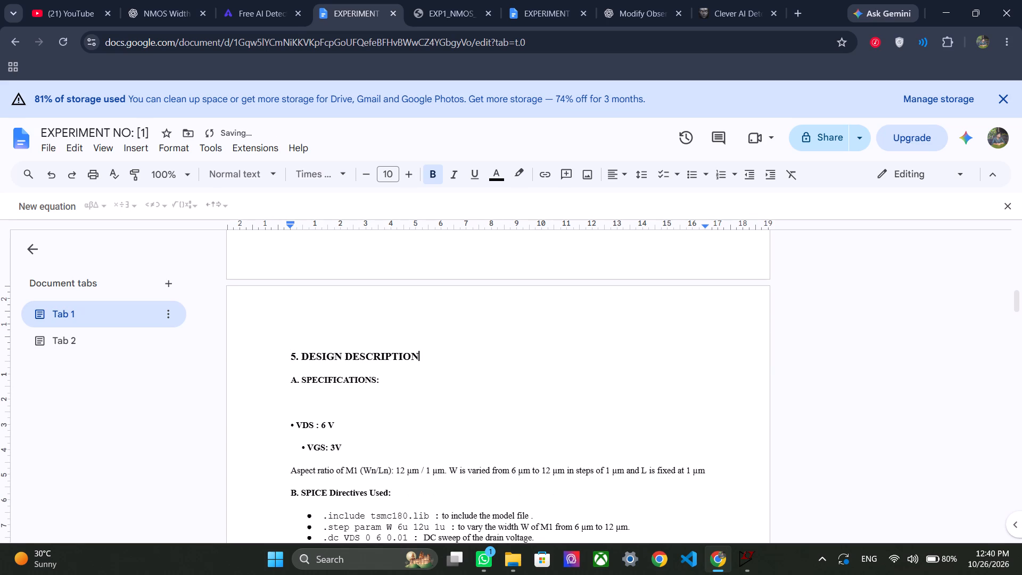
{"action": "left_click", "coordinate": [287, 414]}
{"action": "key", "text": "BackSpace"}
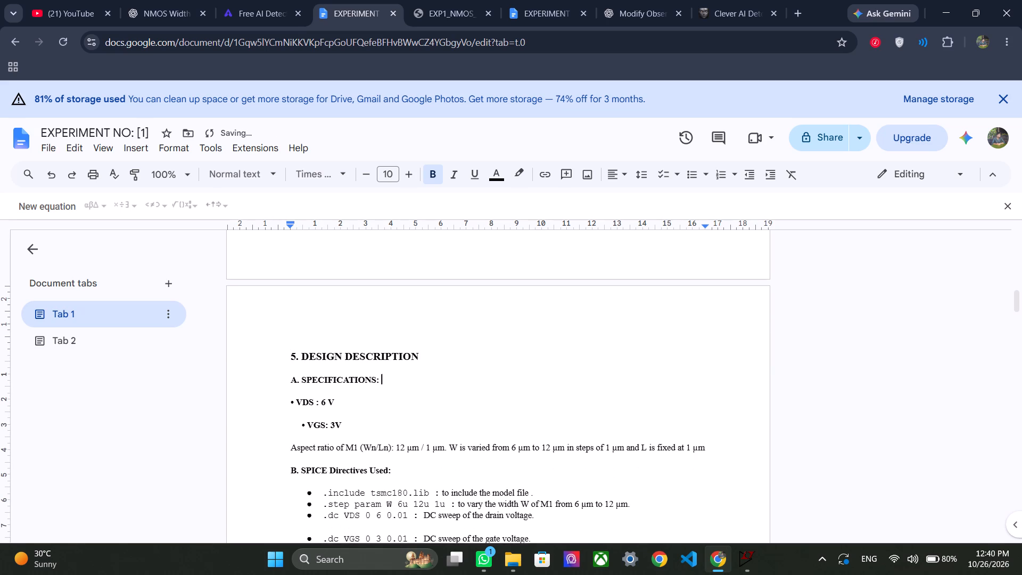
Delete the extra spaces before the VGS: 3V bullet, leaving a single leading space and keeping it on its own line.
{"action": "left_click", "coordinate": [295, 429]}
{"action": "key", "text": "BackSpace"}
{"action": "key", "text": "BackSpace"}
{"action": "key", "text": "BackSpace"}
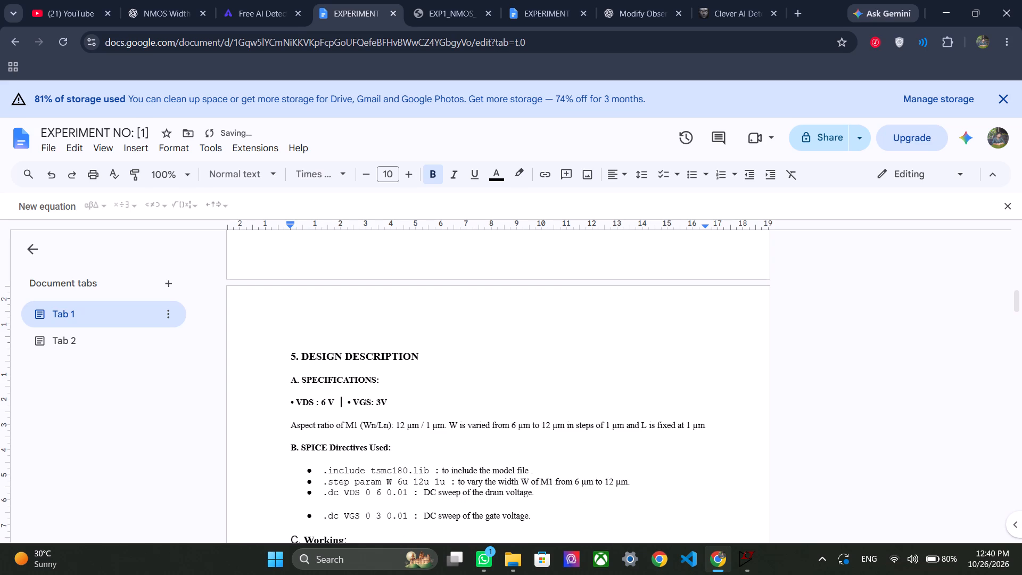
{"action": "key", "text": "Return"}
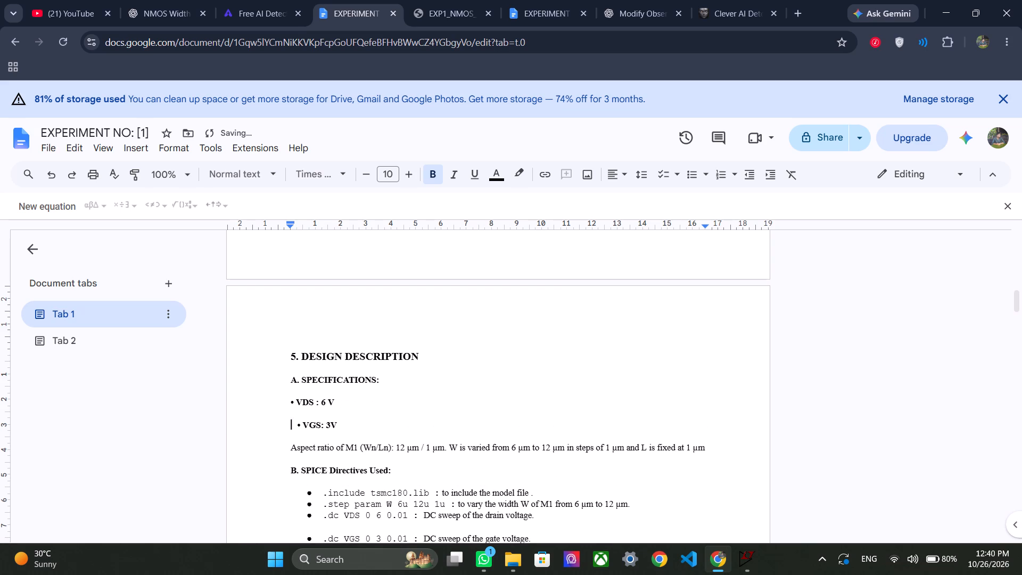
{"action": "key", "text": "Right"}
{"action": "key", "text": "Right"}
{"action": "key", "text": "BackSpace"}
{"action": "key", "text": "BackSpace"}
{"action": "key", "text": "BackSpace"}
{"action": "key", "text": "Return"}
{"action": "key", "text": "BackSpace"}
{"action": "key", "text": "Return"}
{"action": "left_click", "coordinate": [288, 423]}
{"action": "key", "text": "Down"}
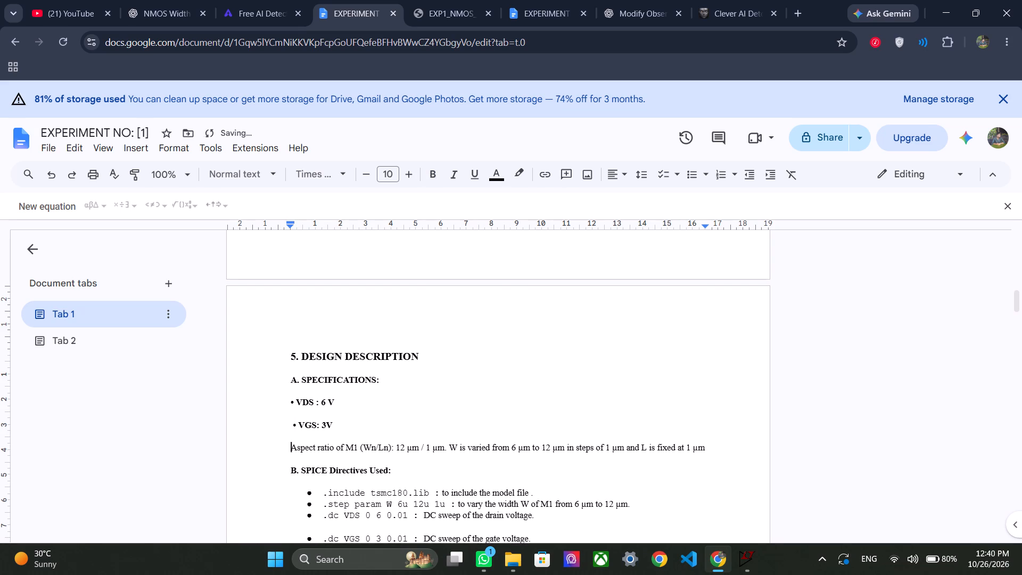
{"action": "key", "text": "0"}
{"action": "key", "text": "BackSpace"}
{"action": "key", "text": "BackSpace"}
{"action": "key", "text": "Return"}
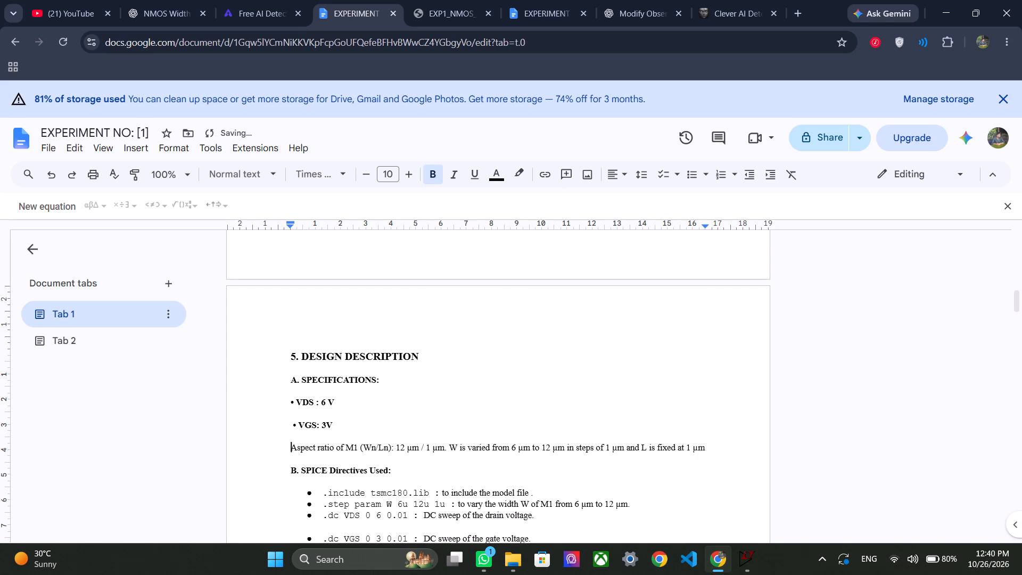
Add one leading space before the VDS : 6 V bullet to align it with the VGS bullet.
{"action": "left_click", "coordinate": [290, 400]}
{"action": "key", "text": "BackSpace"}
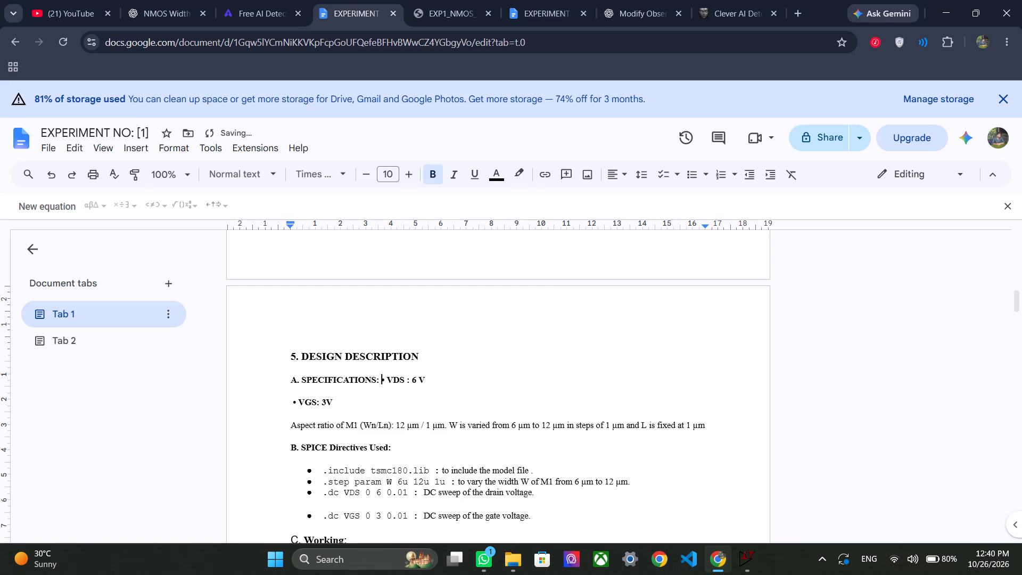
{"action": "key", "text": "Return"}
{"action": "key", "text": "space"}
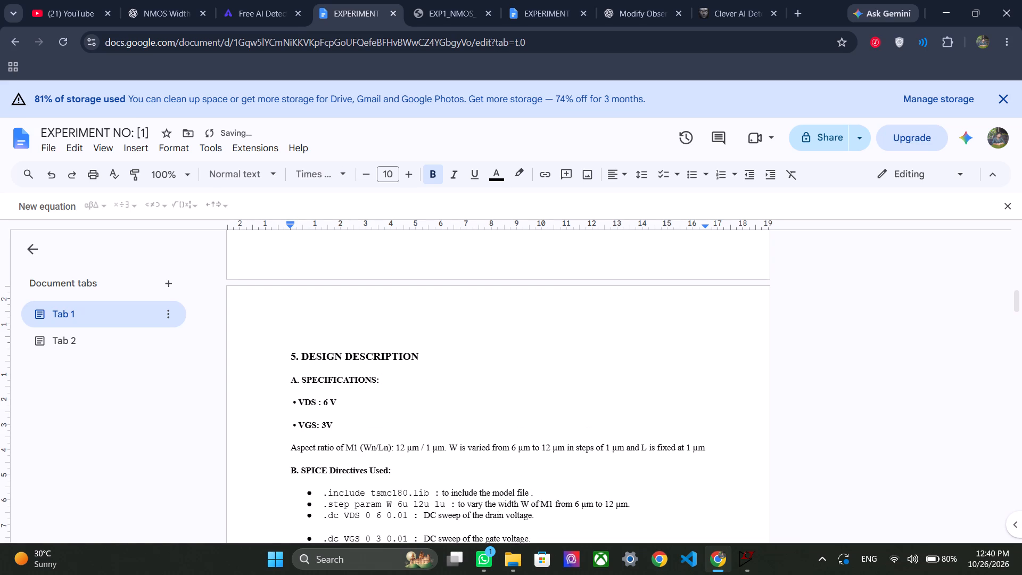
{"action": "key", "text": "space"}
{"action": "key", "text": "BackSpace"}
Add one leading space before the Aspect ratio of M1 line under Specifications.
{"action": "scroll", "coordinate": [319, 492], "scroll_direction": "down", "scroll_amount": 1}
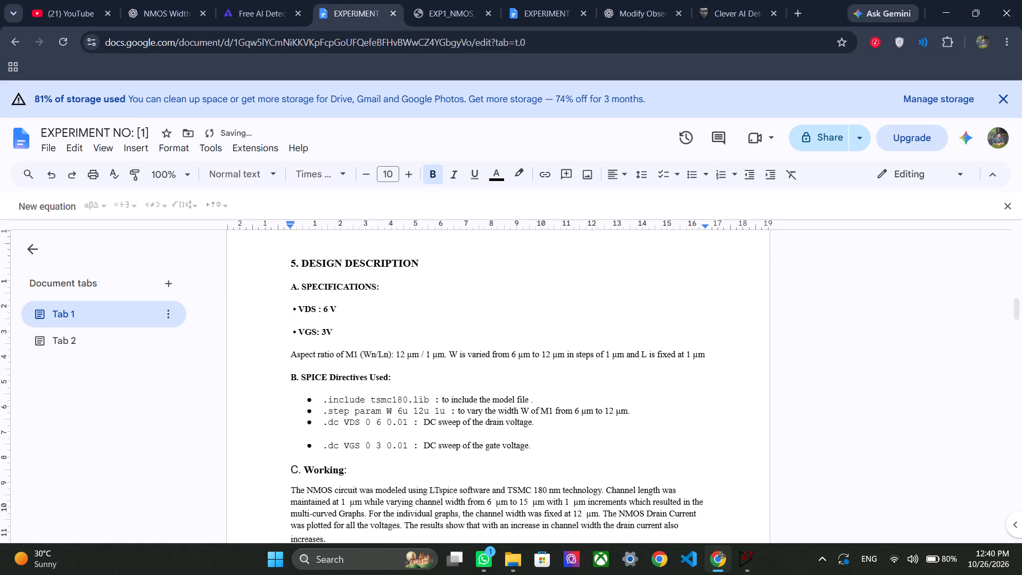
{"action": "left_click", "coordinate": [287, 352]}
{"action": "key", "text": "space"}
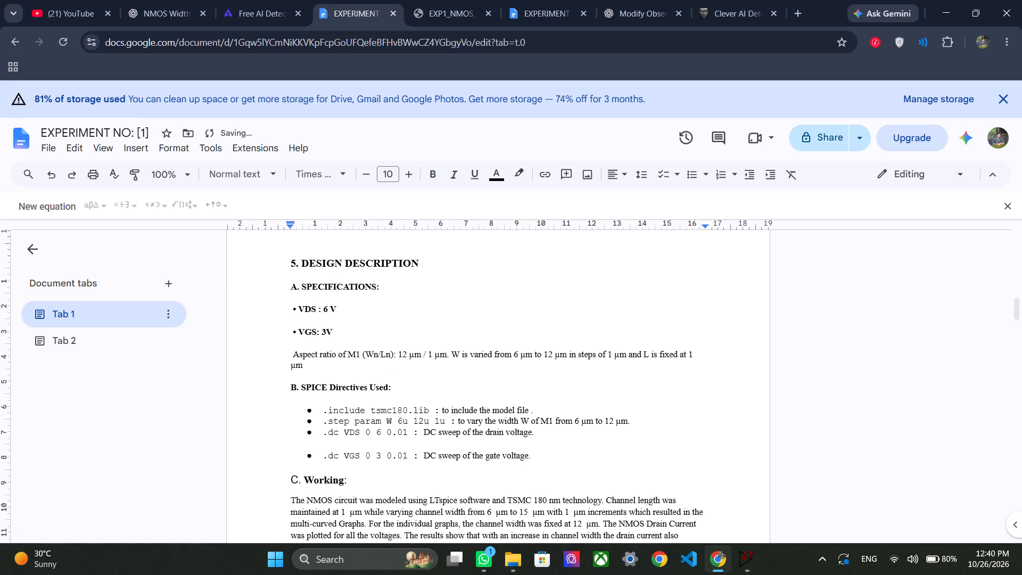
Stretch the schematic diagram image in section 4 vertically, extending its lower edge into the empty space below it.
{"action": "scroll", "coordinate": [369, 380], "scroll_direction": "down", "scroll_amount": 6}
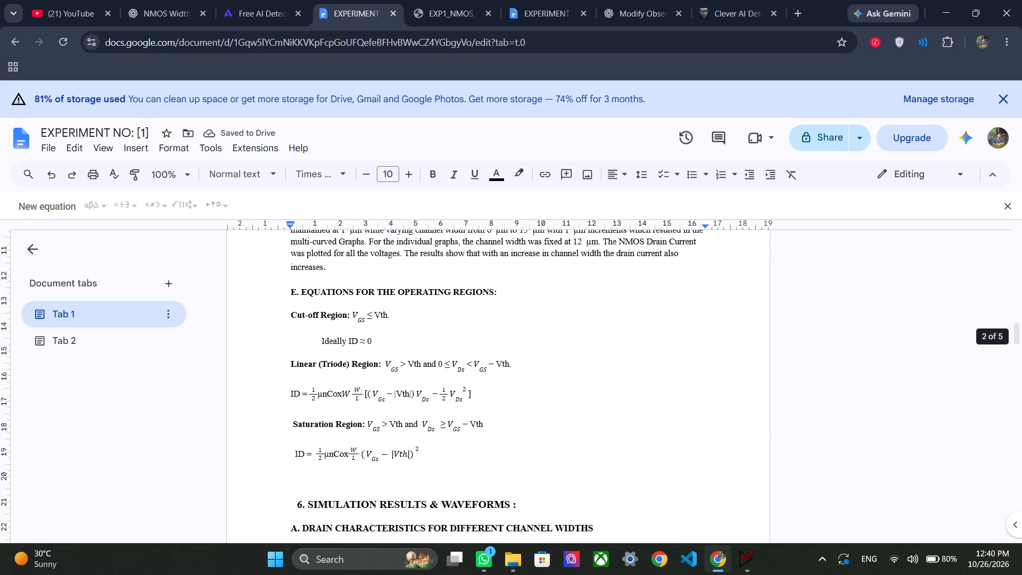
{"action": "scroll", "coordinate": [369, 380], "scroll_direction": "down", "scroll_amount": 4}
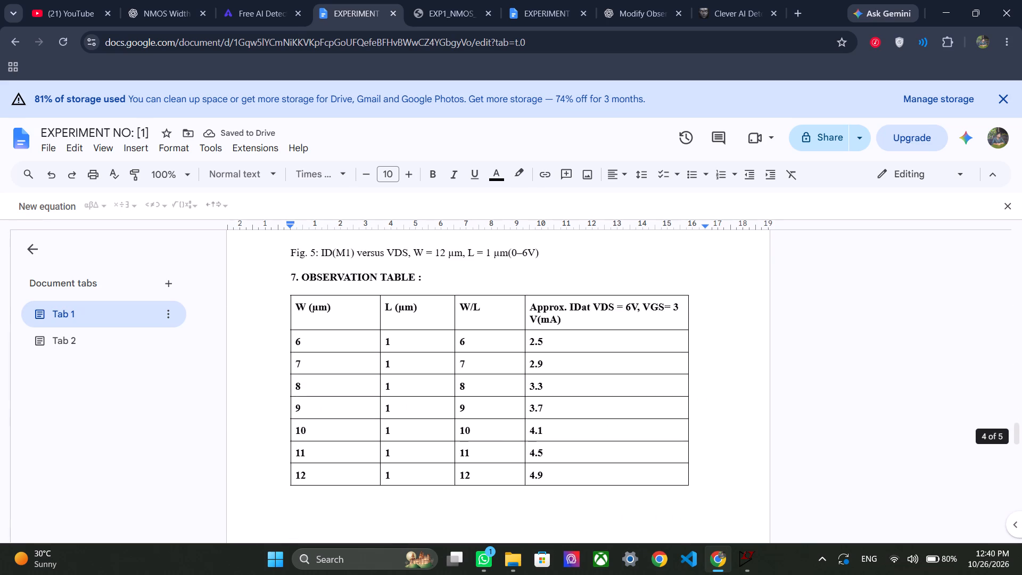
{"action": "scroll", "coordinate": [369, 380], "scroll_direction": "down", "scroll_amount": 1}
{"action": "scroll", "coordinate": [369, 380], "scroll_direction": "up", "scroll_amount": 9}
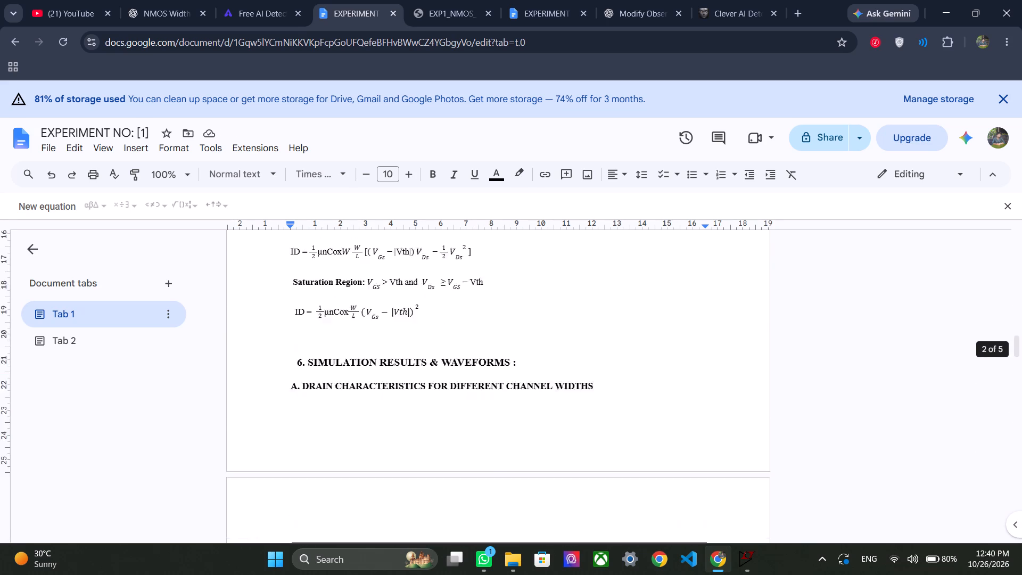
{"action": "scroll", "coordinate": [369, 380], "scroll_direction": "up", "scroll_amount": 4}
{"action": "scroll", "coordinate": [369, 380], "scroll_direction": "down", "scroll_amount": 4}
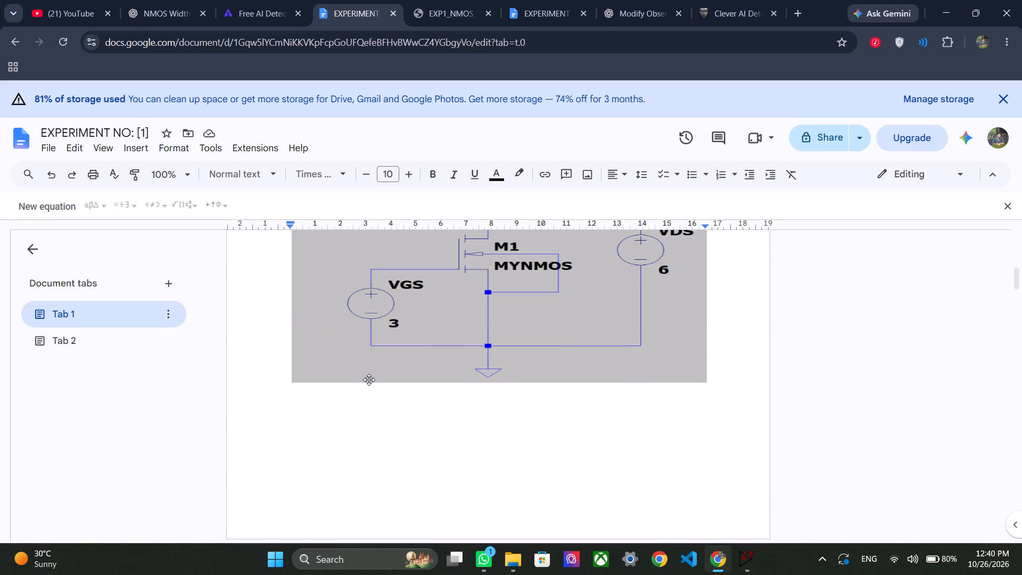
{"action": "scroll", "coordinate": [369, 380], "scroll_direction": "down", "scroll_amount": 1}
{"action": "left_click", "coordinate": [422, 345]}
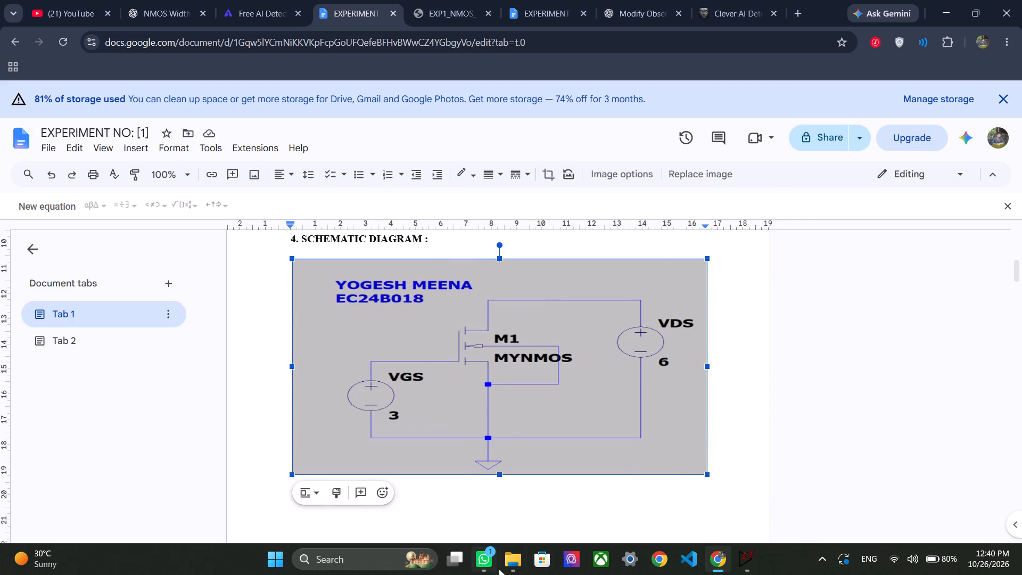
{"action": "left_click_drag", "start_coordinate": [500, 474], "coordinate": [495, 540]}
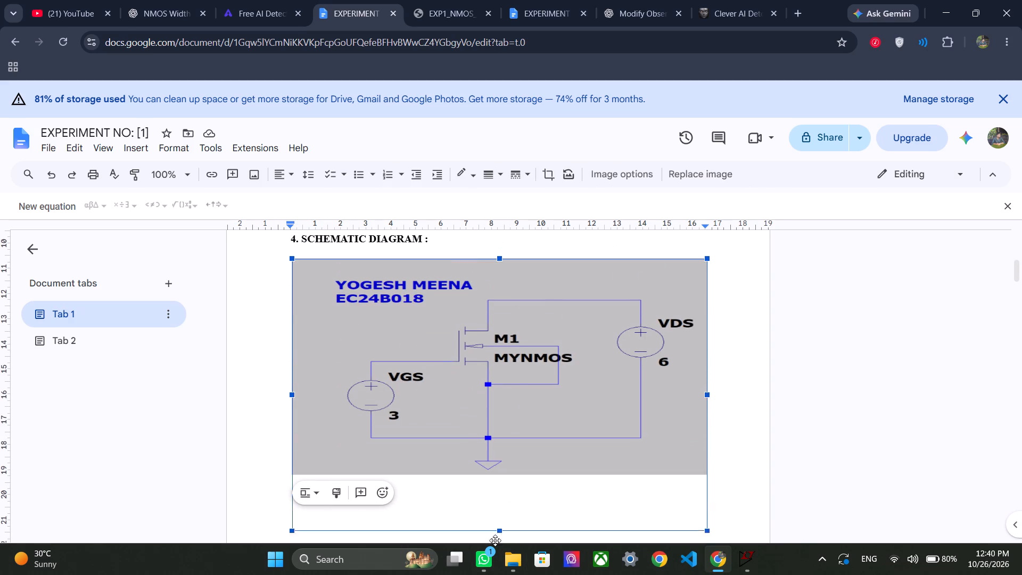
{"action": "left_click_drag", "start_coordinate": [495, 540], "coordinate": [495, 543]}
{"action": "left_click", "coordinate": [742, 399]}
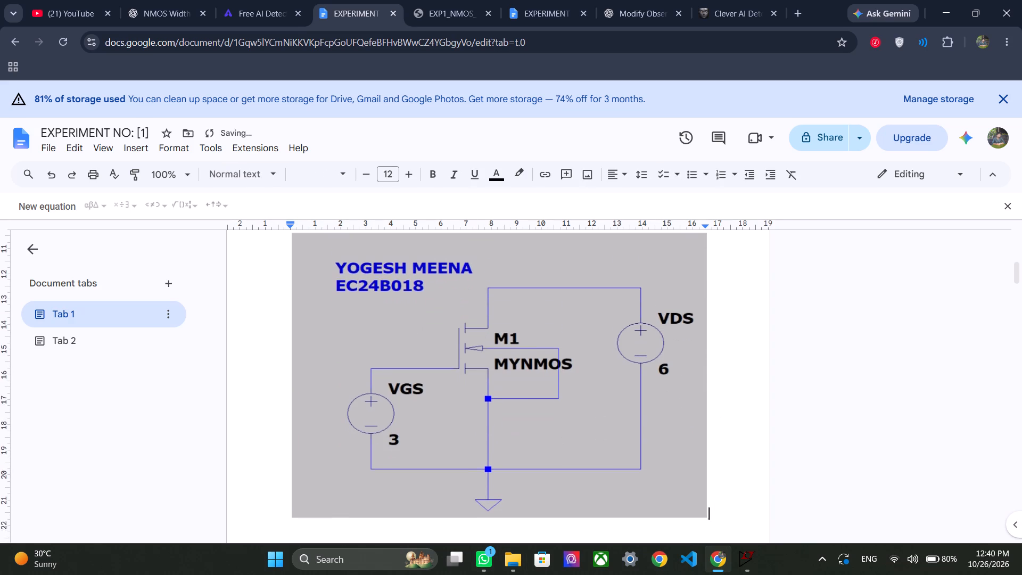
Check the layout of the NMOS report's pages following the schematic, including the equations, waveforms and observation table.
{"action": "scroll", "coordinate": [742, 399], "scroll_direction": "down", "scroll_amount": 10}
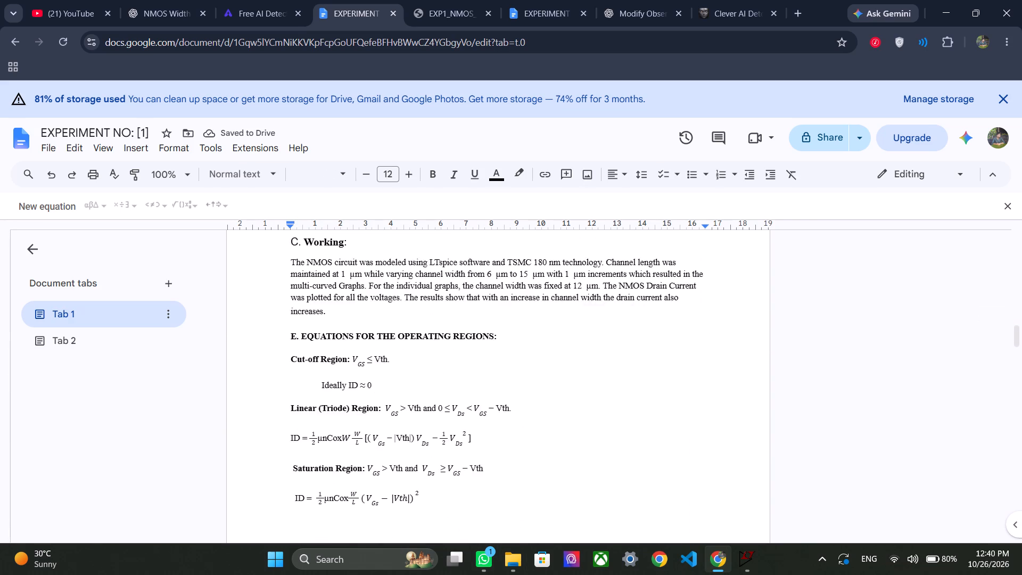
{"action": "scroll", "coordinate": [742, 399], "scroll_direction": "down", "scroll_amount": 13}
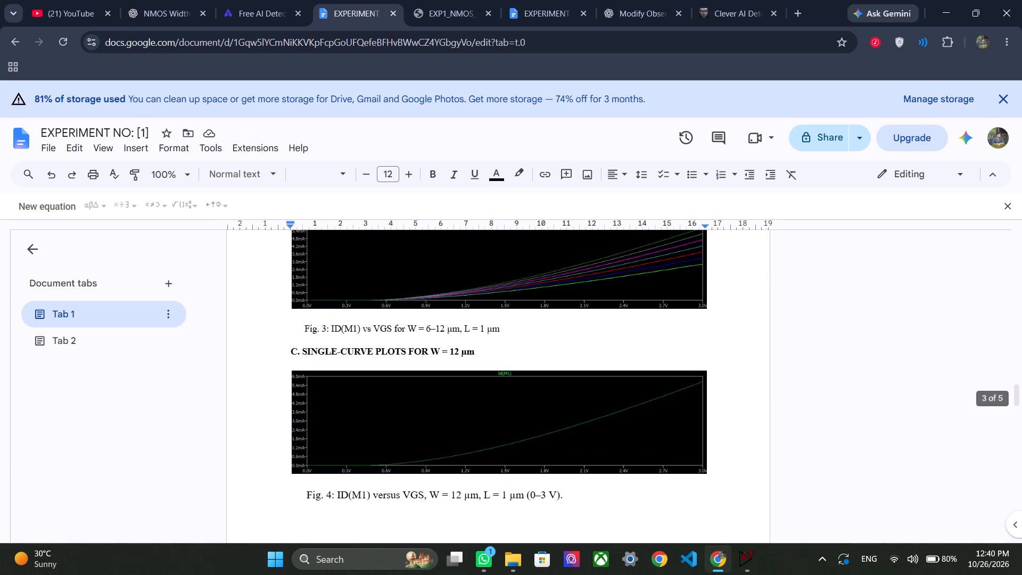
{"action": "scroll", "coordinate": [742, 399], "scroll_direction": "down", "scroll_amount": 6}
{"action": "scroll", "coordinate": [742, 399], "scroll_direction": "up", "scroll_amount": 10}
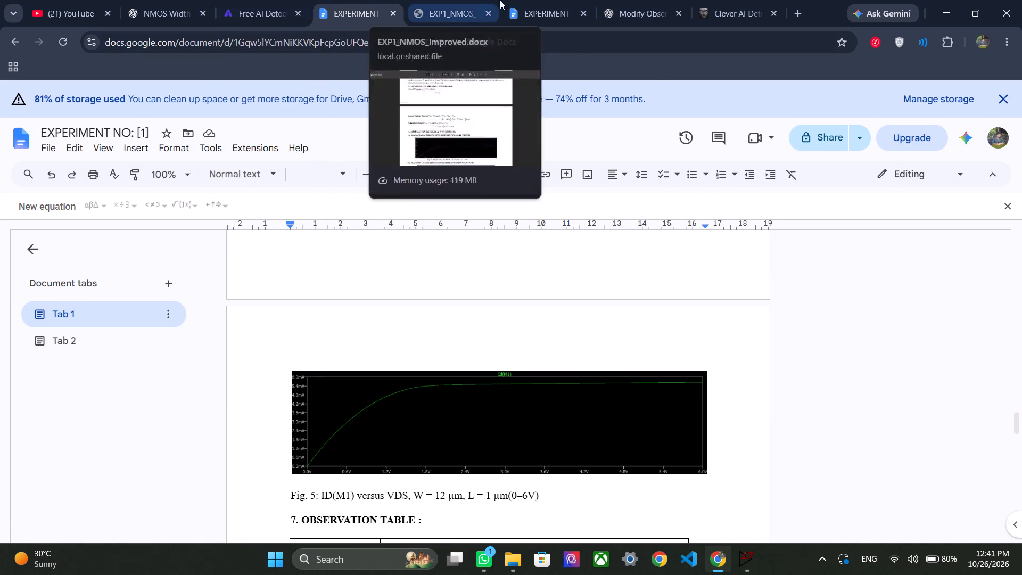
Switch to the EXPERIMENT NO: [2] report and look it over from the equations to the last page and back to the title.
{"action": "left_click_drag", "start_coordinate": [454, 1], "coordinate": [678, 9]}
{"action": "left_click", "coordinate": [454, 0]}
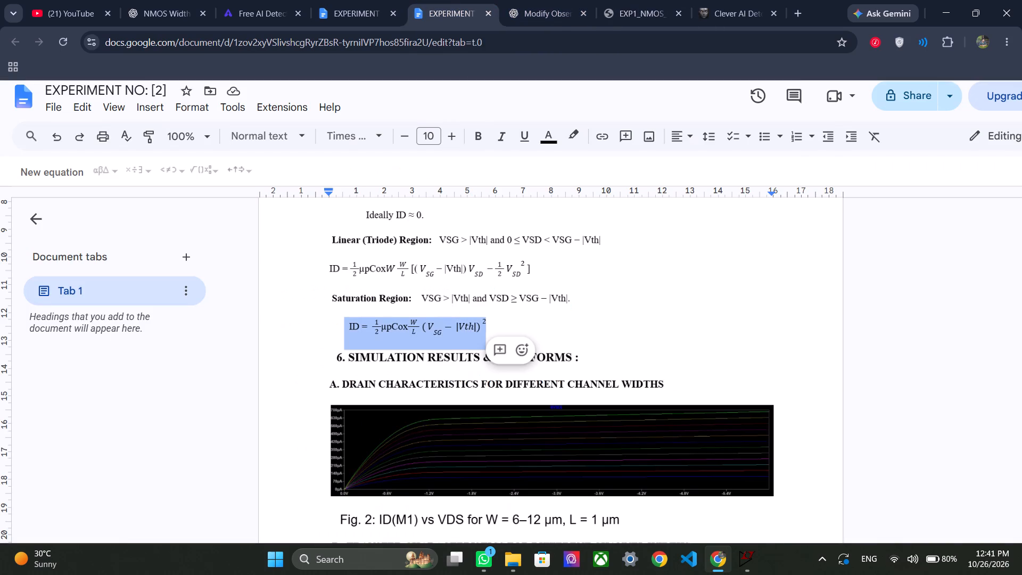
{"action": "left_click", "coordinate": [589, 330]}
{"action": "scroll", "coordinate": [589, 330], "scroll_direction": "down", "scroll_amount": 7}
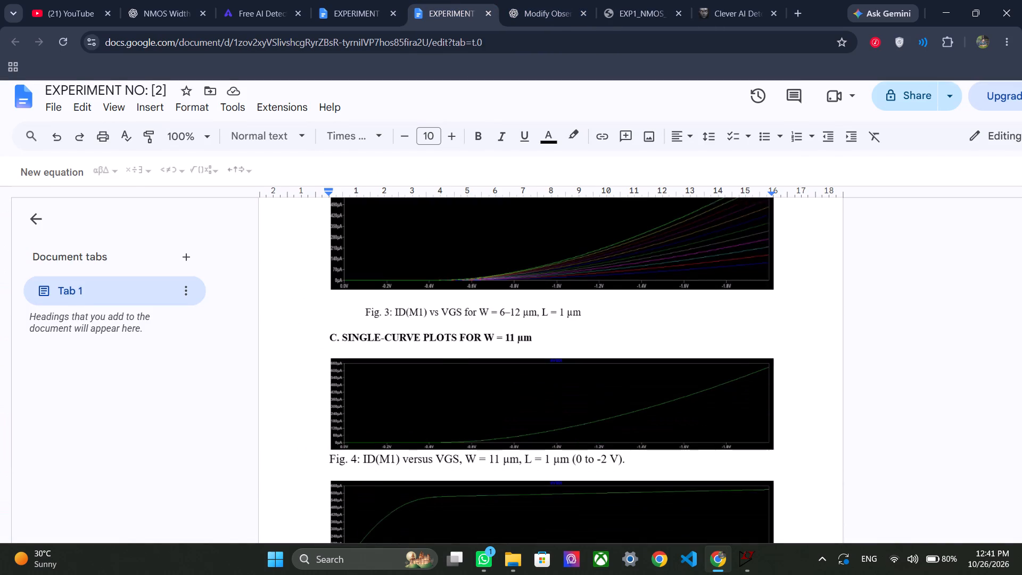
{"action": "scroll", "coordinate": [589, 330], "scroll_direction": "down", "scroll_amount": 15}
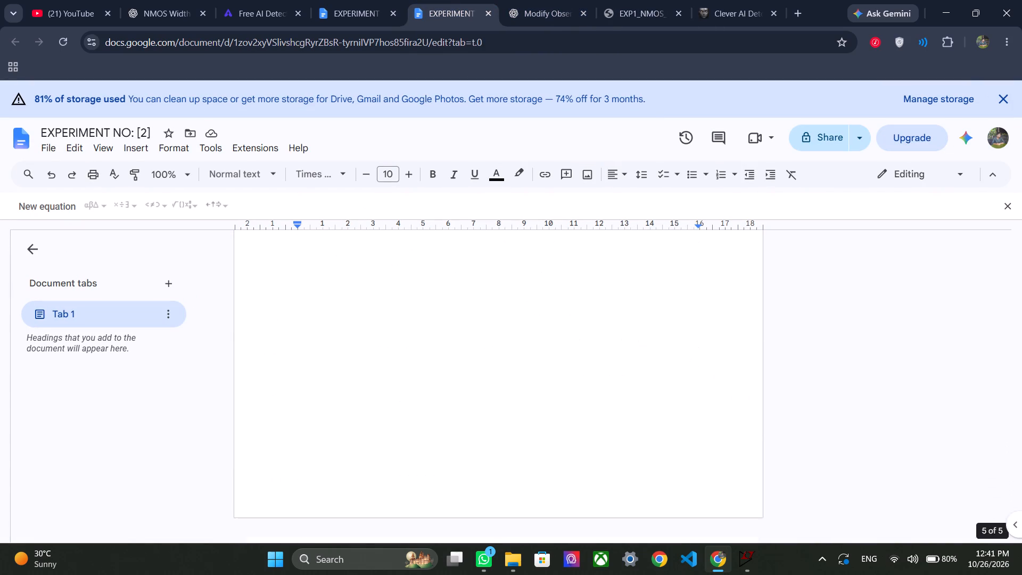
{"action": "scroll", "coordinate": [589, 330], "scroll_direction": "up", "scroll_amount": 18}
{"action": "scroll", "coordinate": [589, 330], "scroll_direction": "up", "scroll_amount": 3}
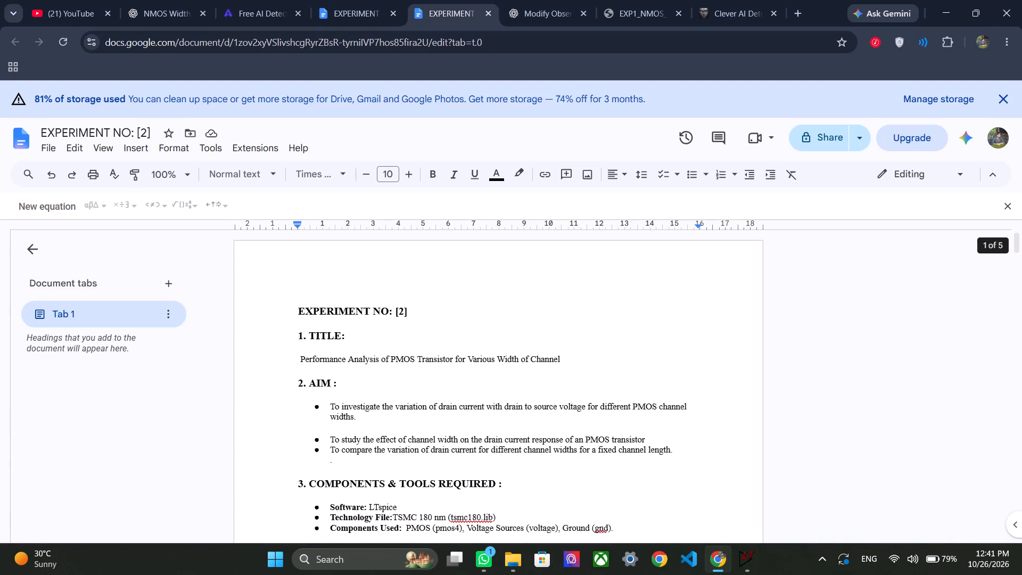
{"action": "scroll", "coordinate": [589, 330], "scroll_direction": "up", "scroll_amount": 2}
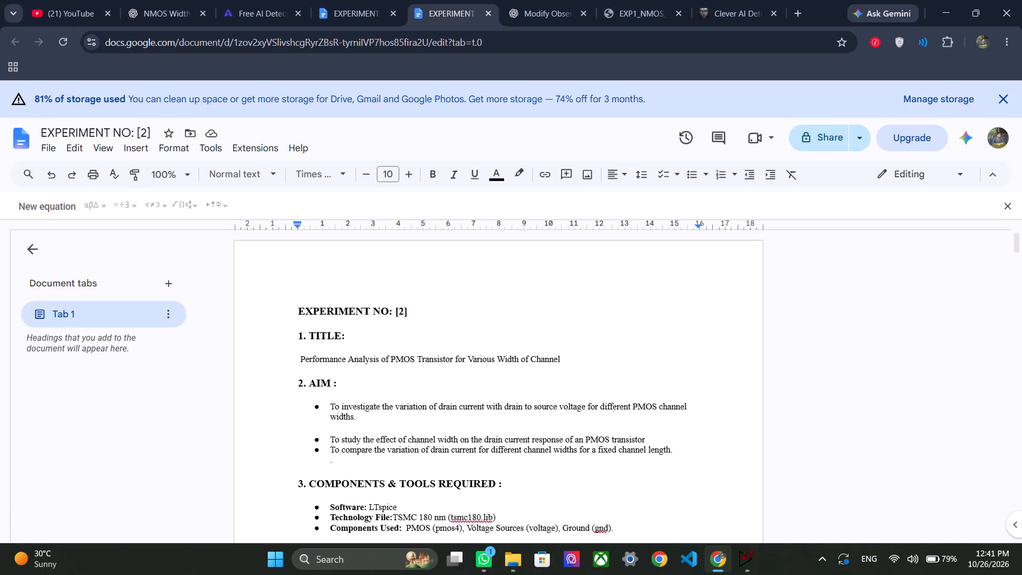
{"action": "scroll", "coordinate": [527, 298], "scroll_direction": "down", "scroll_amount": 10}
{"action": "scroll", "coordinate": [527, 298], "scroll_direction": "up", "scroll_amount": 9}
Close the Clever AI Detector page and the EXP1_NMOS_Improved.docx file.
{"action": "left_click", "coordinate": [777, 10]}
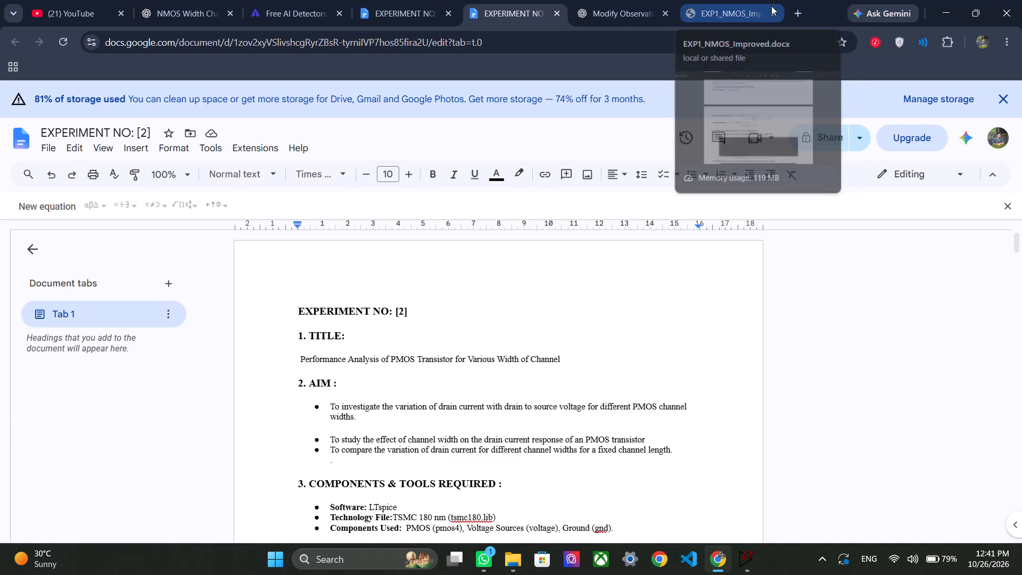
{"action": "left_click", "coordinate": [776, 10]}
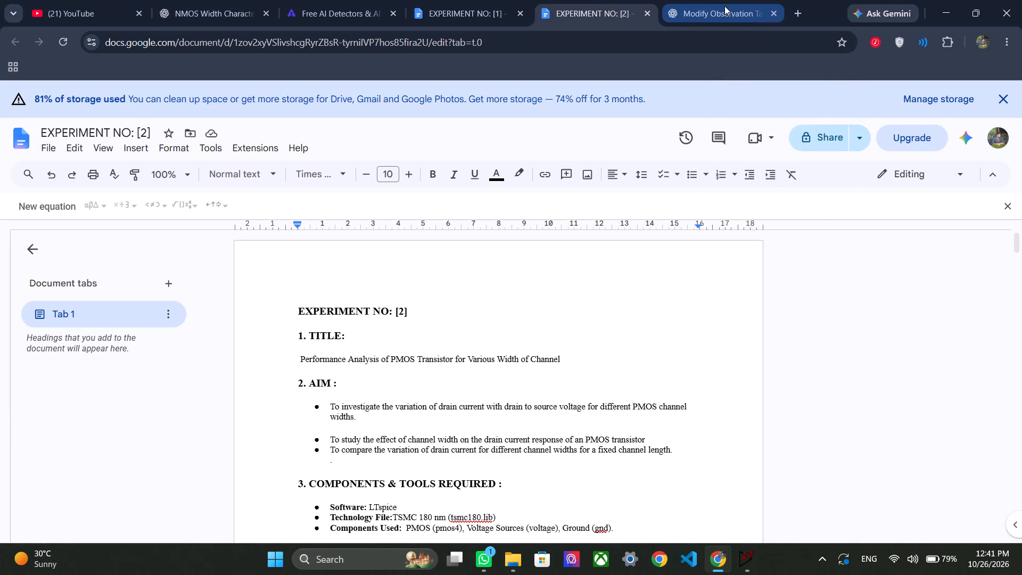